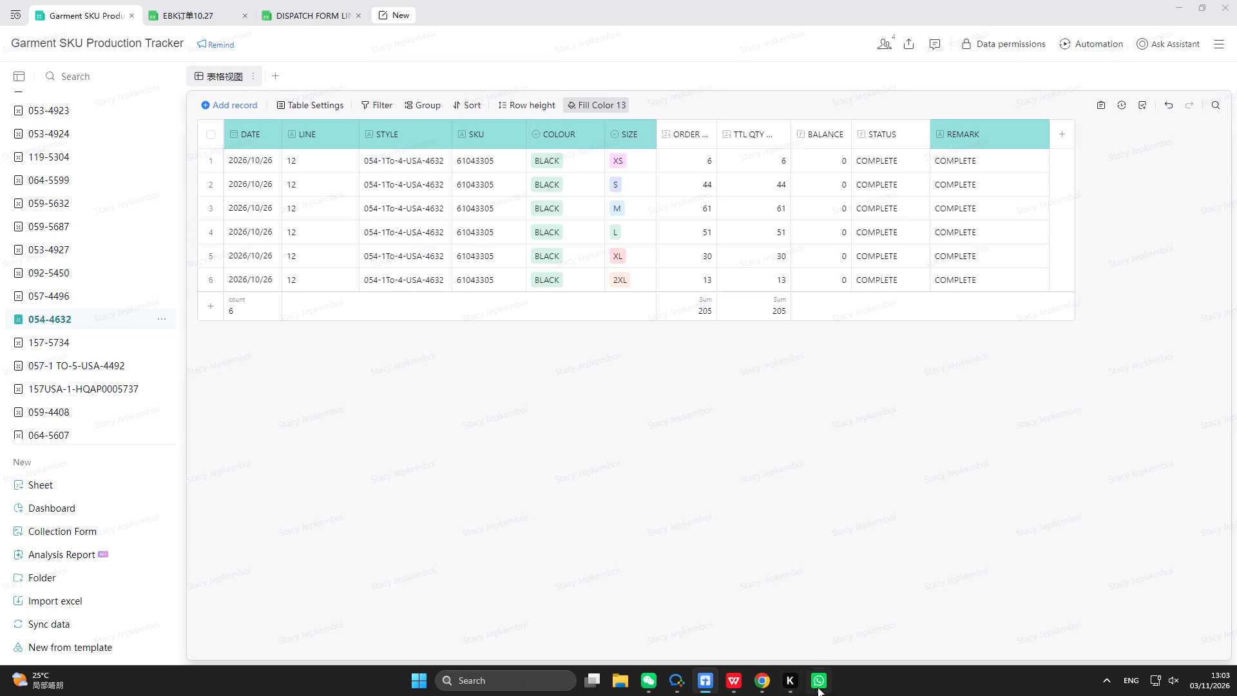
Switch to Chrome, refresh the LinkedIn home feed and open the Network page.
left_click(760, 687)
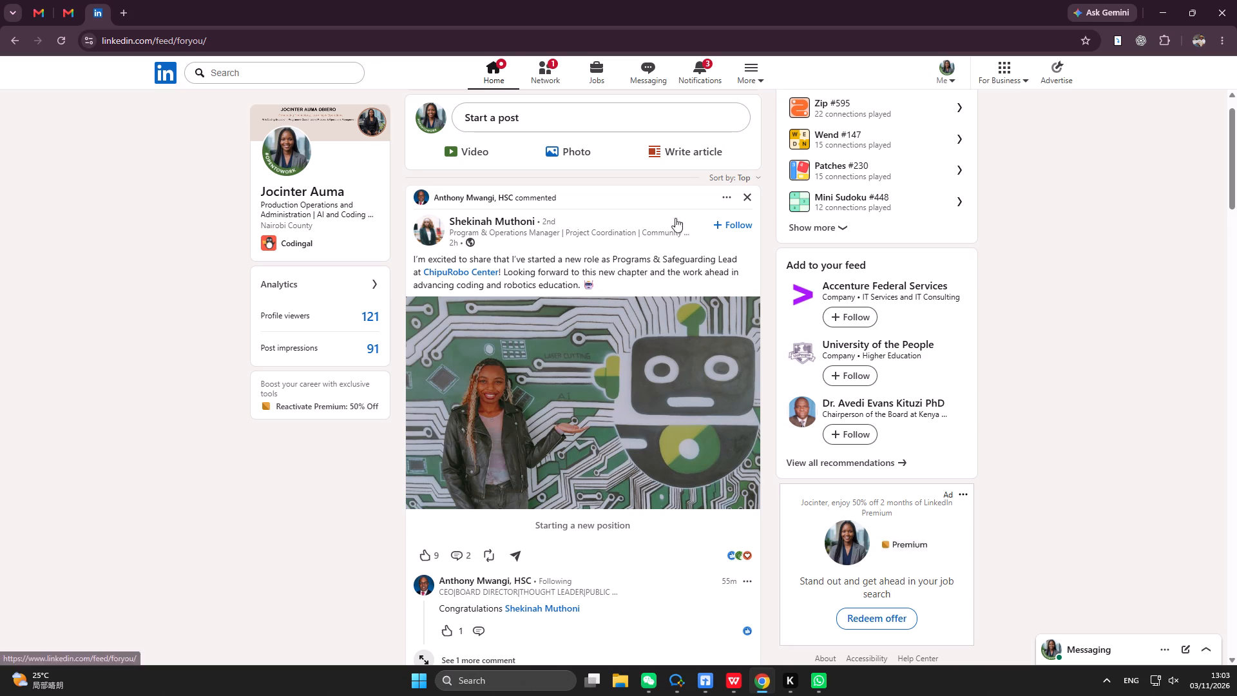
left_click(482, 72)
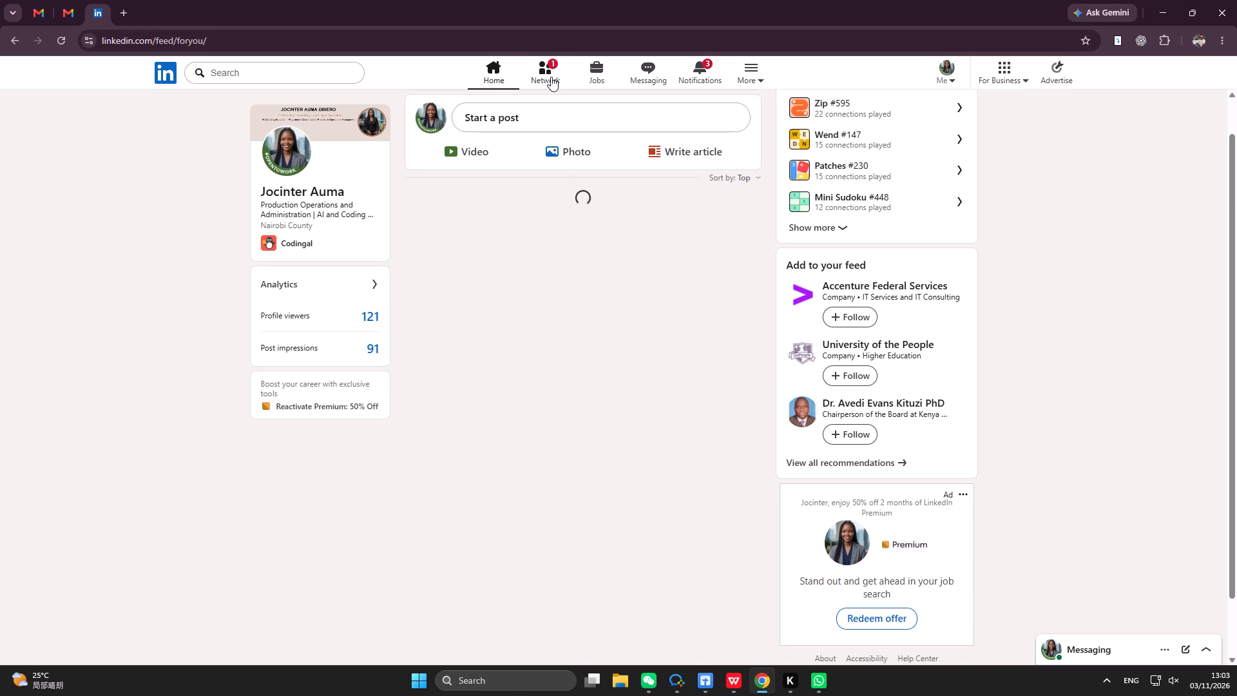
left_click(551, 77)
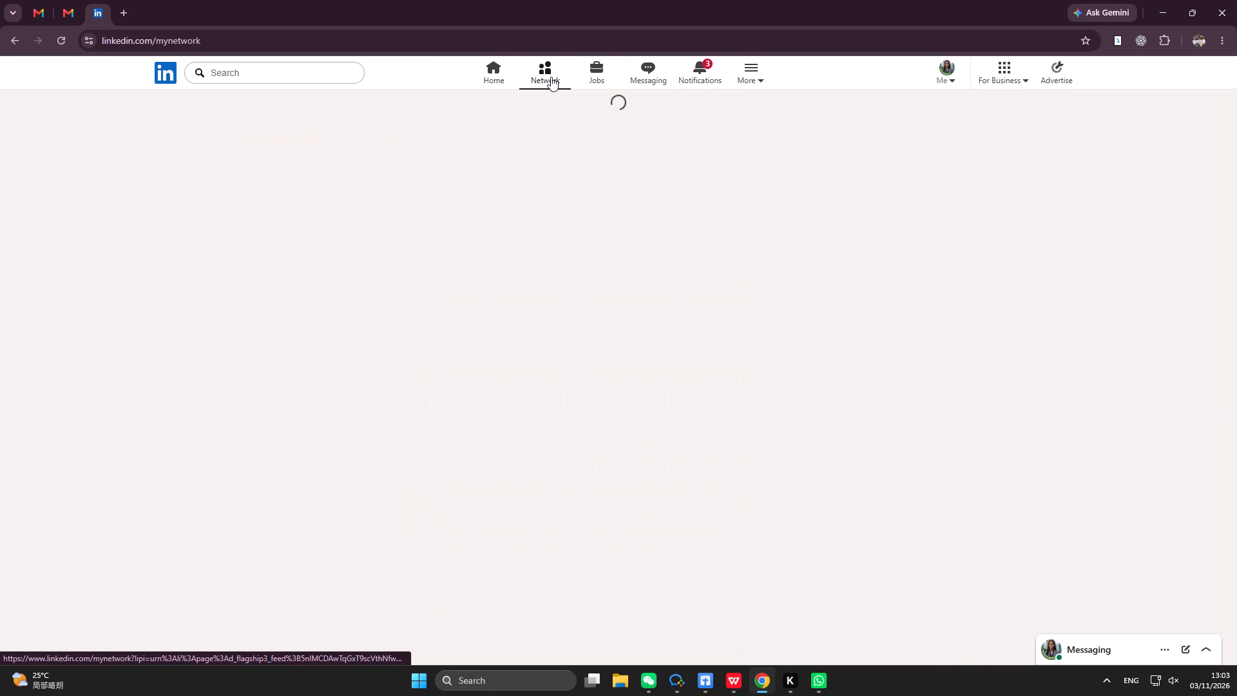
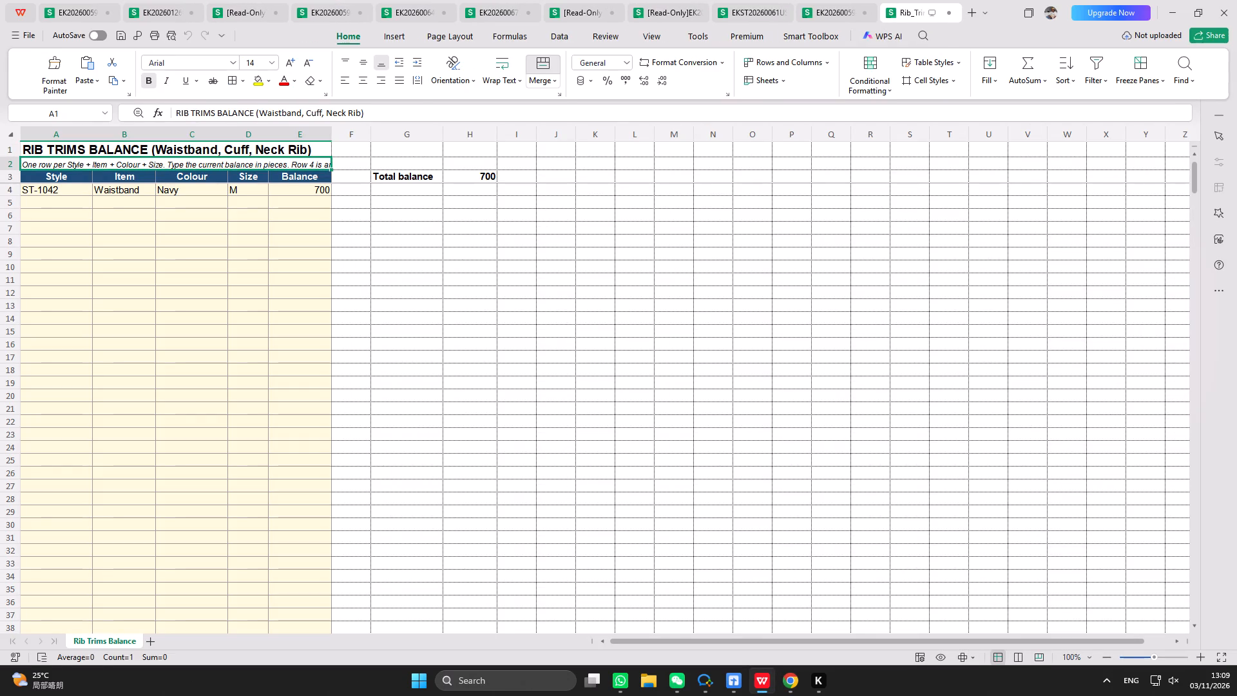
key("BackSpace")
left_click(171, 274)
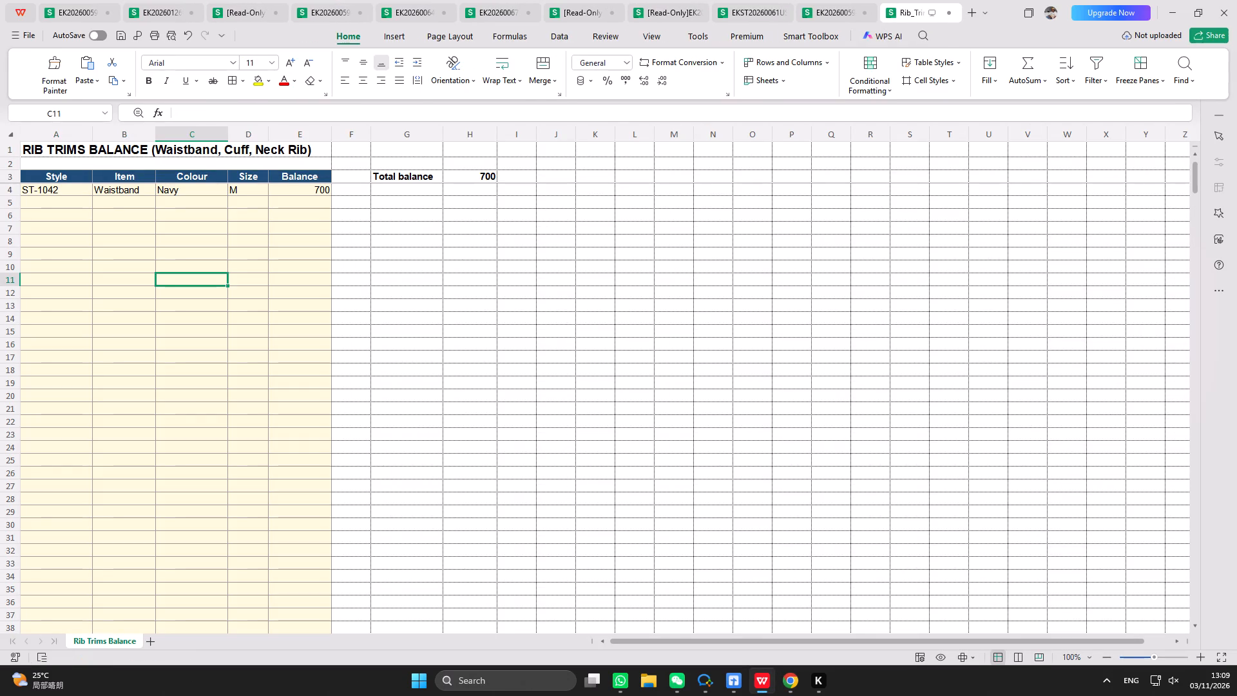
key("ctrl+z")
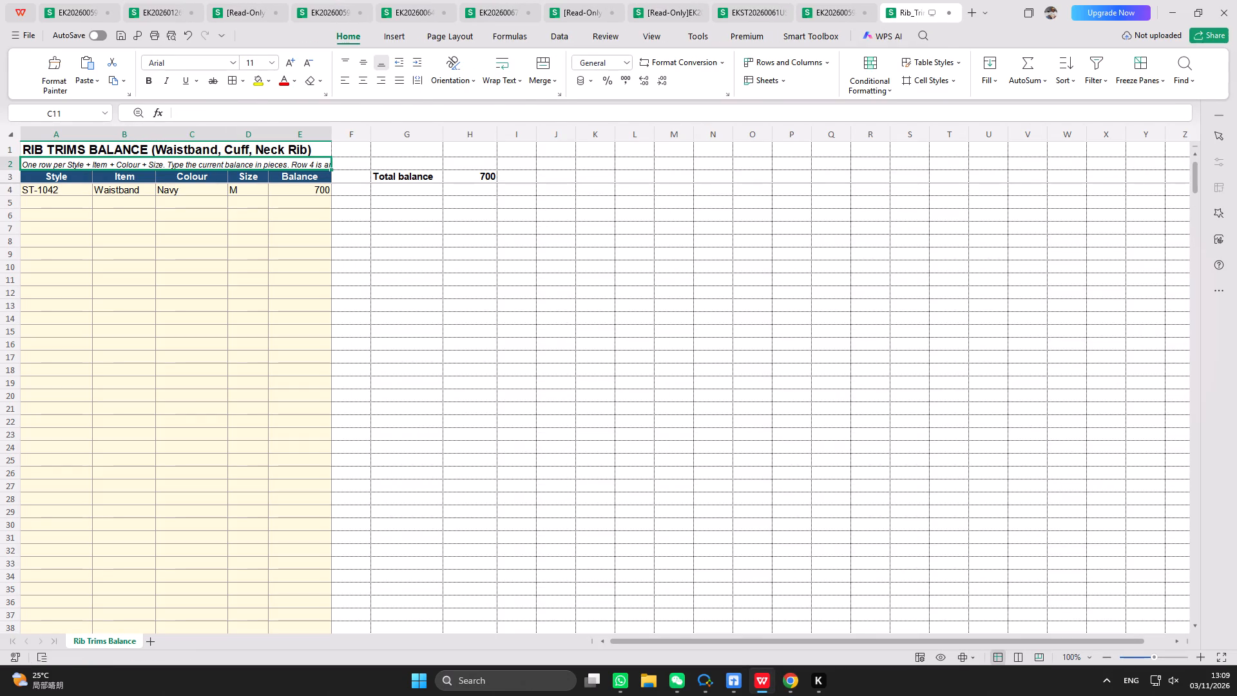
Clear the instruction note in row 2 beneath the RIB TRIMS BALANCE title.
left_click(74, 166)
key("BackSpace")
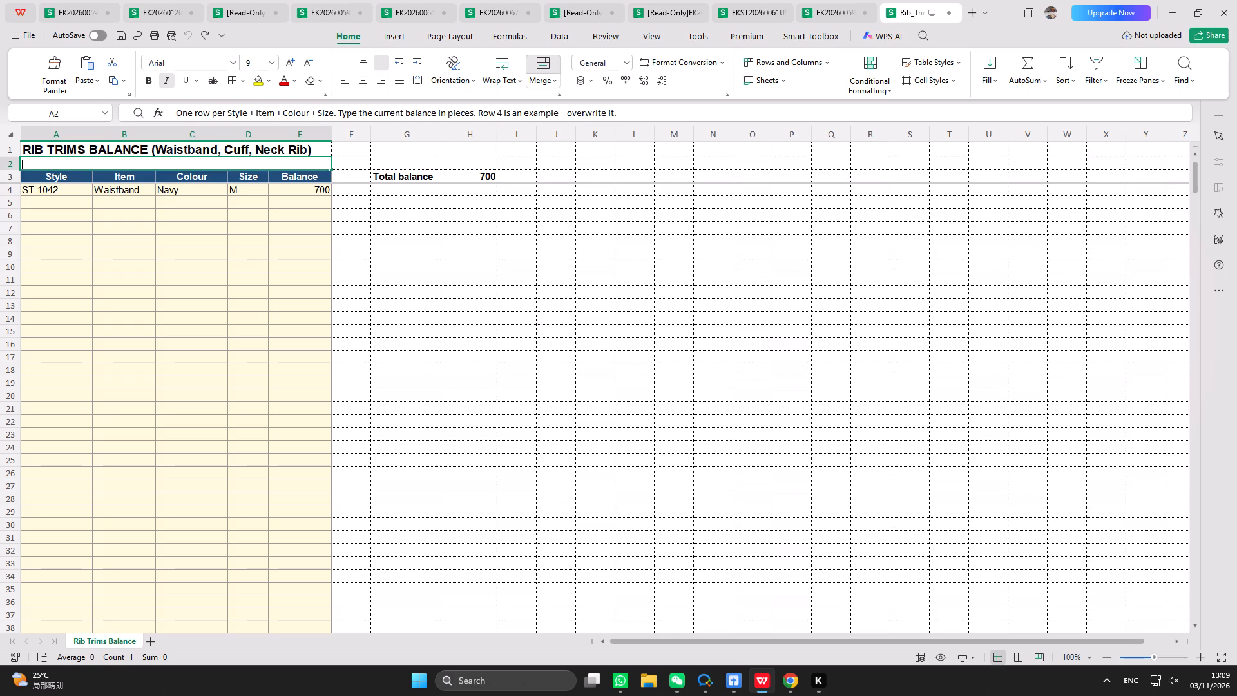
left_click(255, 336)
scroll(101, 223, "up", 3)
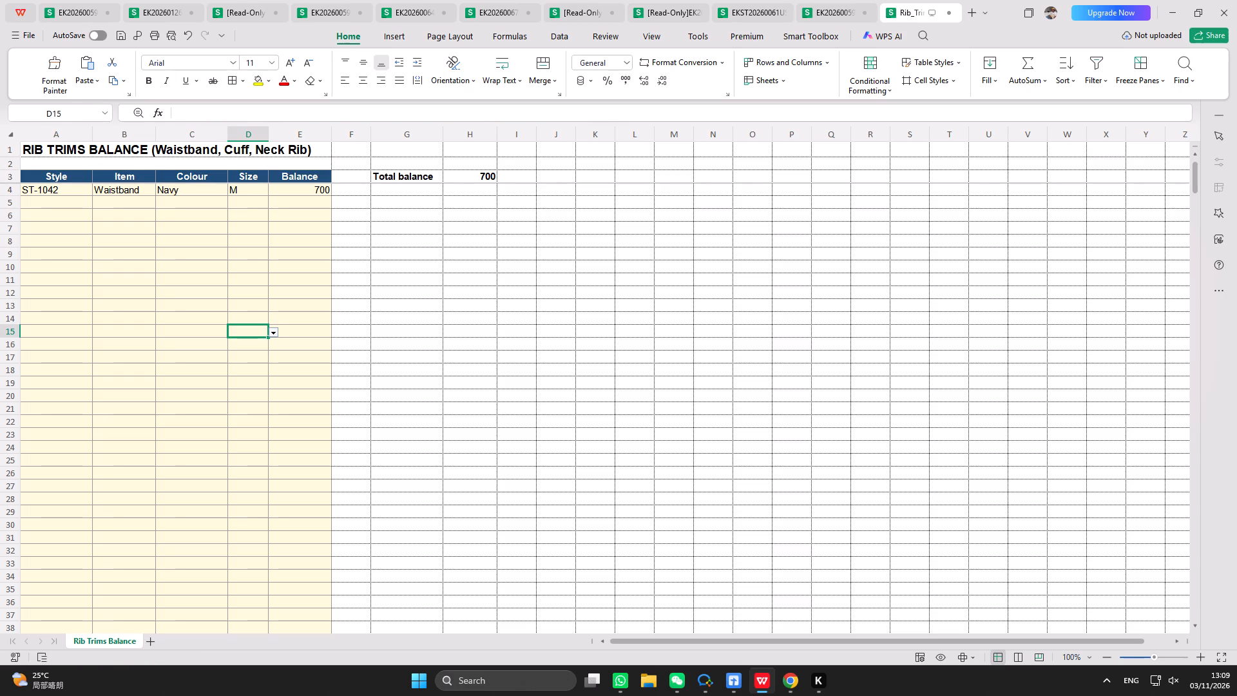
In the example Waistband row, set the style to 4923 and the colour to Scarlet.
left_click(41, 190)
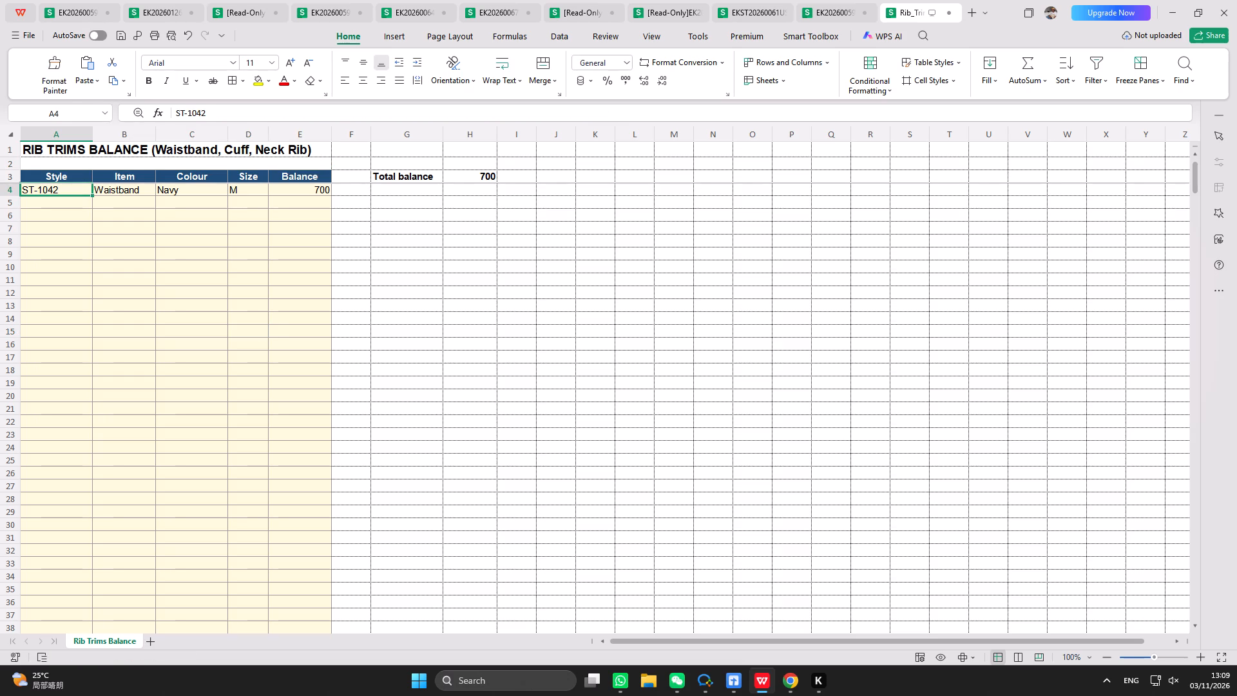
type("4923")
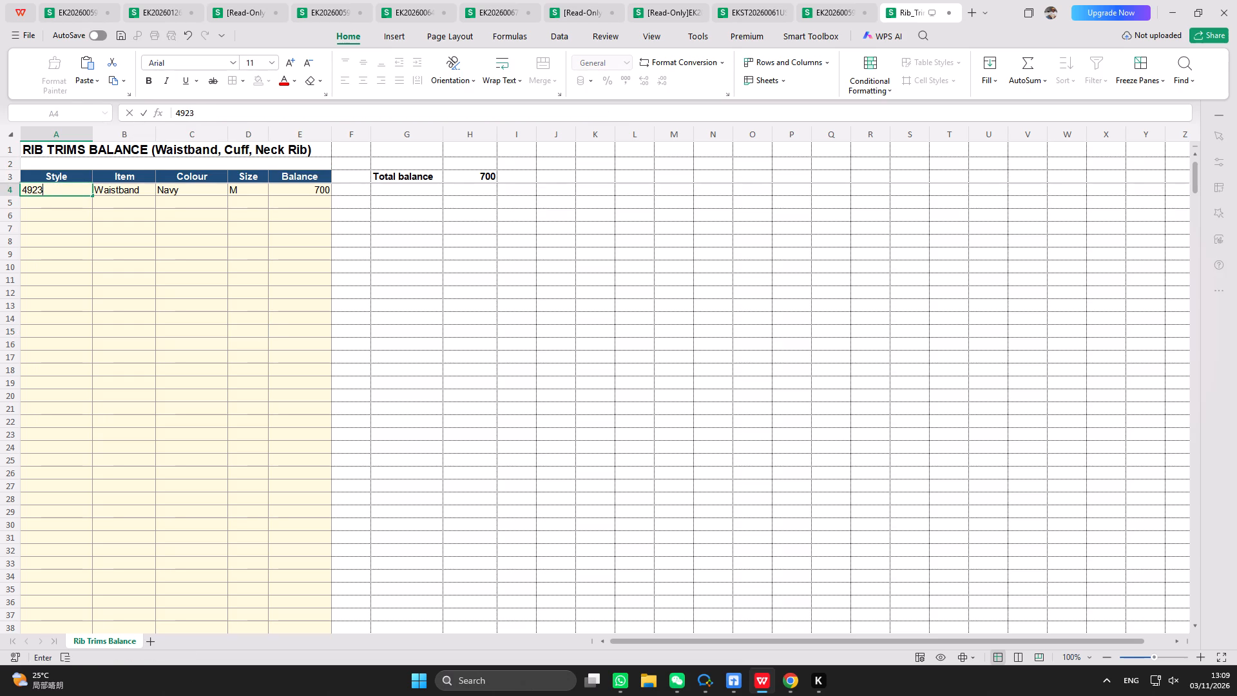
left_click(119, 190)
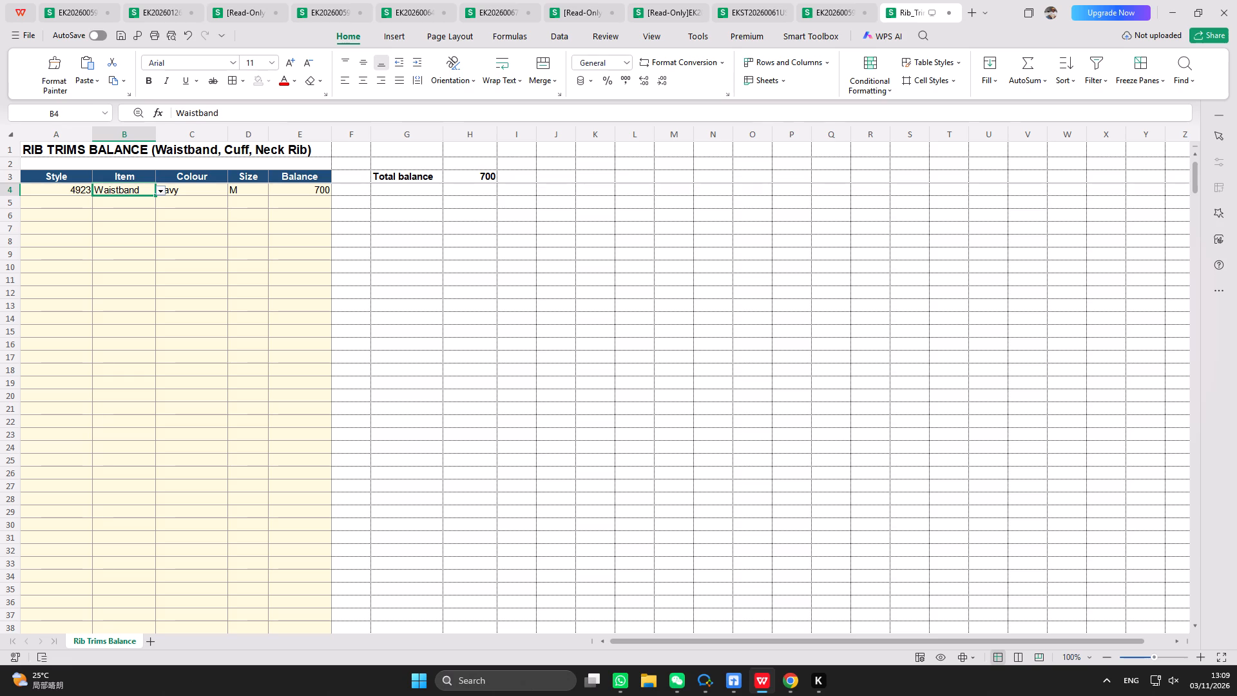
left_click(209, 197)
left_click(207, 191)
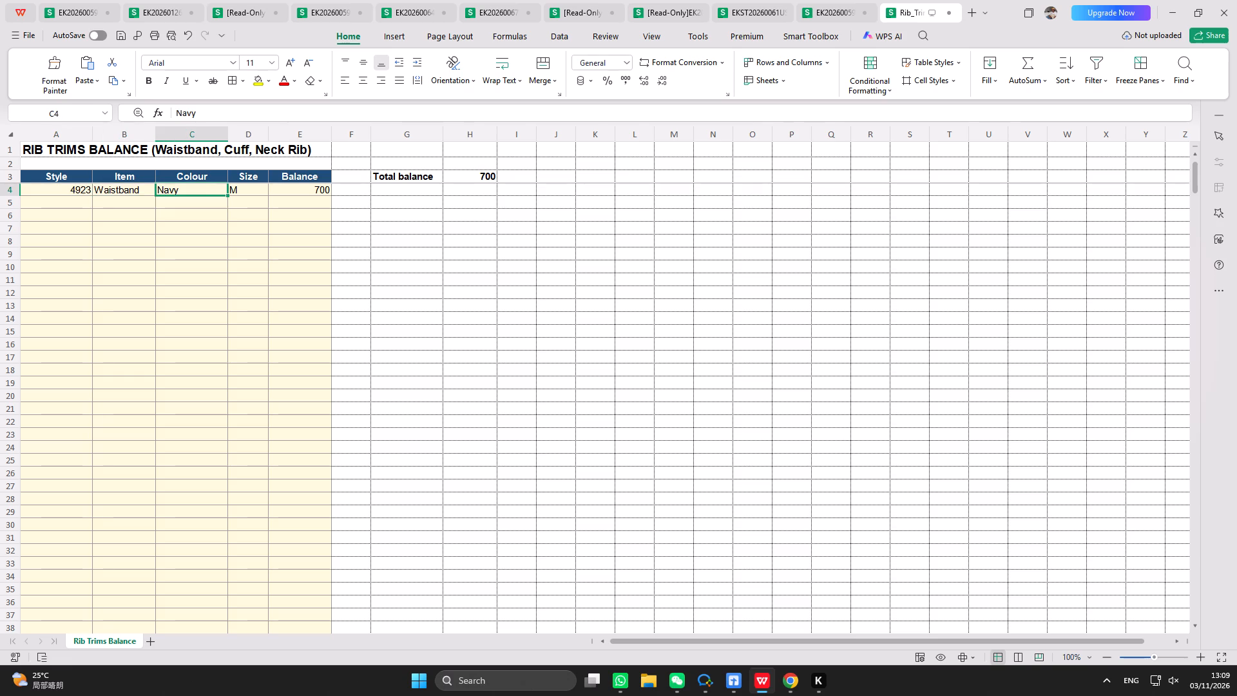
key("s")
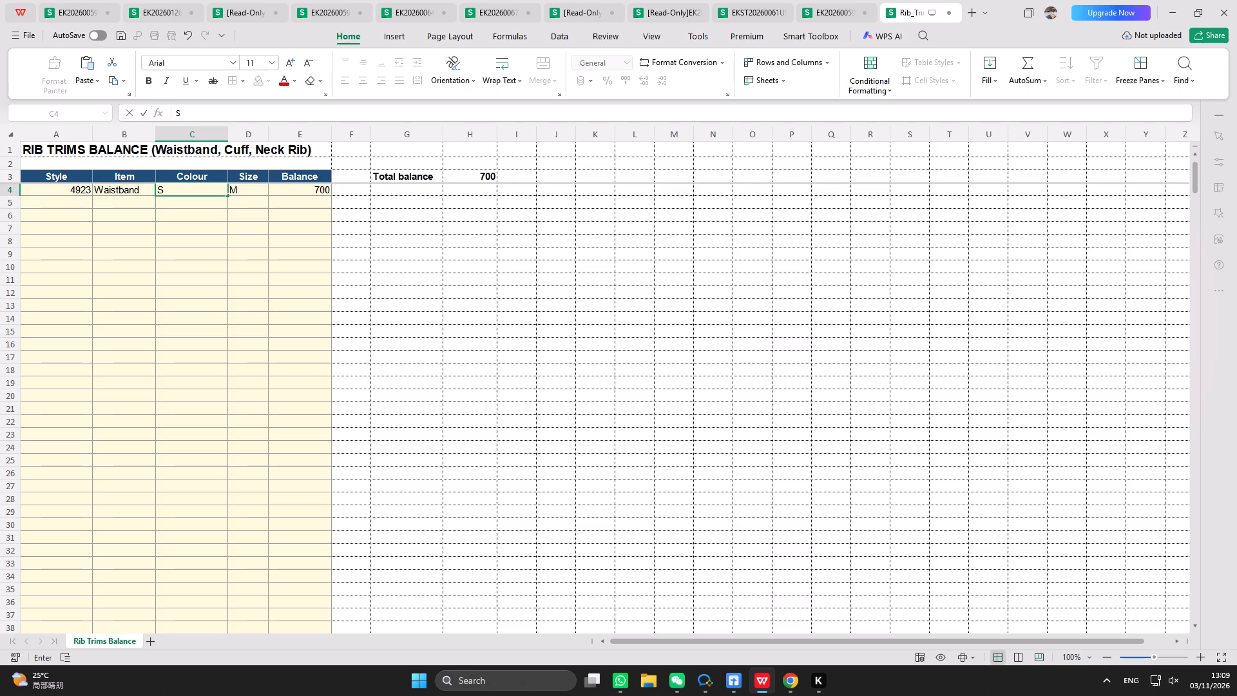
type("carlet")
left_click(241, 211)
Enter the sizes S, M, L, XL, 2XL and 3XL down the Size column from row 4 to row 9.
left_click(247, 190)
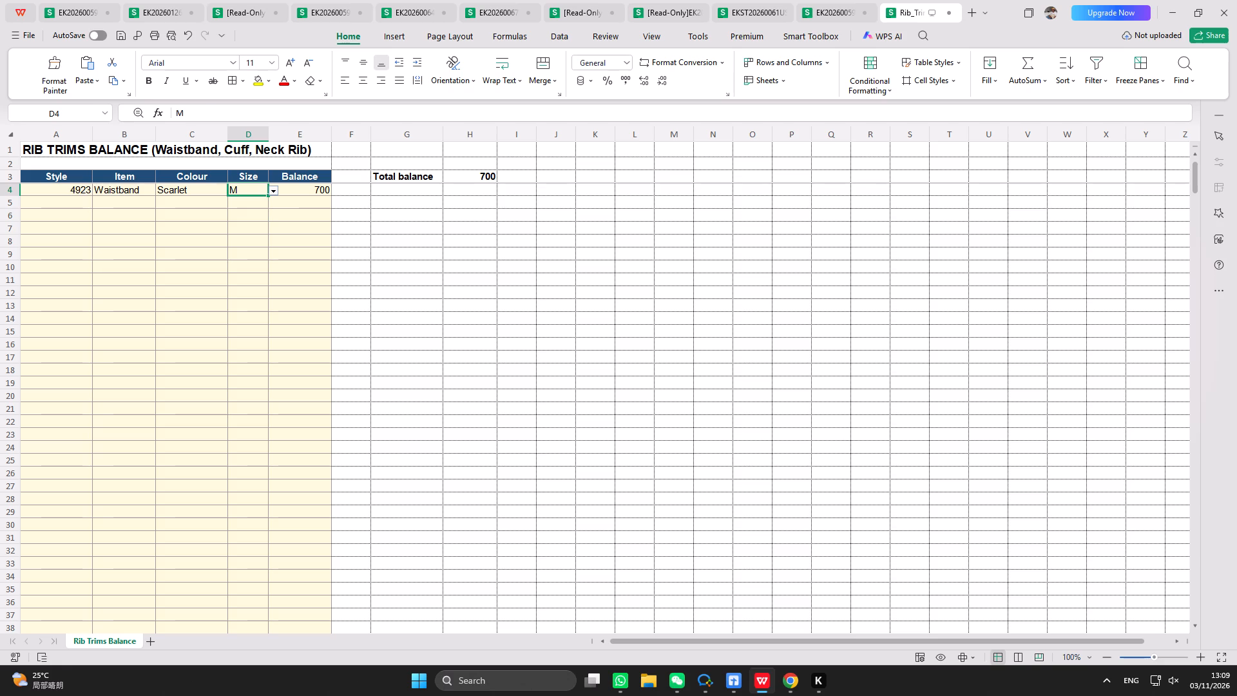
key("s")
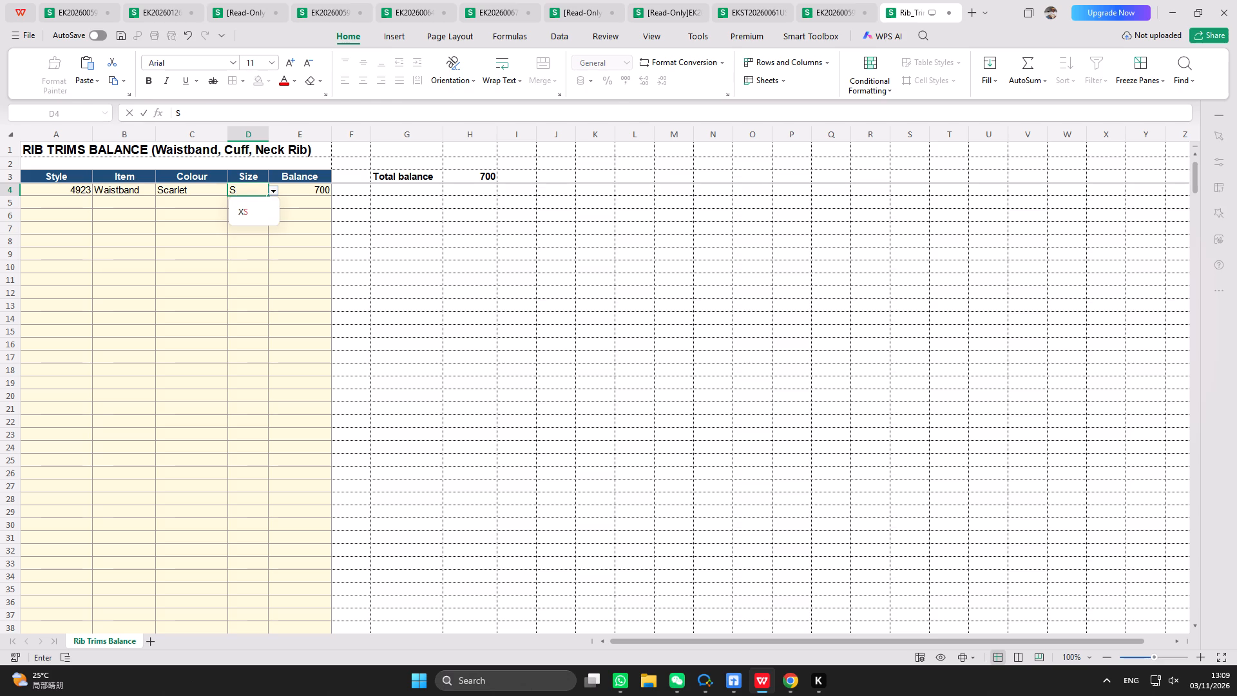
type("ML")
key("BackSpace")
key("BackSpace")
key("Return")
key("m")
key("Return")
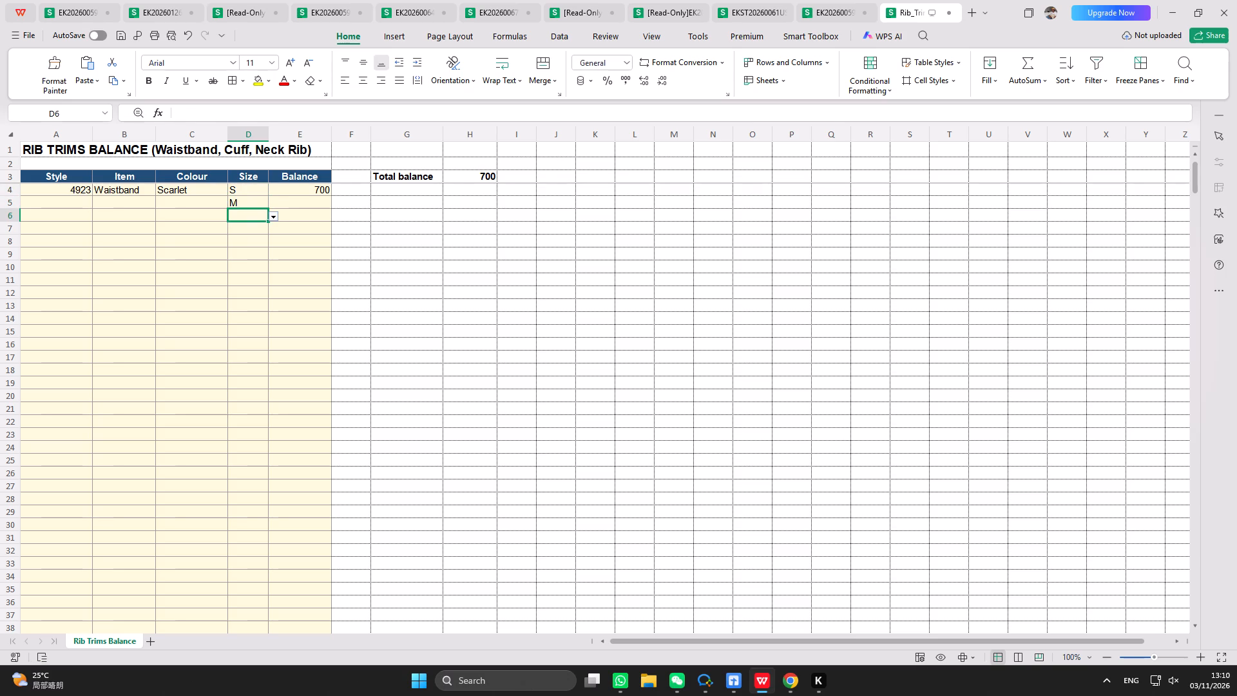
key("l")
key("Return")
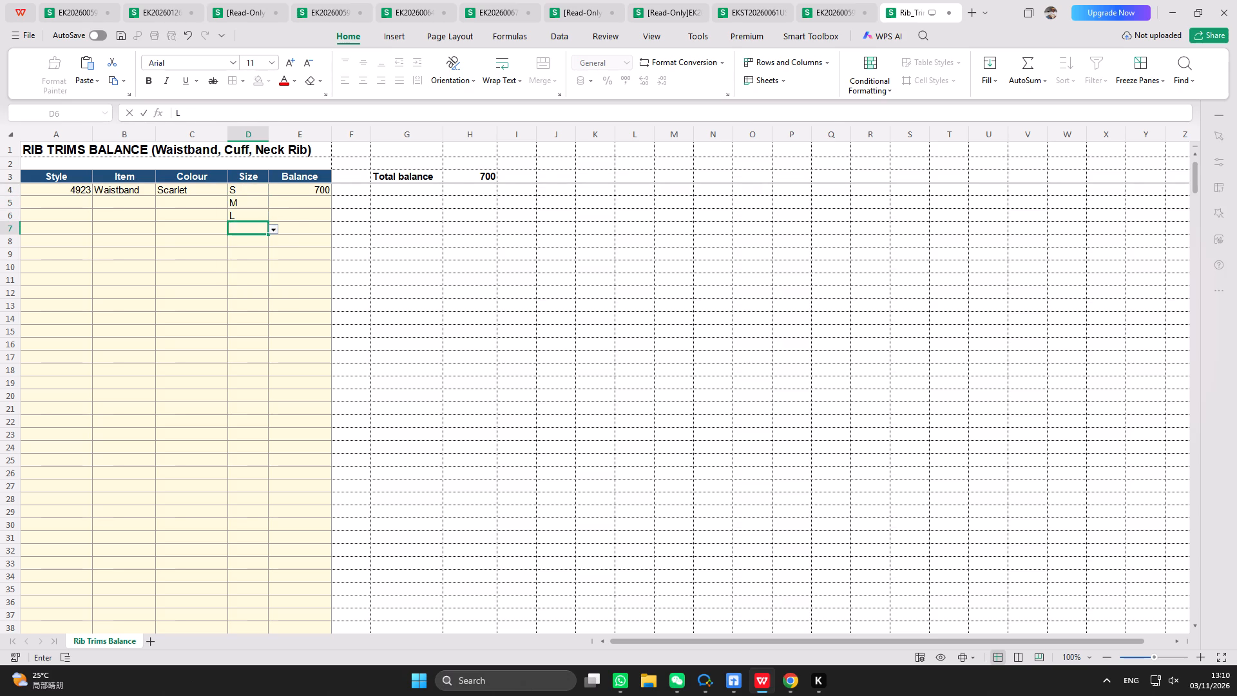
type("XL")
key("Return")
type("2XL")
key("Return")
type("3XL")
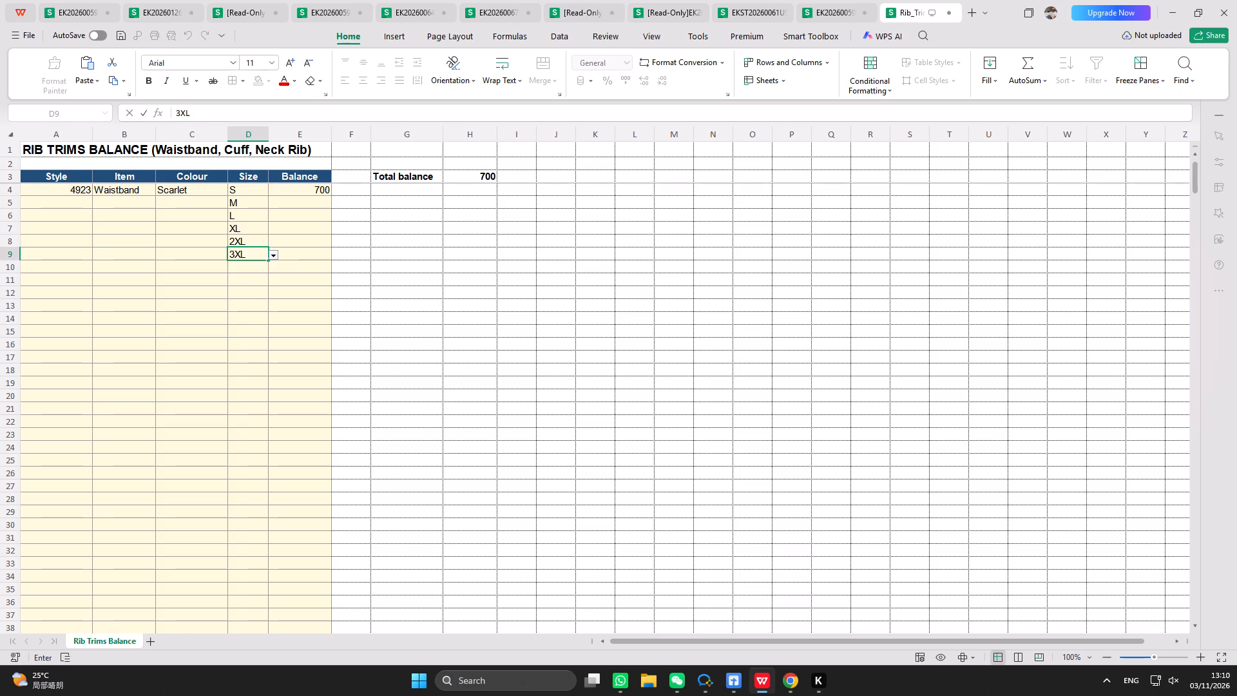
key("Return")
Enter the Scarlet waistband balances 2, 4, 3, 4, 4 and 4 for sizes S to 3XL in rows 4 to 9.
left_click(312, 193)
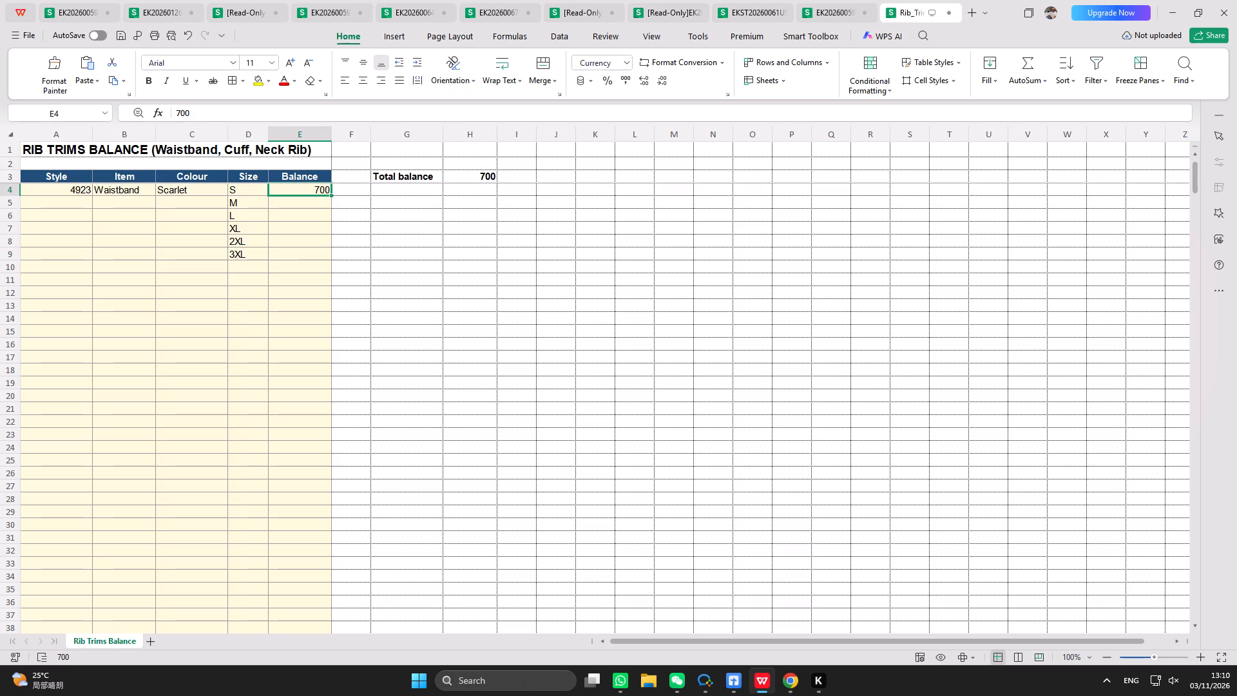
key("BackSpace")
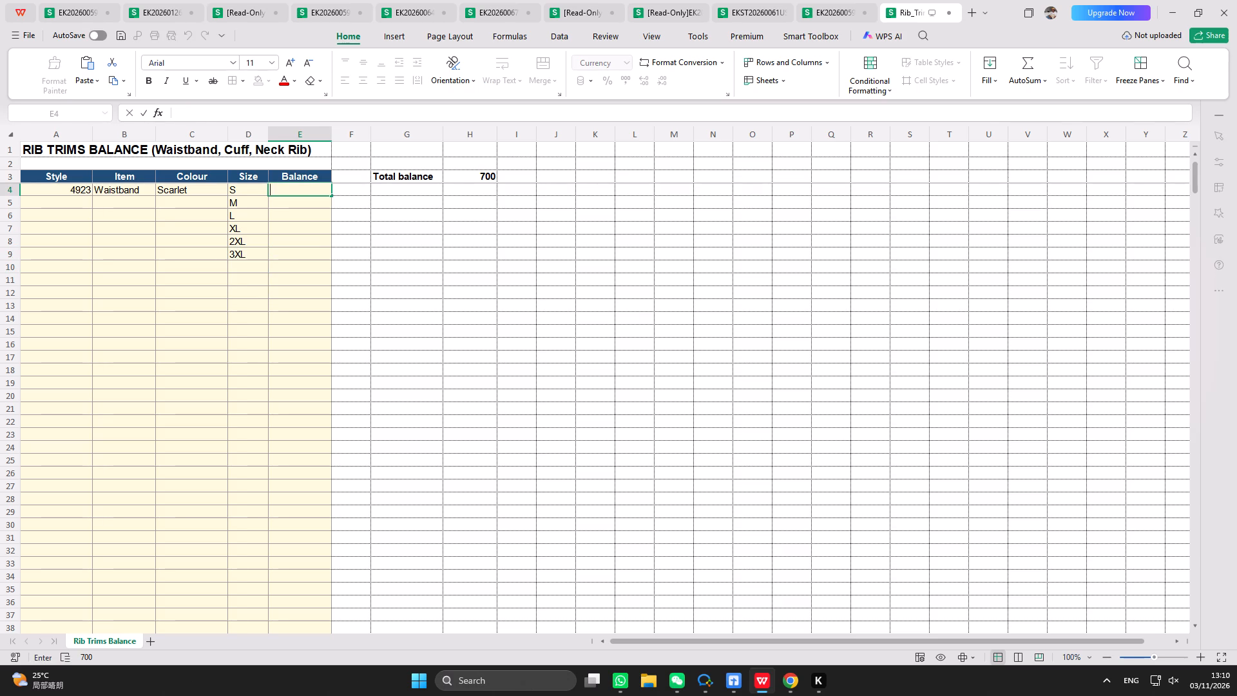
key("2")
key("Return")
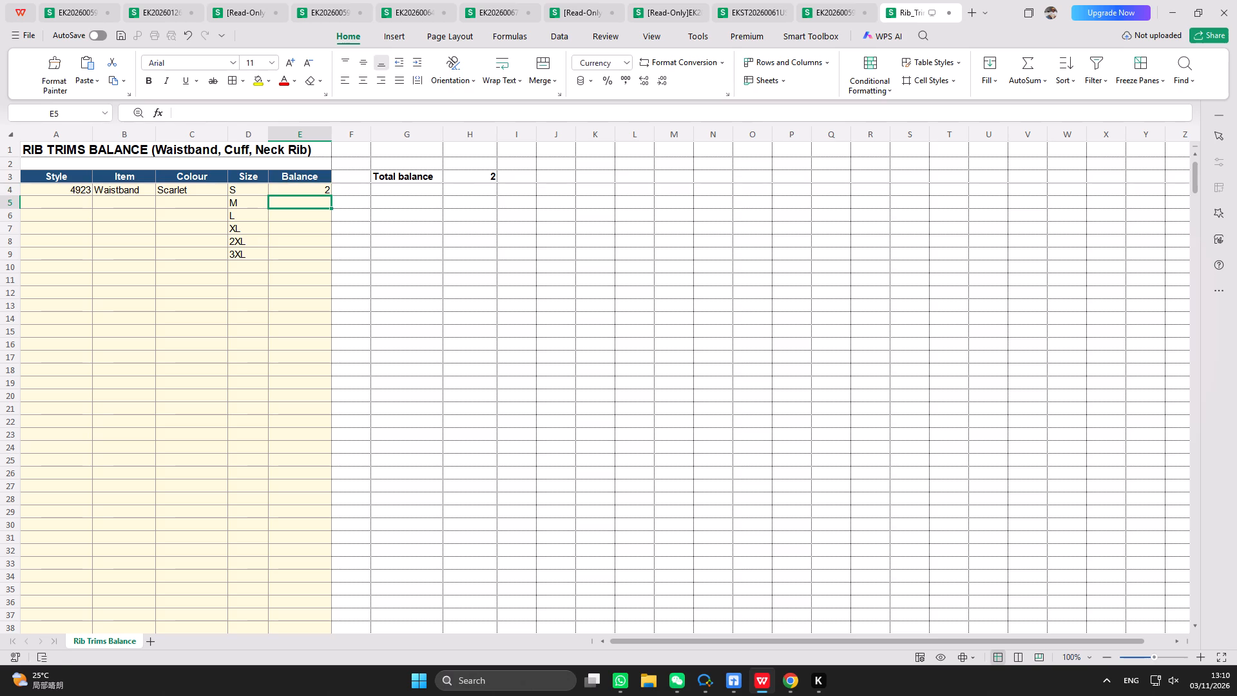
key("4")
key("Return")
key("3")
key("Return")
key("4")
key("Return")
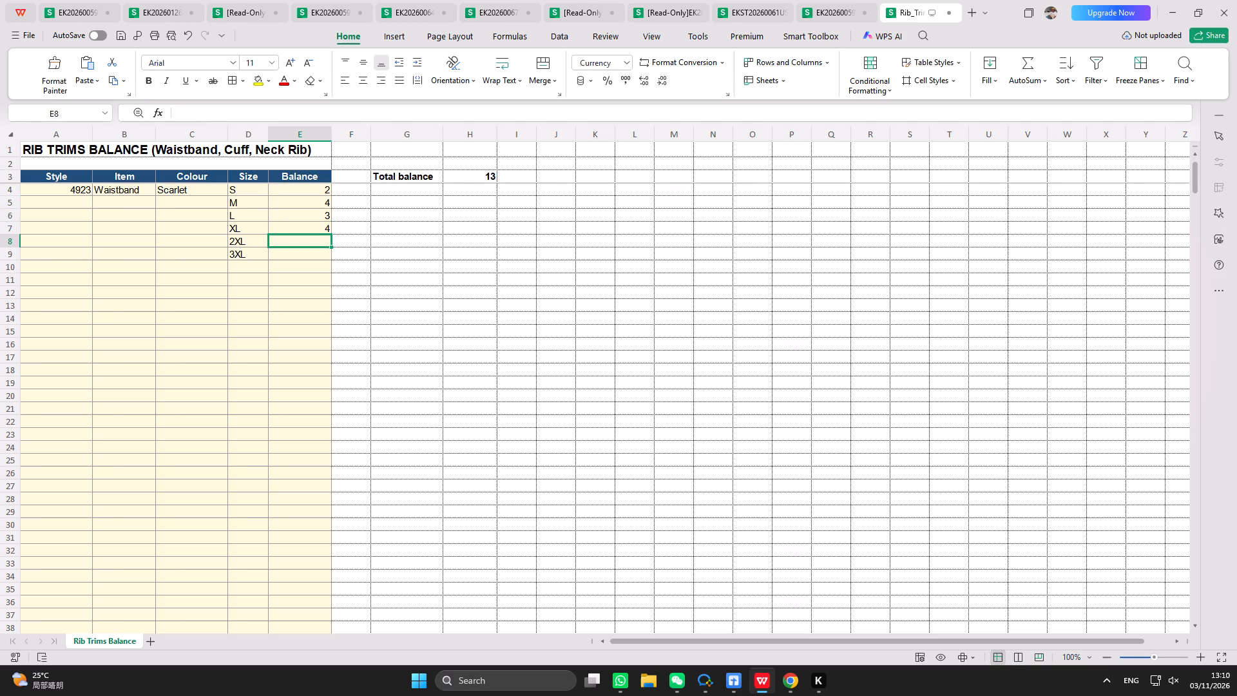
key("4")
key("Return")
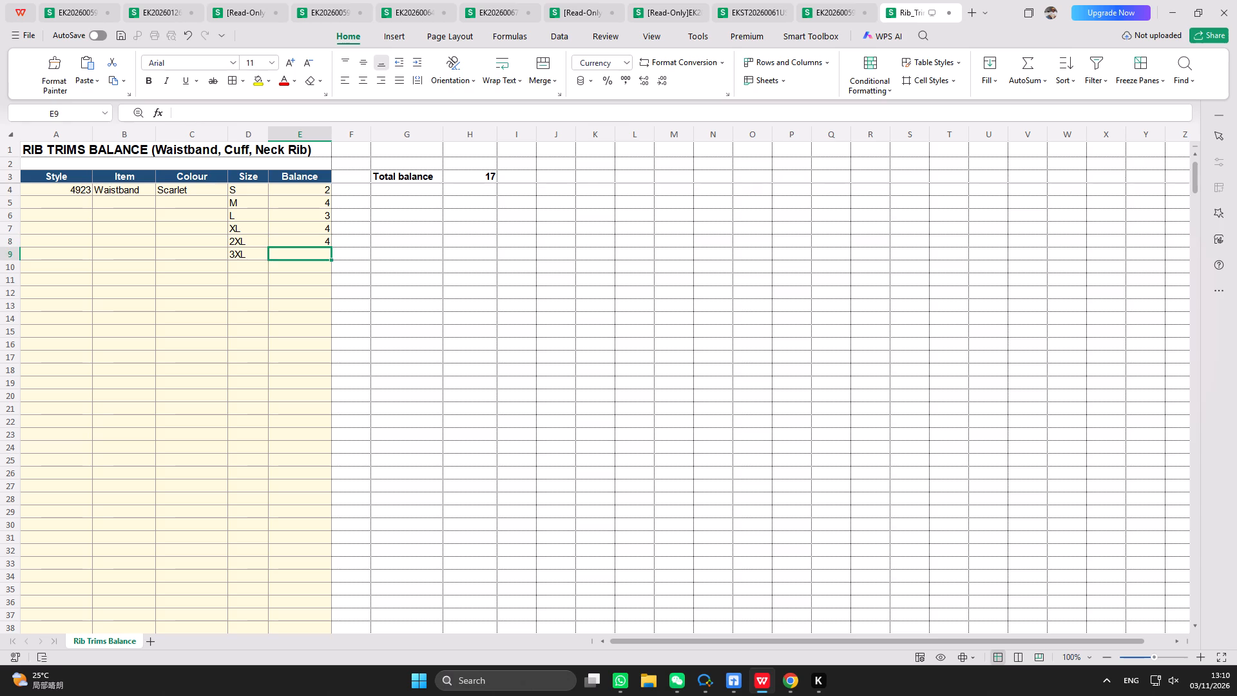
key("4")
key("Return")
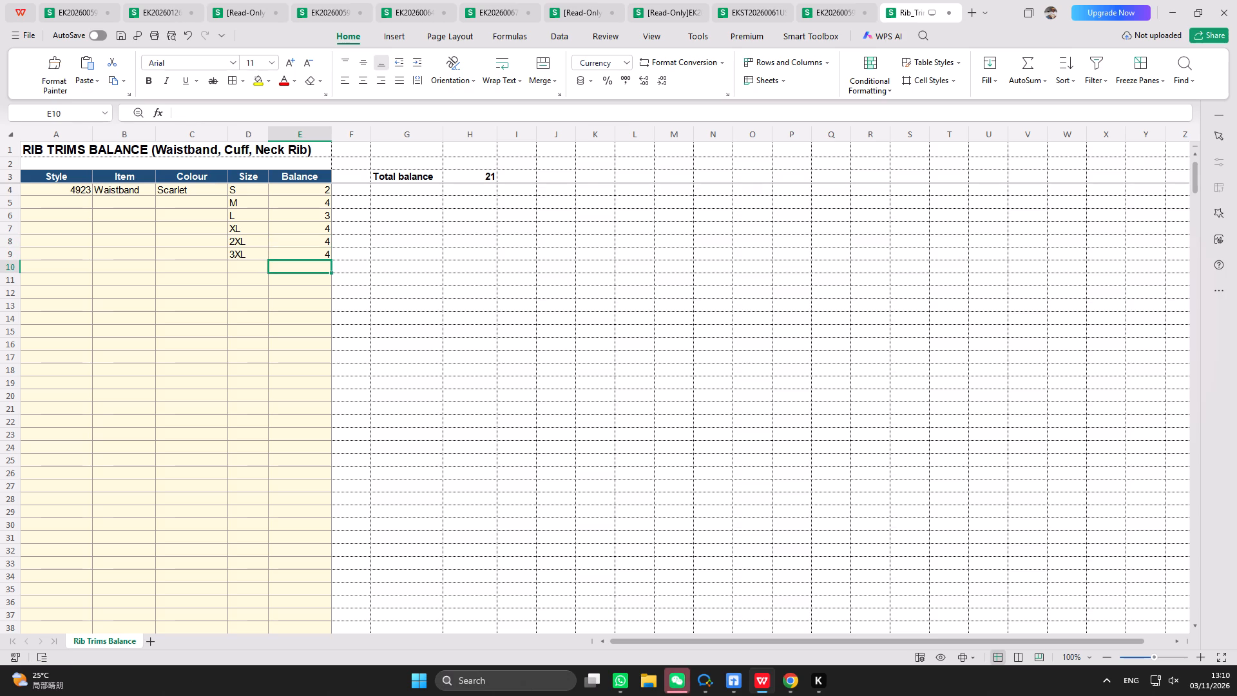
Start the next entry in row 10 with item Cuff and colour Scarlet.
left_click(115, 268)
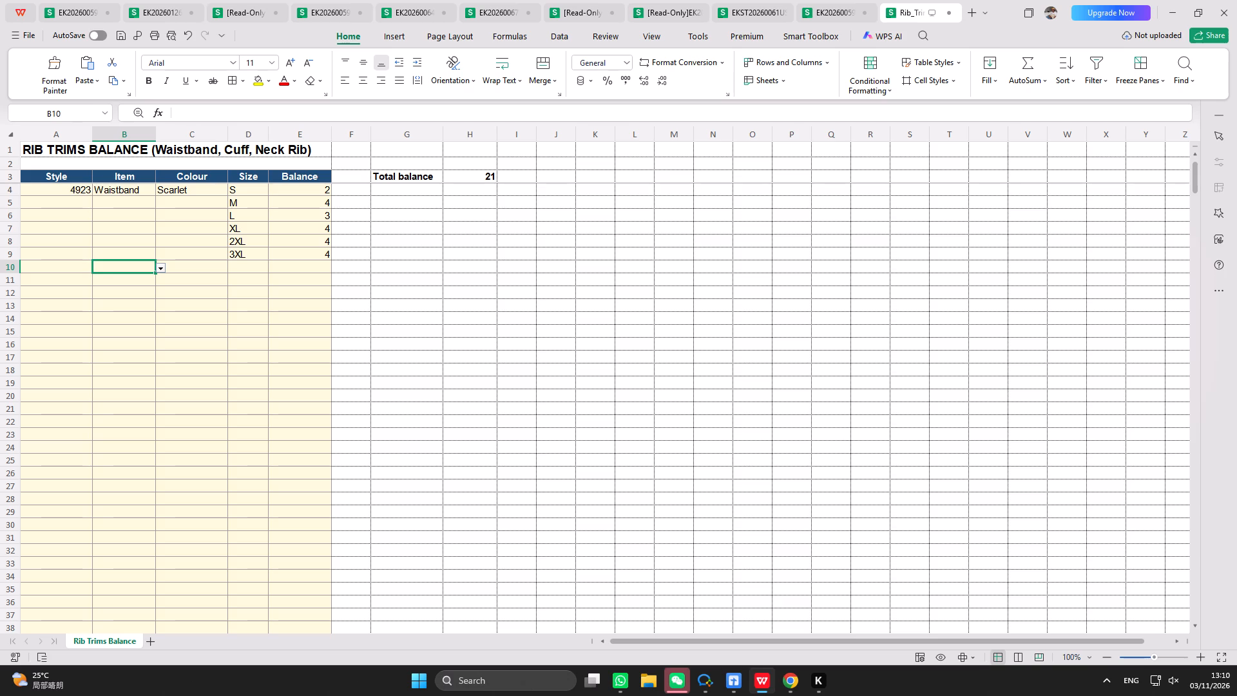
key("c")
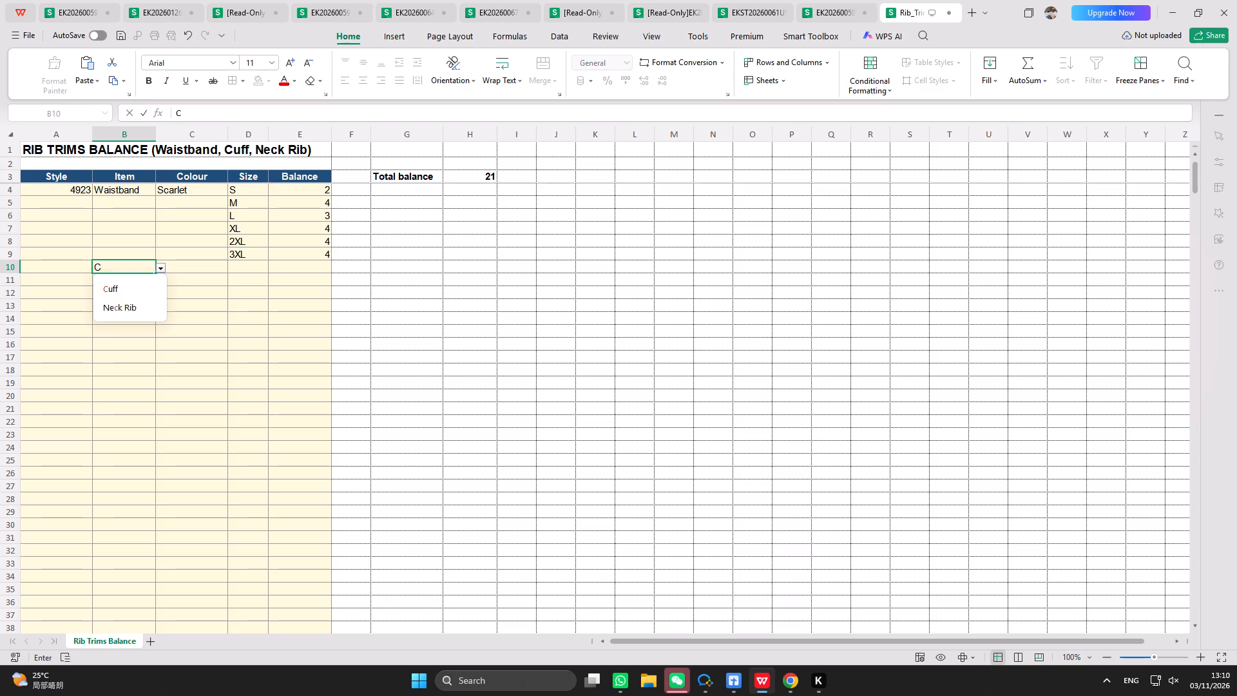
left_click(122, 289)
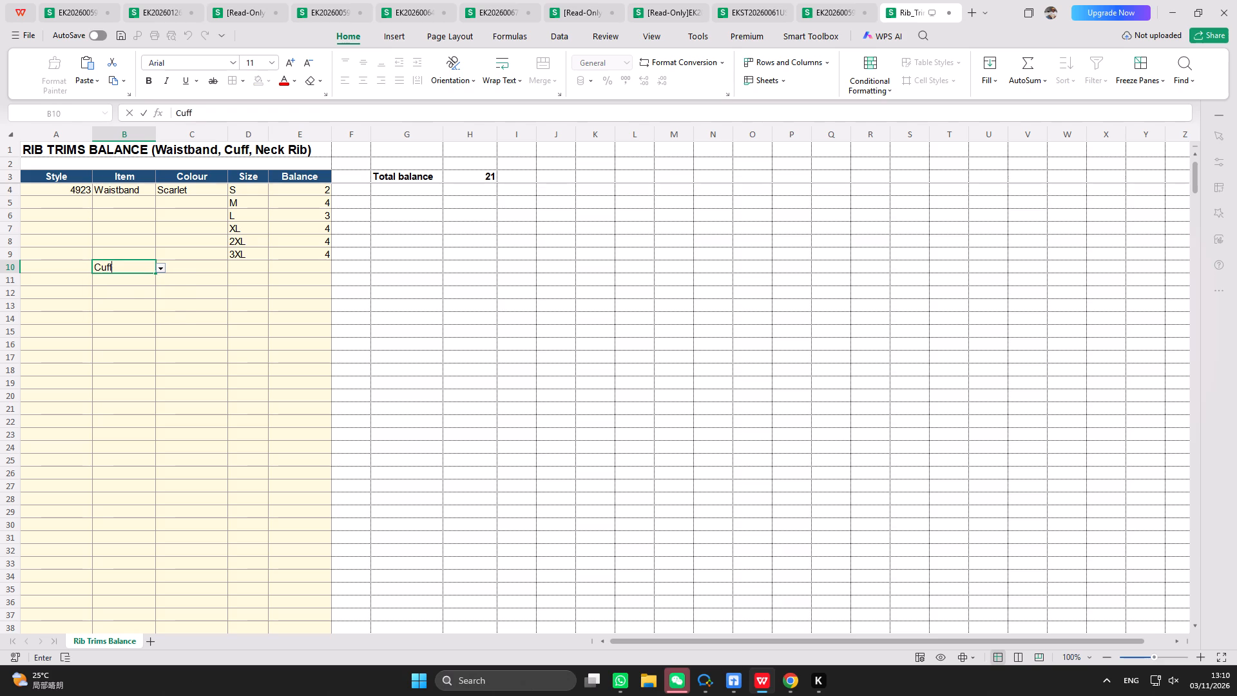
left_click(190, 266)
left_click(190, 266)
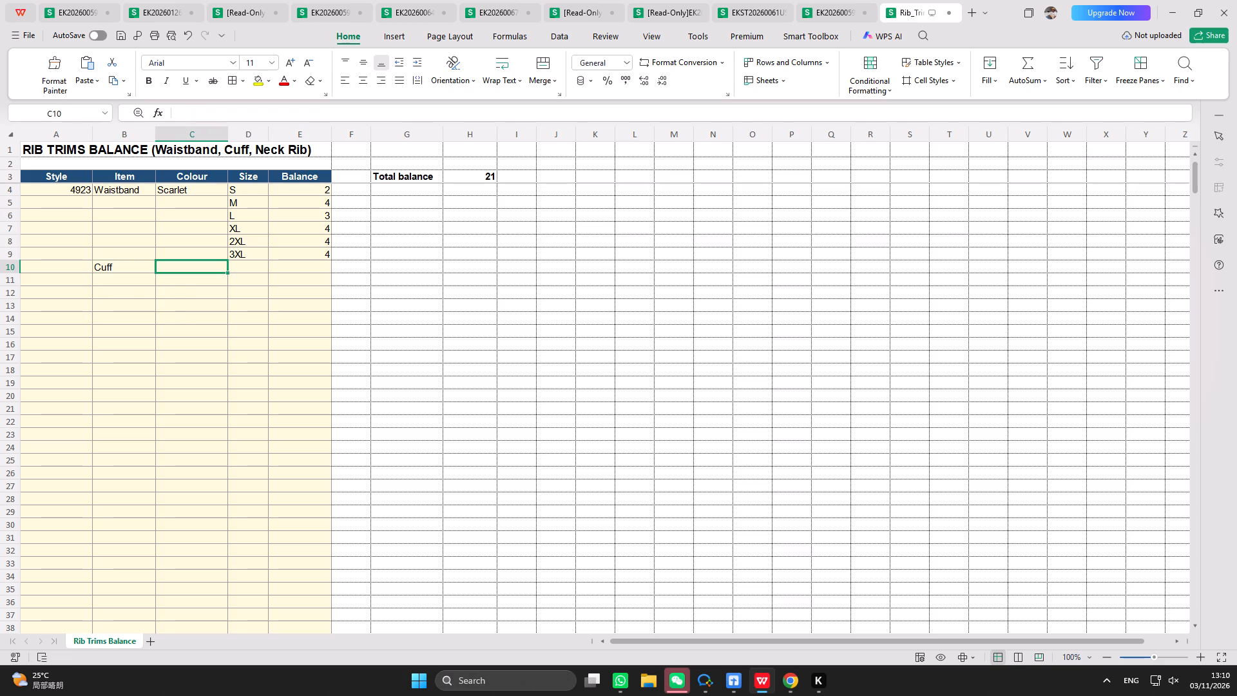
double_click(190, 266)
key("s")
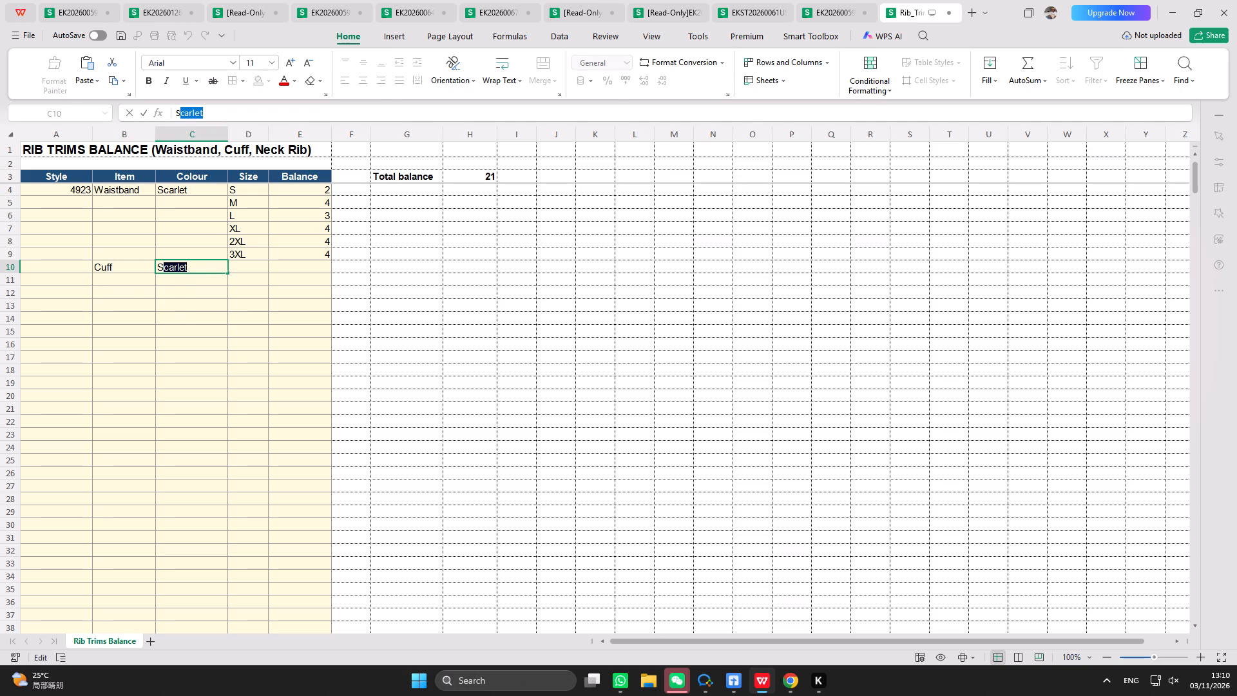
key("Return")
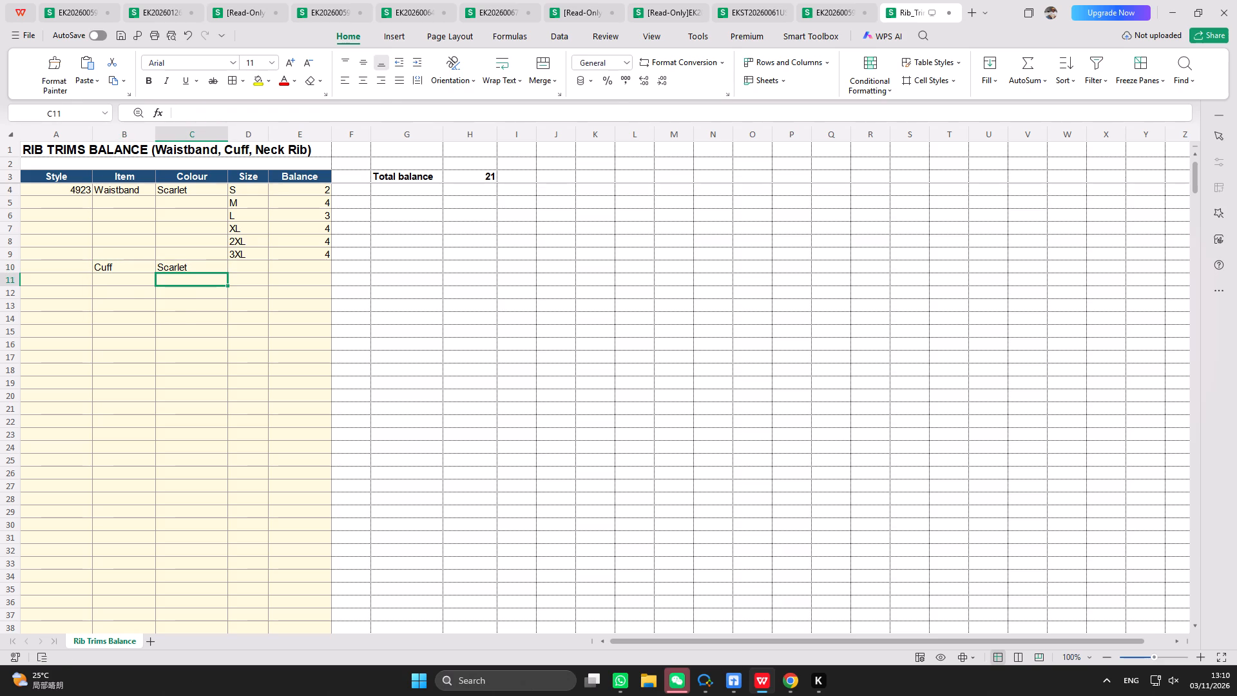
Copy the waistband sizes S to 3XL into the Size column for the Cuff entry, starting at row 10.
left_click_drag(248, 190, 249, 248)
right_click(249, 248)
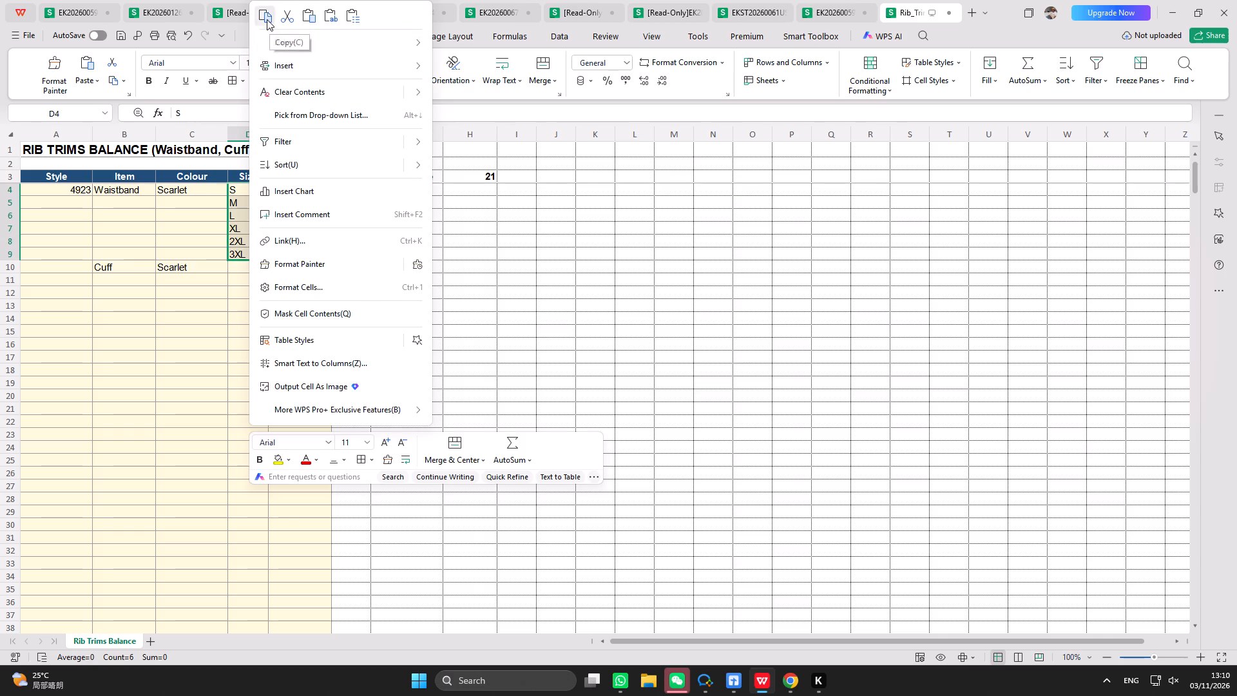
left_click(267, 19)
left_click(247, 269)
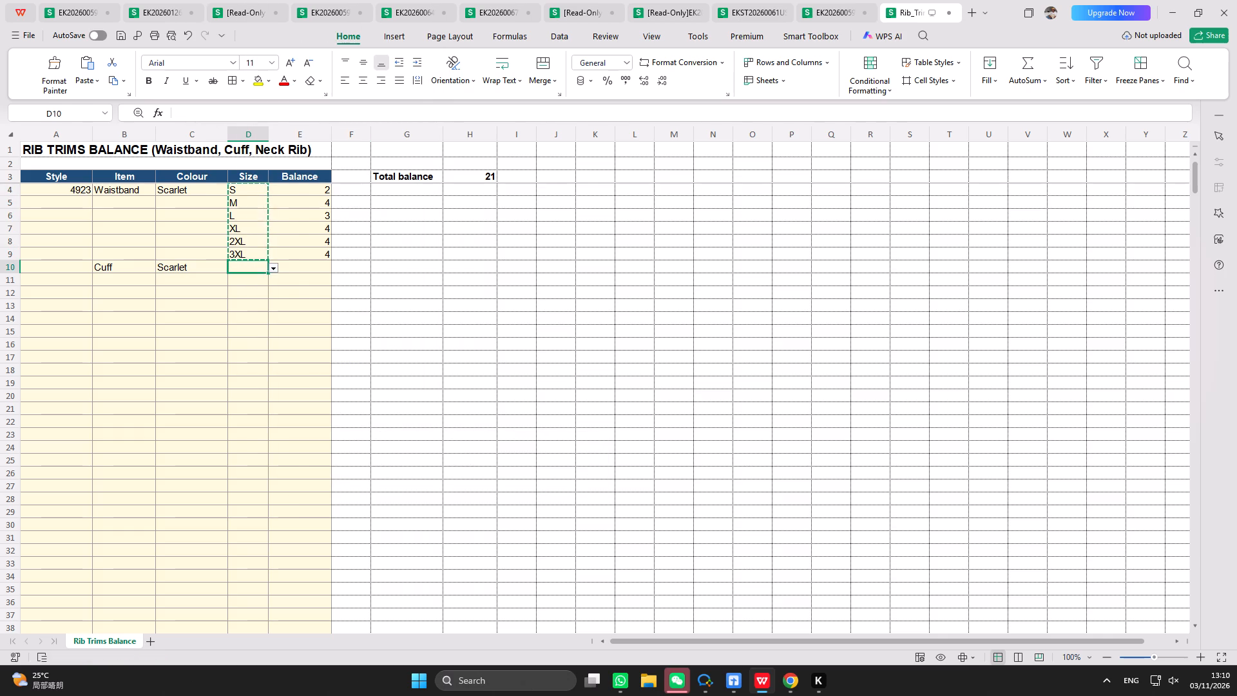
right_click(247, 269)
left_click(315, 10)
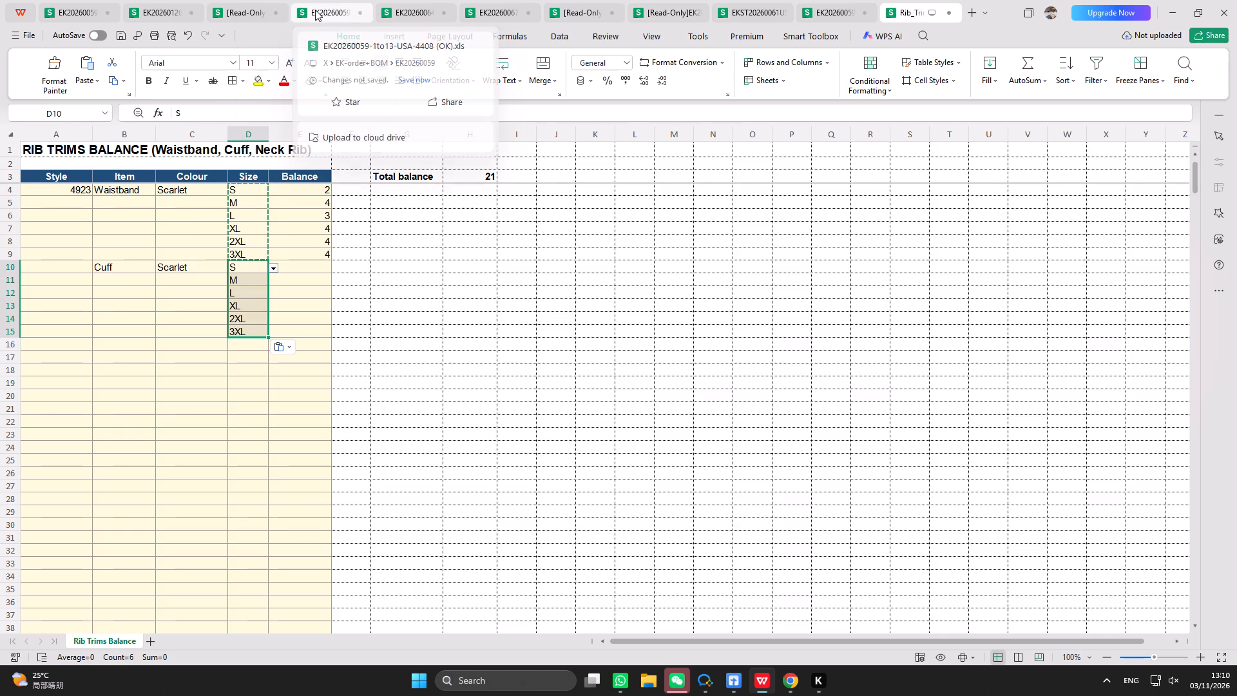
Enter the Scarlet cuff balances 4 for size S and 3 for size M in rows 10 and 11.
key("Escape")
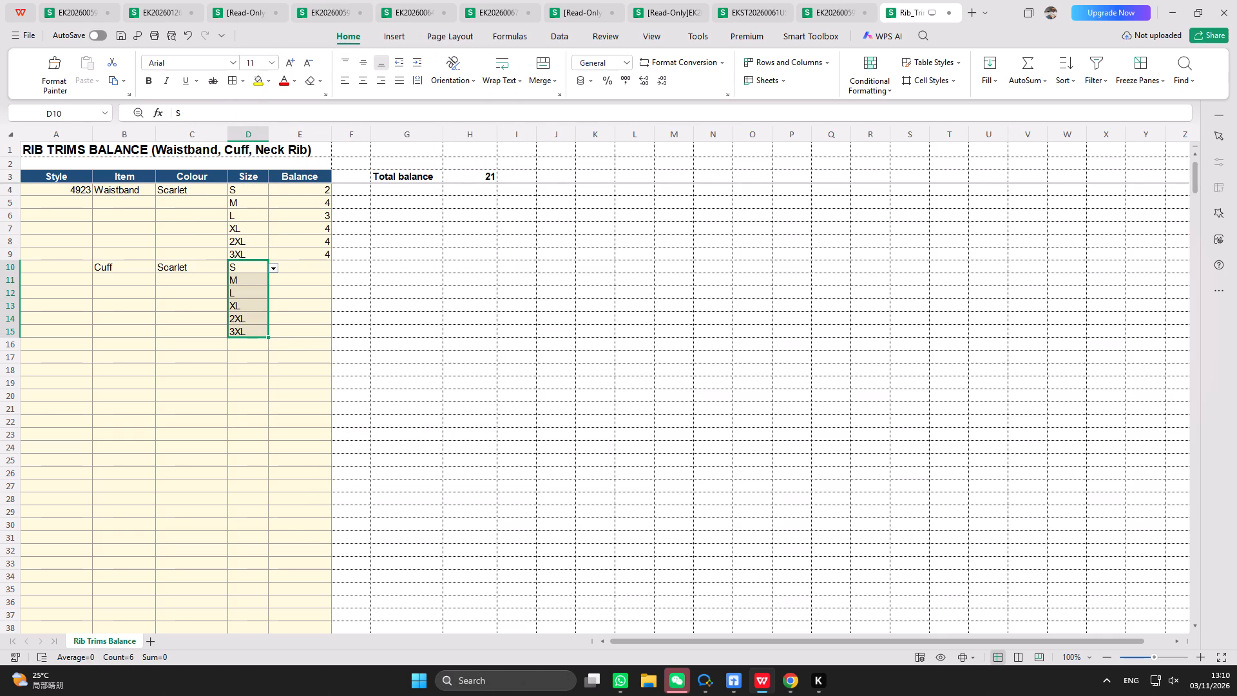
left_click(309, 267)
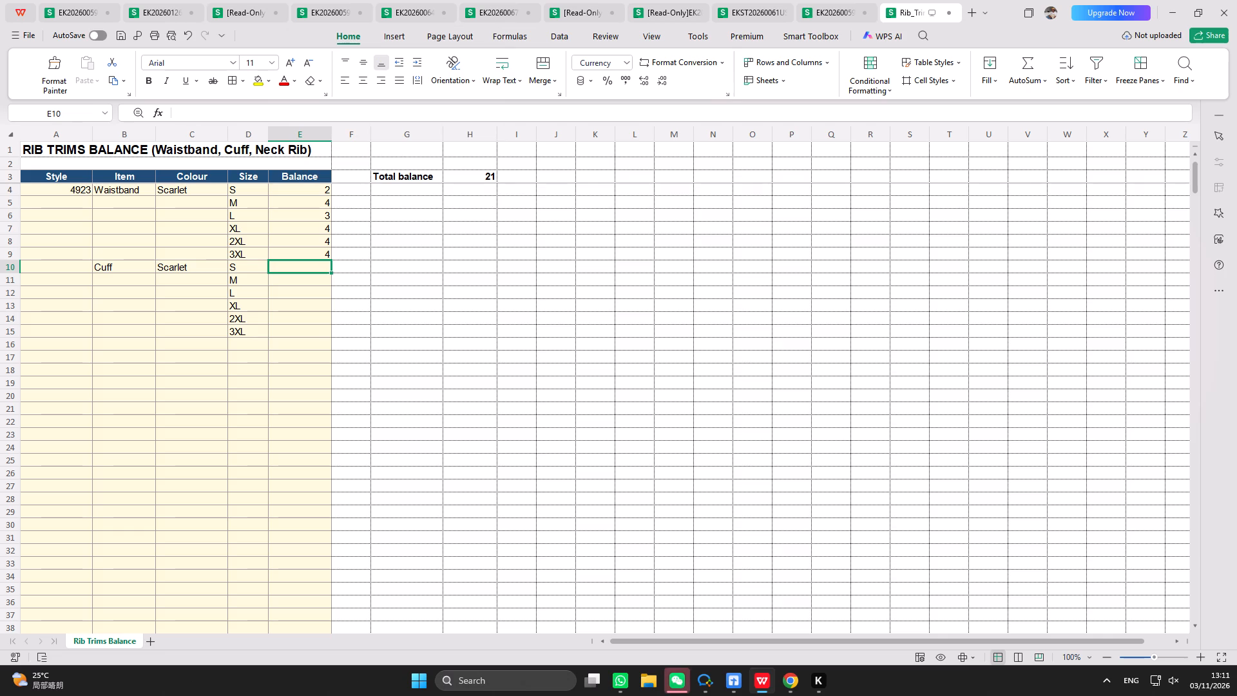
key("4")
key("Return")
key("3")
key("Return")
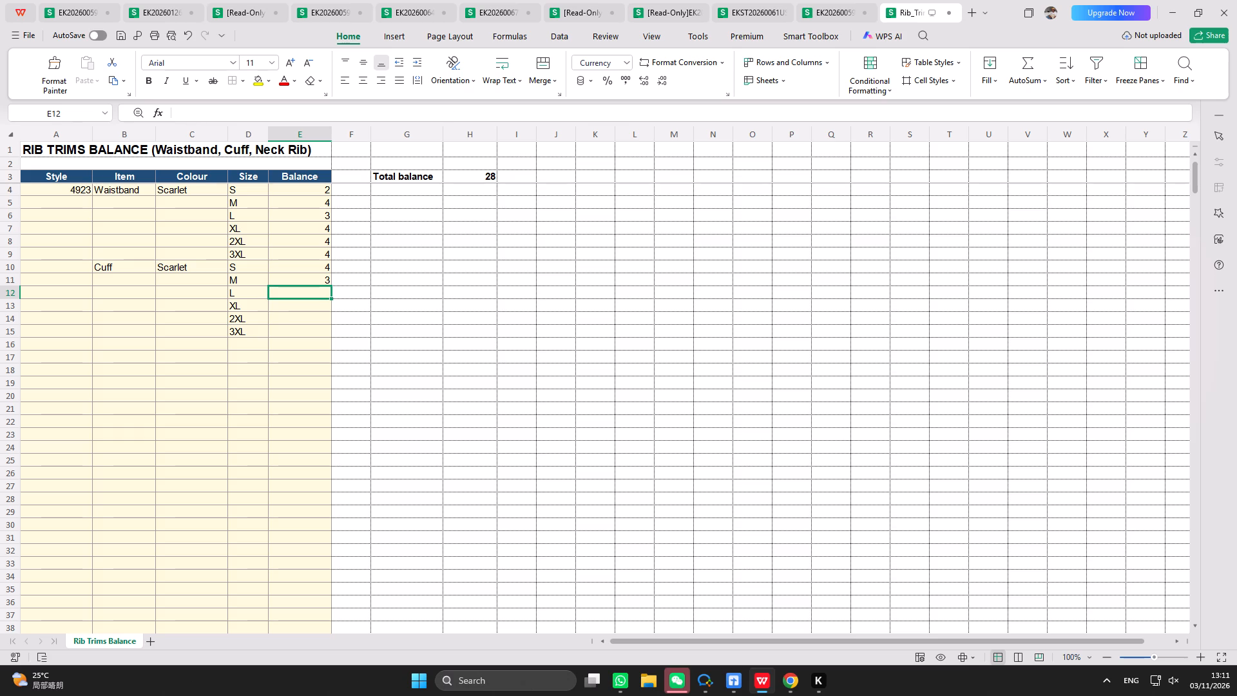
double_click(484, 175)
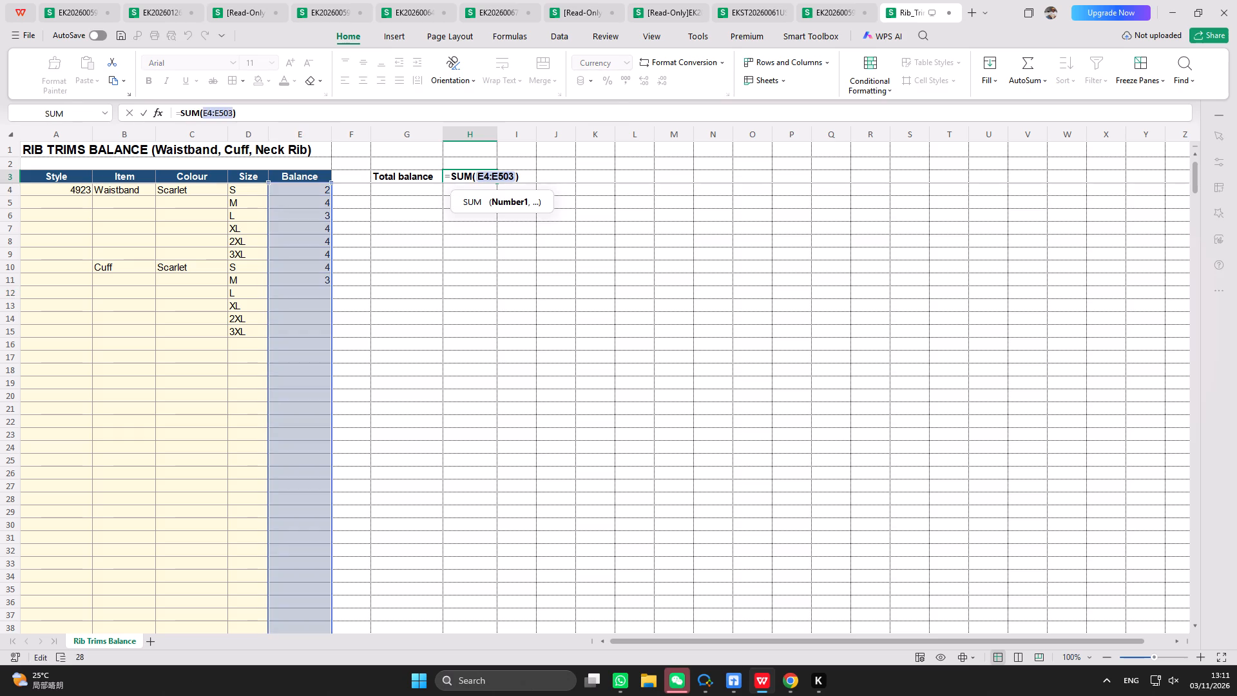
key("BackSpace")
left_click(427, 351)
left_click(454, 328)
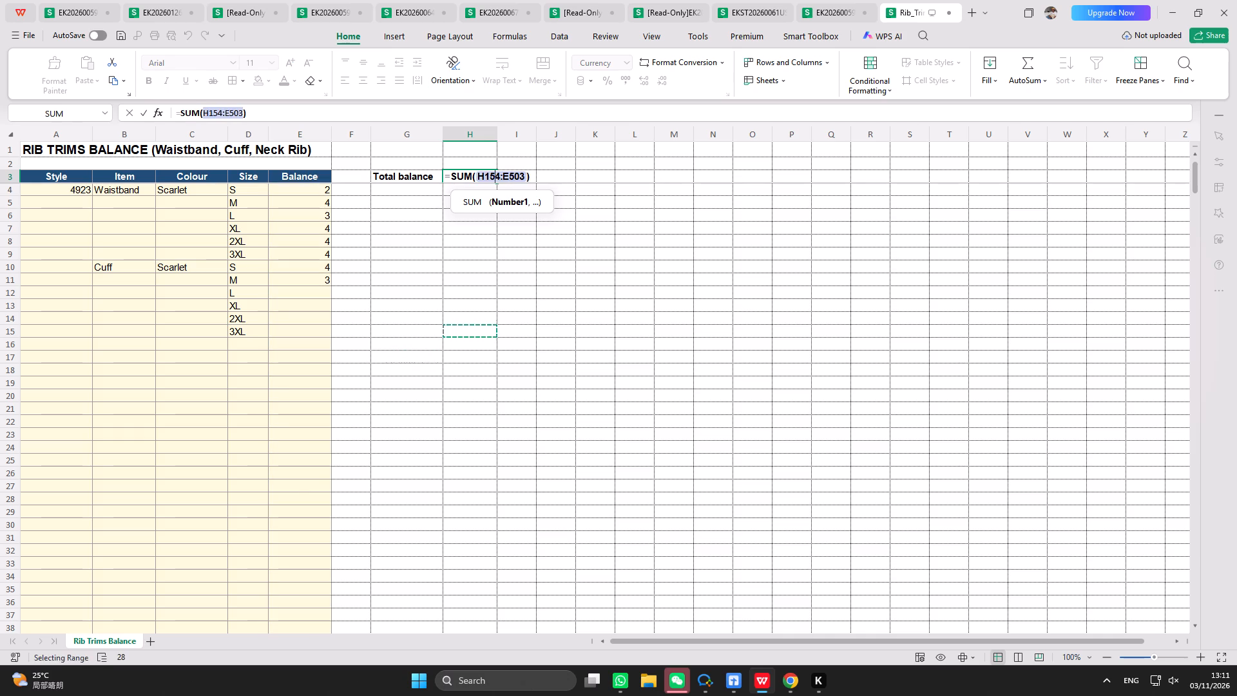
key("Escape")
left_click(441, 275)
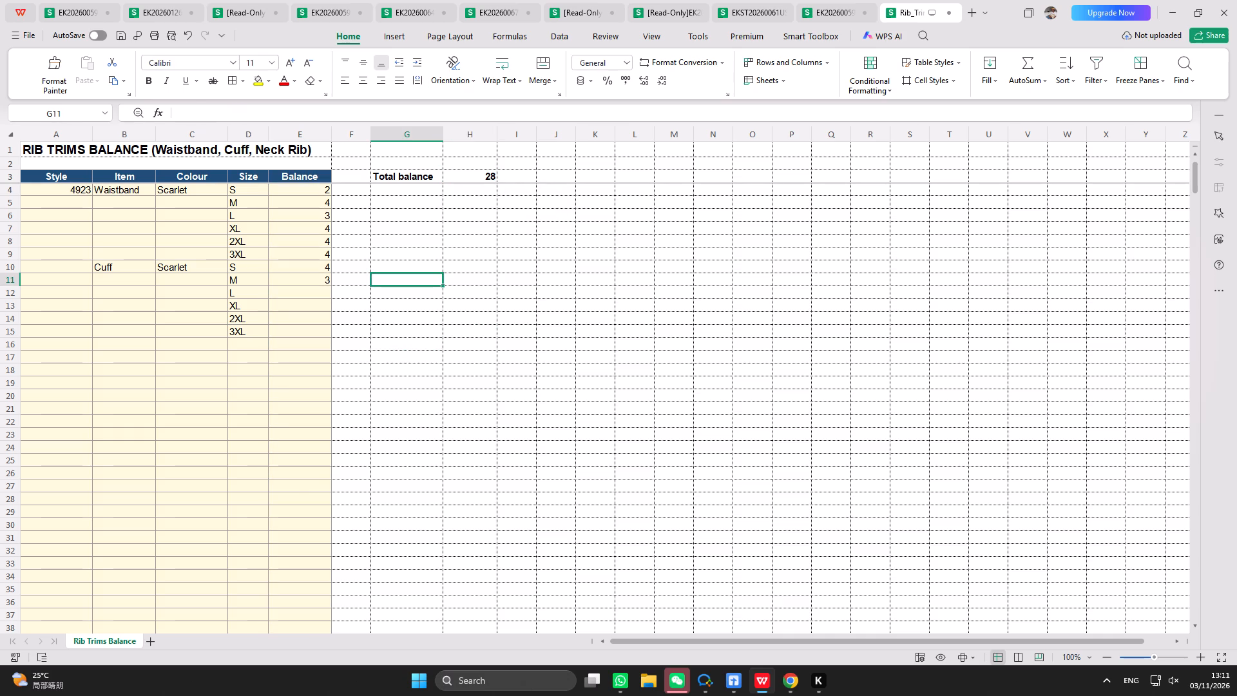
Enter the Scarlet cuff balances 6, 4, 4 and 4 for sizes L, XL, 2XL and 3XL in rows 12 to 15.
left_click(320, 295)
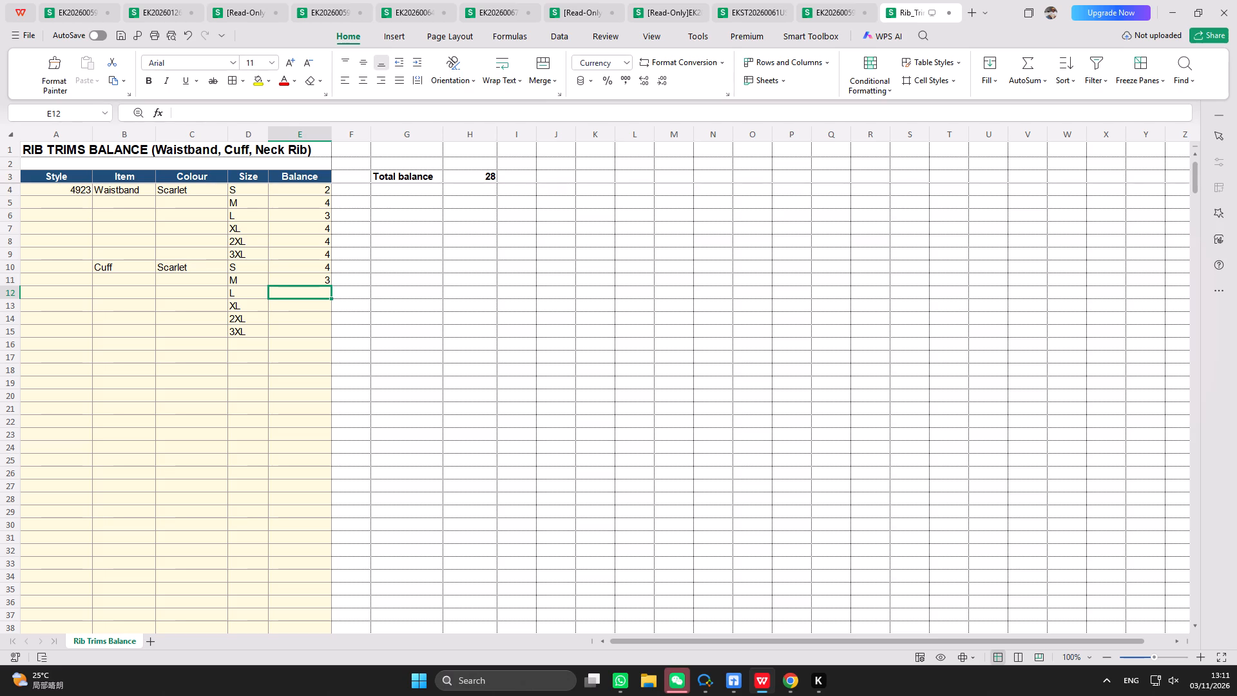
key("6")
key("Return")
key("4")
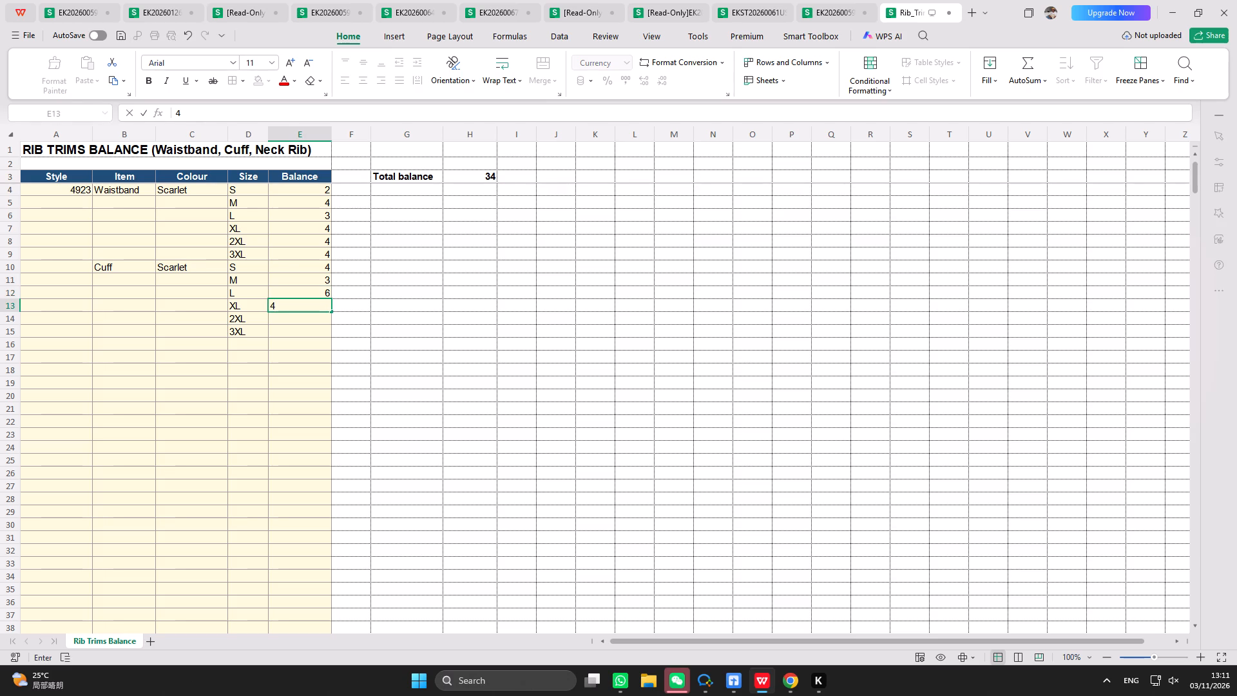
key("Return")
key("4")
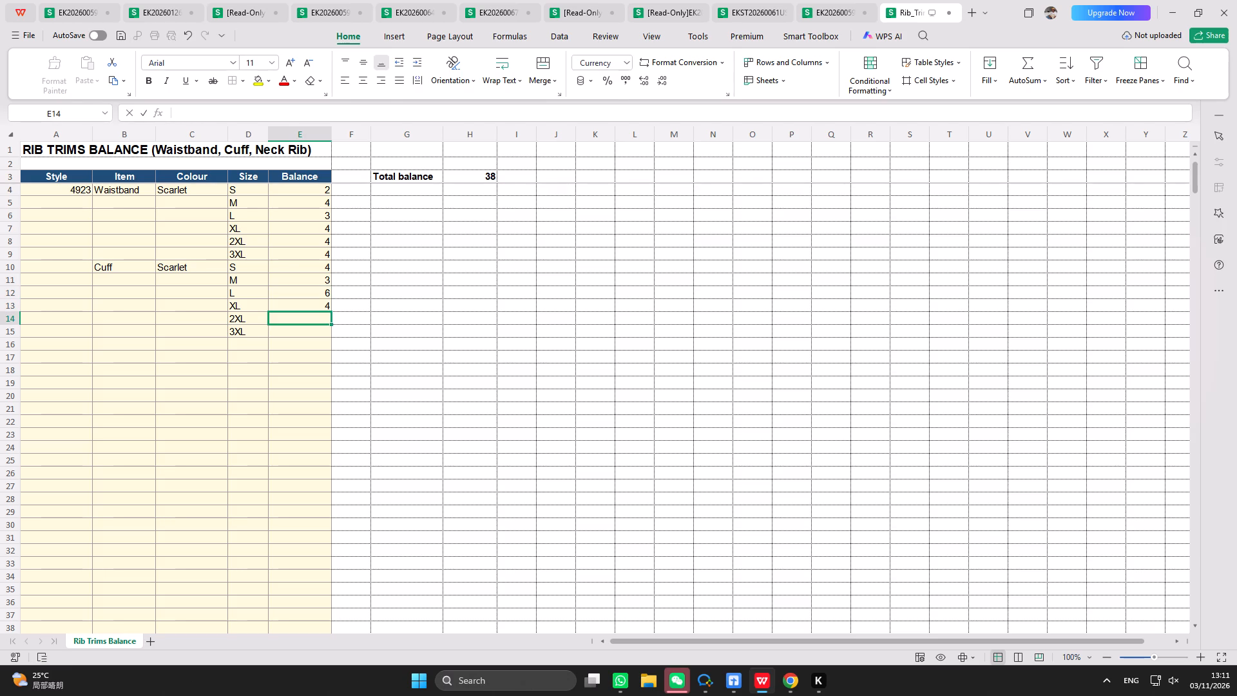
key("Return")
key("4")
key("Return")
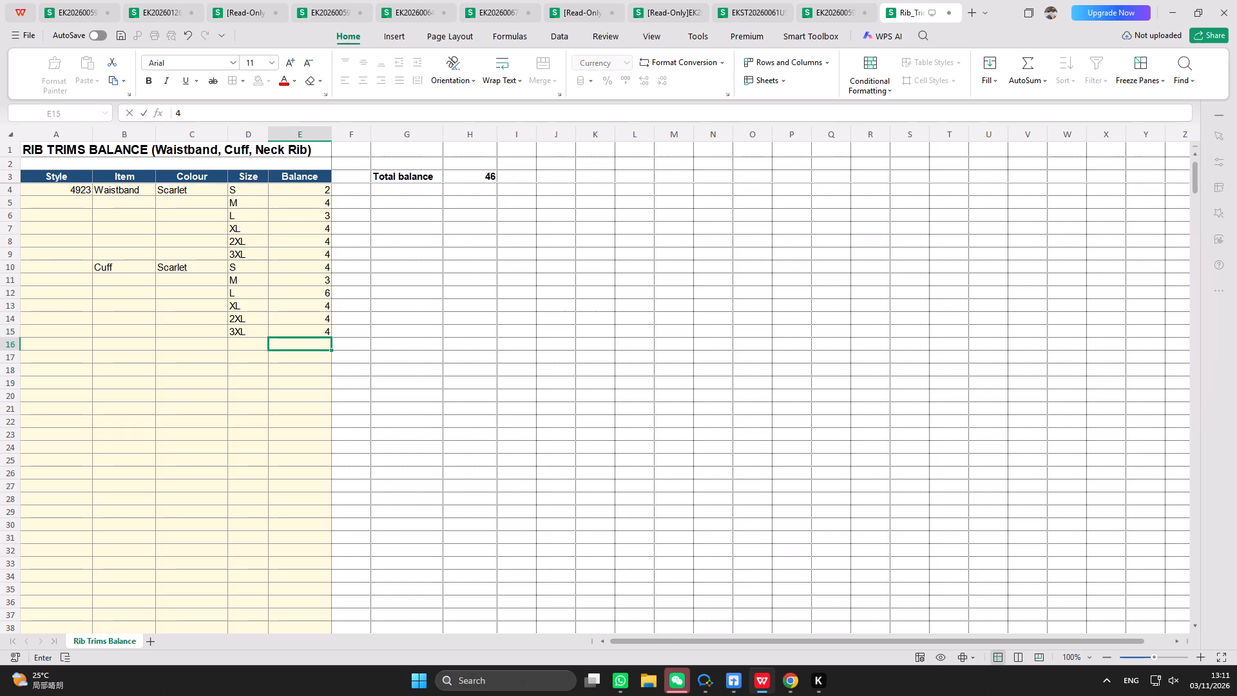
Insert one blank row below row 9 to separate the Waistband entry from the Cuff entry.
left_click(17, 255)
right_click(17, 255)
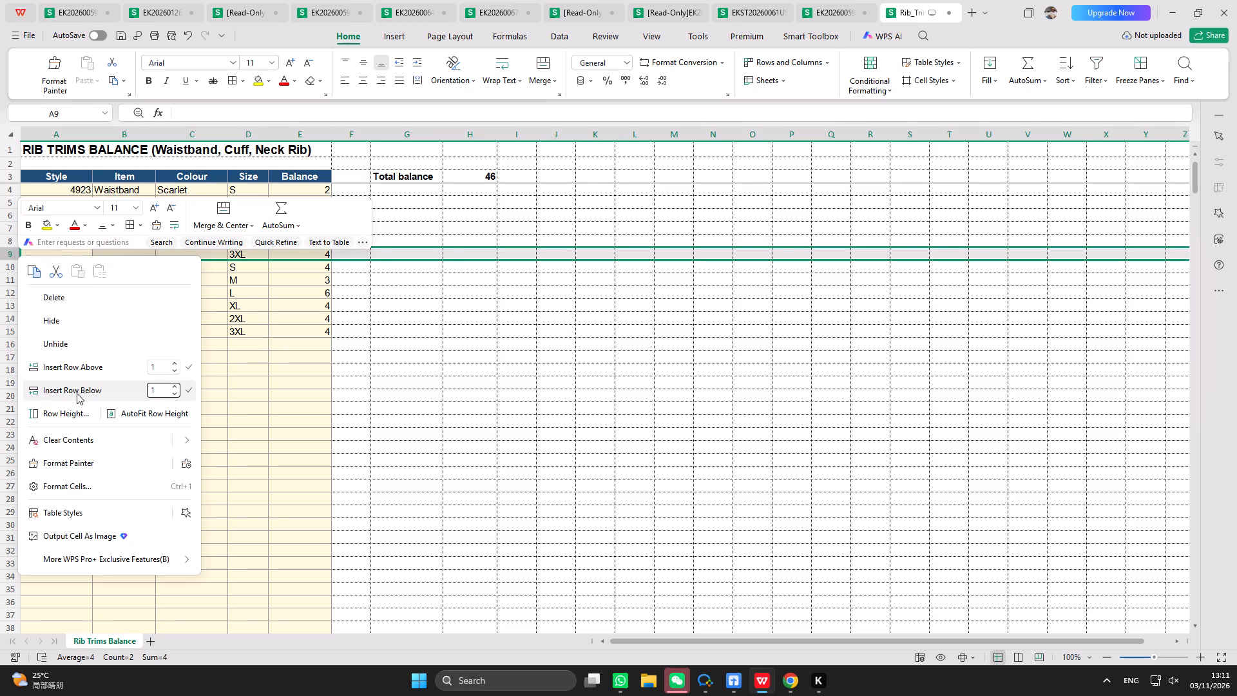
left_click(77, 393)
left_click(175, 298)
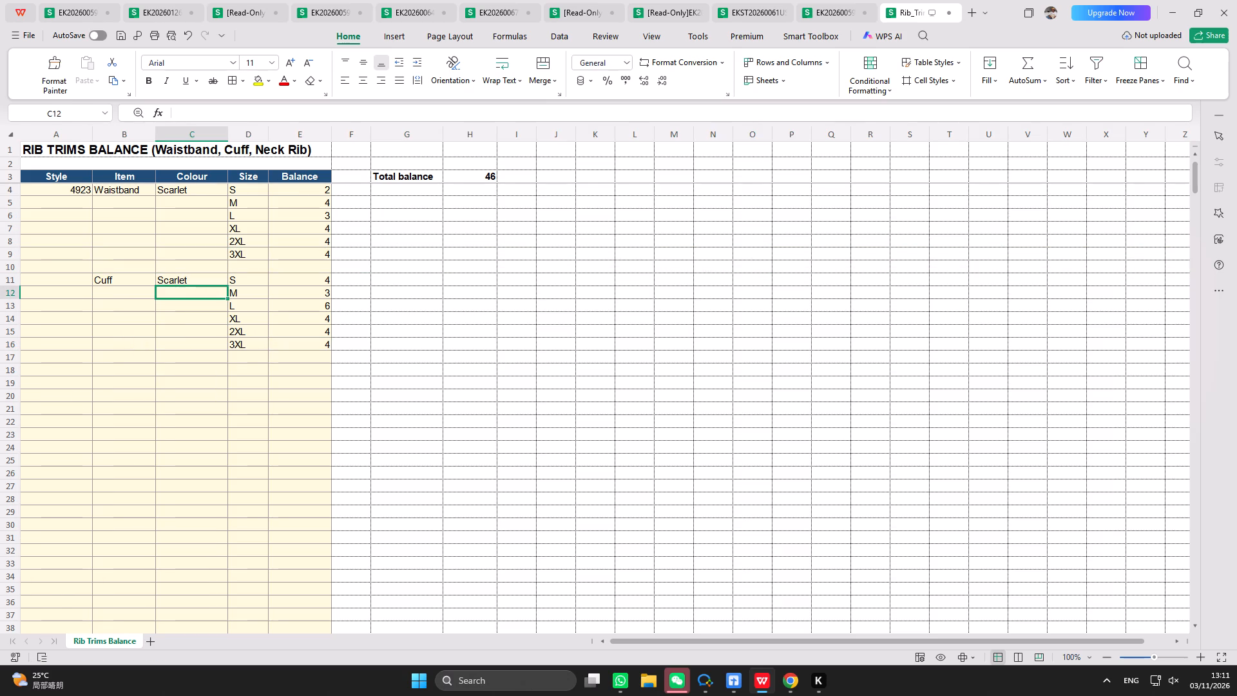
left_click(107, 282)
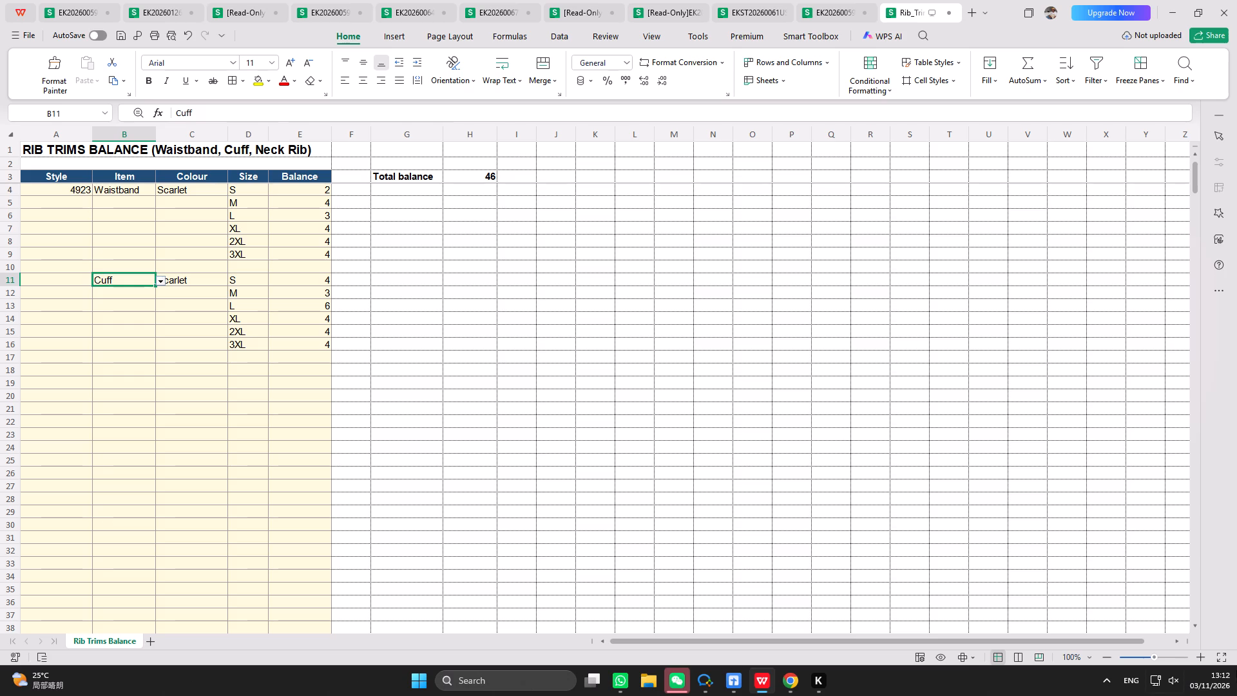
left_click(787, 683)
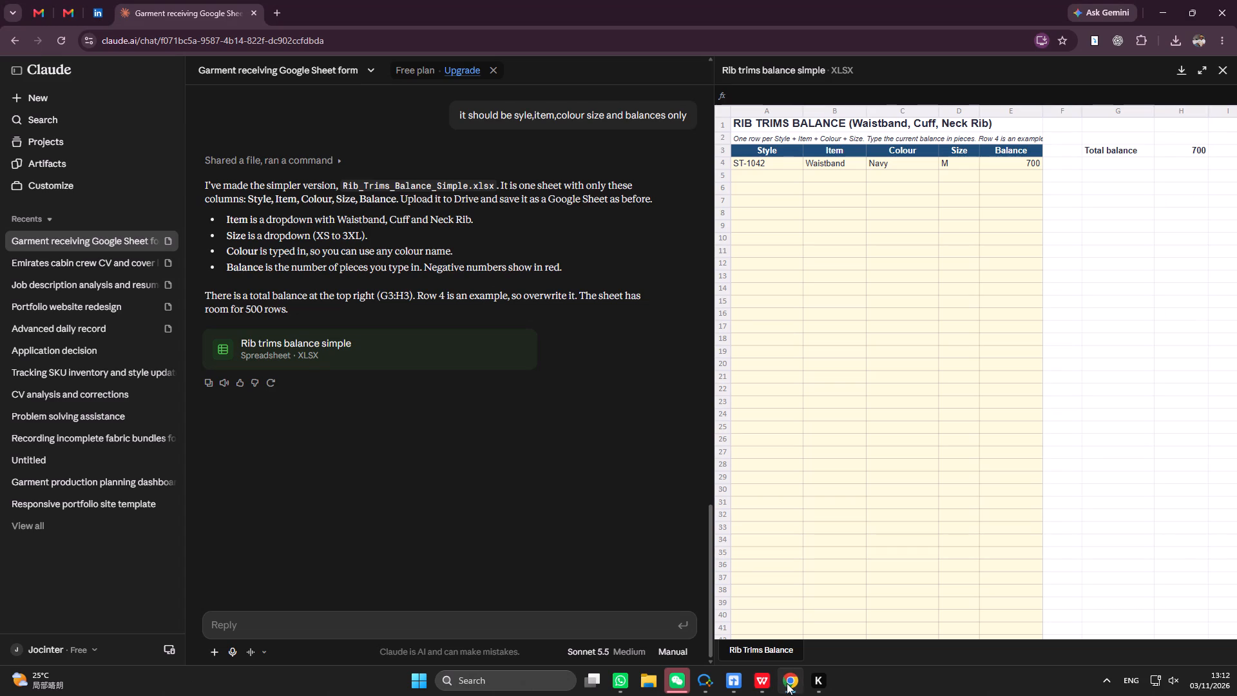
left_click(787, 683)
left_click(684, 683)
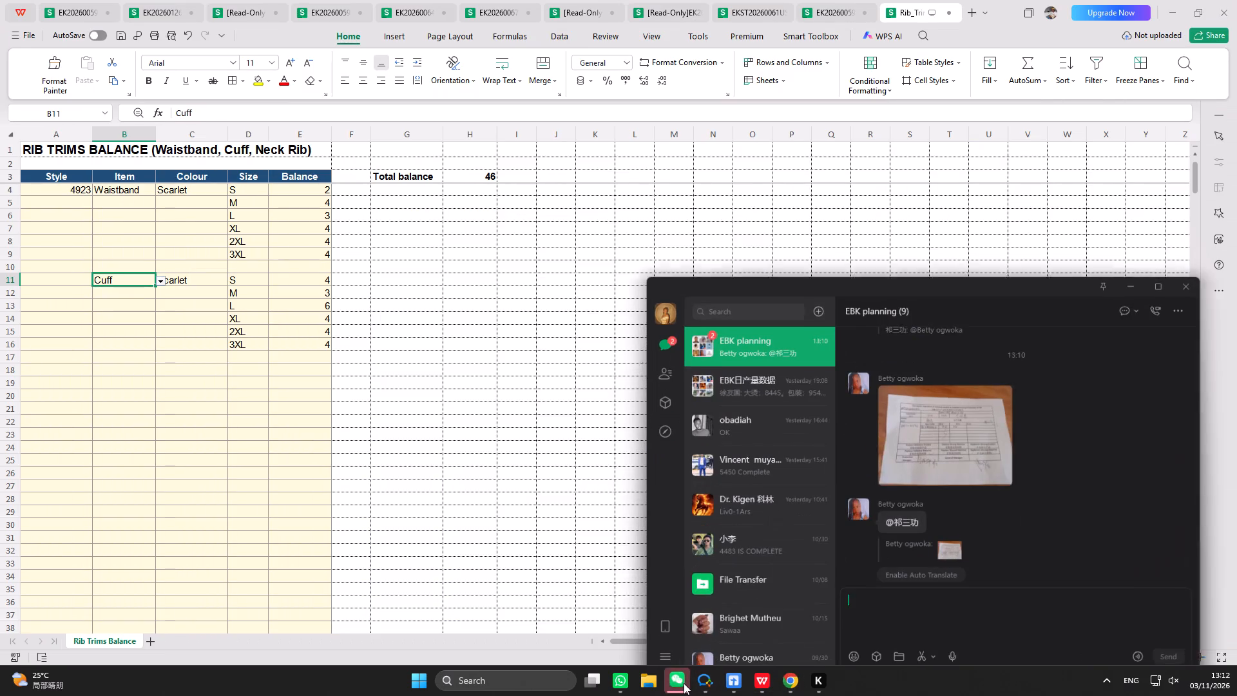
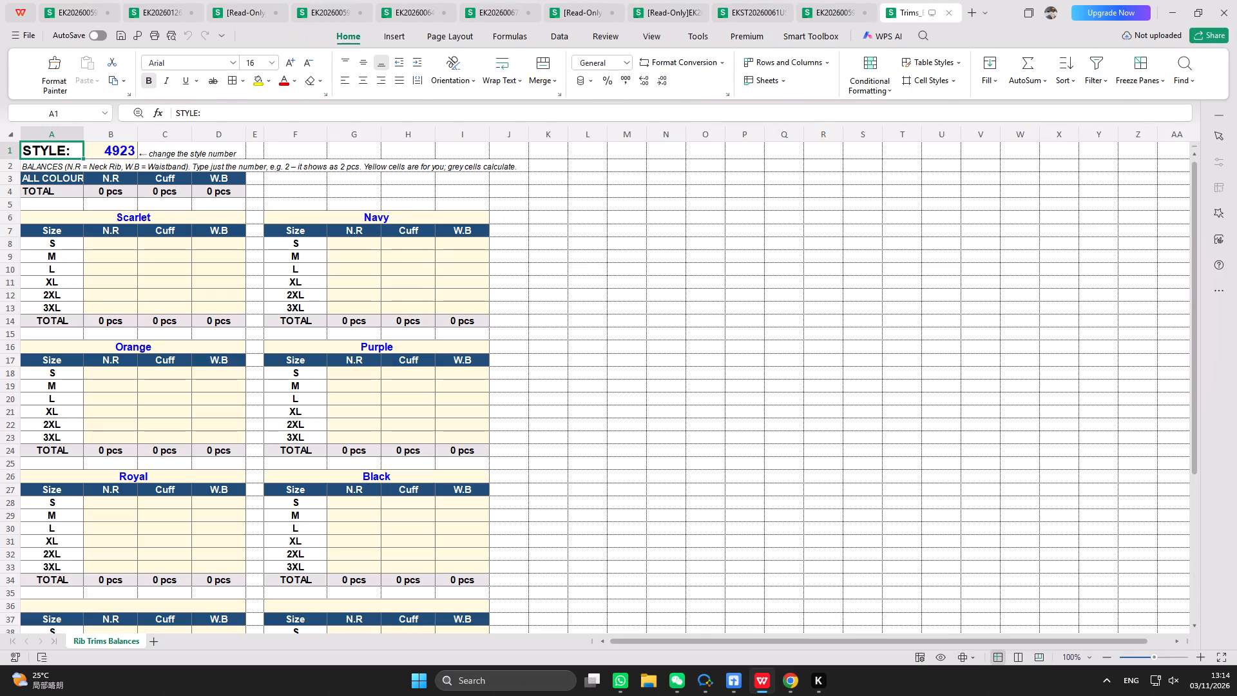
scroll(342, 285, "up", 1)
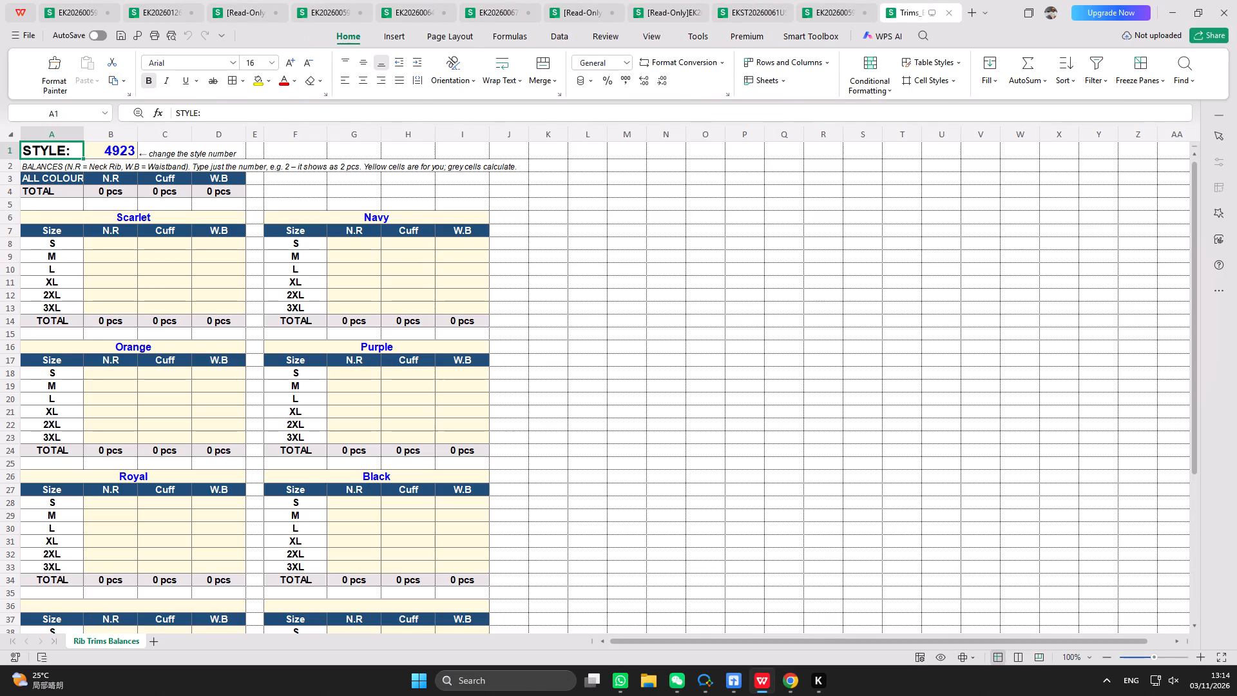
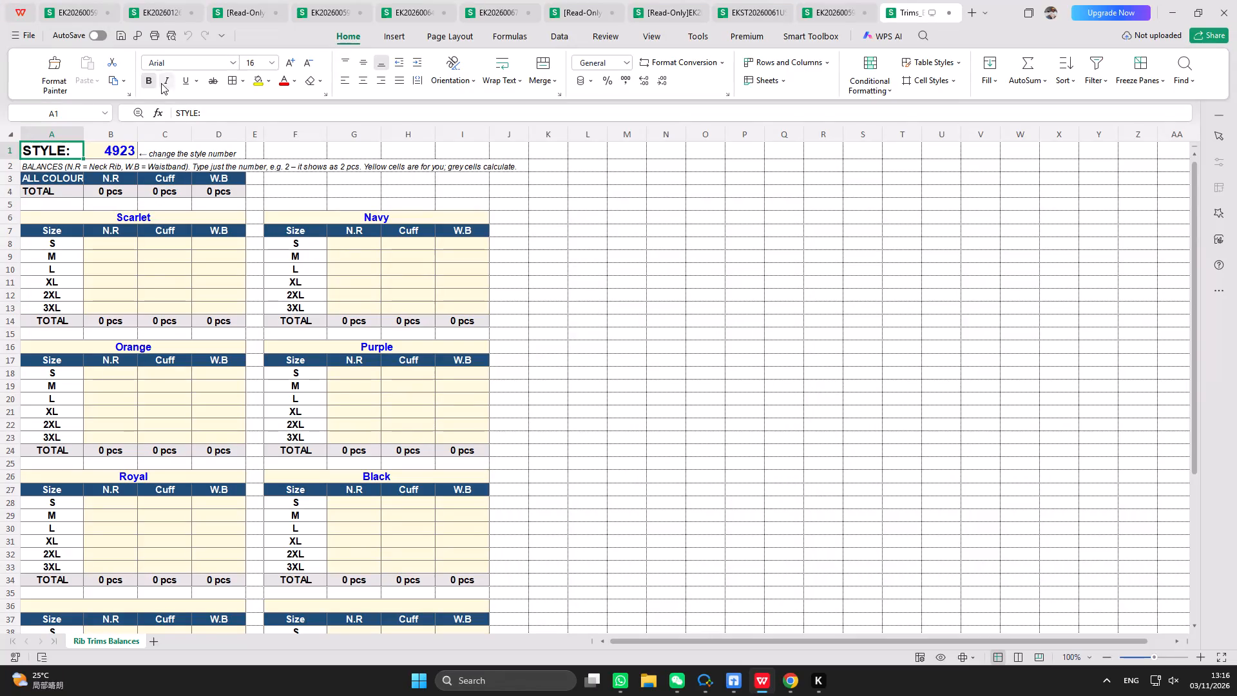
Delete the "change the style number" note and the BALANCES instruction line at the top of the sheet.
left_click(197, 157)
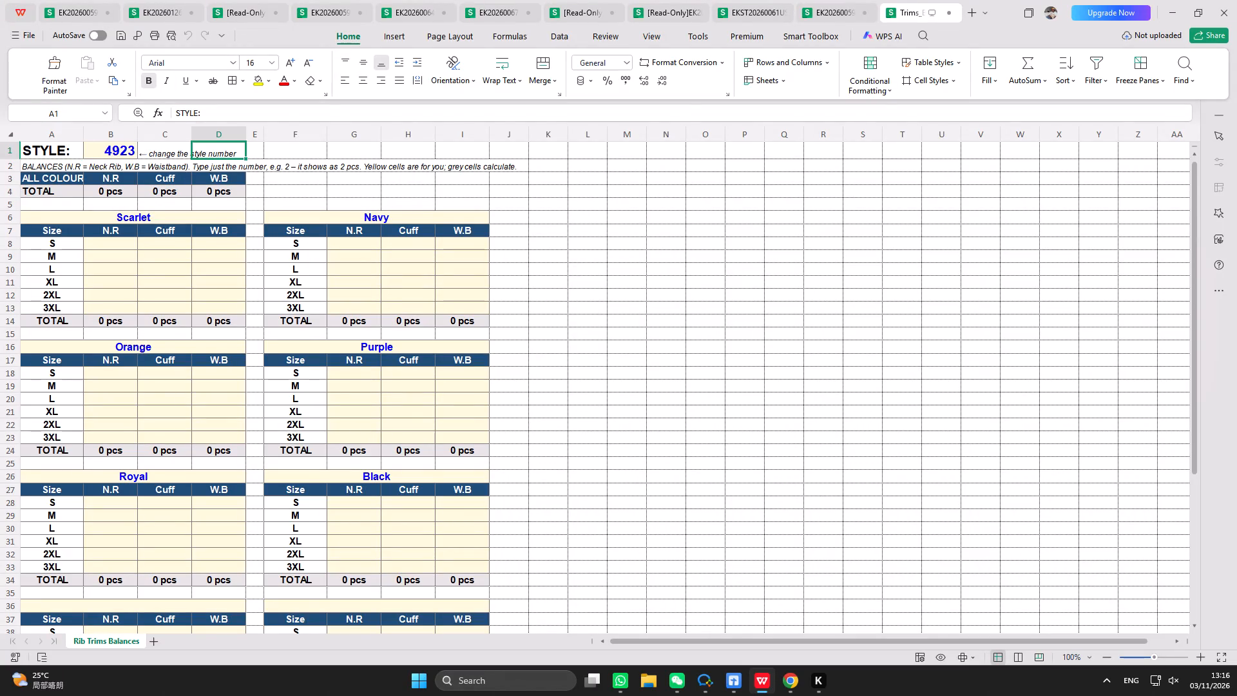
key("BackSpace")
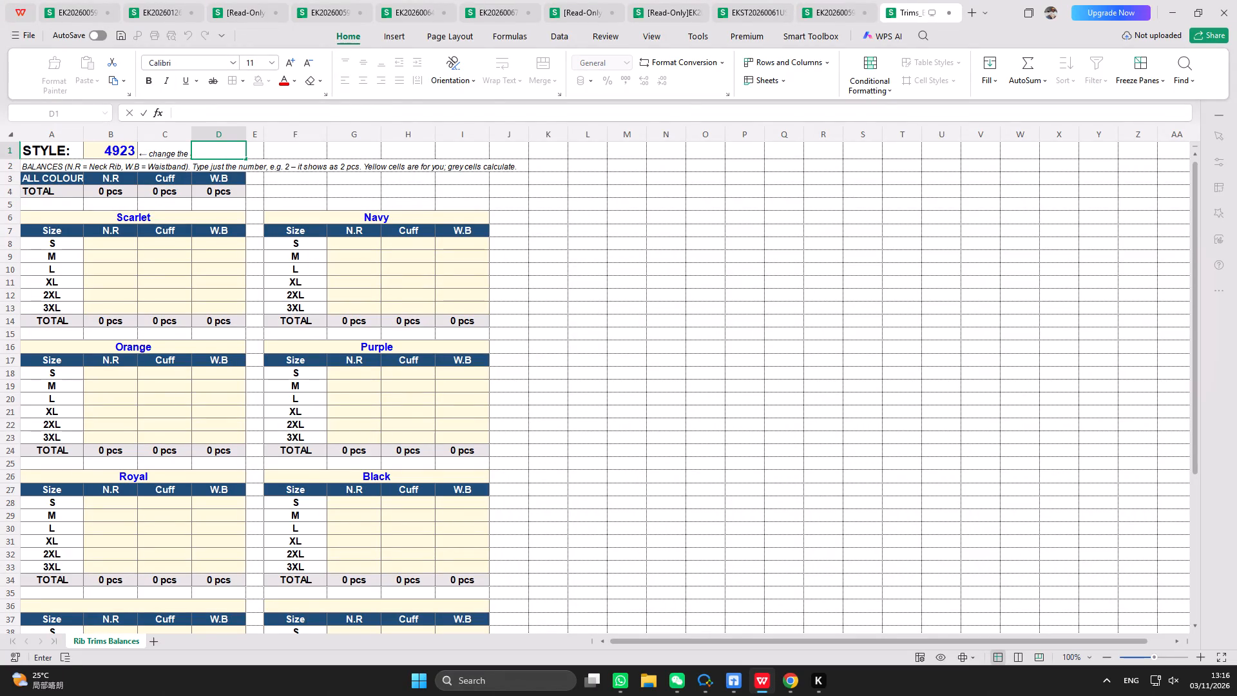
left_click(155, 153)
key("BackSpace")
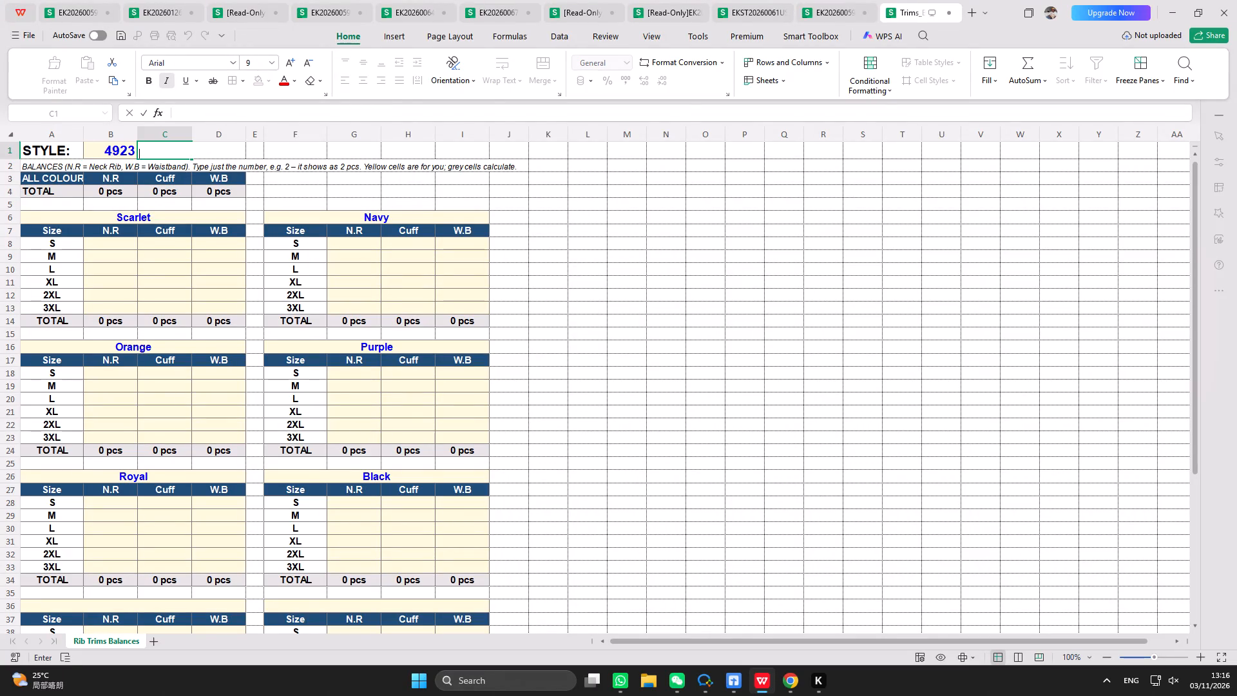
left_click(235, 166)
left_click(489, 171)
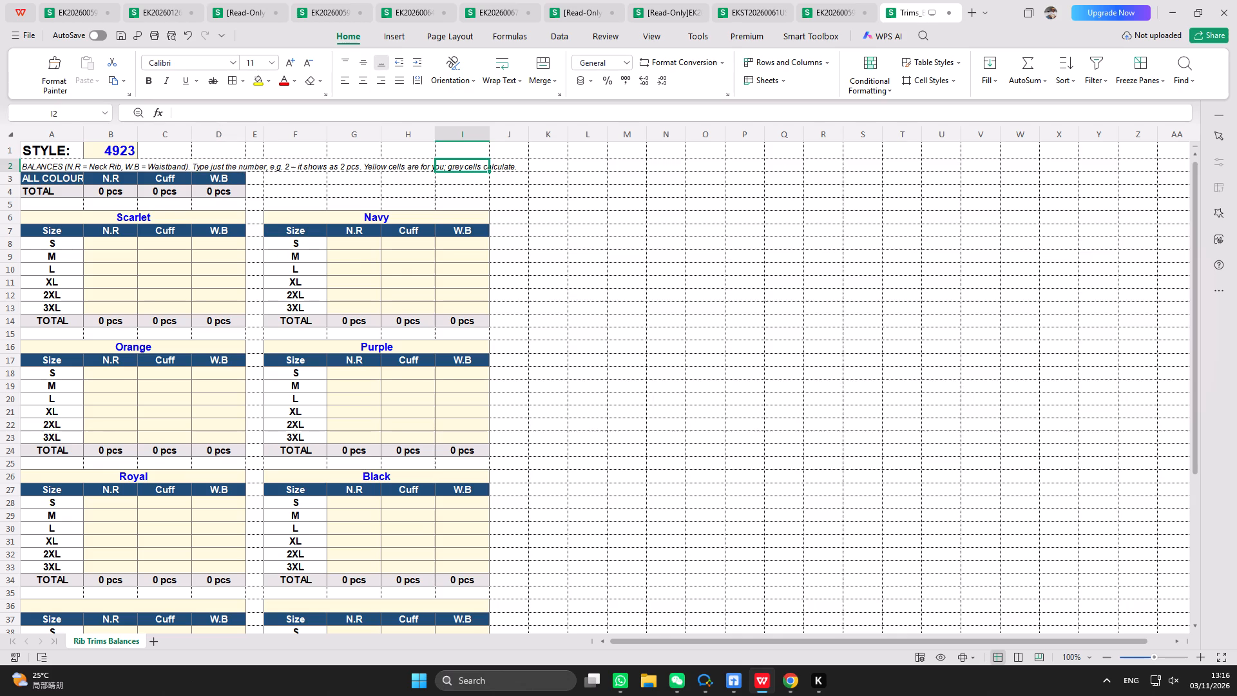
left_click_drag(35, 167, 360, 170)
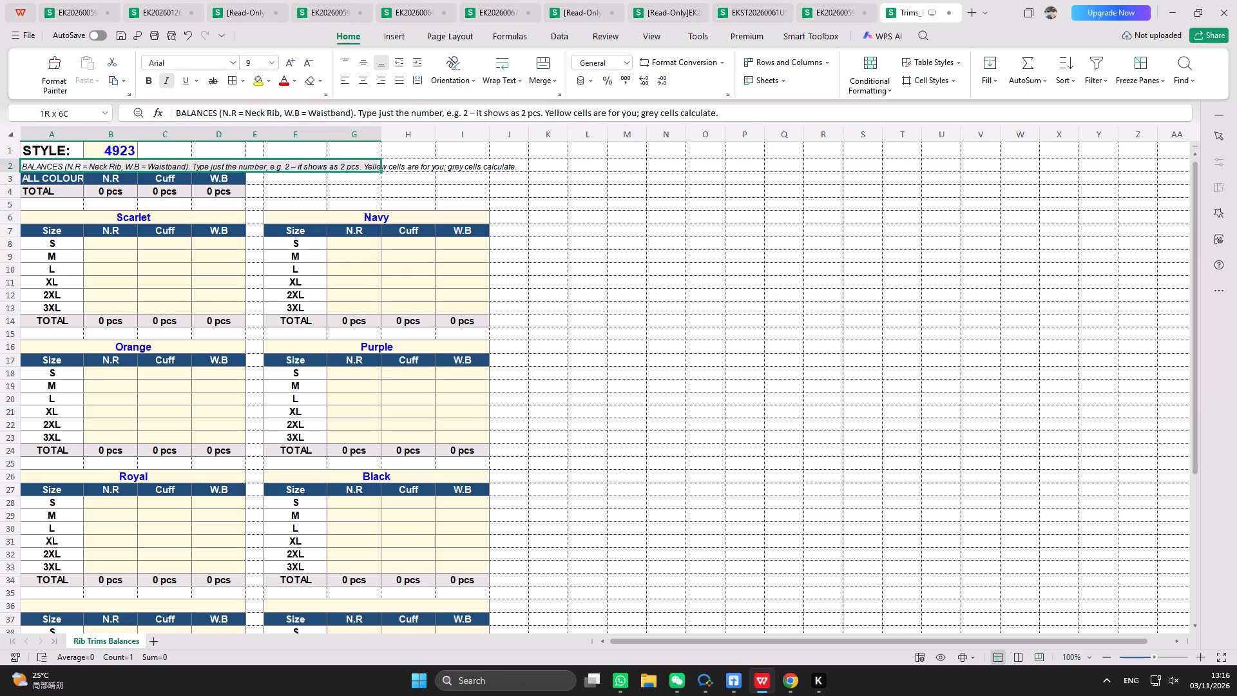
left_click_drag(360, 170, 508, 169)
key("BackSpace")
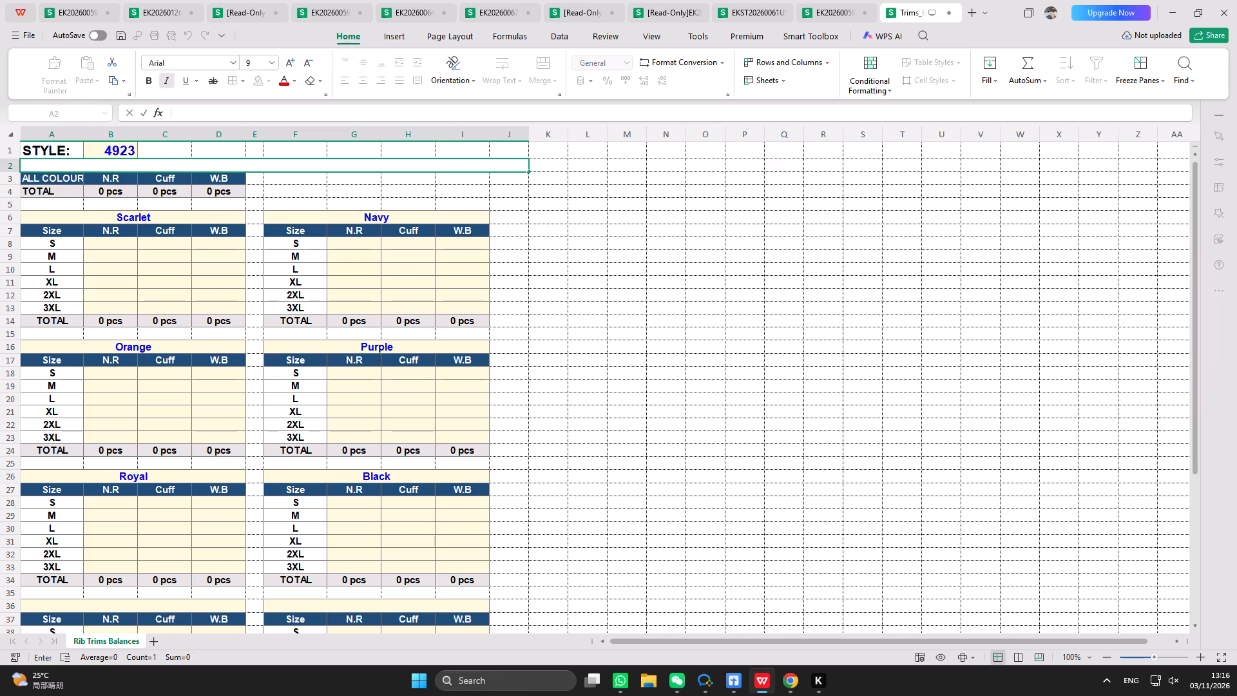
left_click(585, 281)
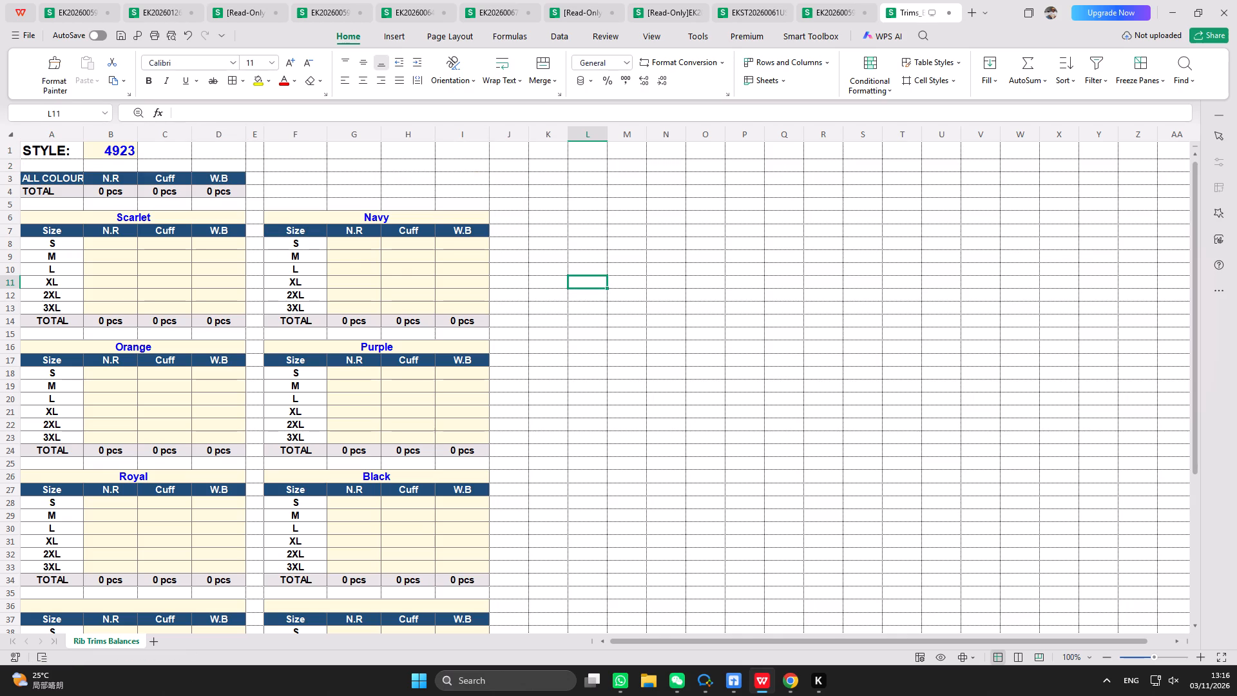
Fill the Scarlet N.R balances with S 2, M 2, L 3, XL 2, 2XL 2 and 3XL 2.
left_click(105, 244)
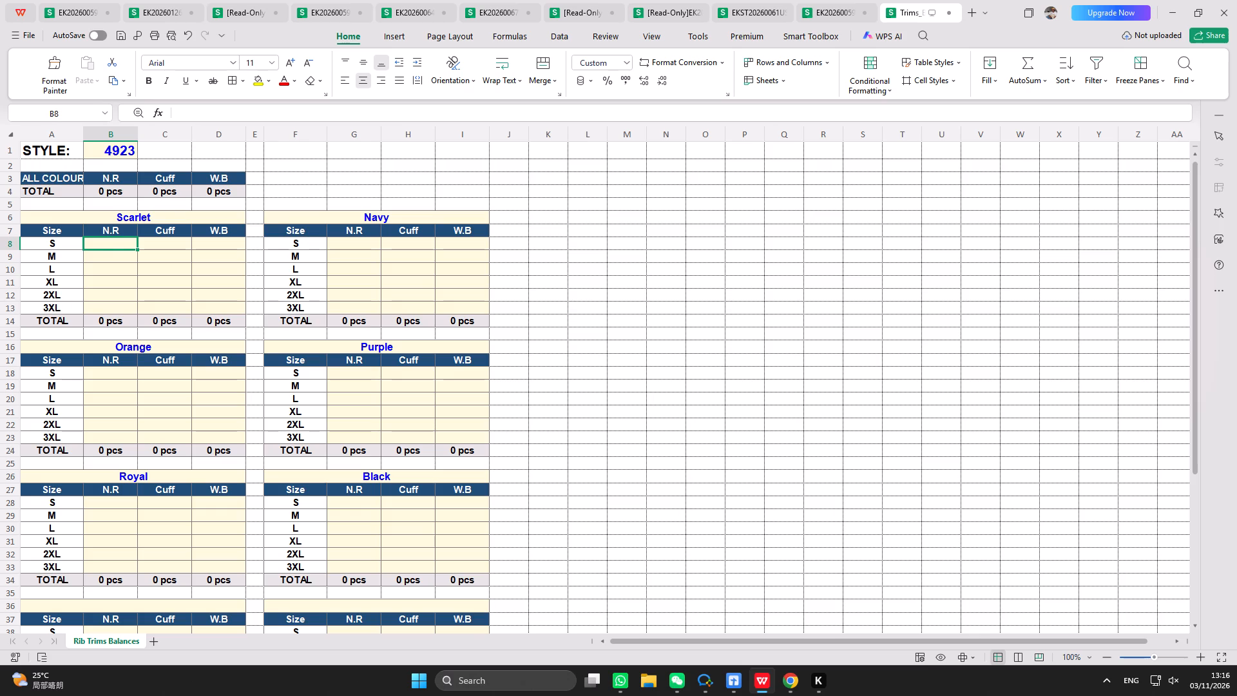
key("2")
key("Return")
key("2")
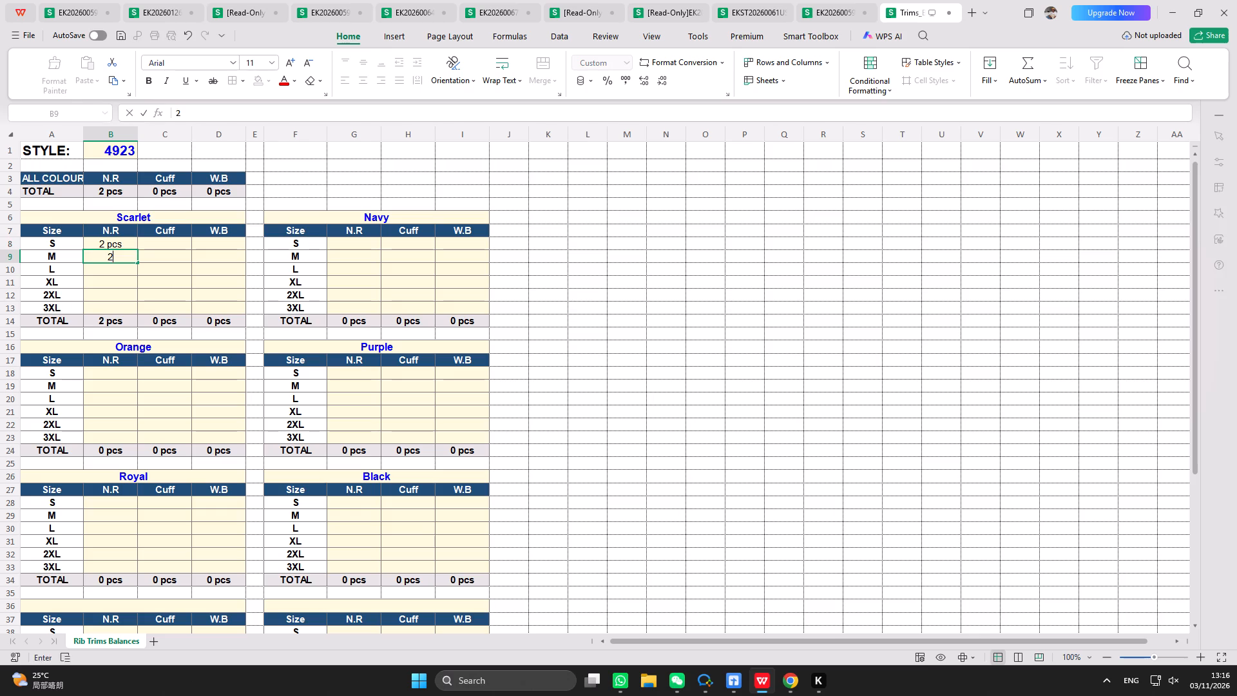
key("Return")
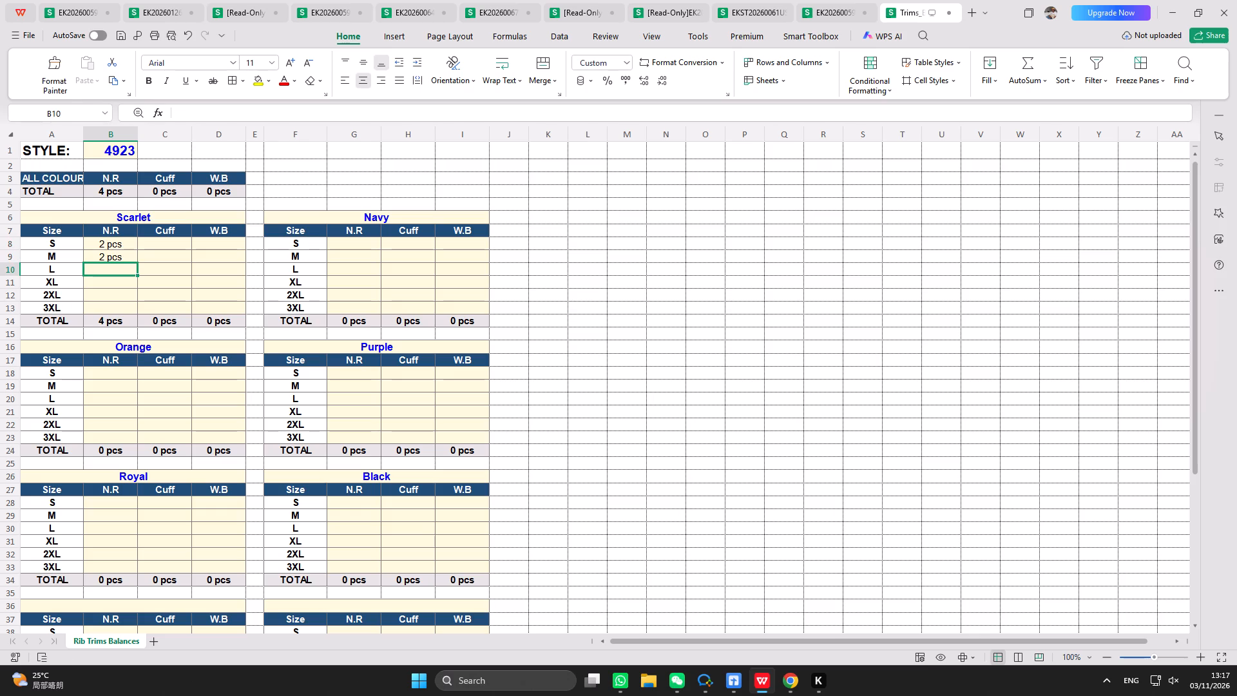
key("3")
key("Return")
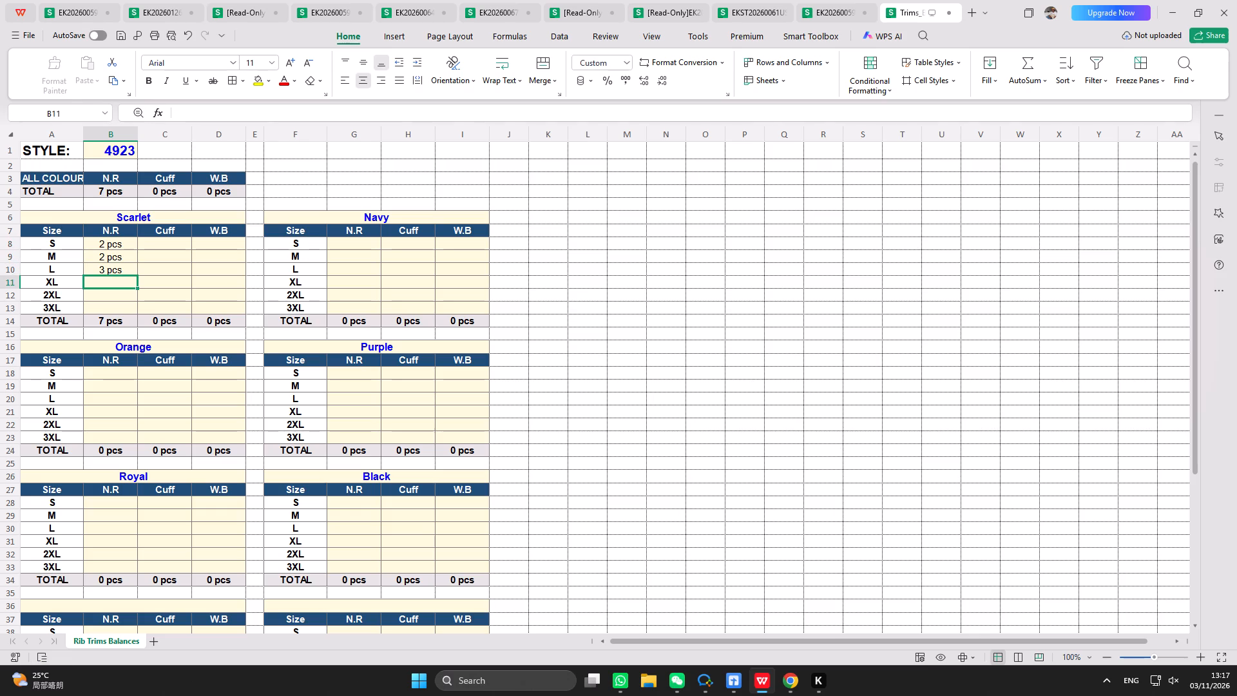
key("1")
key("Return")
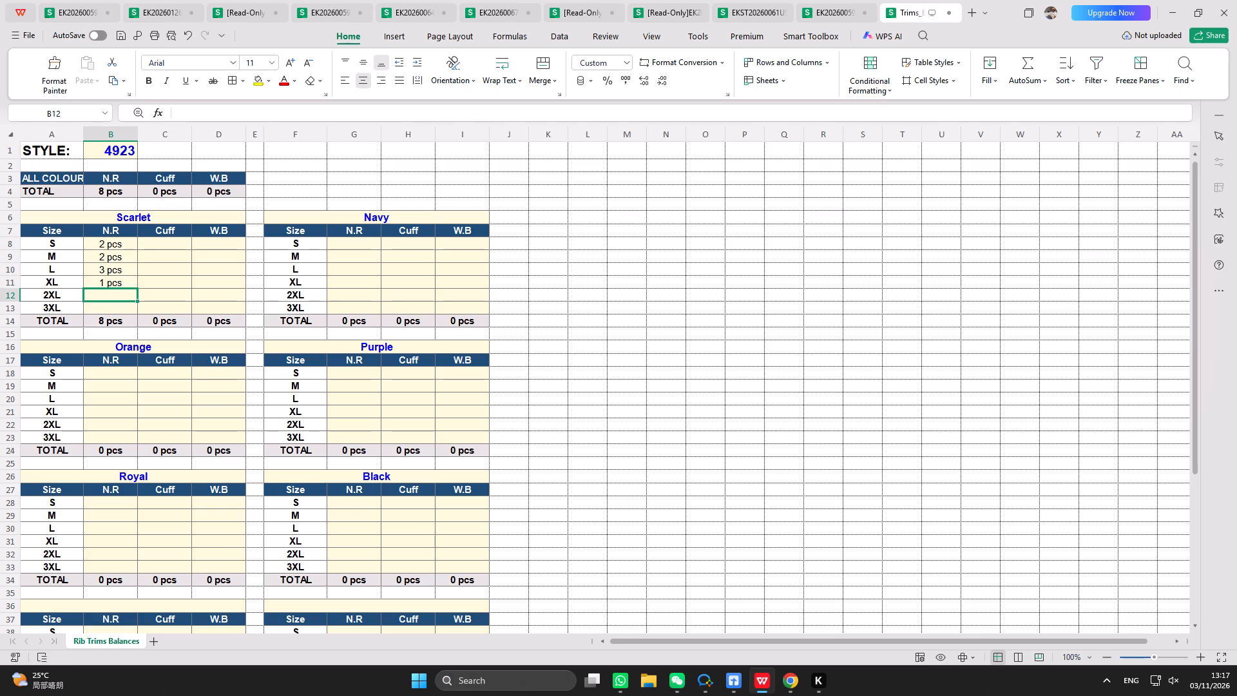
left_click(99, 286)
key("2")
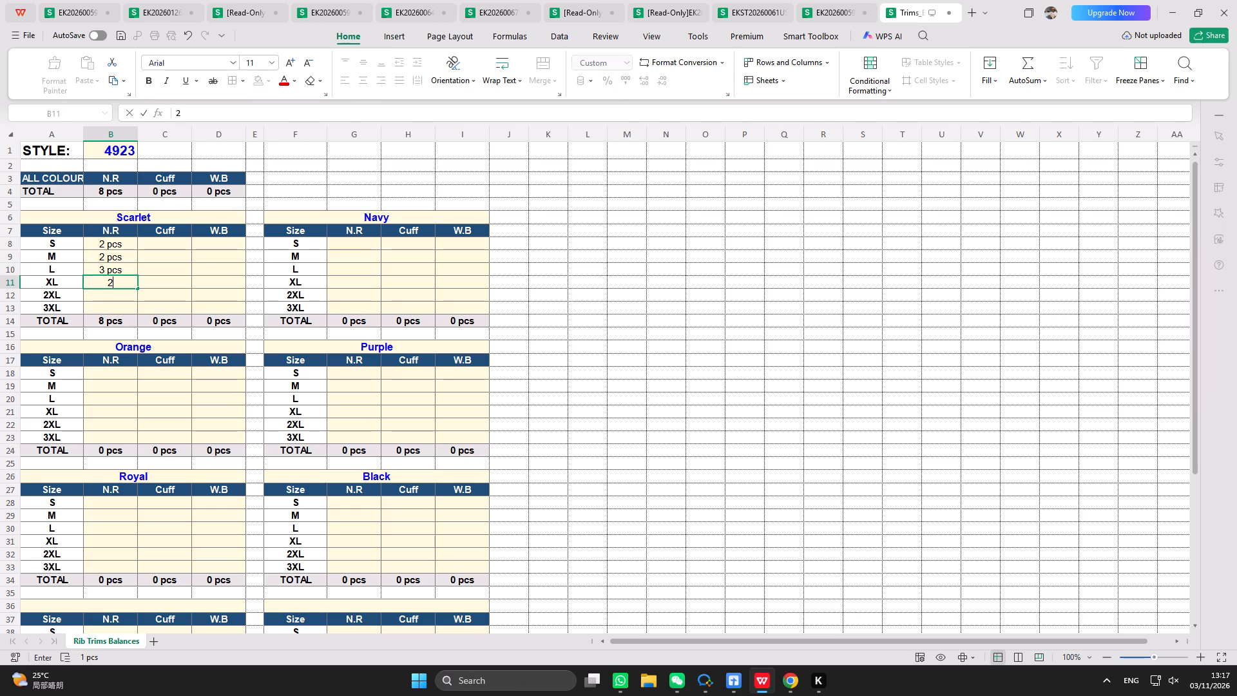
key("Return")
key("2")
key("Return")
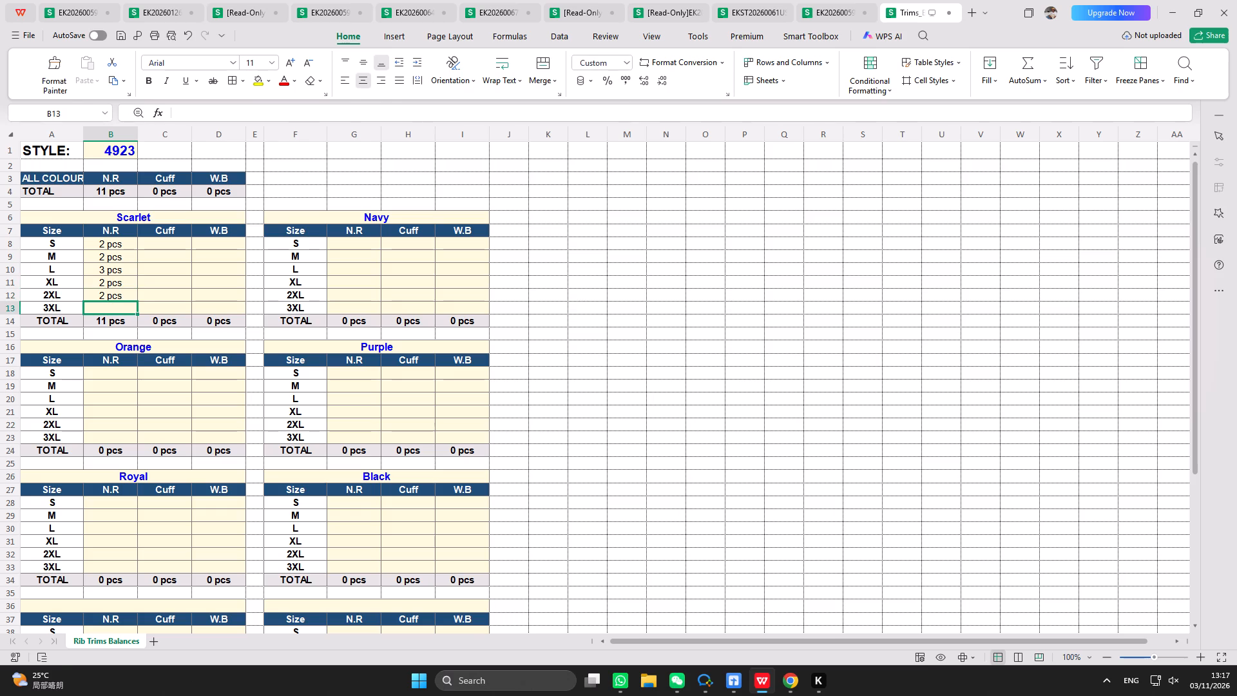
key("2")
key("Return")
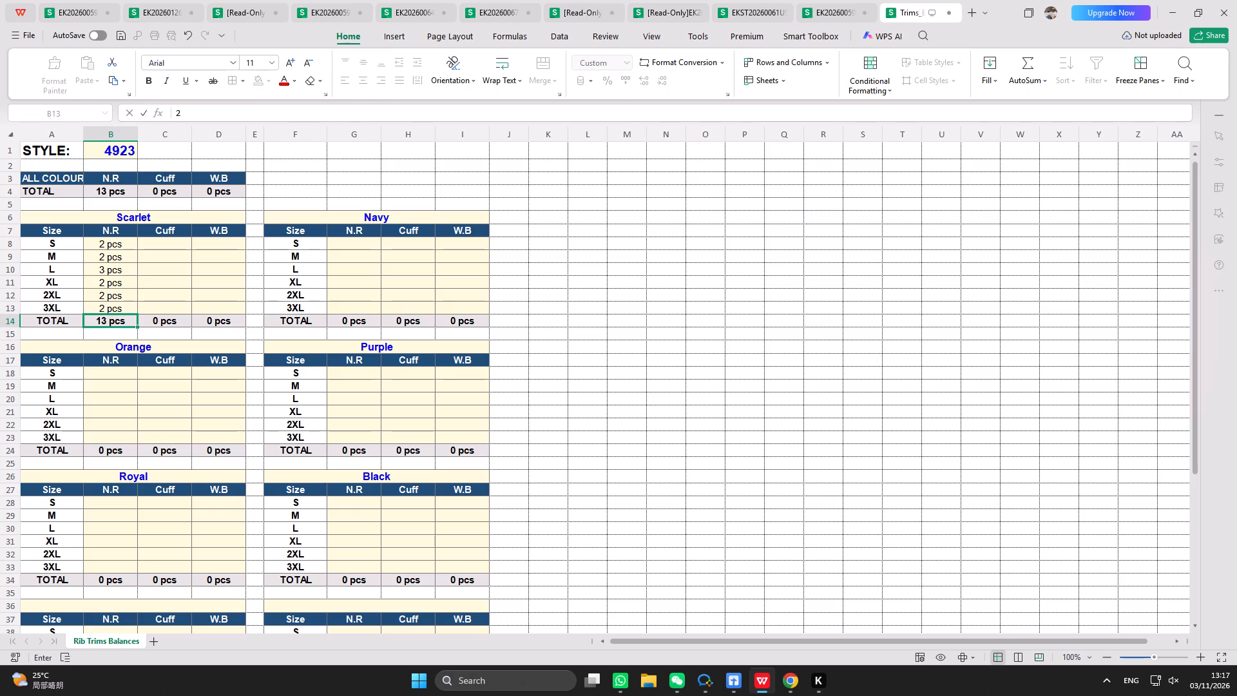
Fill the Scarlet Cuff balances with S 4, M 3, L 6, XL 4, 2XL 4 and 3XL 4.
left_click(156, 247)
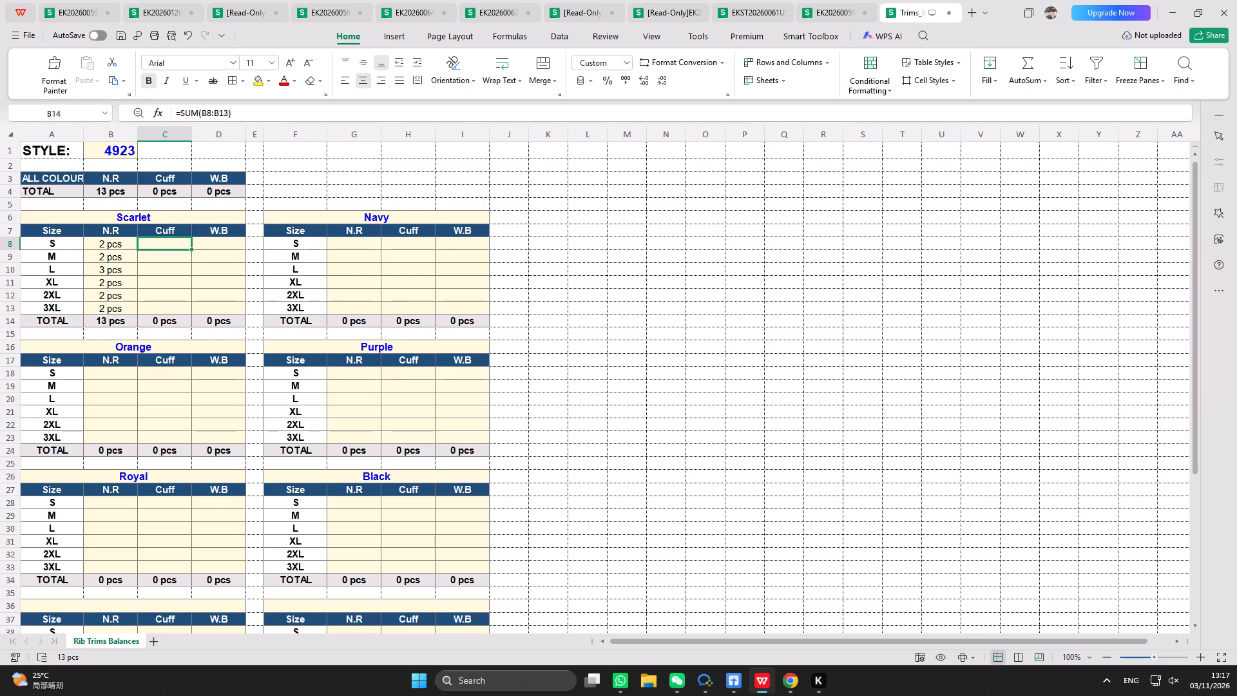
key("4")
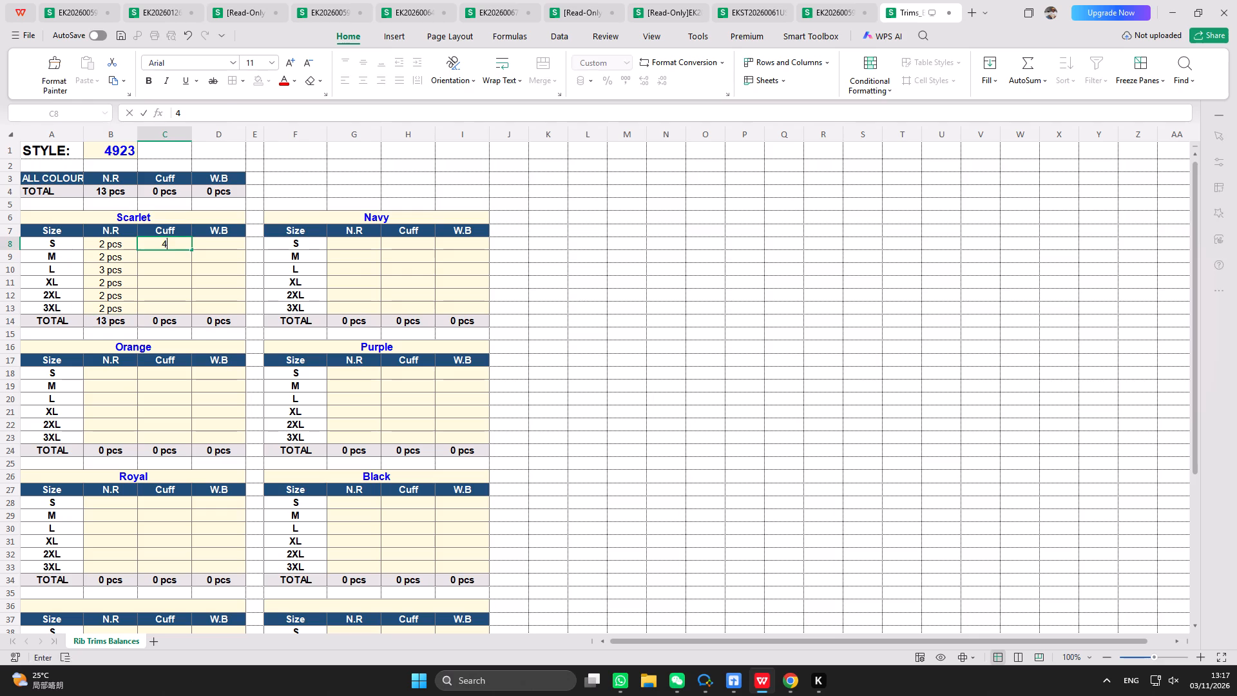
key("Return")
key("3")
key("Return")
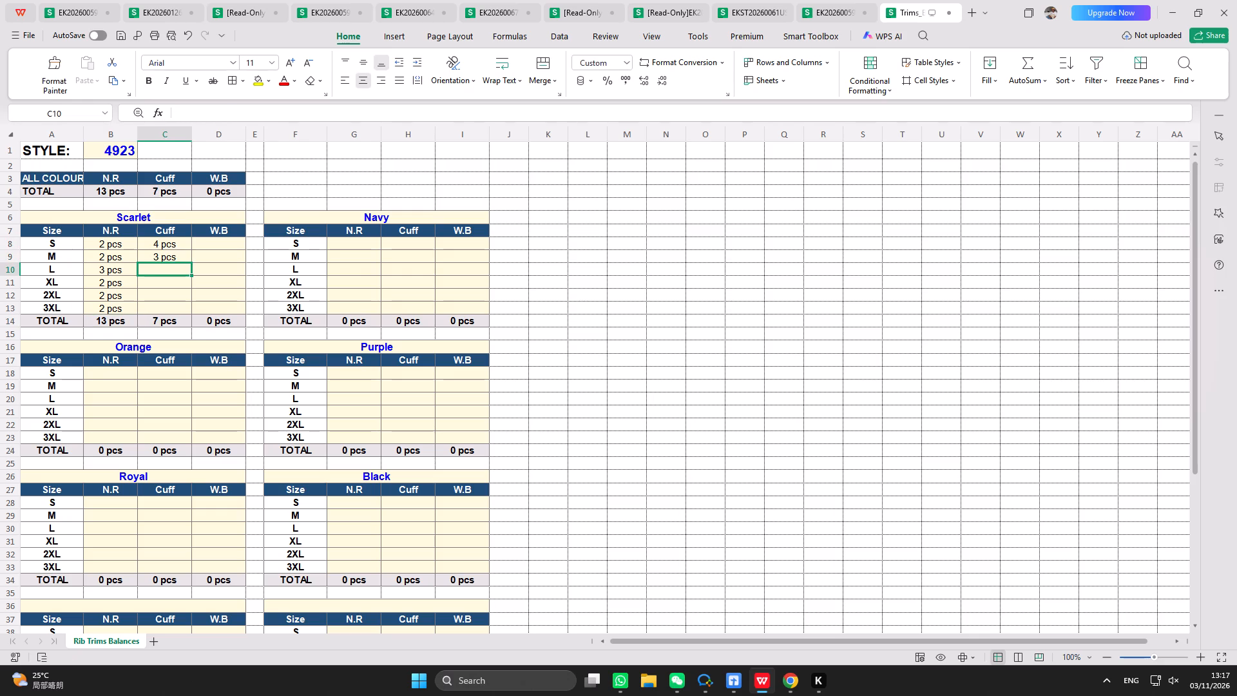
key("6")
key("Return")
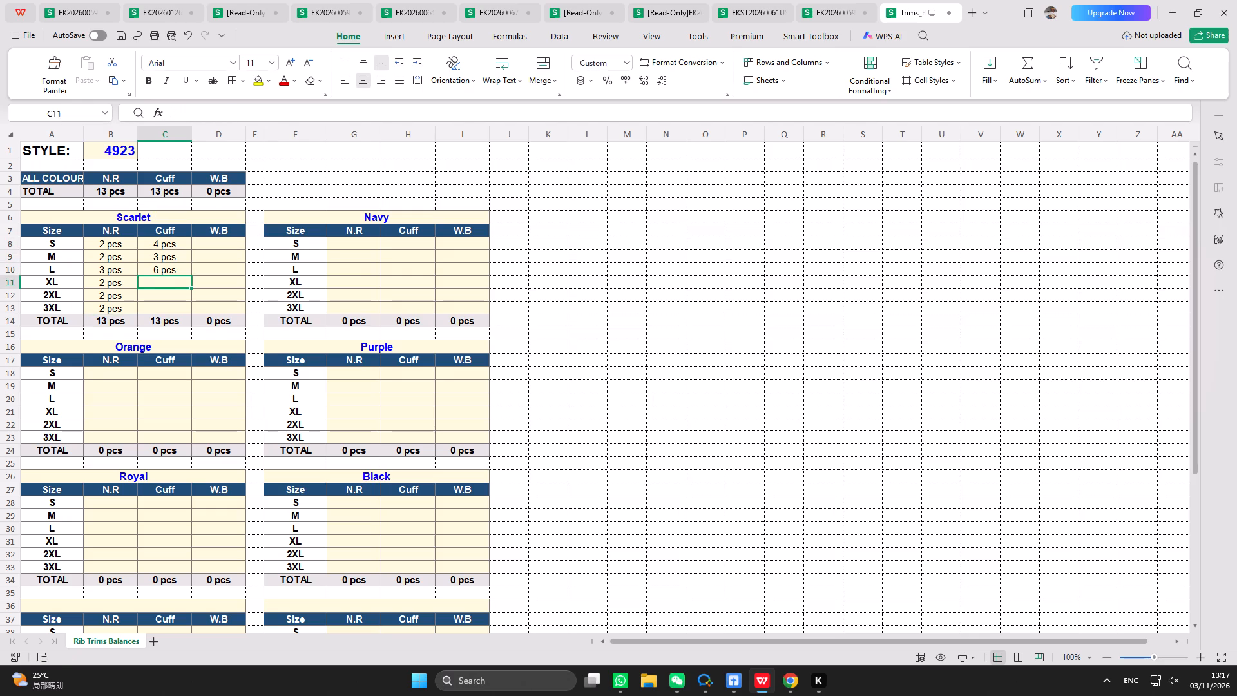
key("4")
key("Return")
key("4")
key("Return")
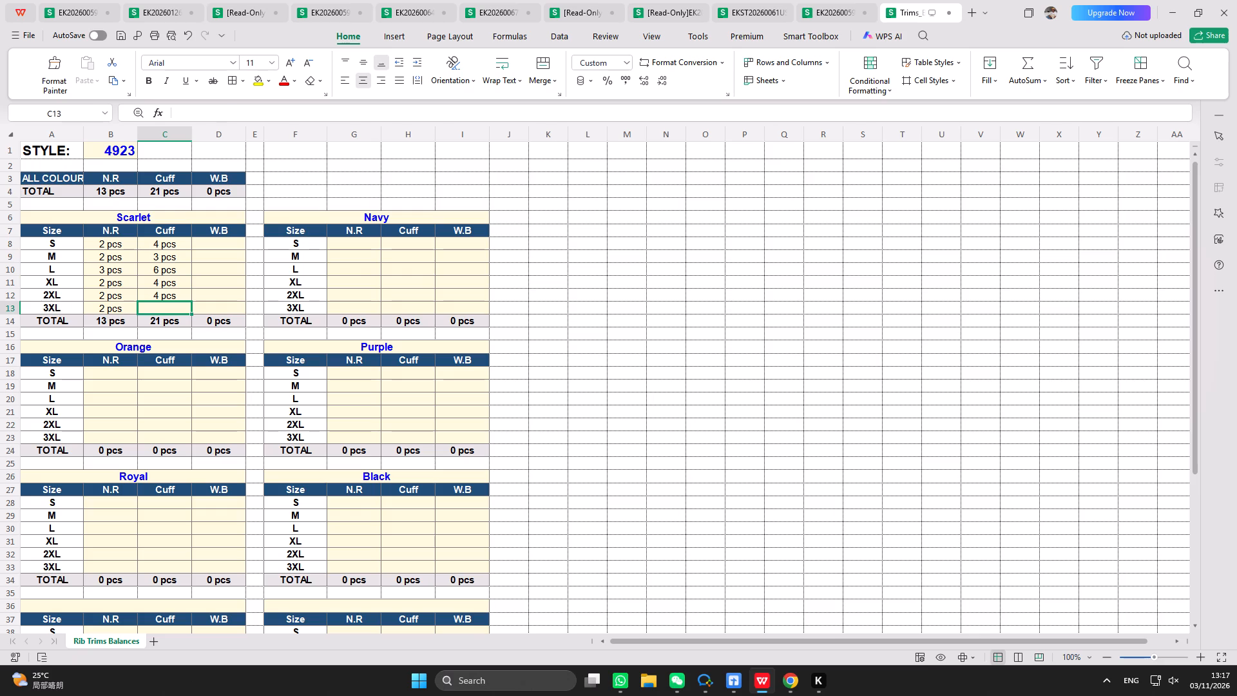
key("4")
key("Return")
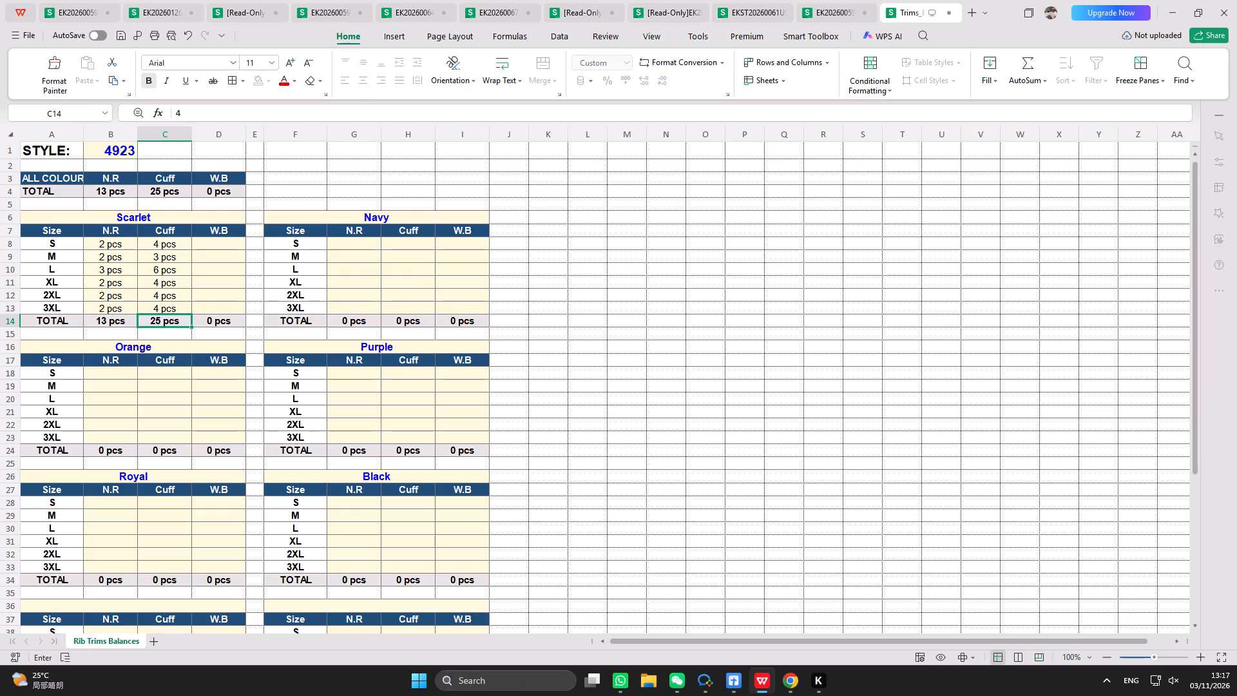
left_click(644, 684)
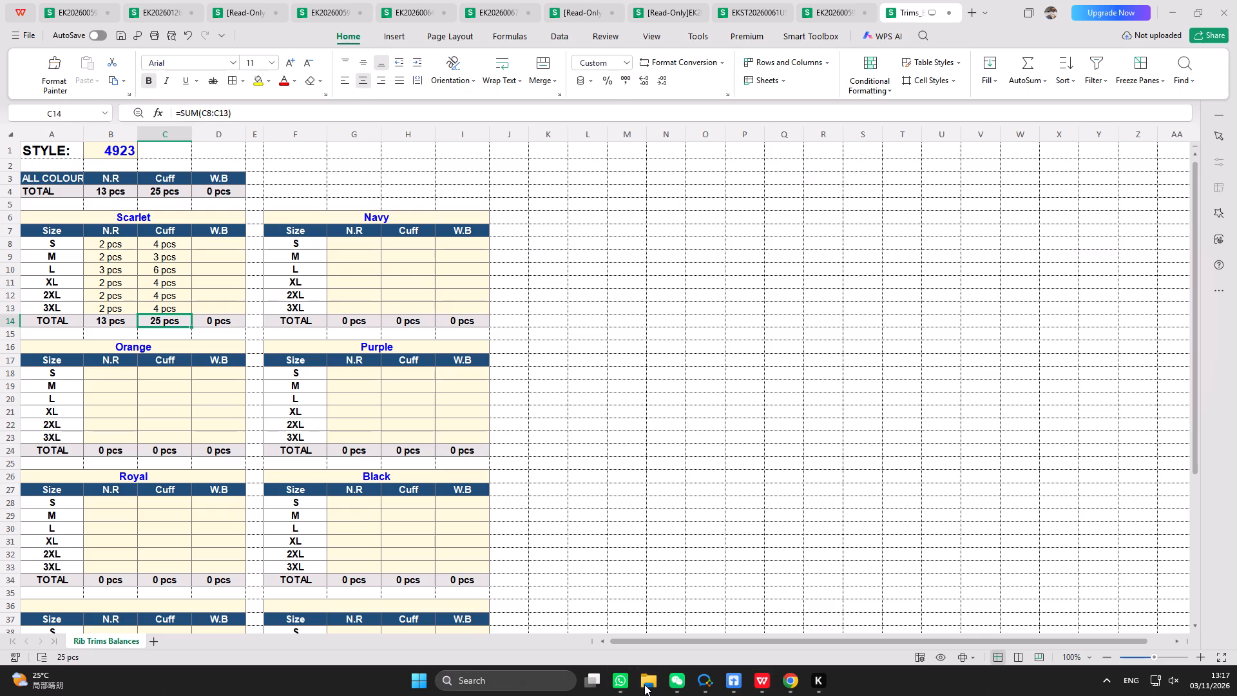
double_click(75, 285)
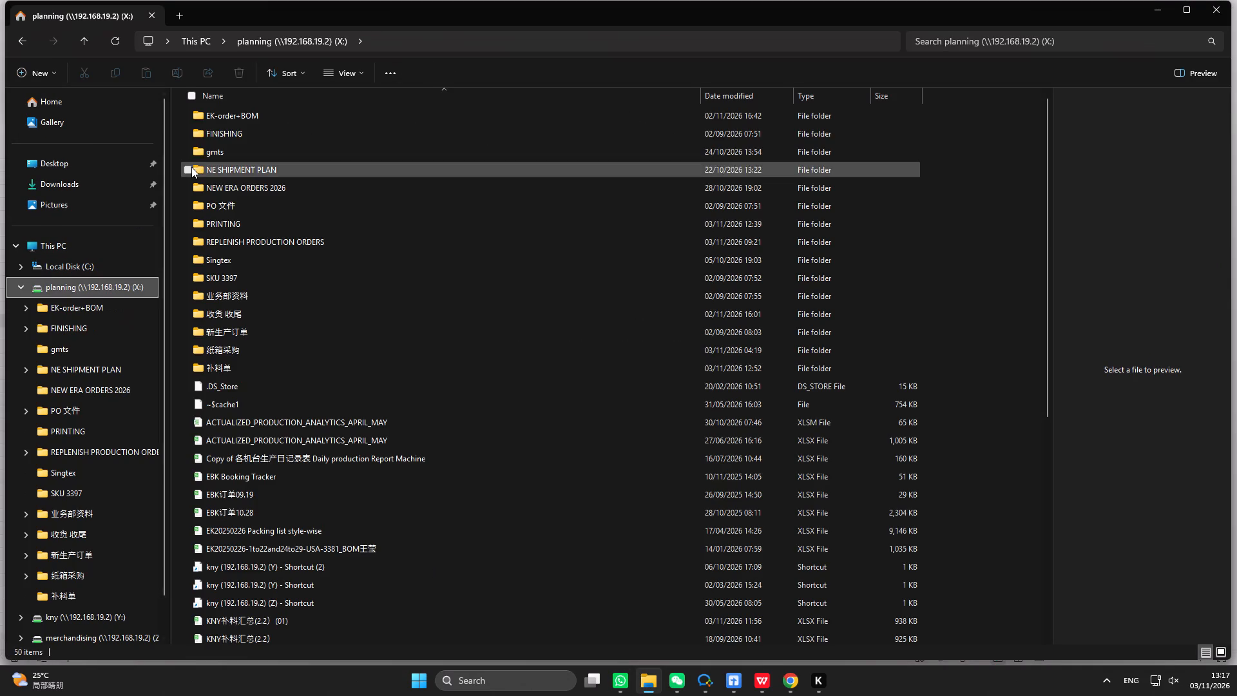
double_click(229, 120)
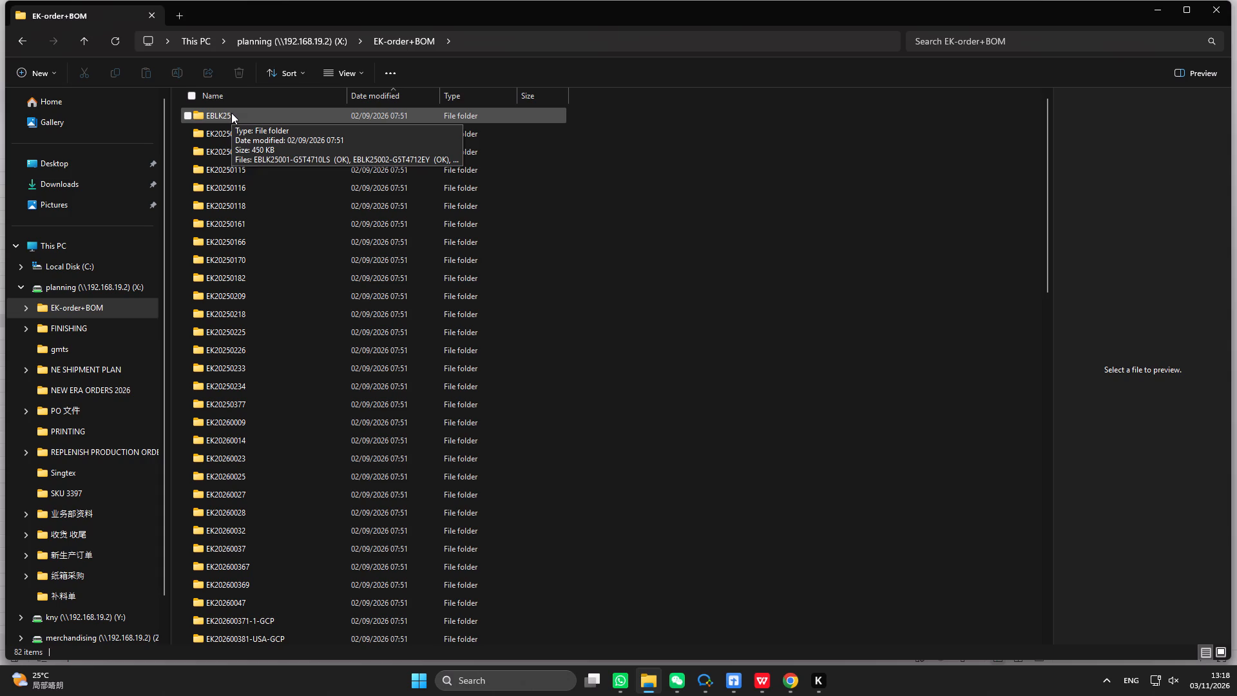
scroll(392, 488, "down", 20)
scroll(392, 488, "down", 1)
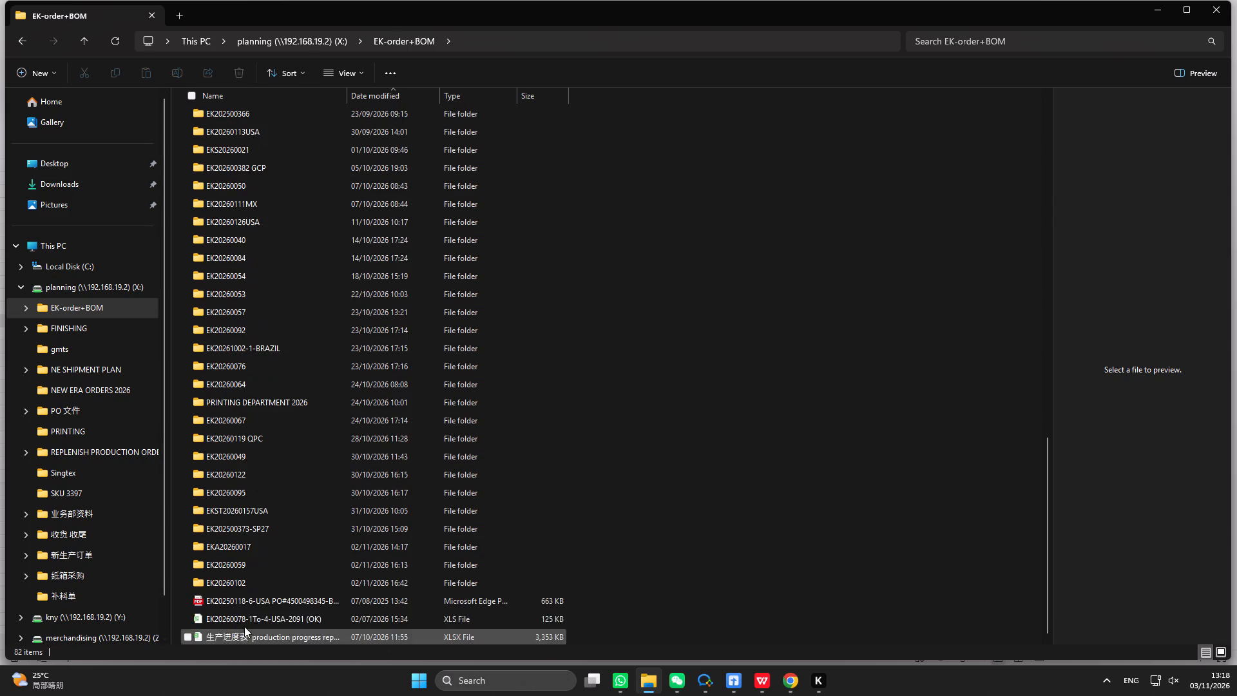
scroll(244, 626, "down", 1)
double_click(249, 563)
scroll(291, 425, "down", 9)
scroll(311, 515, "up", 2)
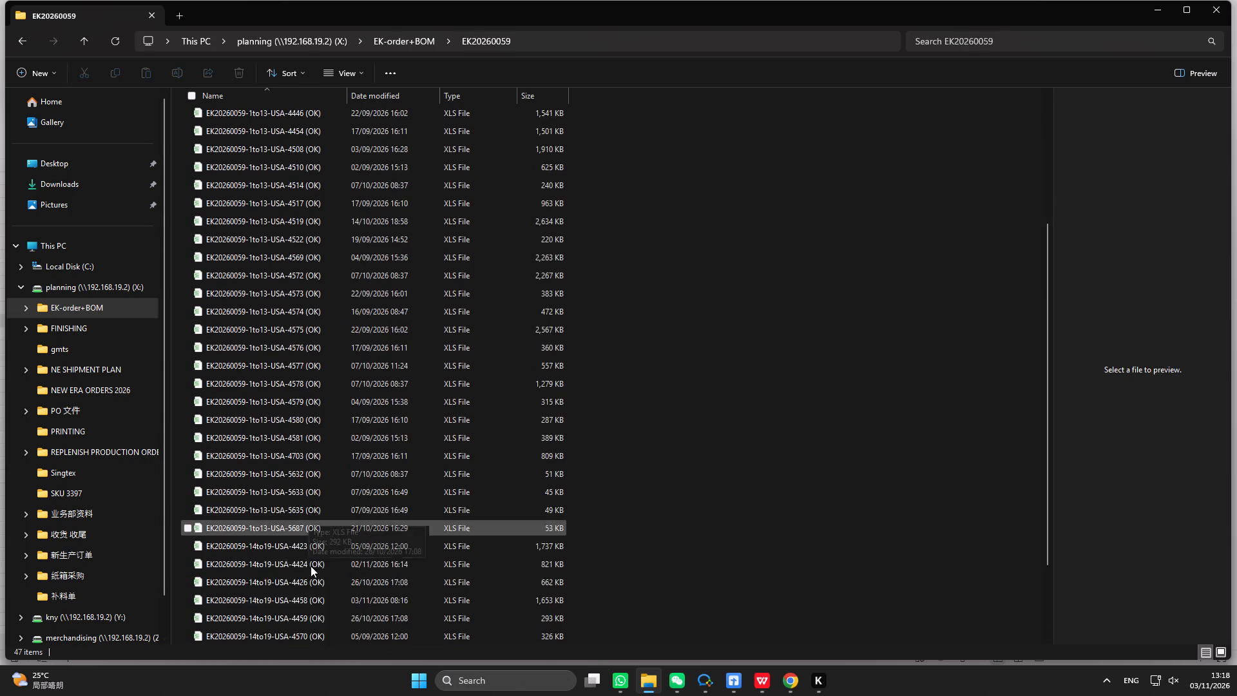
scroll(309, 574, "down", 14)
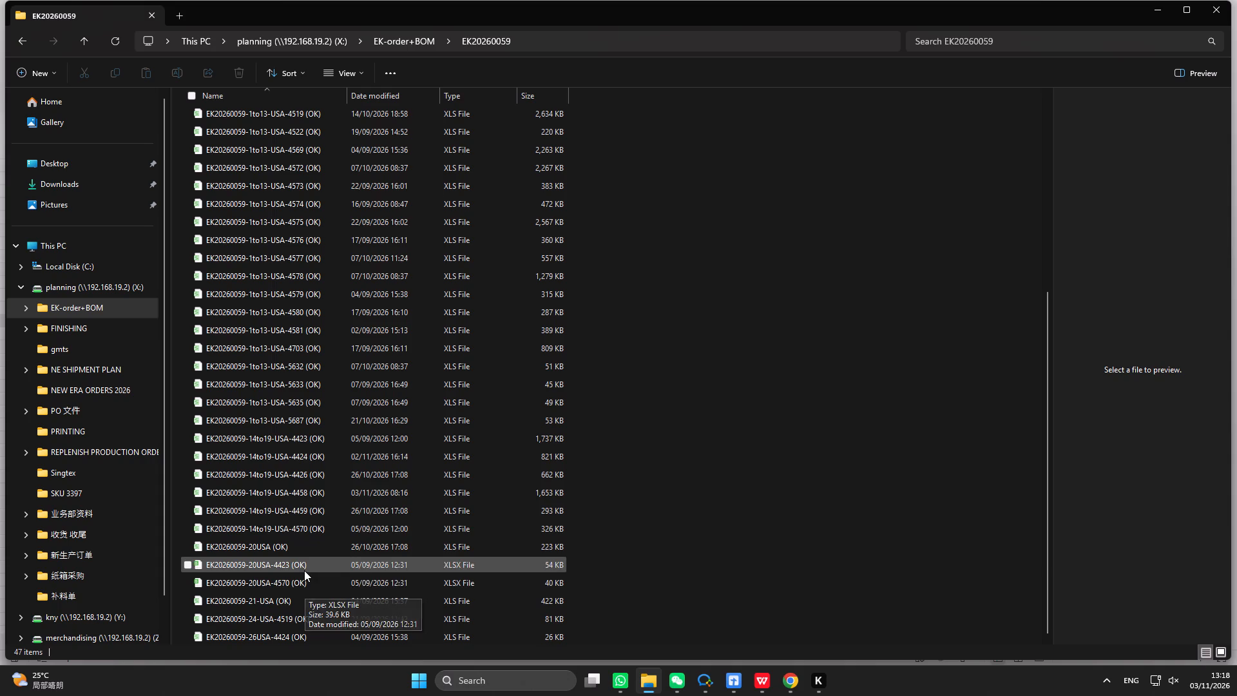
double_click(304, 457)
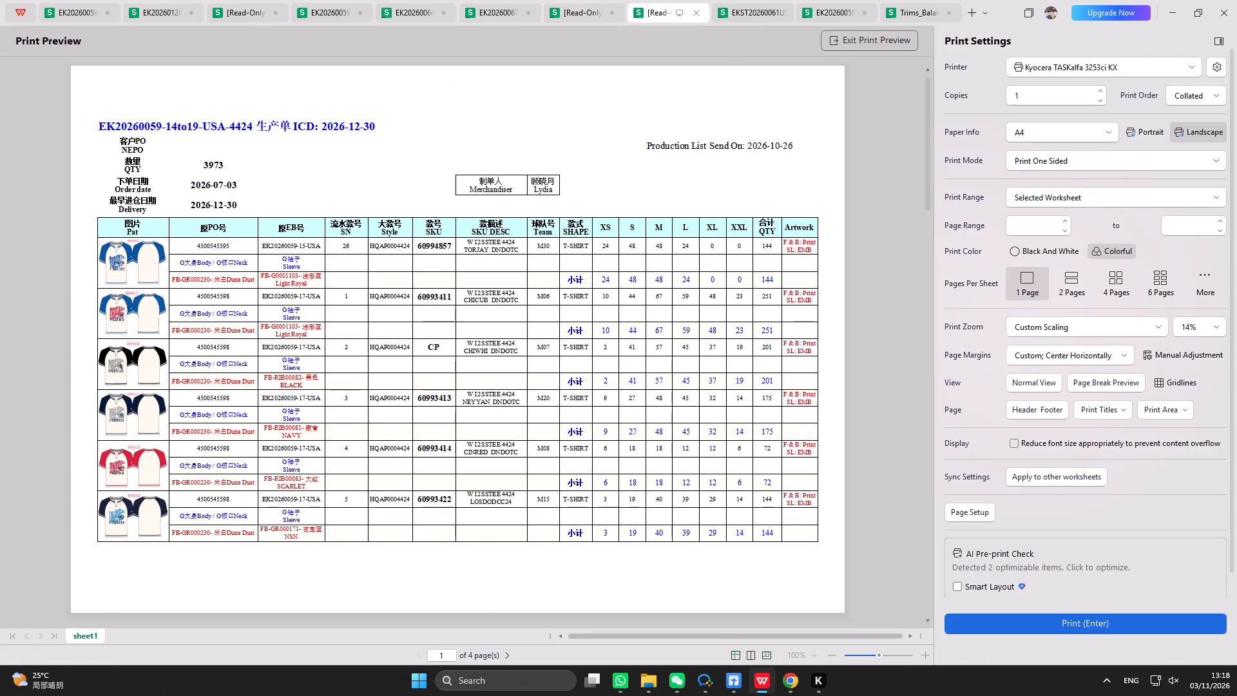
double_click(1100, 91)
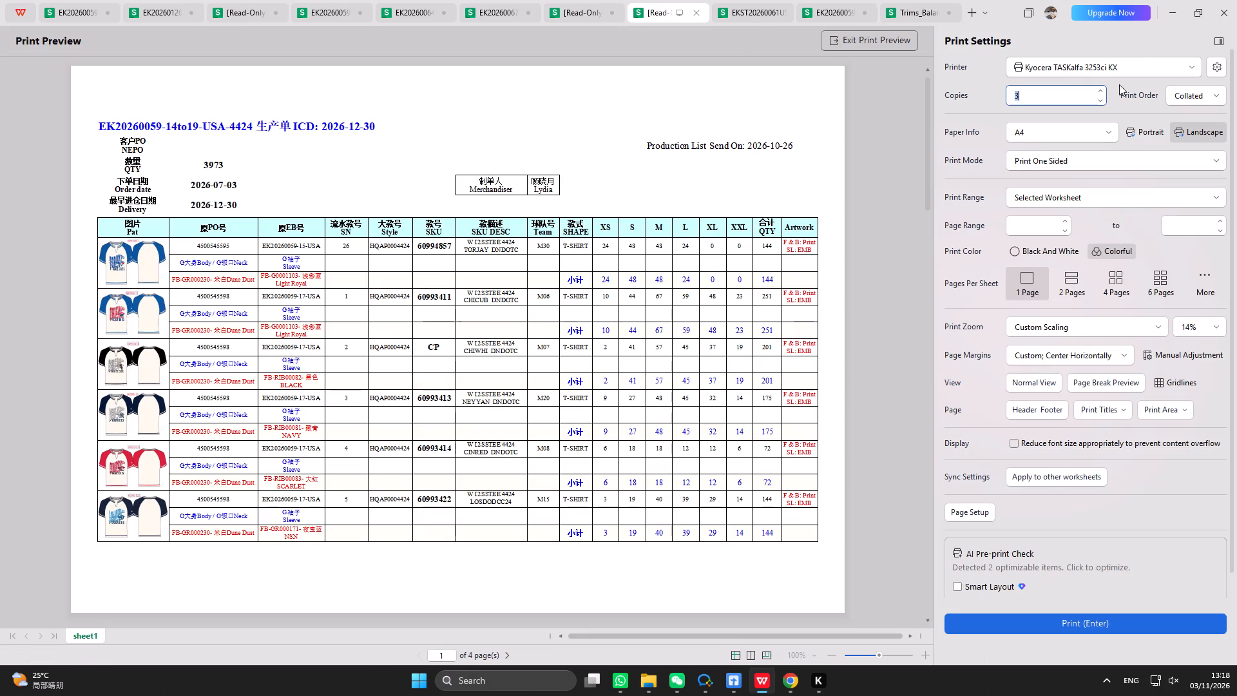
left_click(1167, 20)
Clear away the File Explorer and Claude chat windows and return to the Trims balances workbook in WPS Office.
left_click(1225, 9)
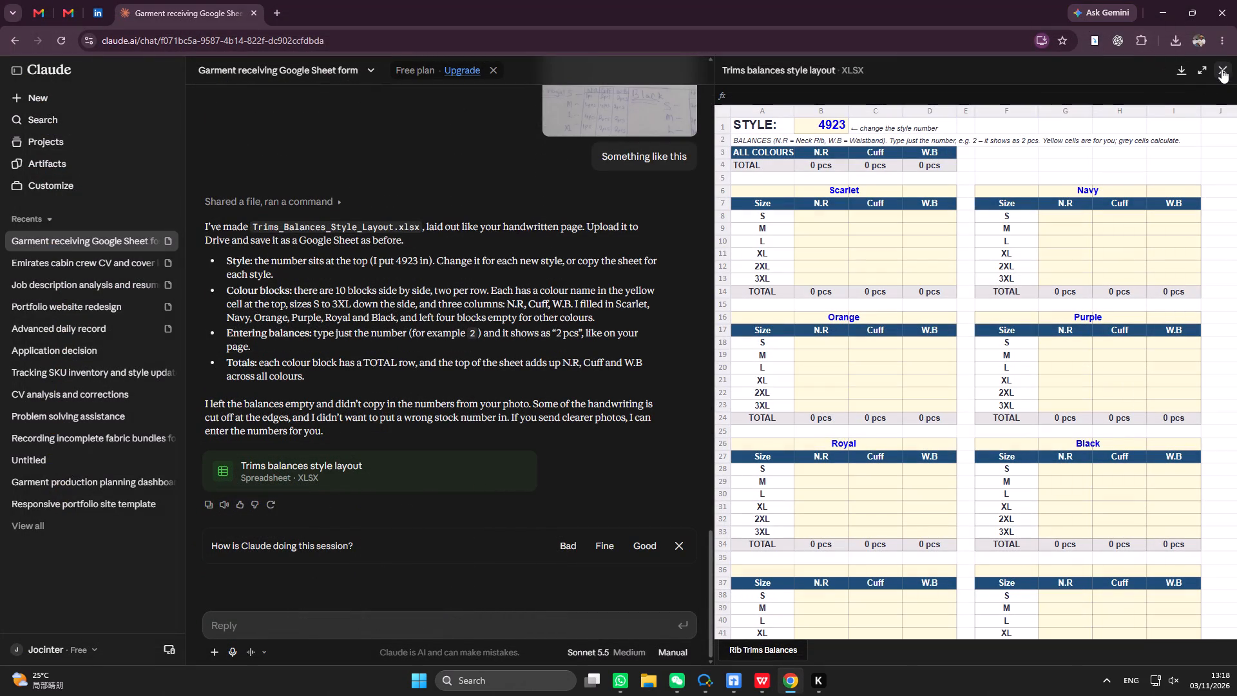
left_click(1184, 14)
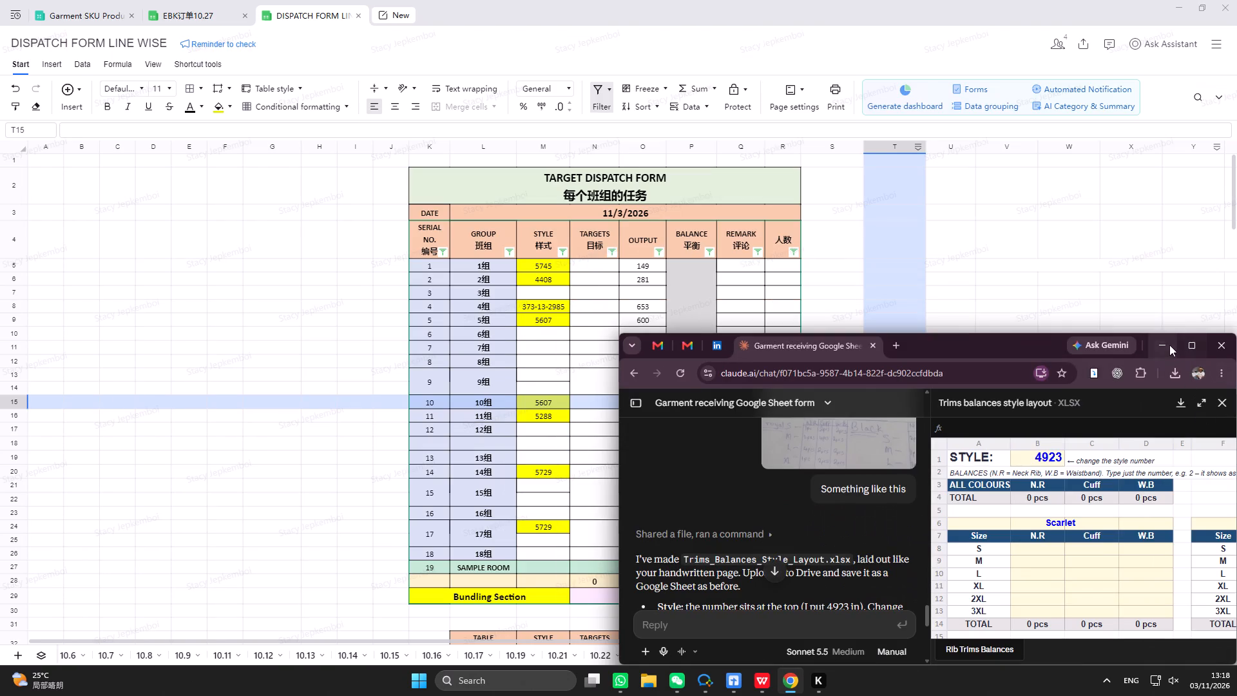
left_click(1162, 344)
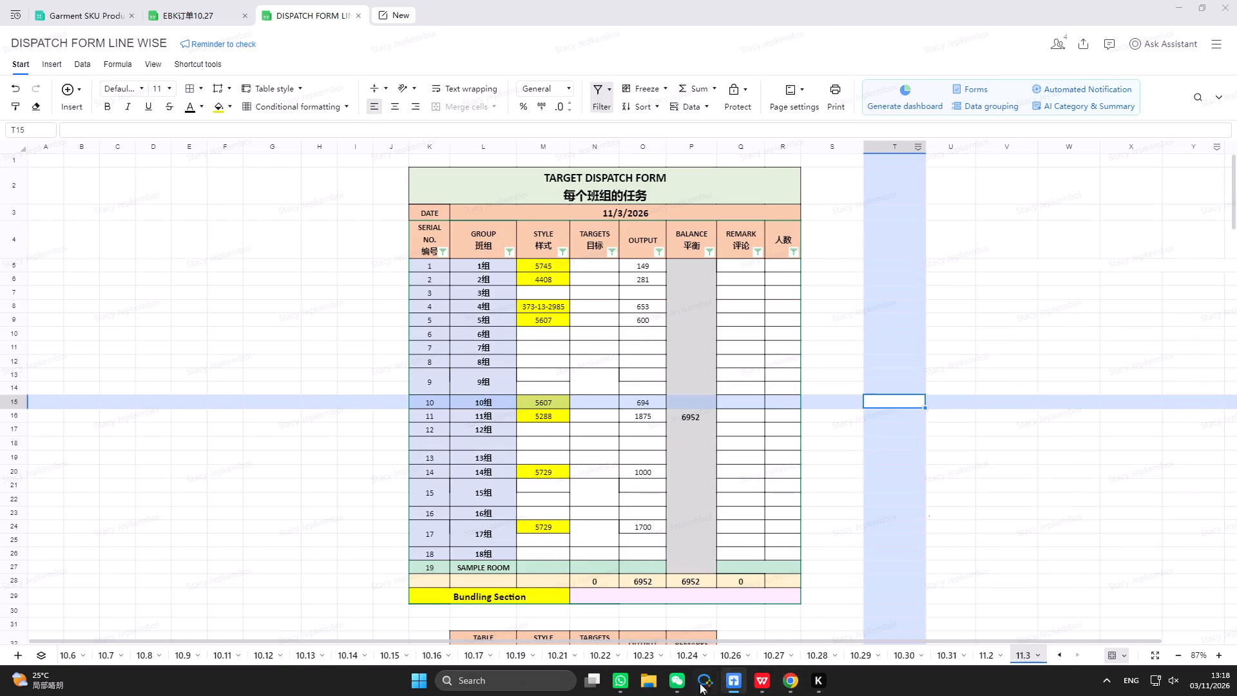
left_click(762, 682)
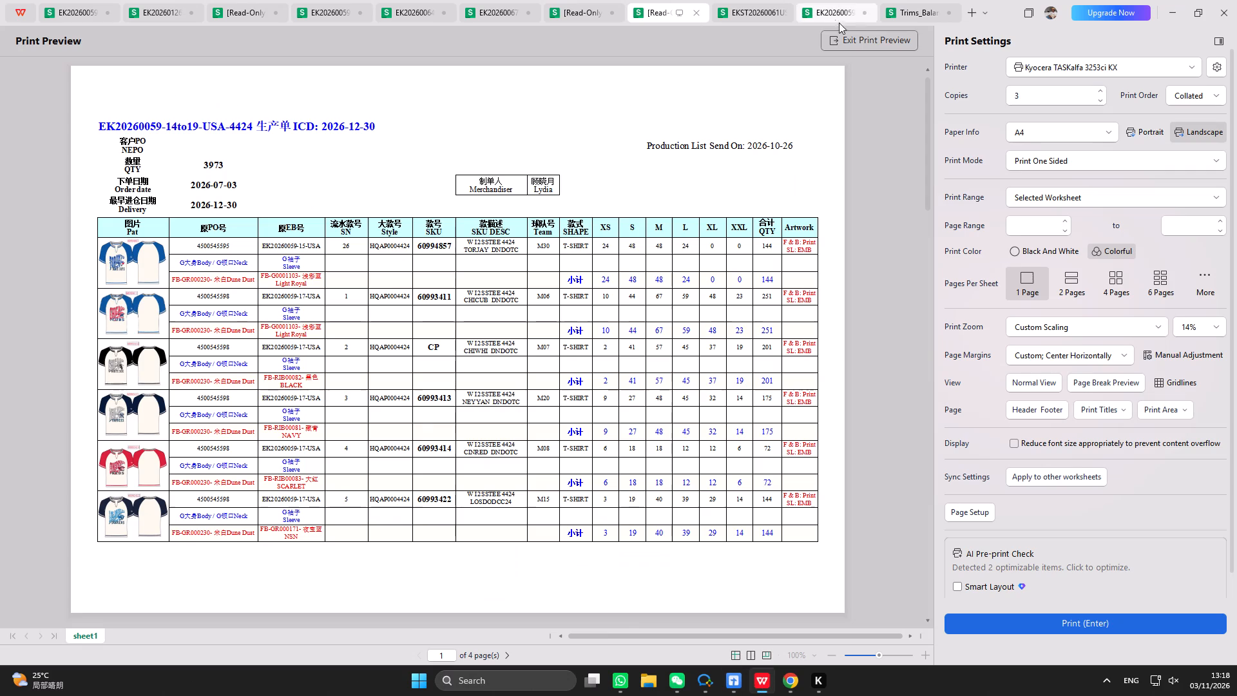
left_click(916, 12)
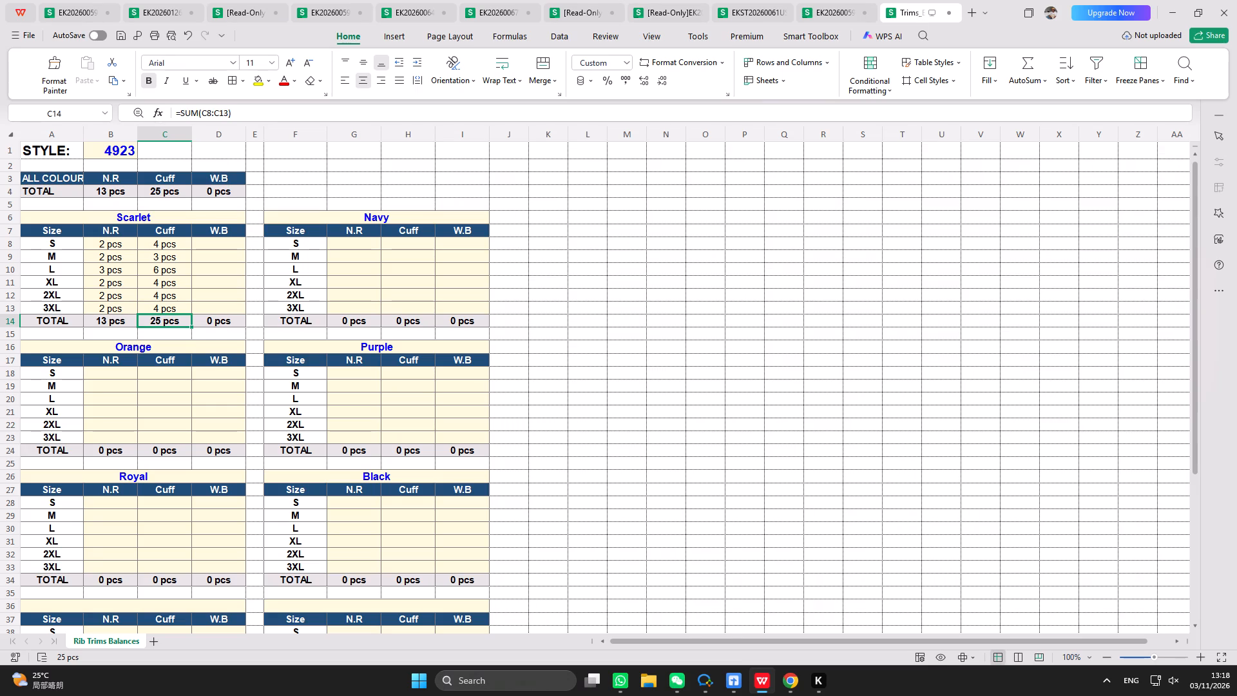
Fill the Scarlet W.B balances with S 2, M 4, L 3, XL 4, 2XL 4 and 3XL 4.
left_click(225, 245)
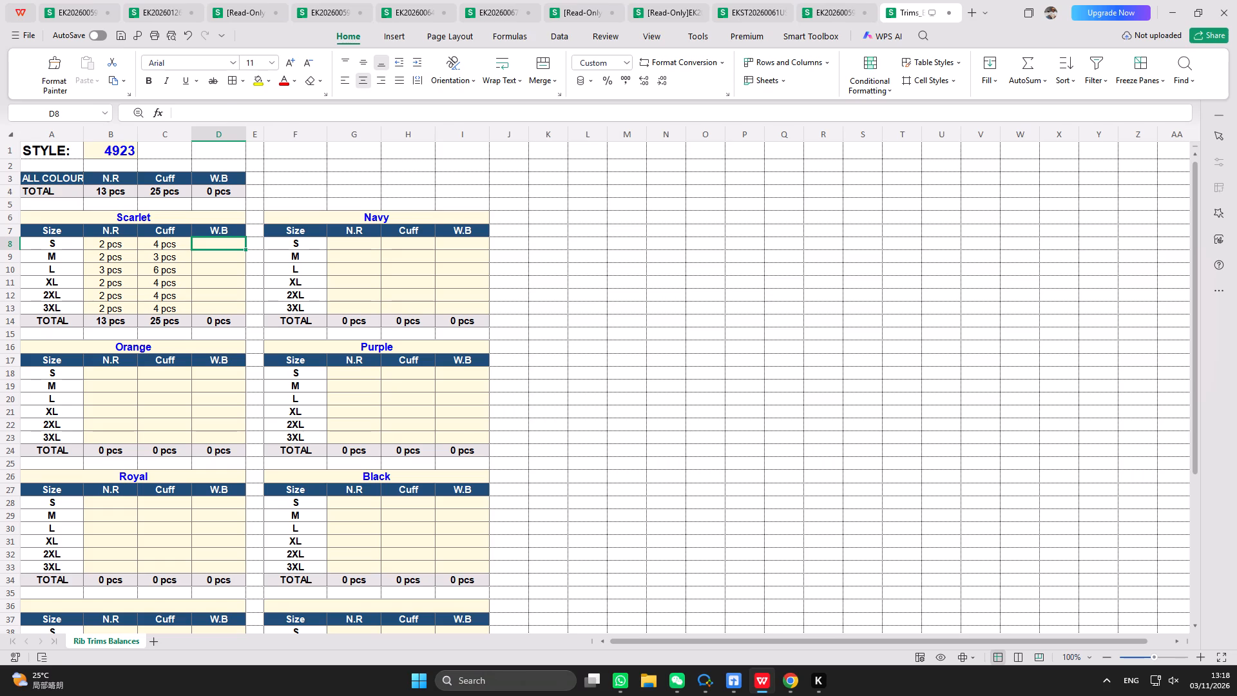
key("2")
key("Return")
key("4")
key("Return")
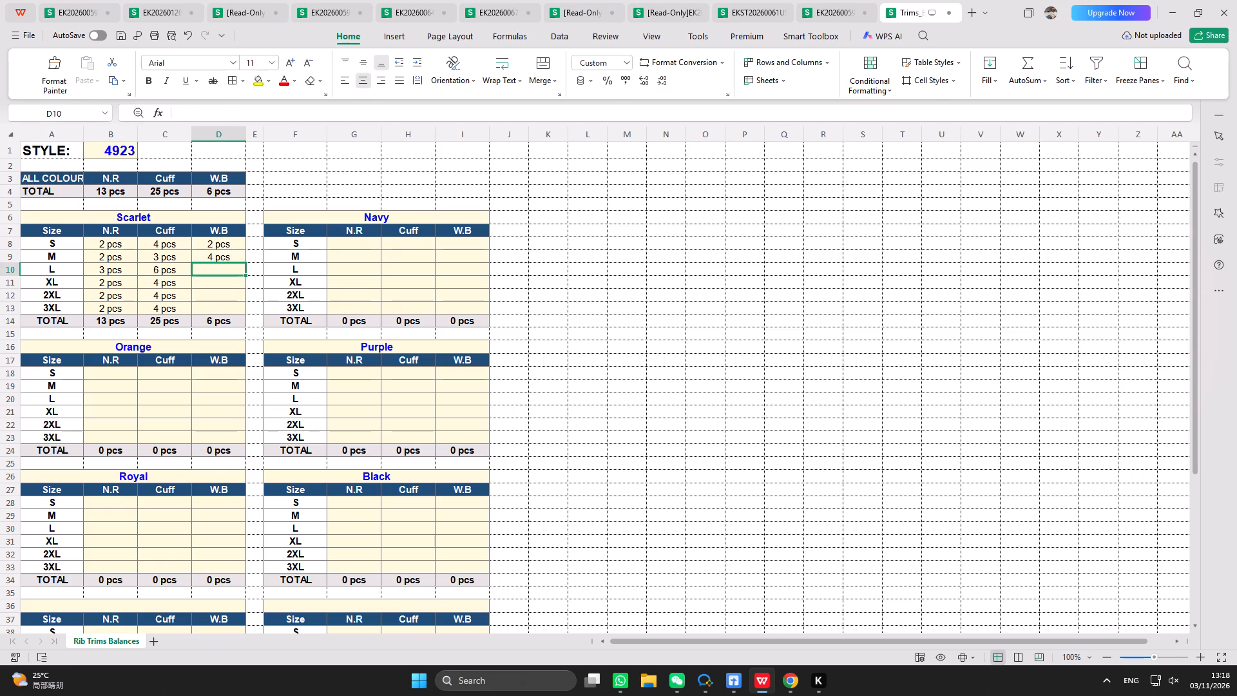
key("3")
key("Return")
key("4")
key("Return")
key("4")
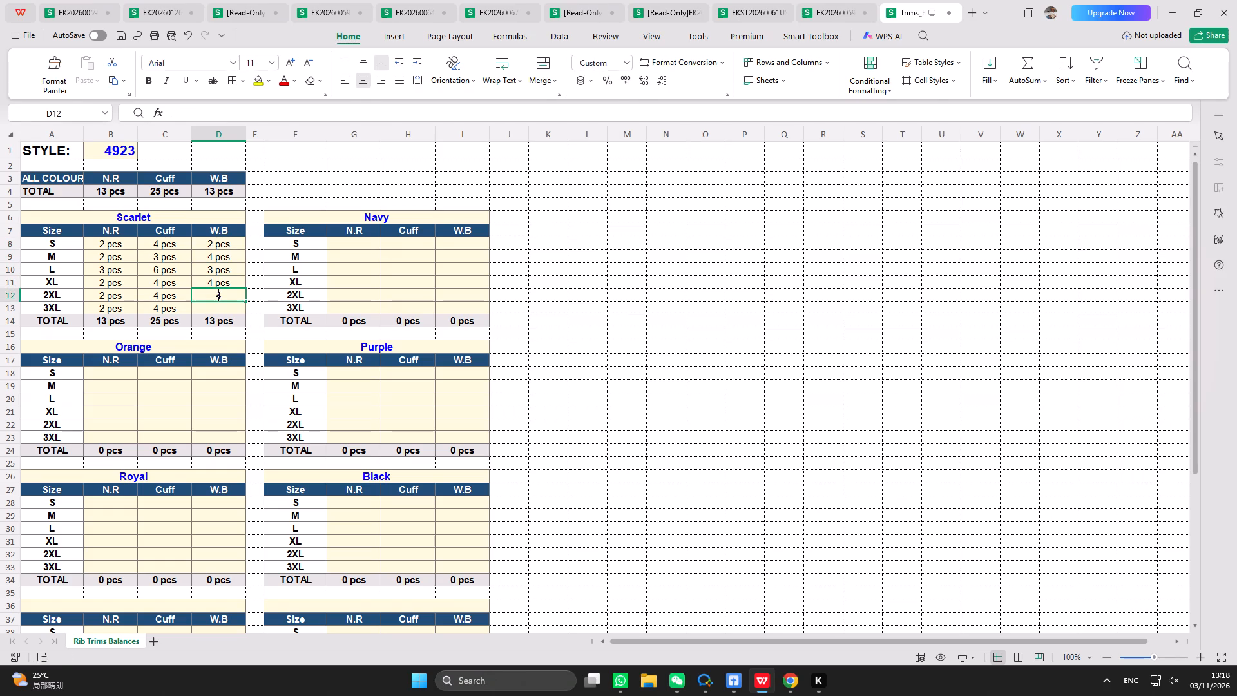
key("Return")
key("4")
key("Return")
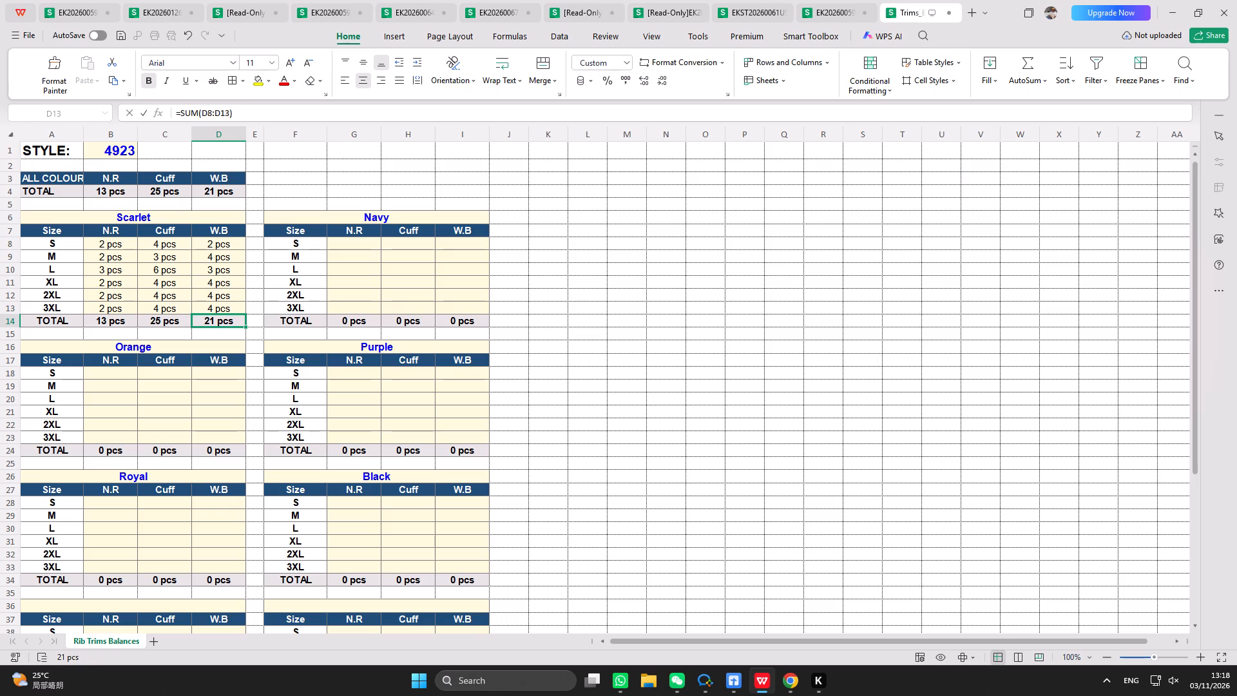
Change the font colour of the Scarlet heading to red.
left_click(166, 220)
left_click(284, 81)
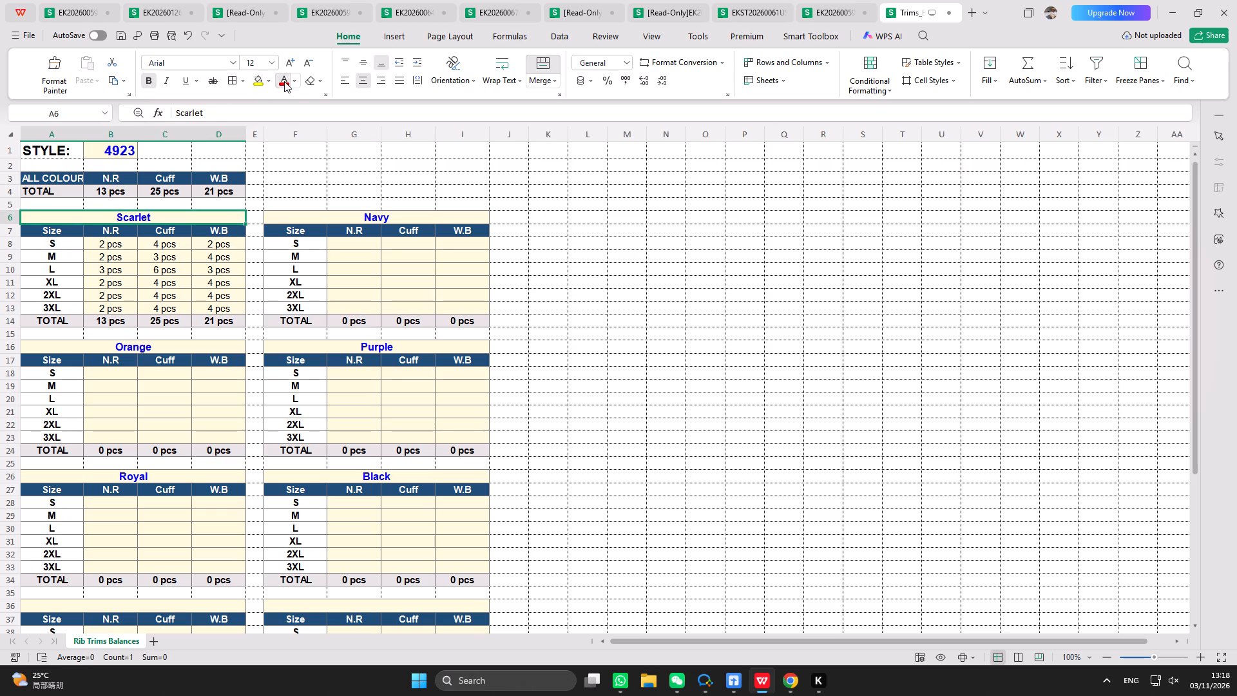
Fill the Navy N.R balances with S 4, M 3, L 2, XL 4, 2XL 2 and 3XL 2.
left_click(335, 223)
left_click(357, 242)
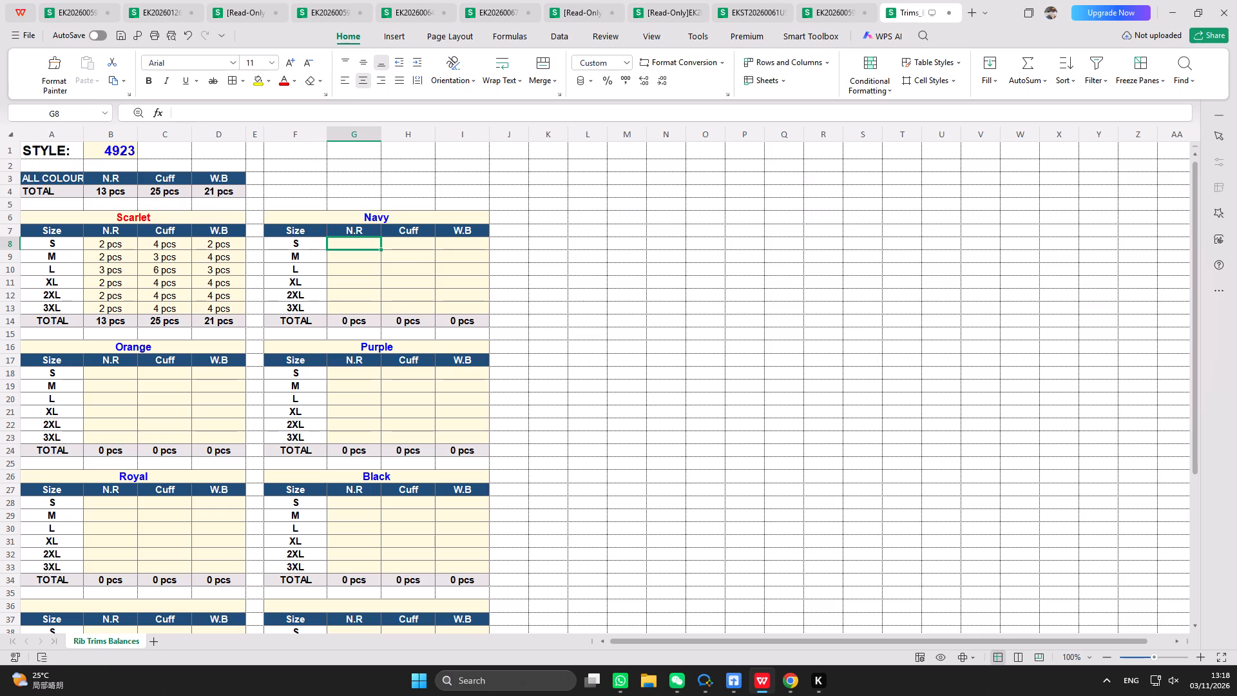
key("4")
key("Return")
key("3")
key("Return")
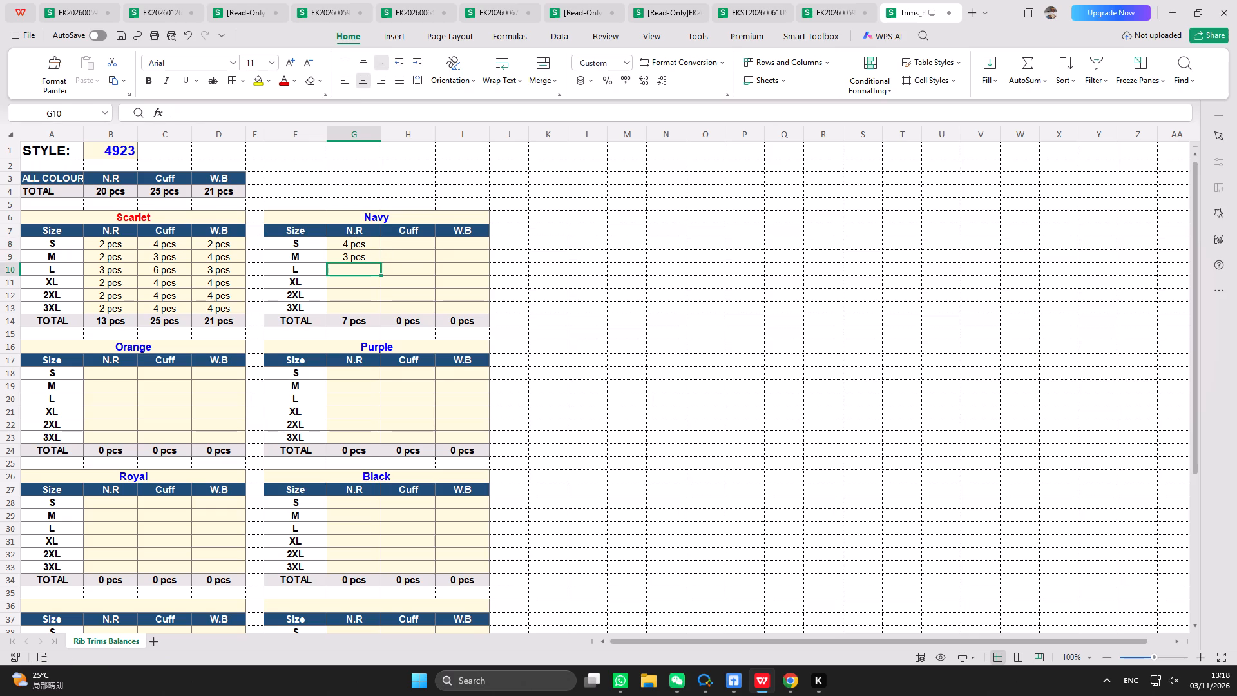
key("2")
key("Return")
key("4")
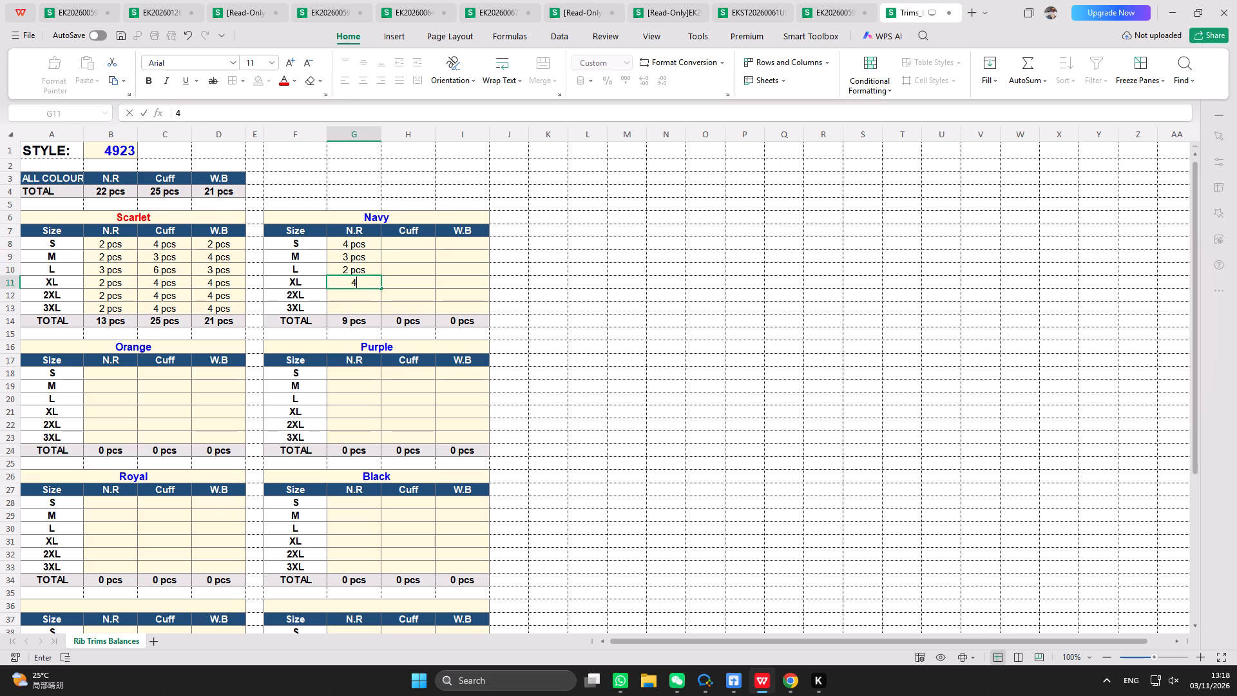
key("Return")
key("2")
key("Return")
key("2")
key("Return")
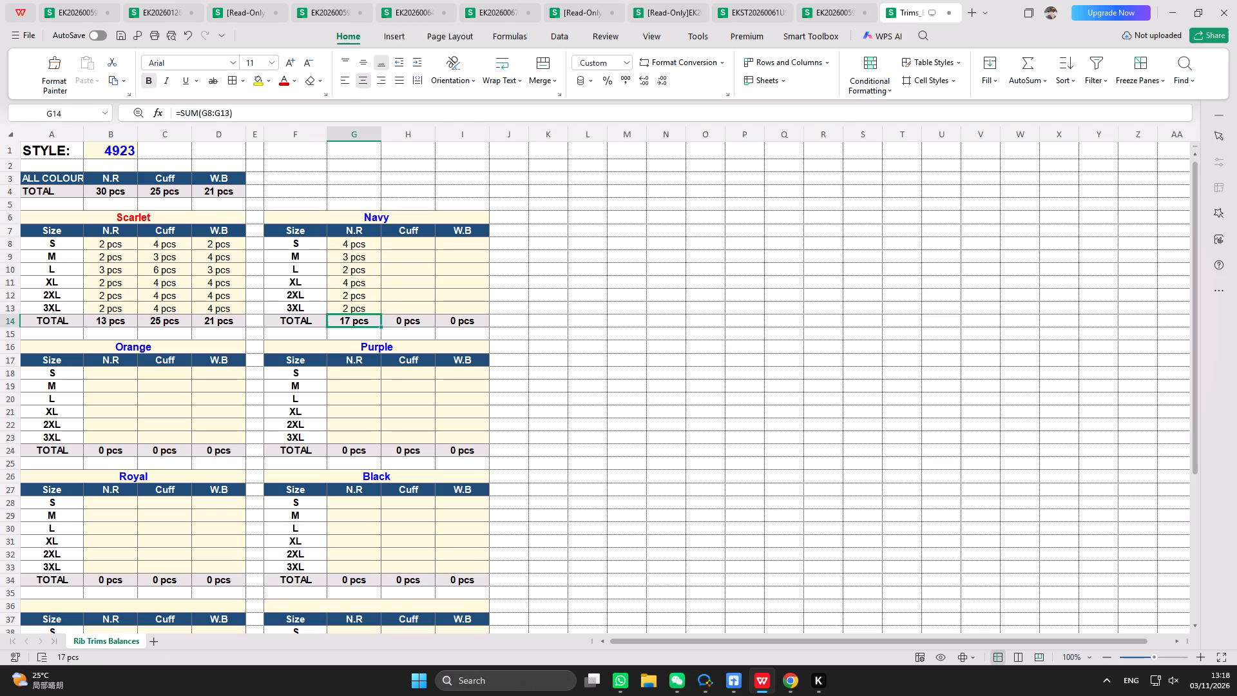
Fill the Navy Cuff balances with S 6, M 2, L 3, XL 2, 2XL 2 and 3XL 2.
left_click(416, 246)
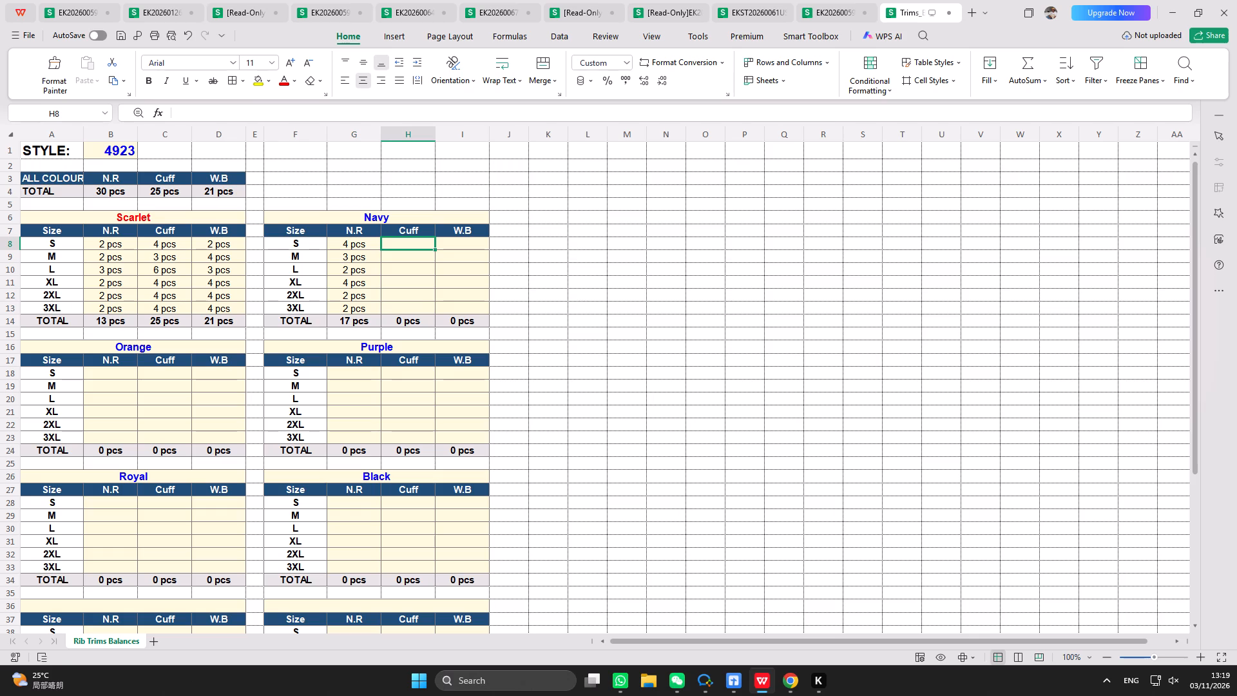
key("6")
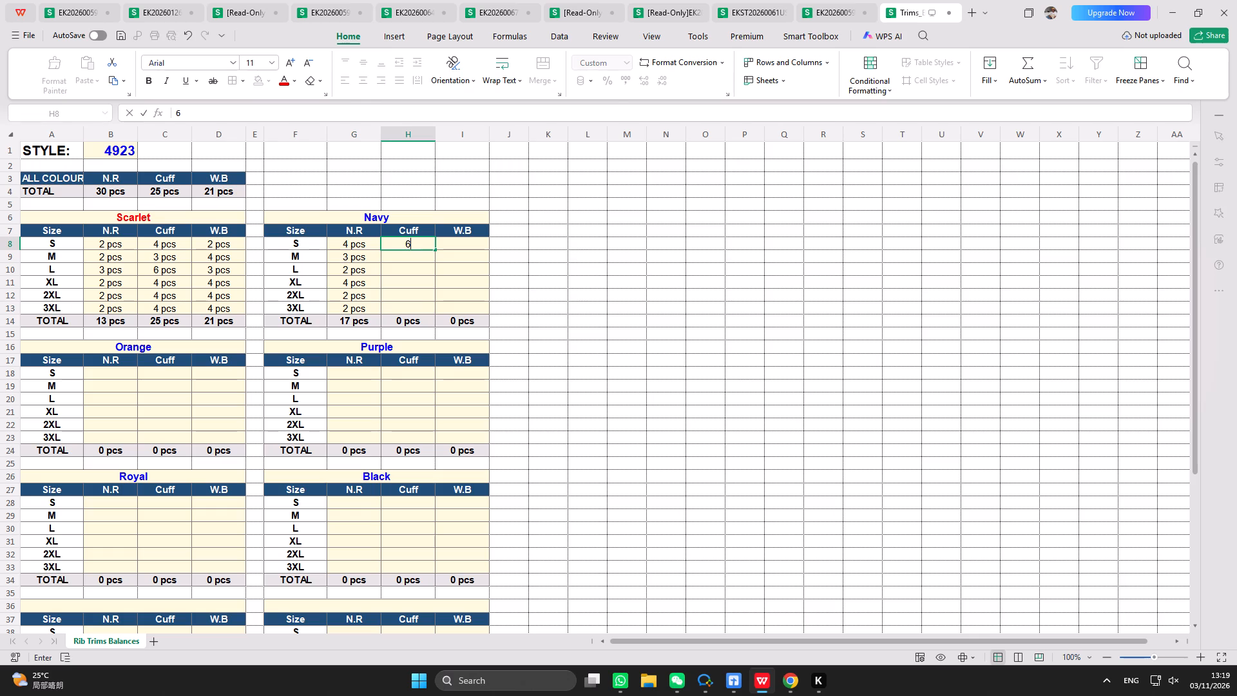
key("Return")
key("2")
key("Return")
key("3")
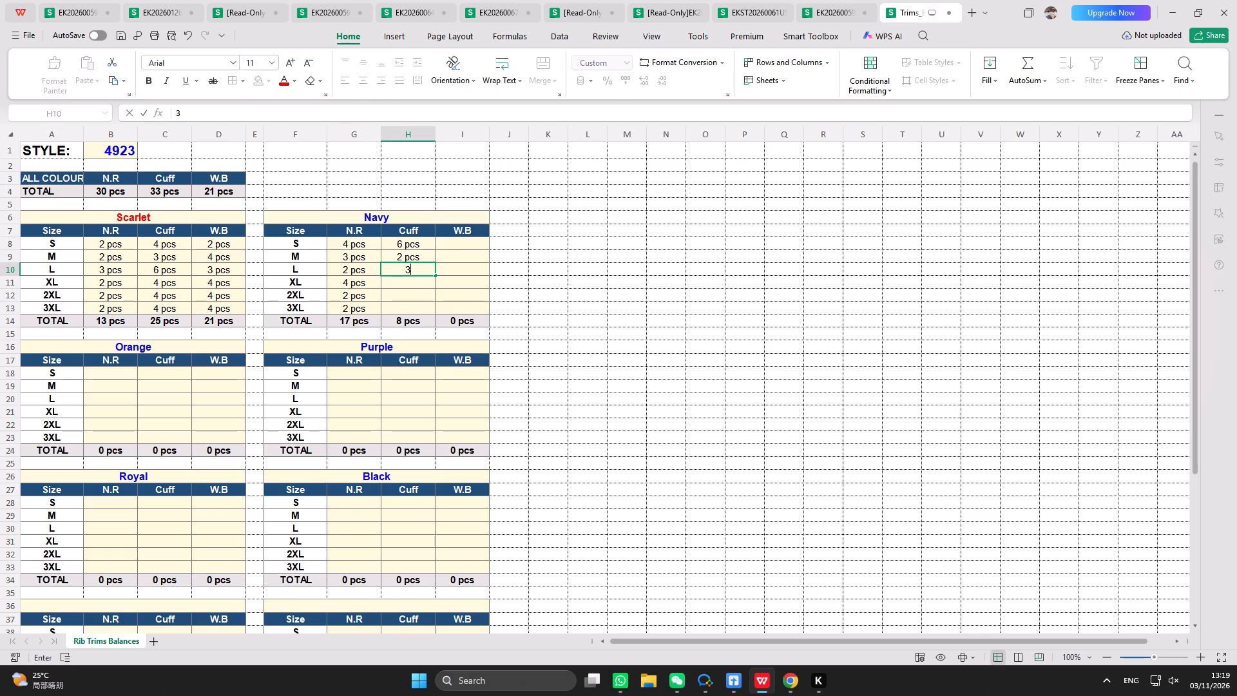
key("Return")
key("2")
key("Return")
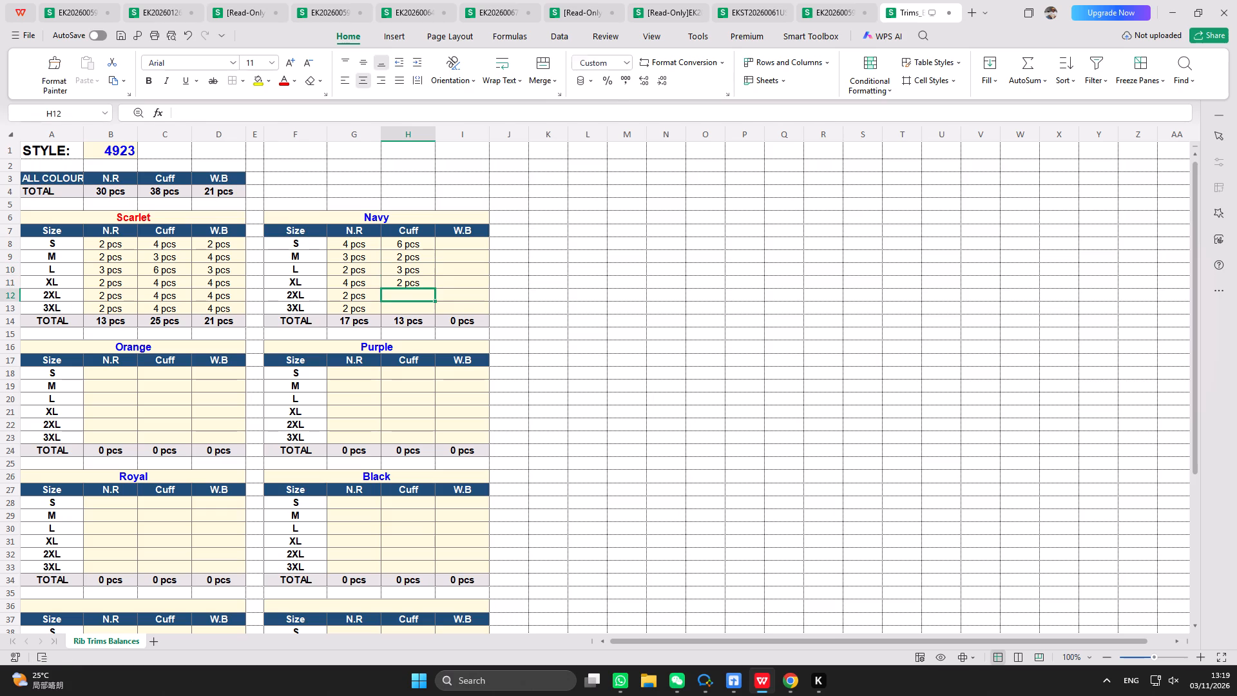
key("2")
key("Return")
key("2")
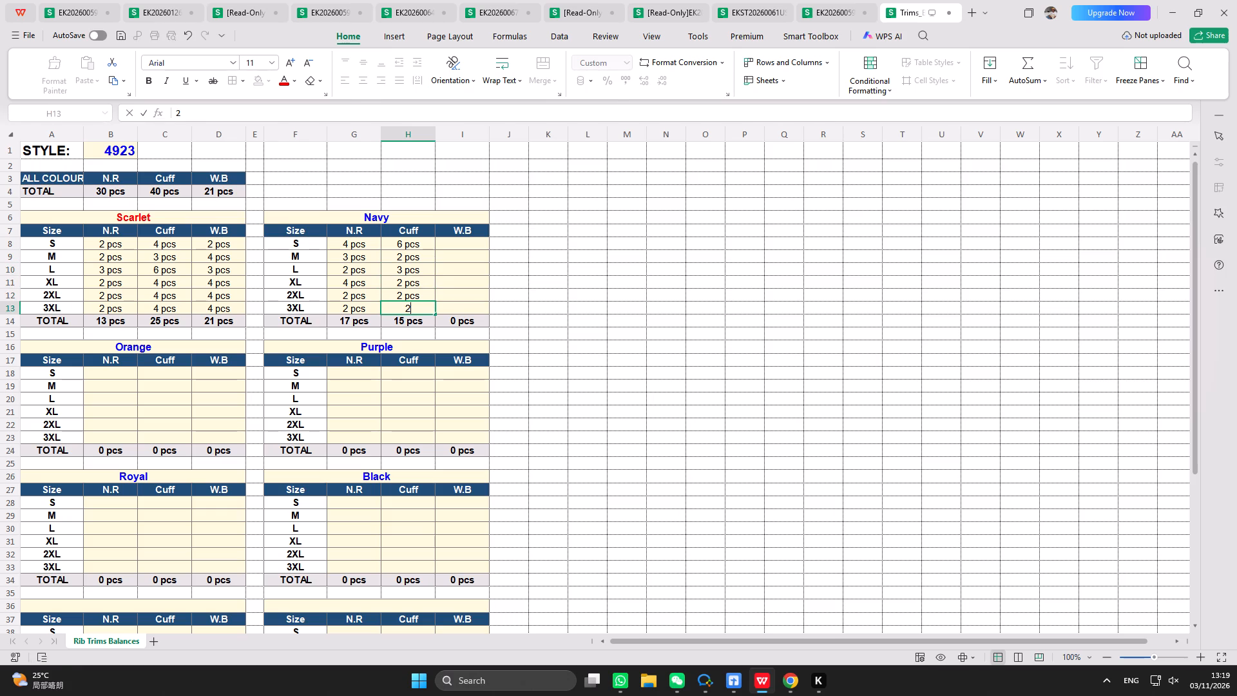
Fill the Navy W.B balances with S 3, M 2, L 2, XL 2, 2XL 2 and 3XL 1.
left_click(455, 244)
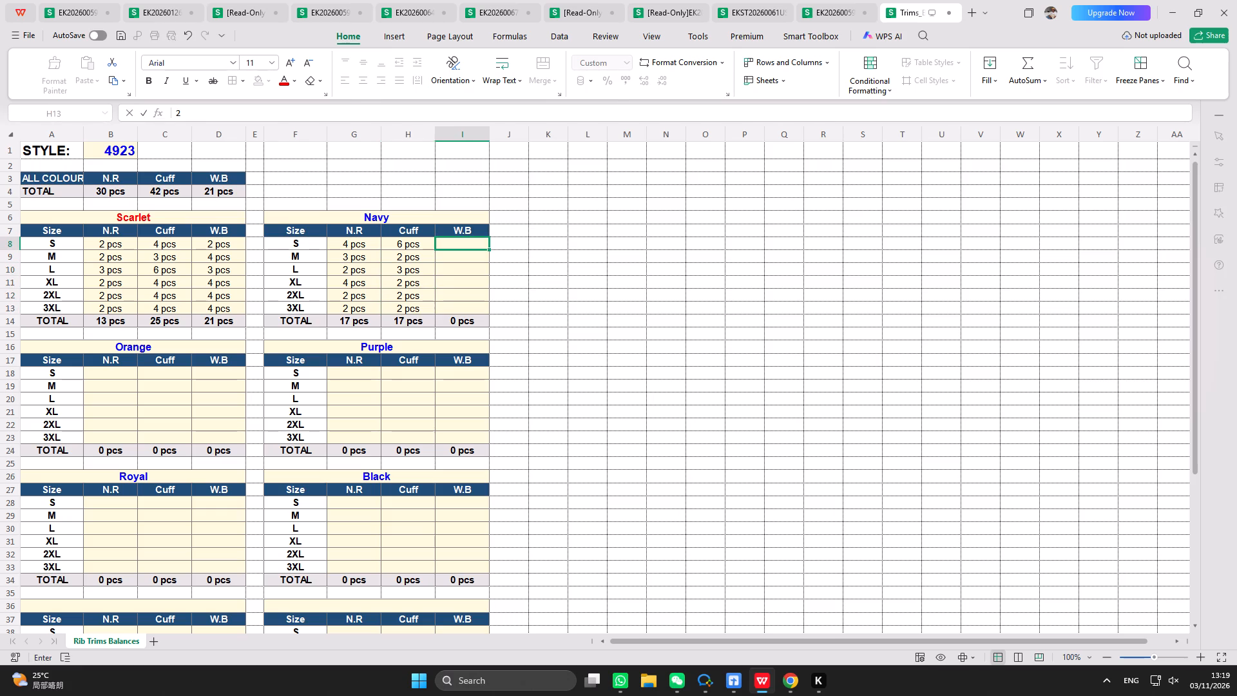
key("3")
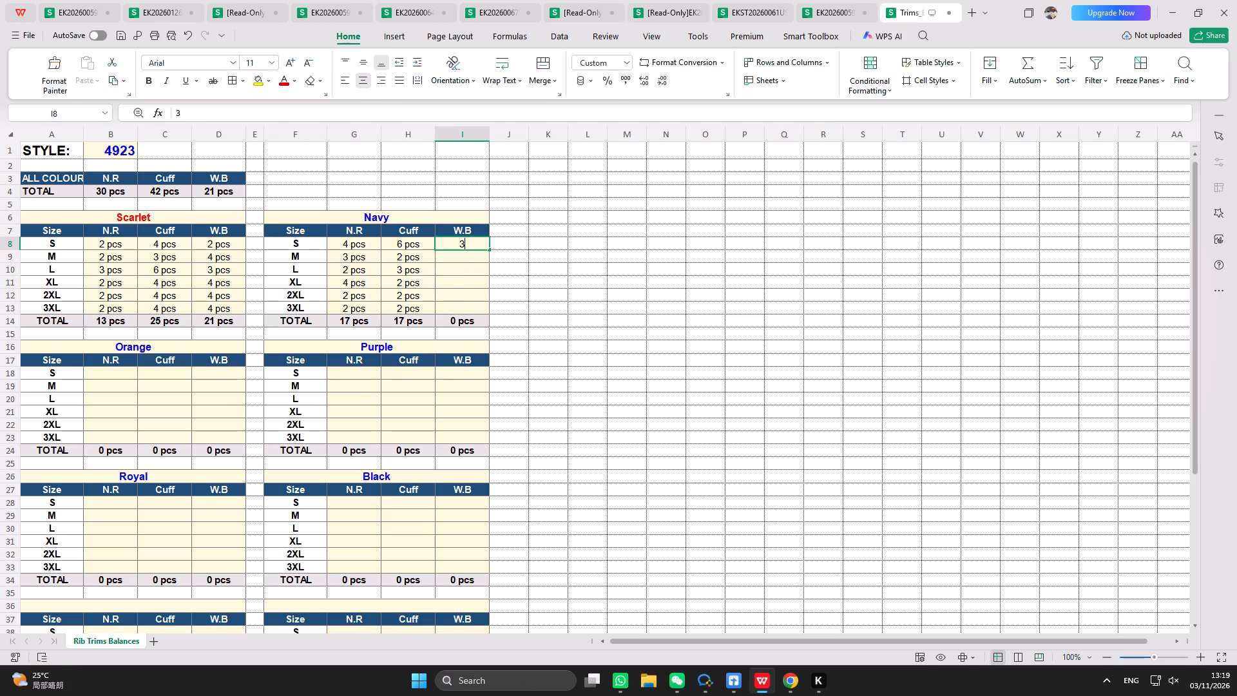
key("Return")
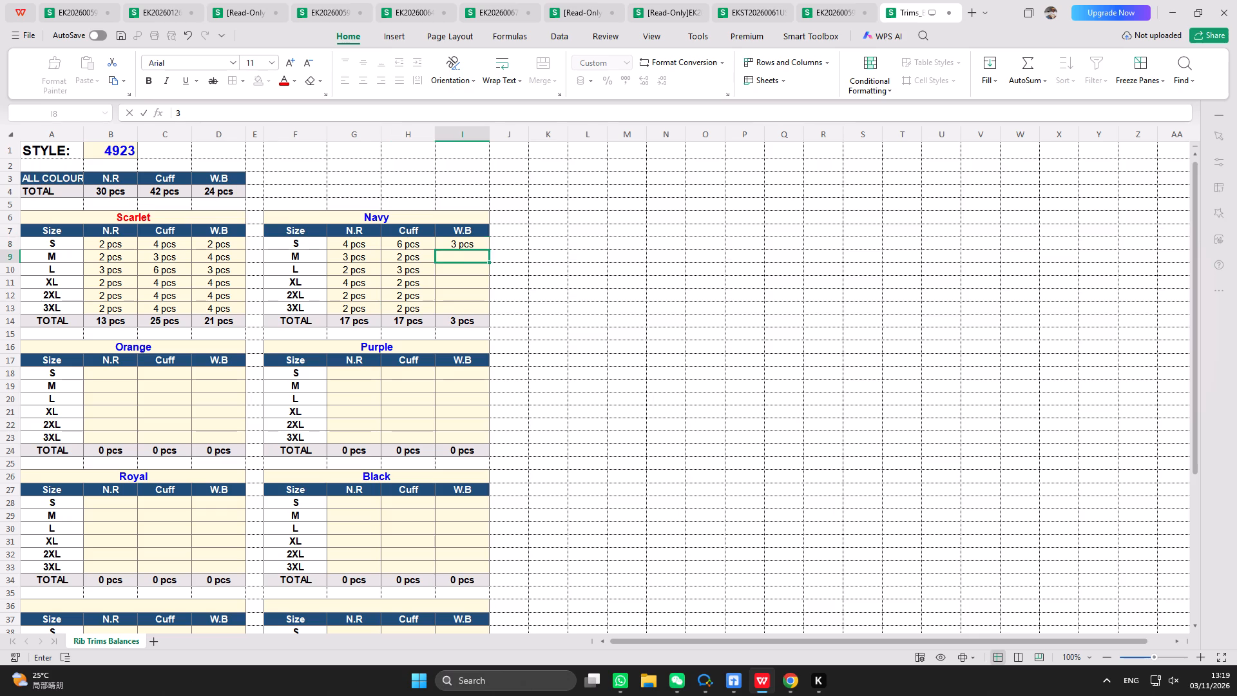
key("2")
key("Return")
key("2")
key("Return")
key("2")
key("Return")
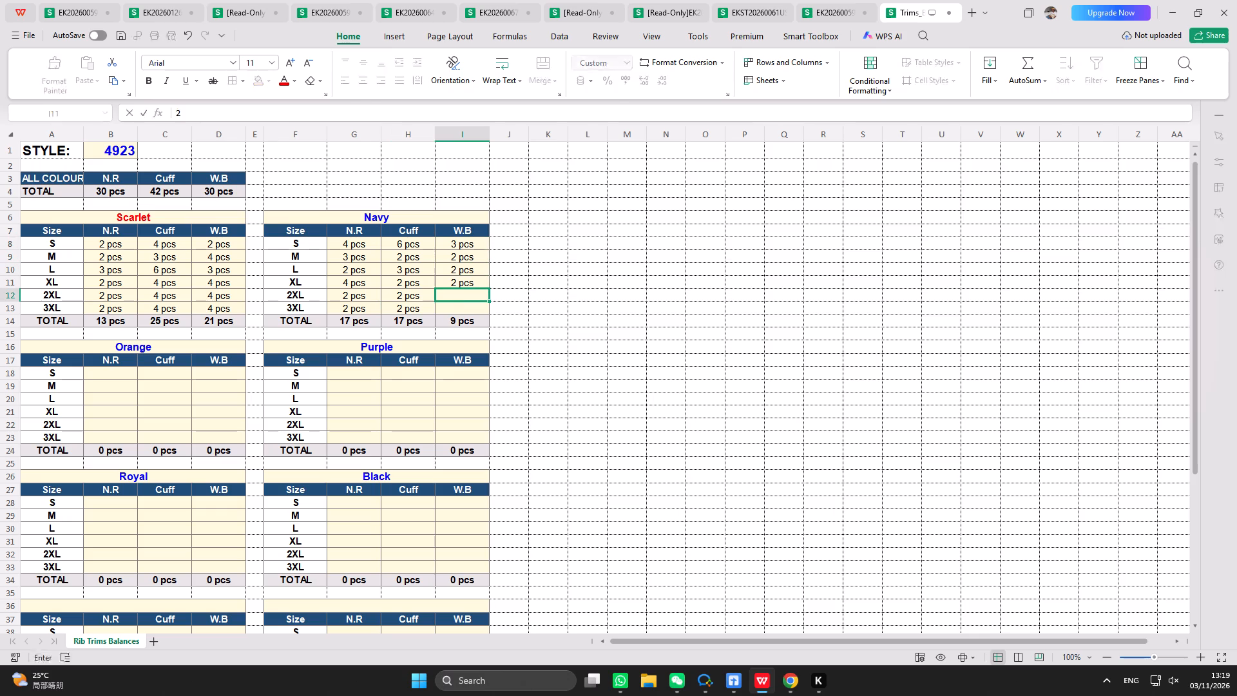
key("2")
key("Return")
key("1")
key("Return")
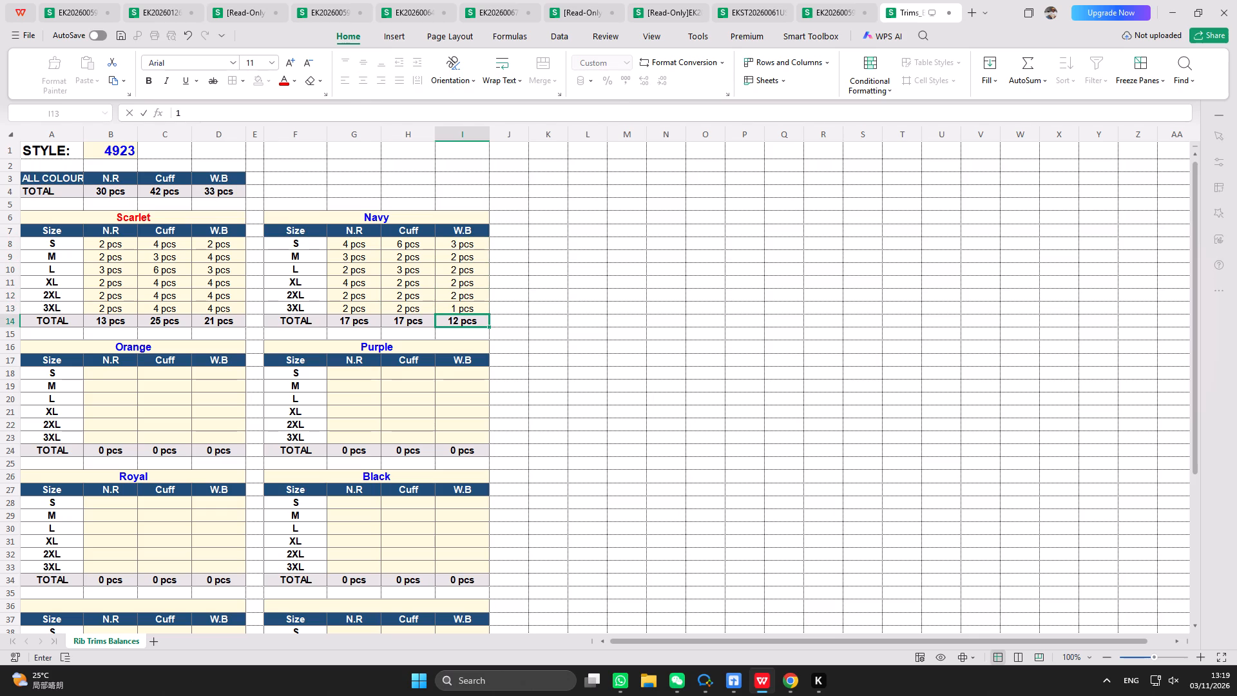
Change the font colour of the Orange heading to the dark orange theme colour.
left_click(140, 347)
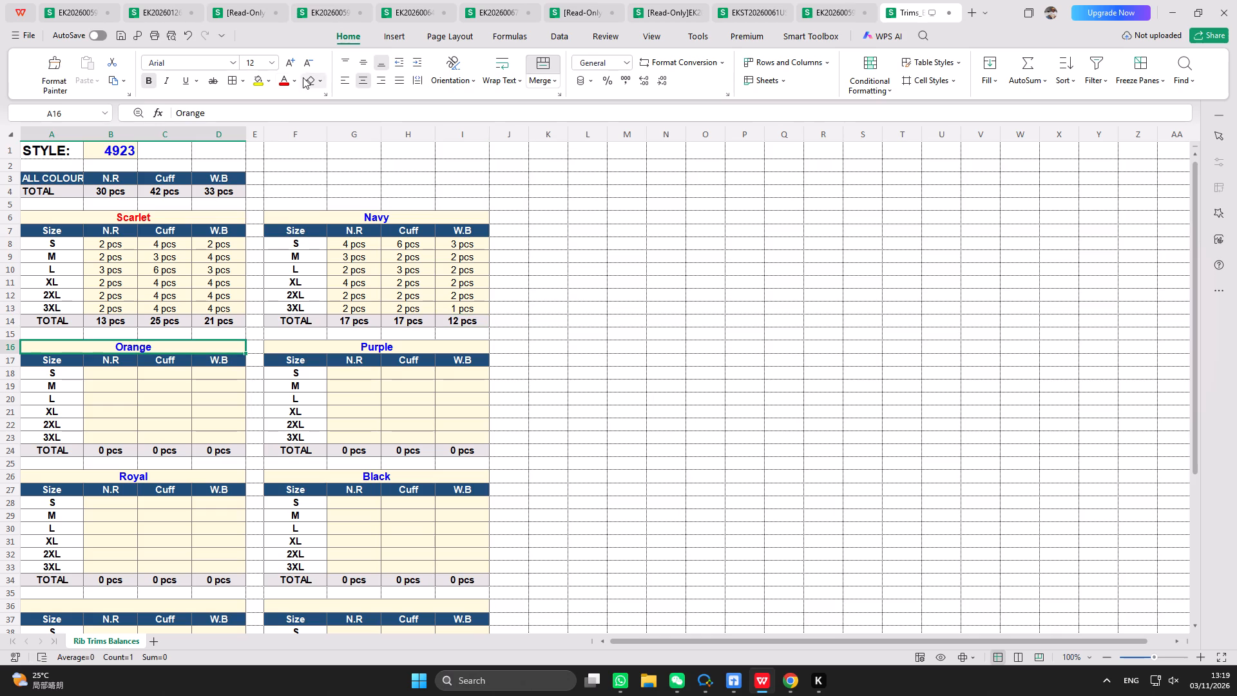
left_click(297, 80)
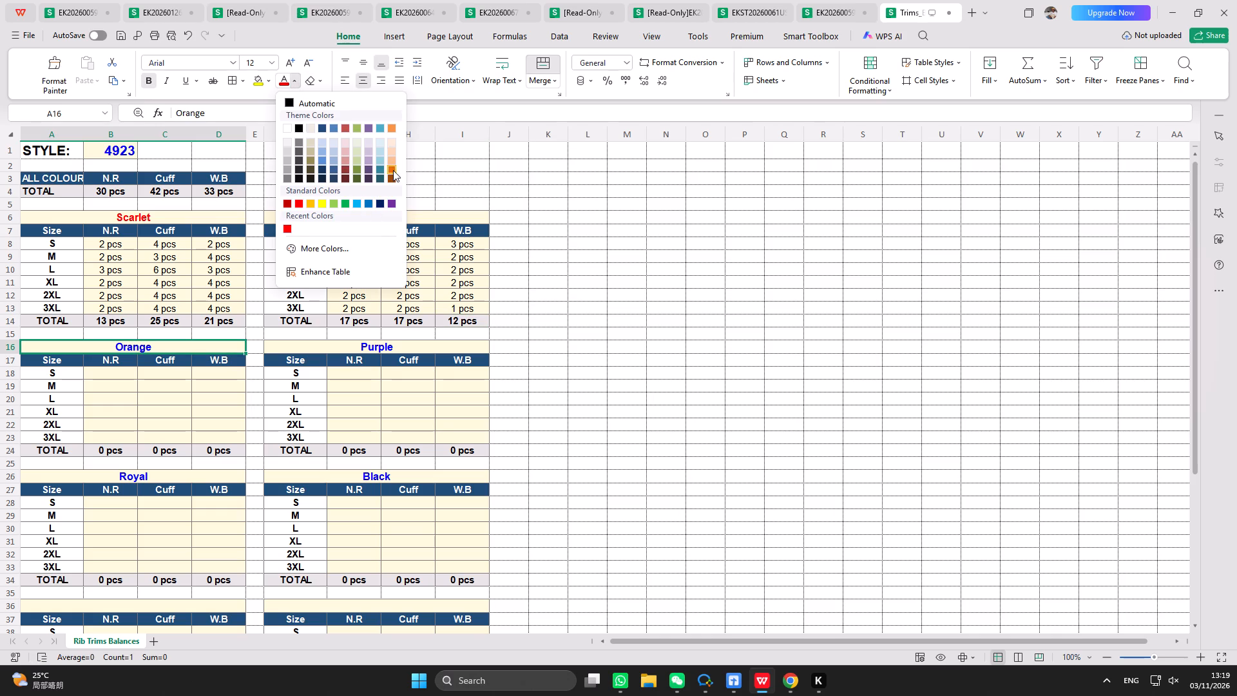
left_click(393, 170)
Fill the Orange N.R balances with S 1 and 2 for each size from M to 3XL.
left_click(104, 375)
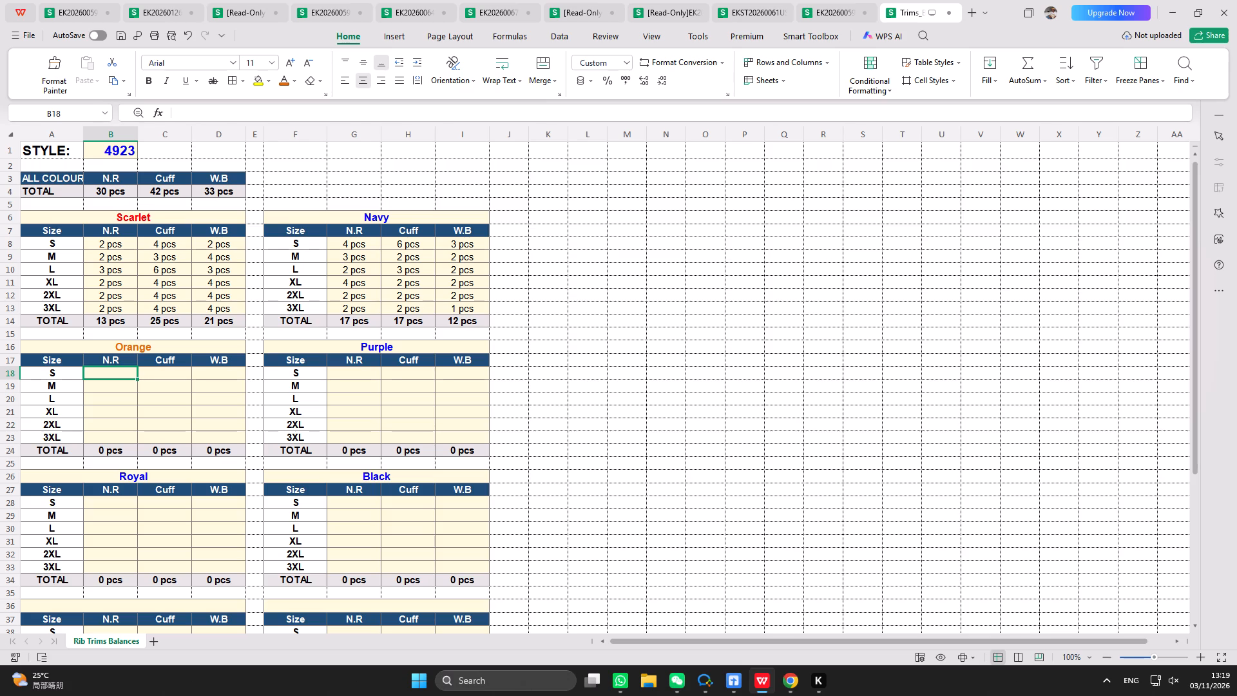
key("1")
key("Return")
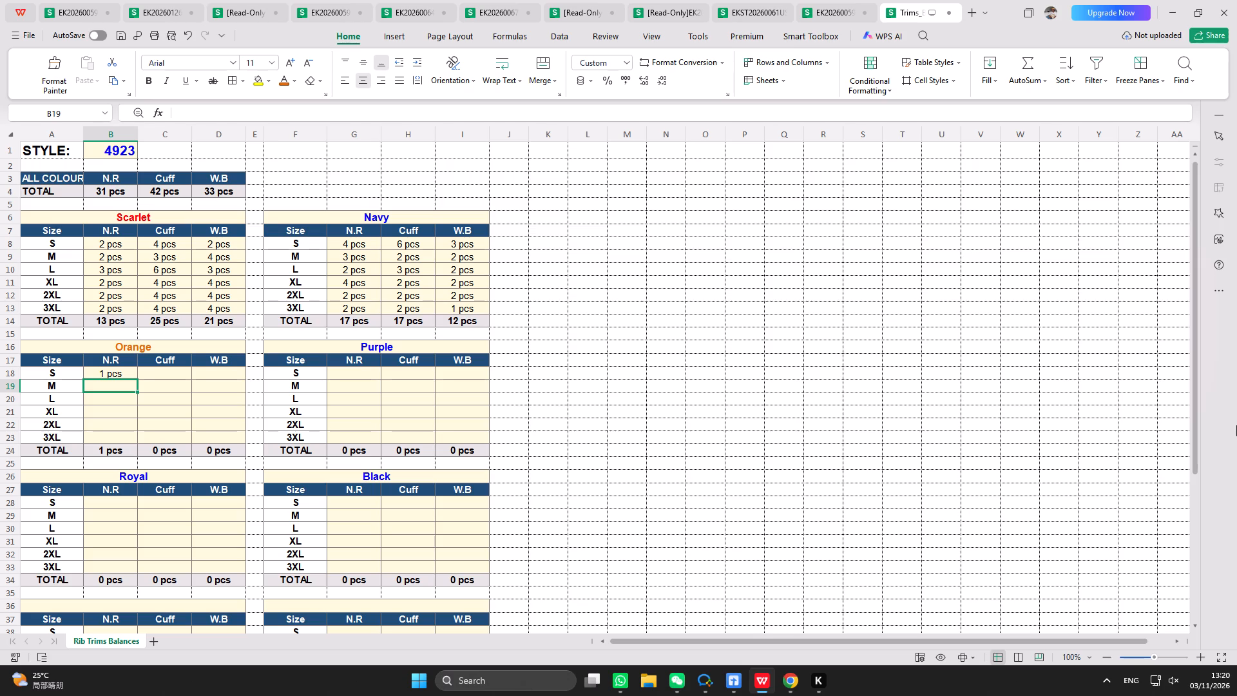
key("2")
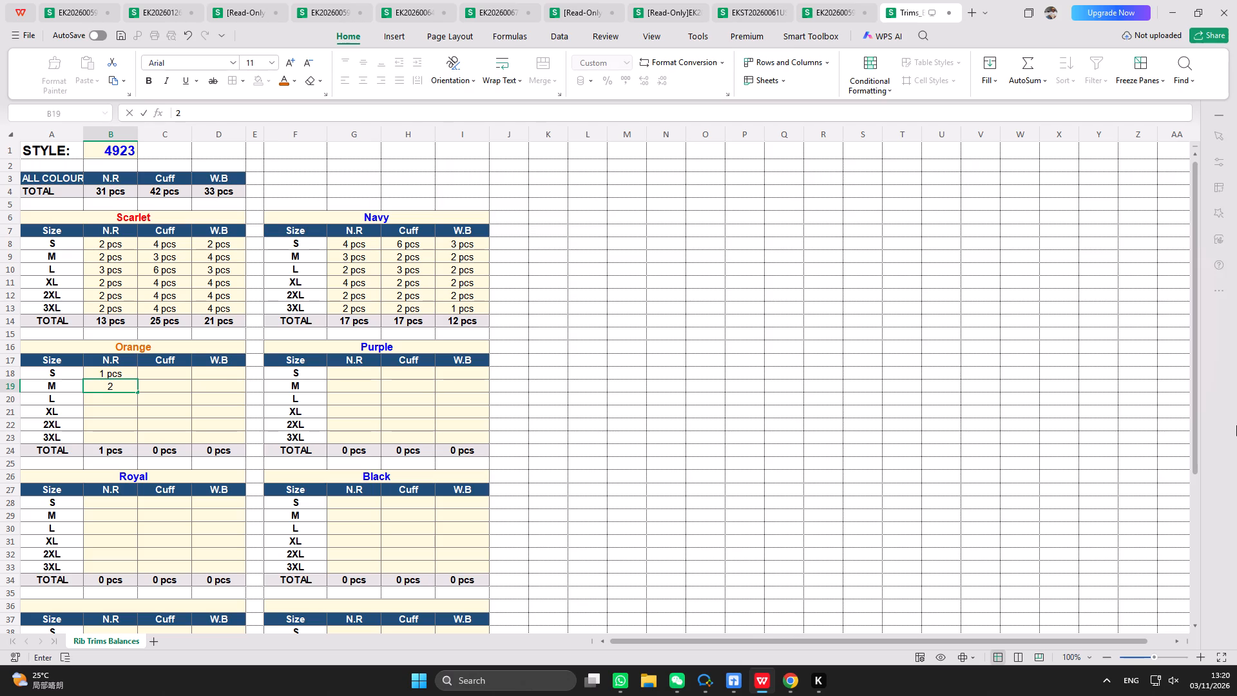
key("Return")
key("2")
key("Return")
key("2")
key("Return")
key("2")
key("Return")
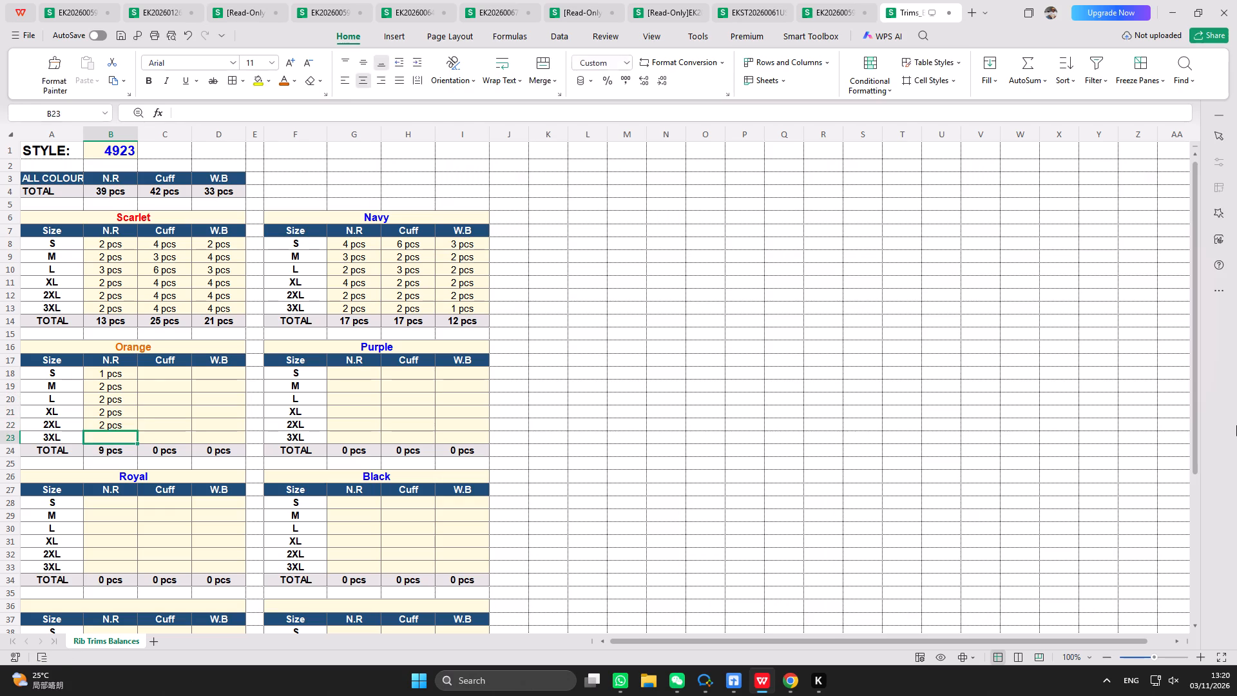
key("2")
Fill the Orange Cuff balances with 2 for every size from S to 3XL.
left_click(158, 372)
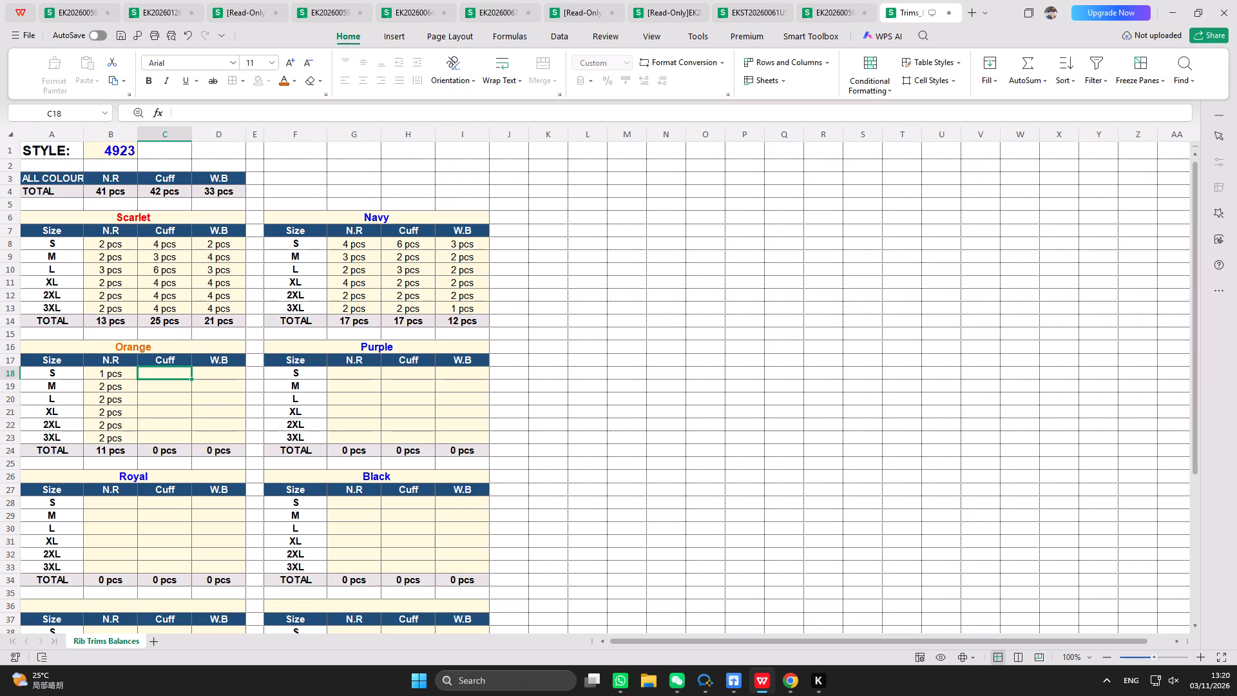
key("2")
key("Return")
key("2")
key("Return")
key("2")
key("Return")
key("2")
key("Return")
key("2")
key("Return")
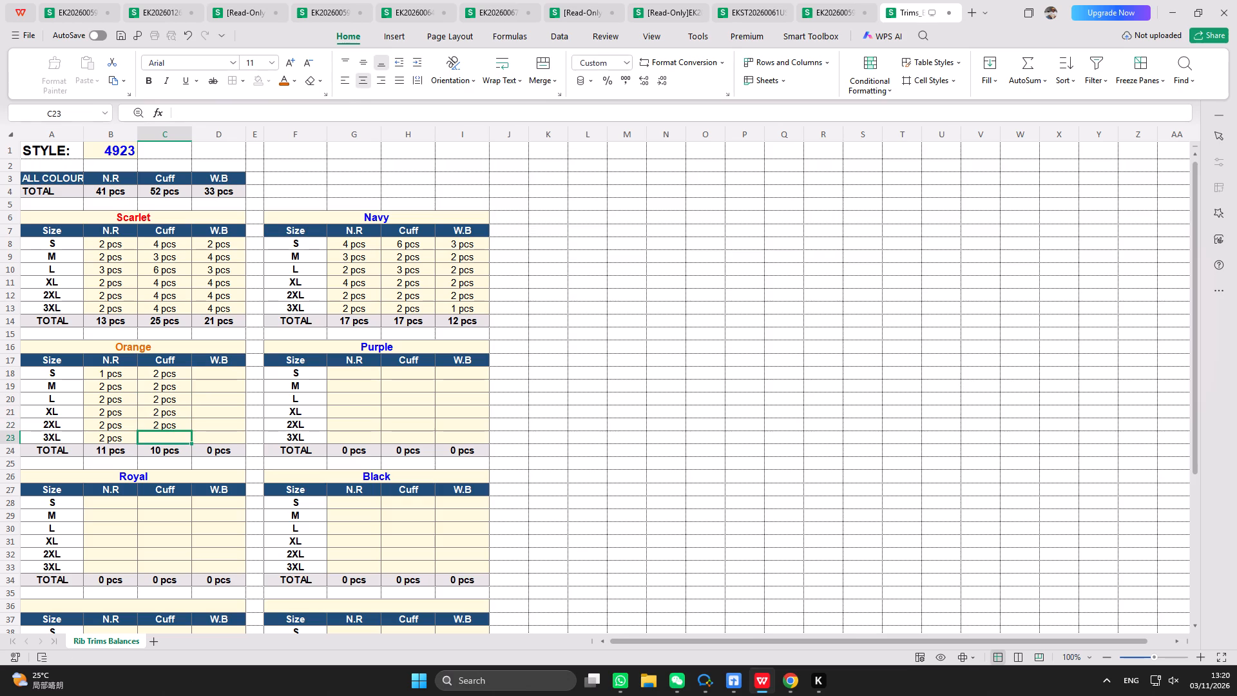
key("2")
key("Return")
Enter 2 as the Orange W.B balance for size S and autofill the column down to 3XL.
left_click(223, 374)
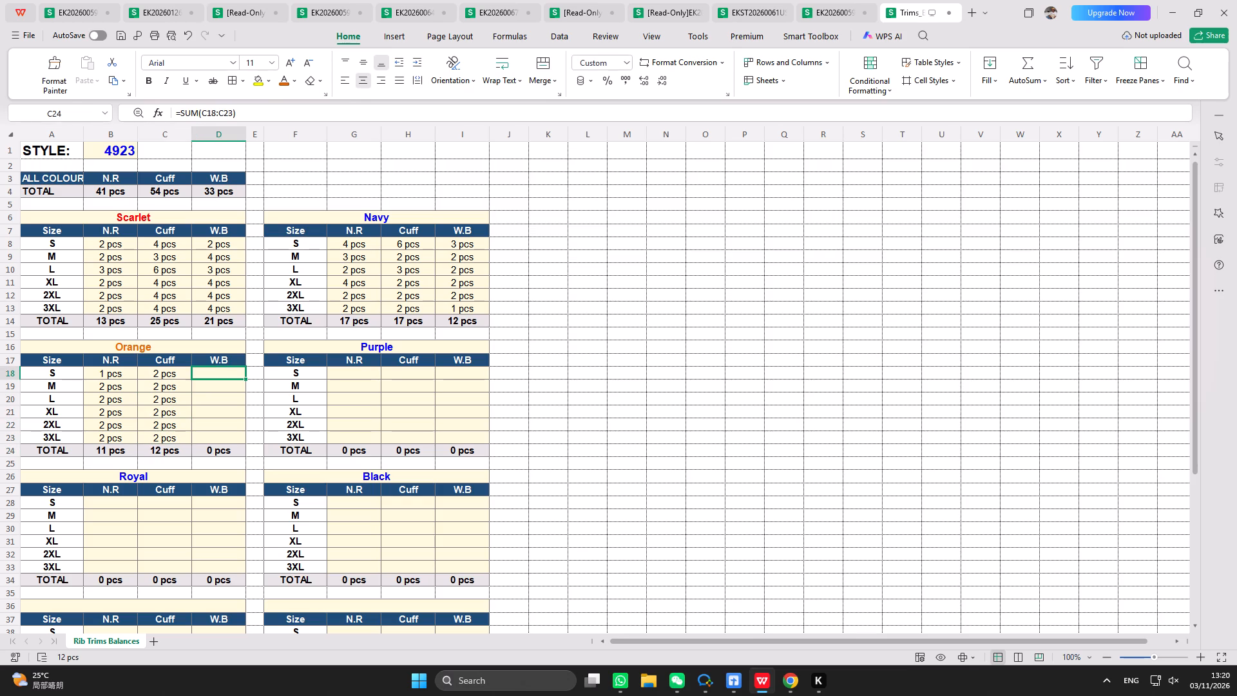
key("2")
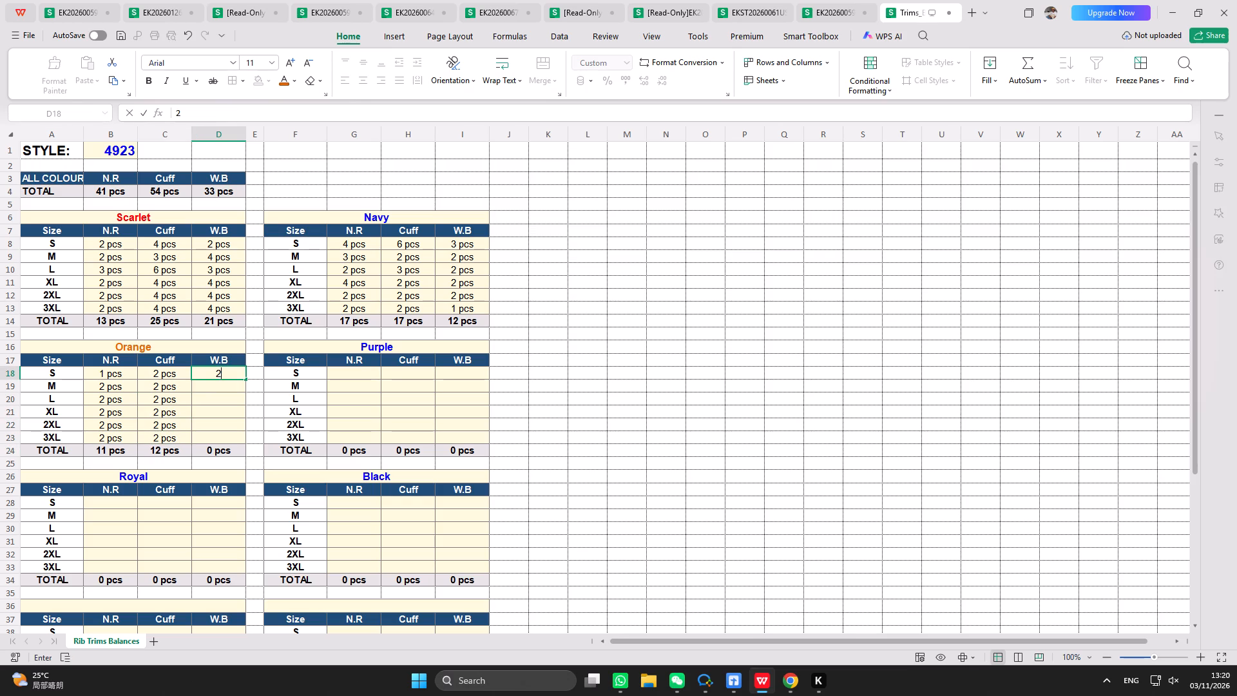
left_click(219, 389)
left_click(227, 371)
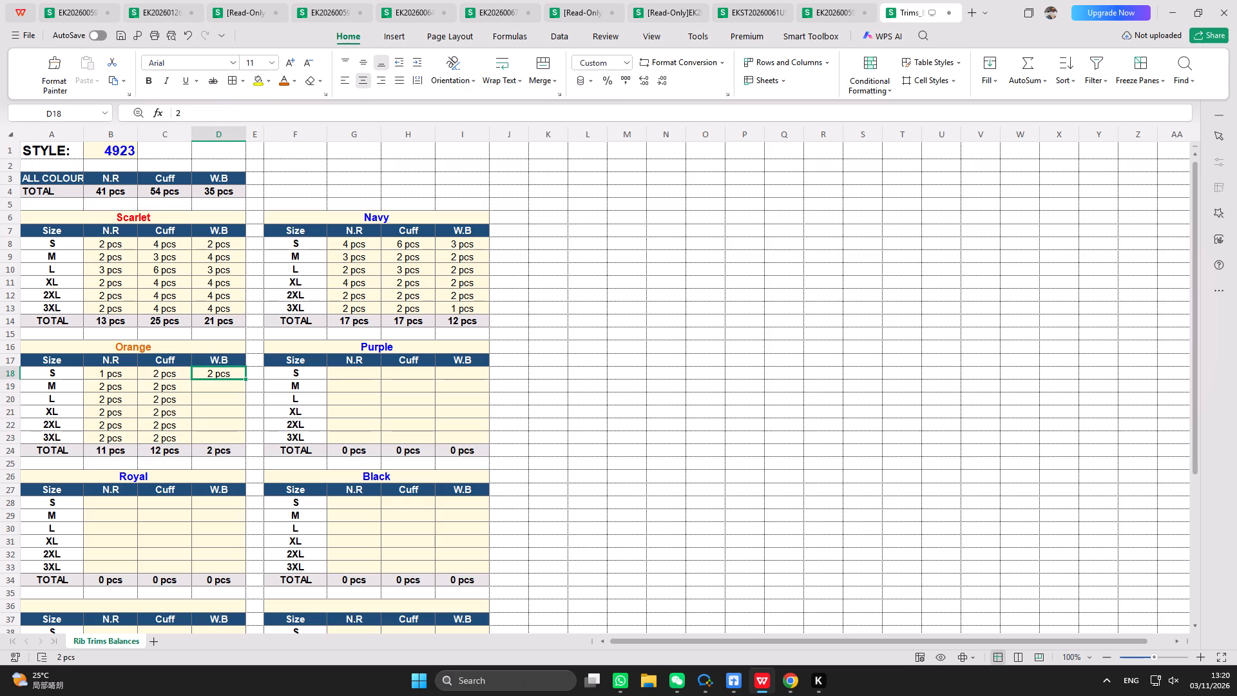
left_click_drag(245, 381, 238, 440)
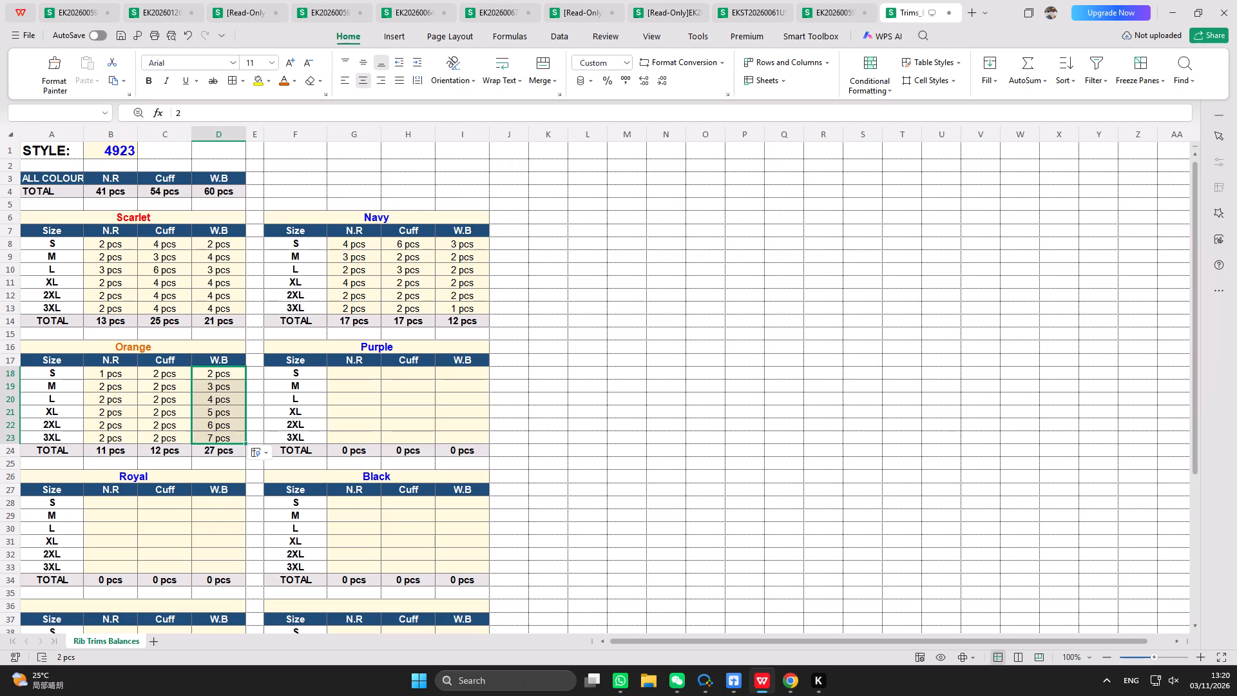
Change the font colour of the Purple heading to the standard purple.
left_click(343, 374)
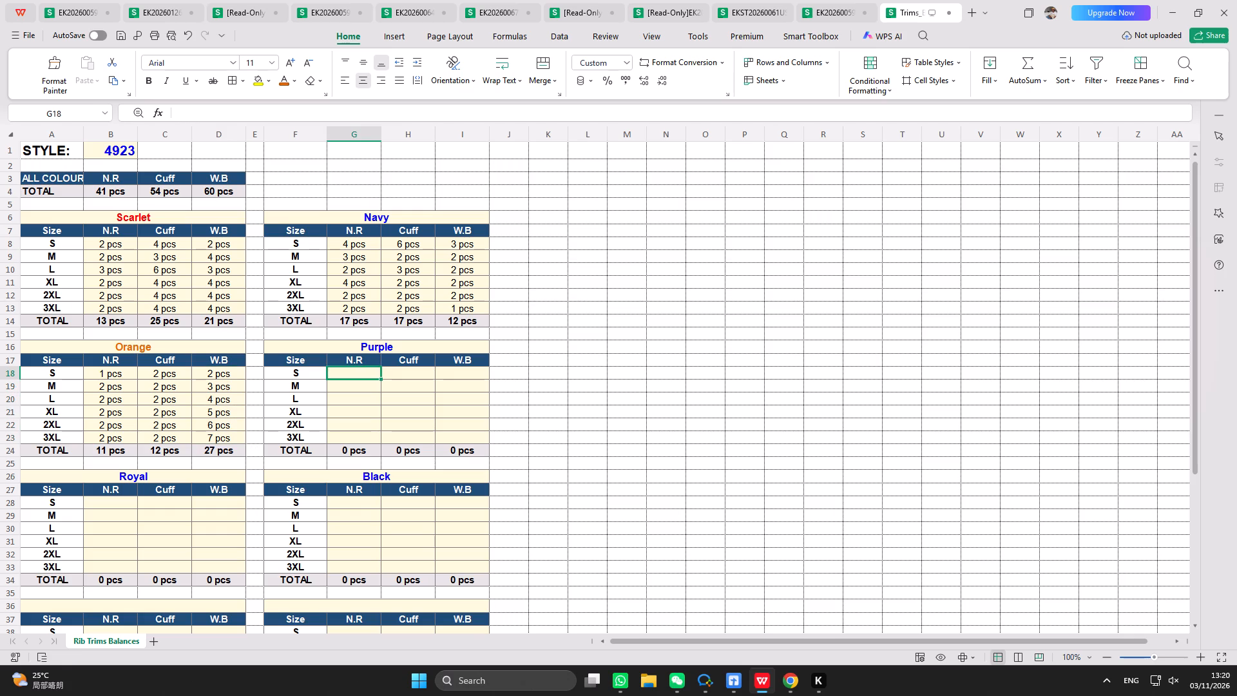
left_click(378, 350)
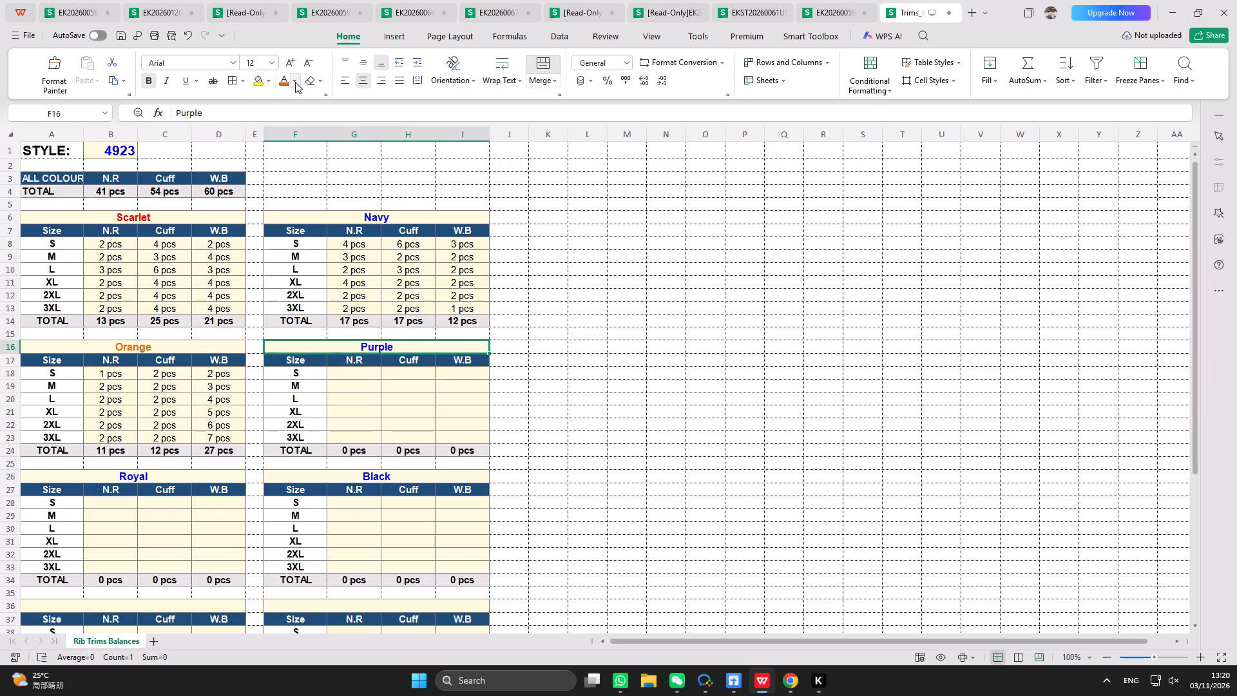
left_click(295, 82)
left_click(392, 206)
Rename the Rib Trims Balances sheet as 4923.
left_click(373, 374)
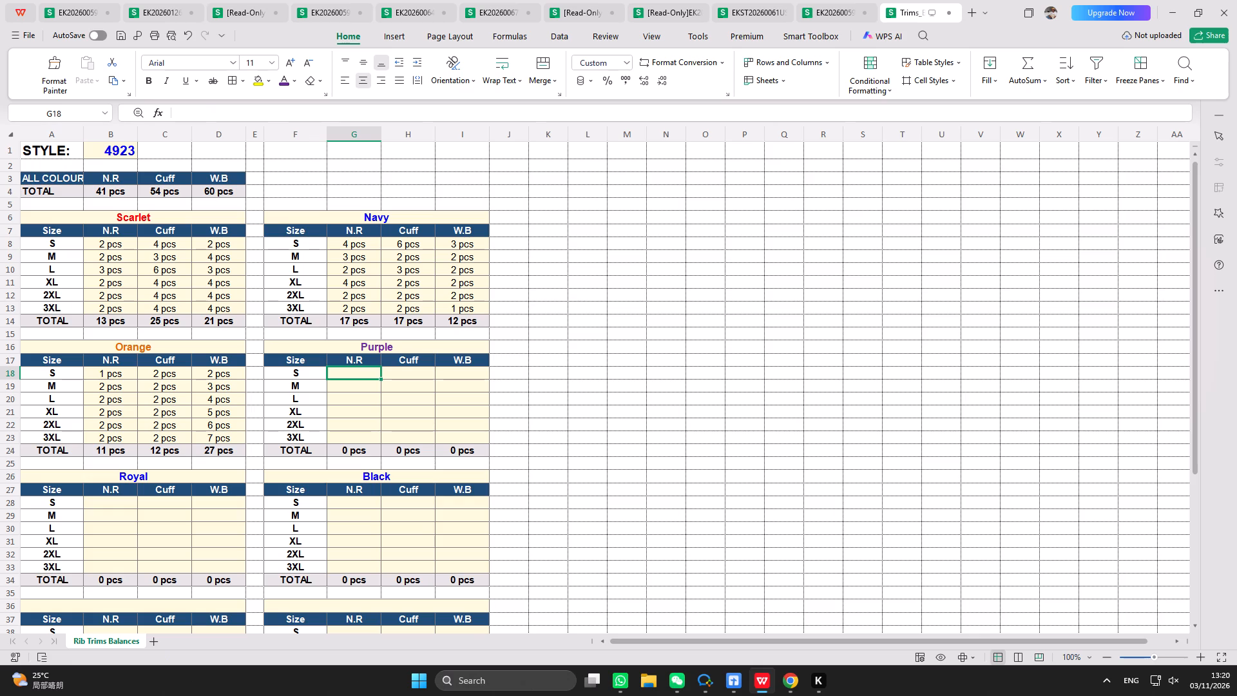
right_click(120, 643)
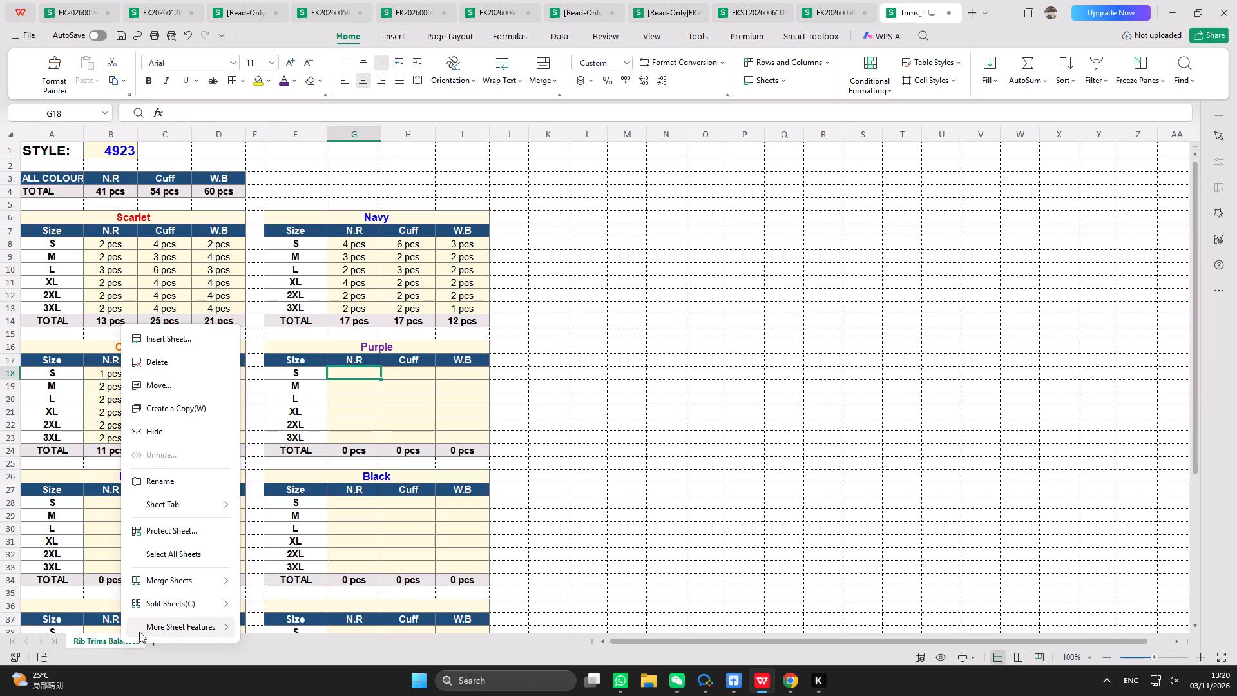
left_click(173, 491)
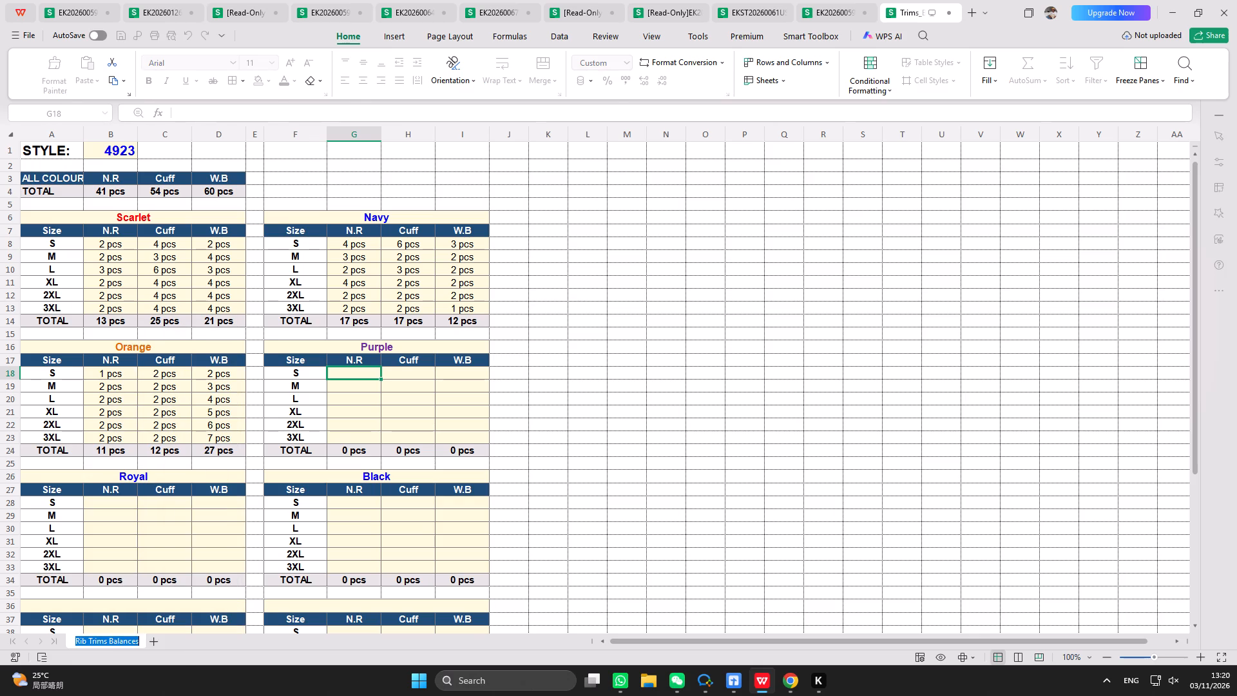
type("4923")
key("Return")
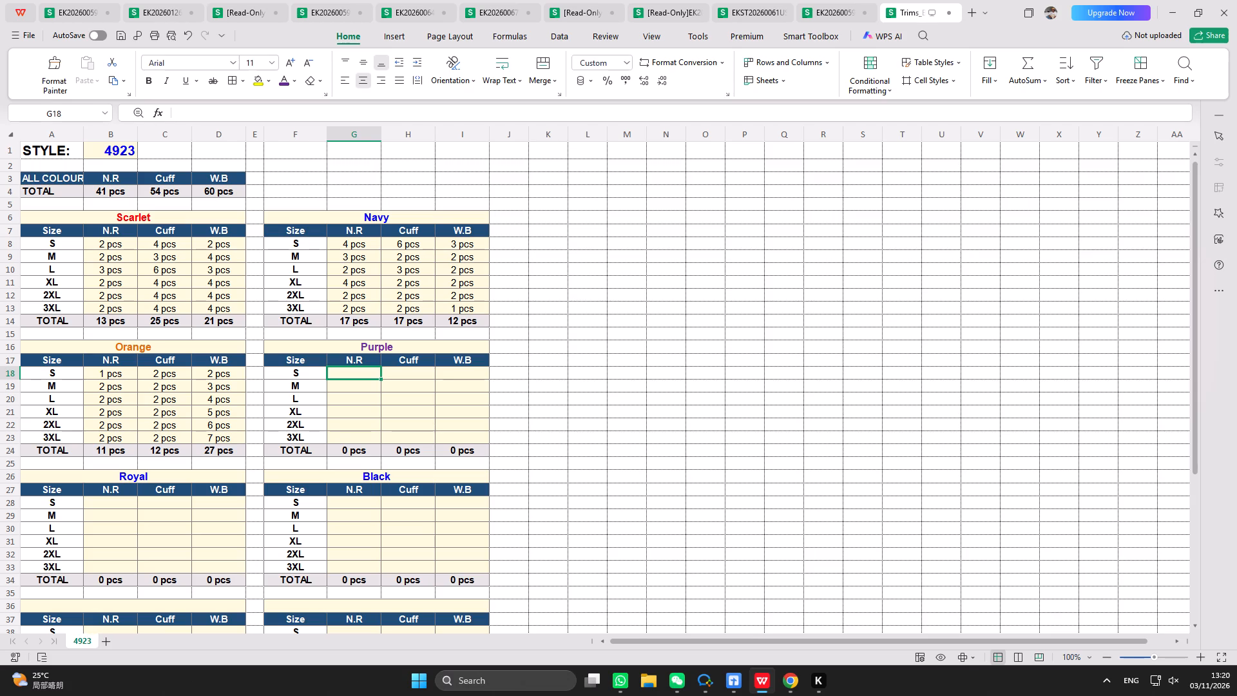
Fill the Purple N.R balances with 1 for sizes S, M and L, and 2 for XL, 2XL and 3XL.
left_click(369, 387)
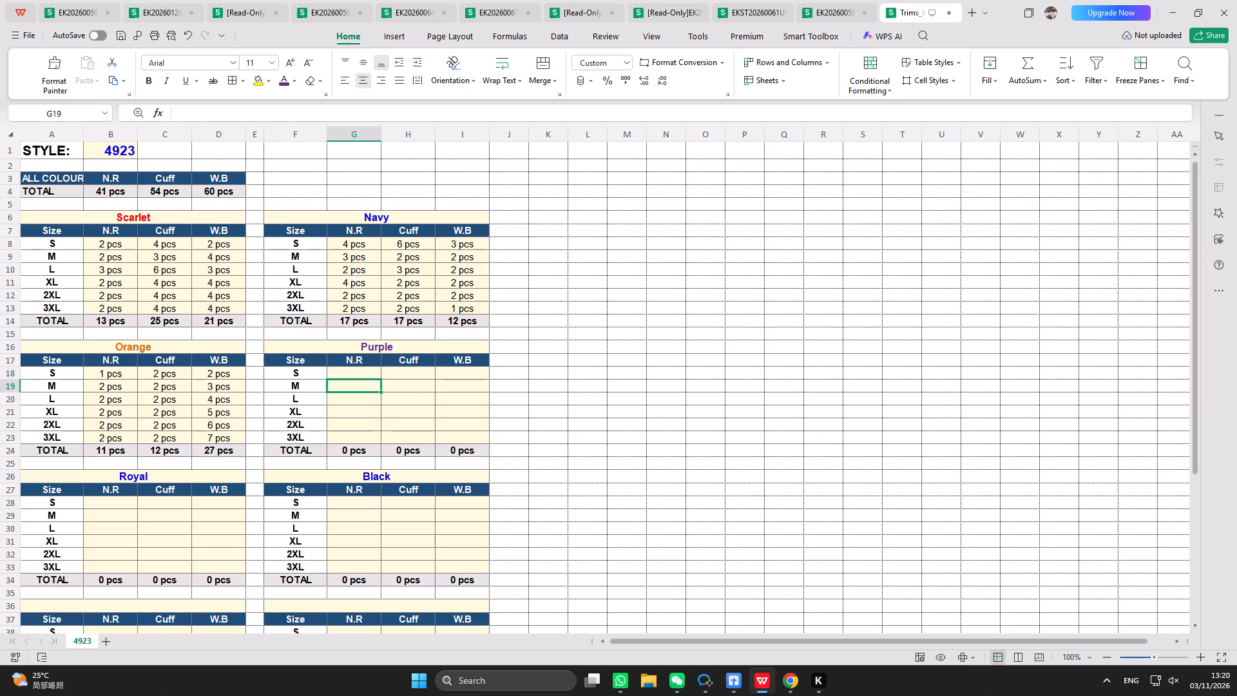
left_click(360, 373)
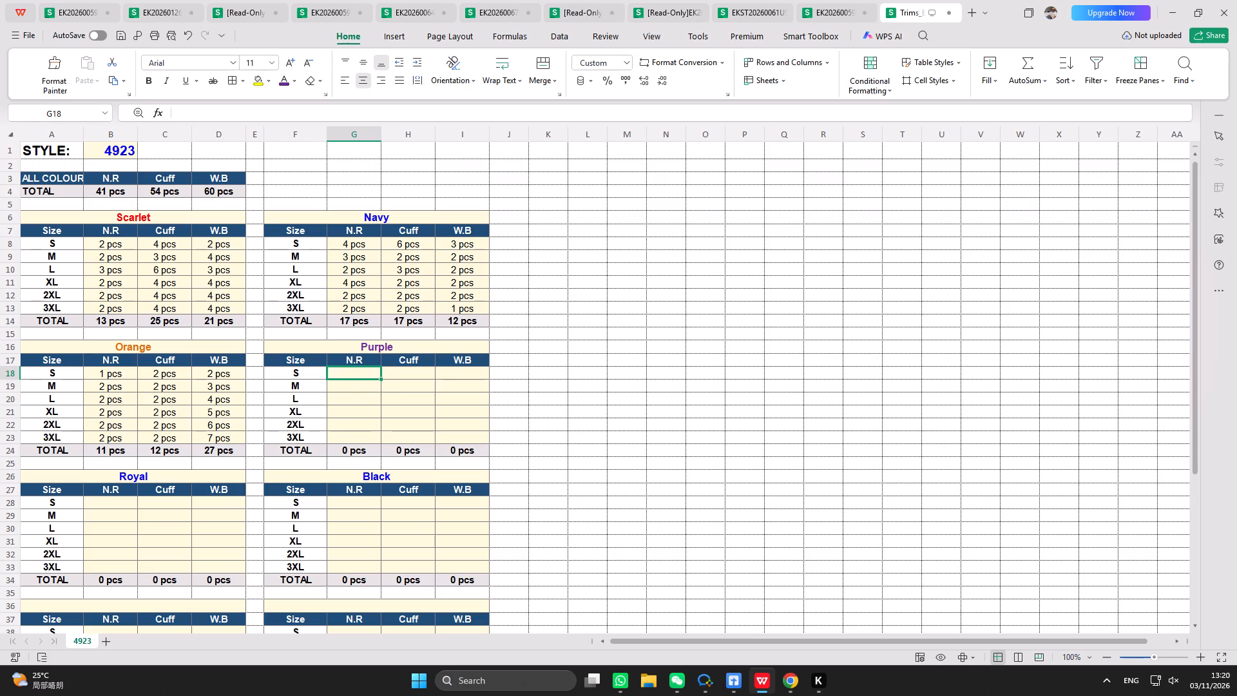
key("1")
key("Return")
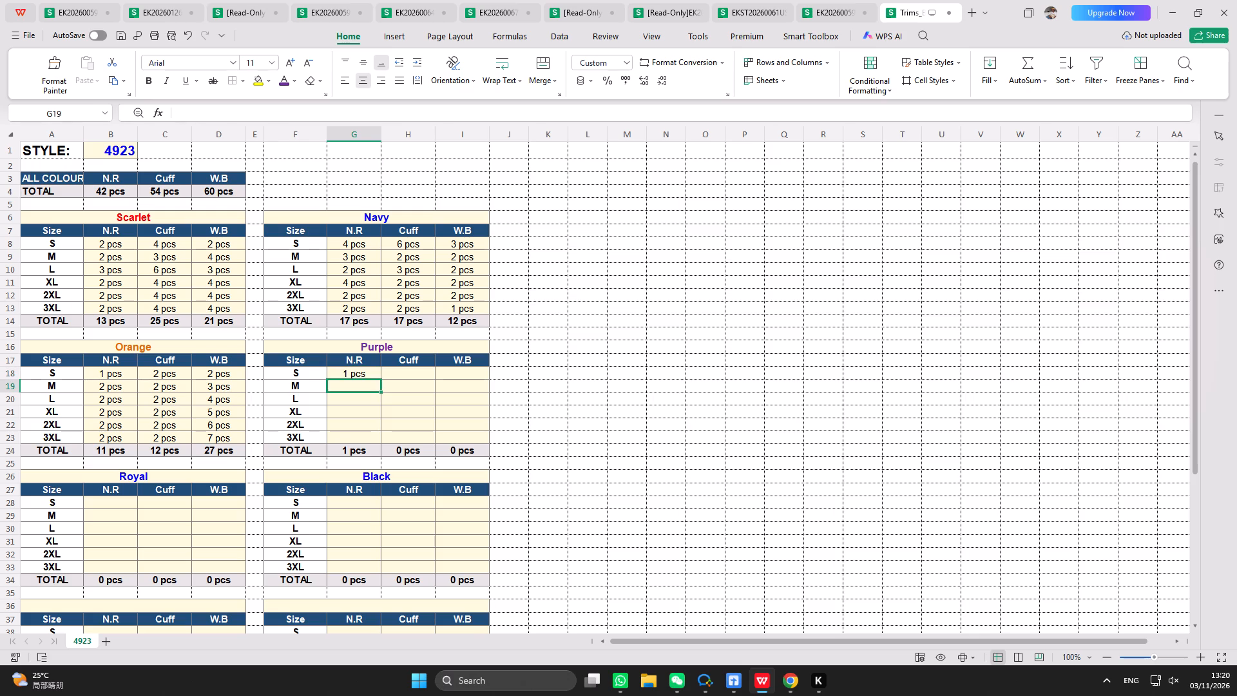
key("1")
key("Return")
key("1")
key("Return")
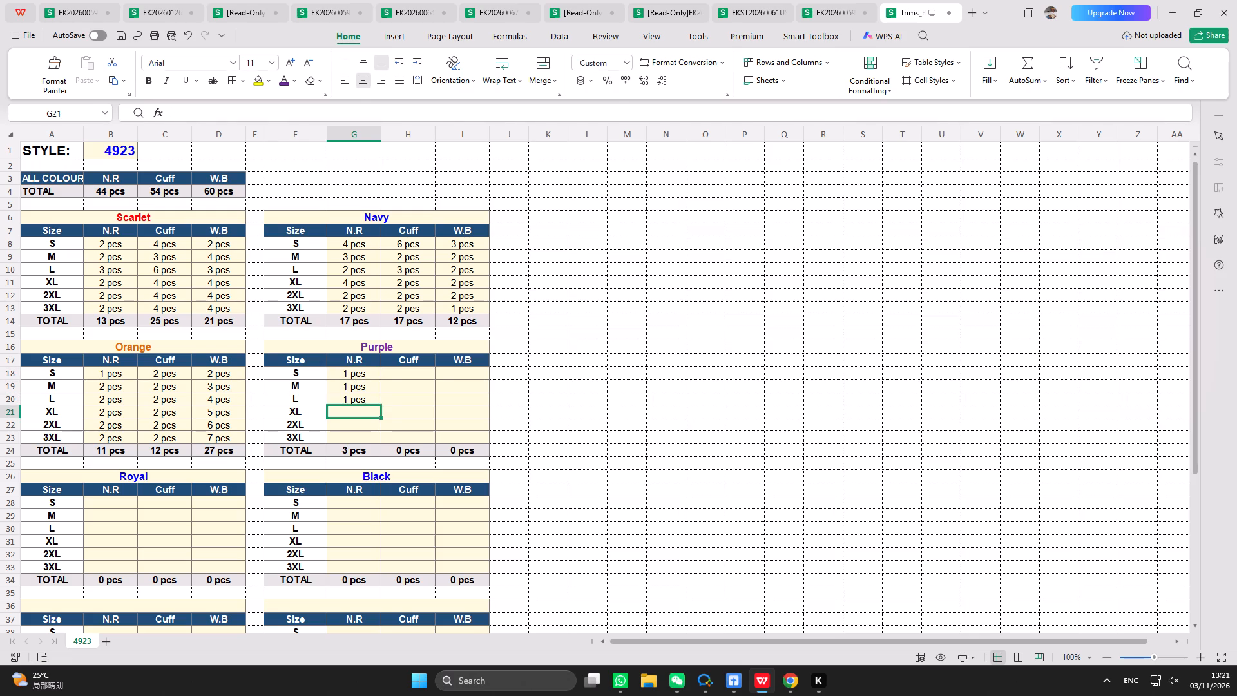
key("Return")
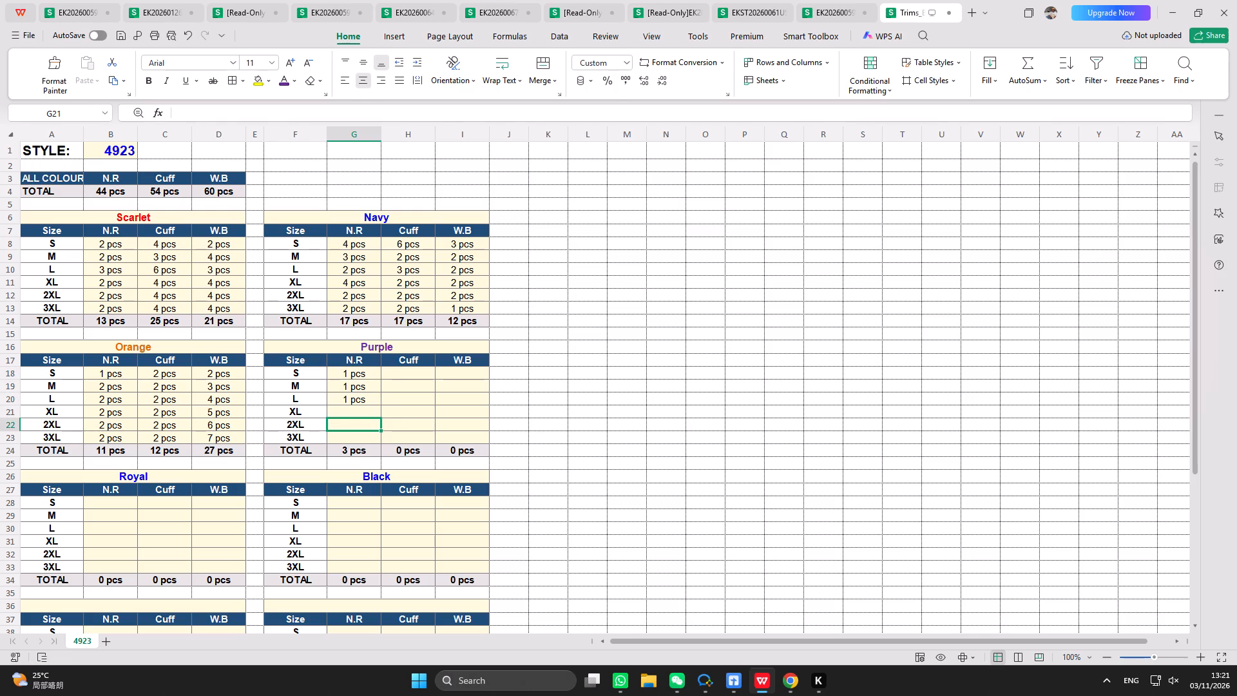
left_click(364, 407)
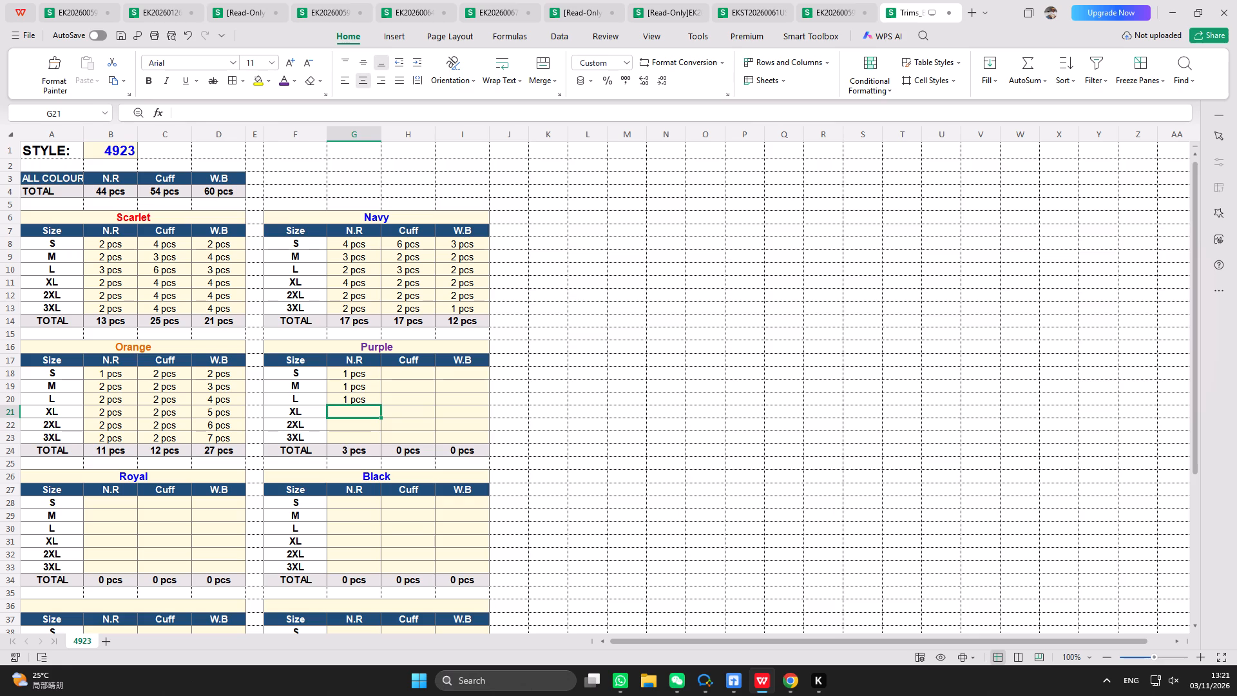
key("2")
key("Return")
key("2")
key("Return")
key("2")
key("Return")
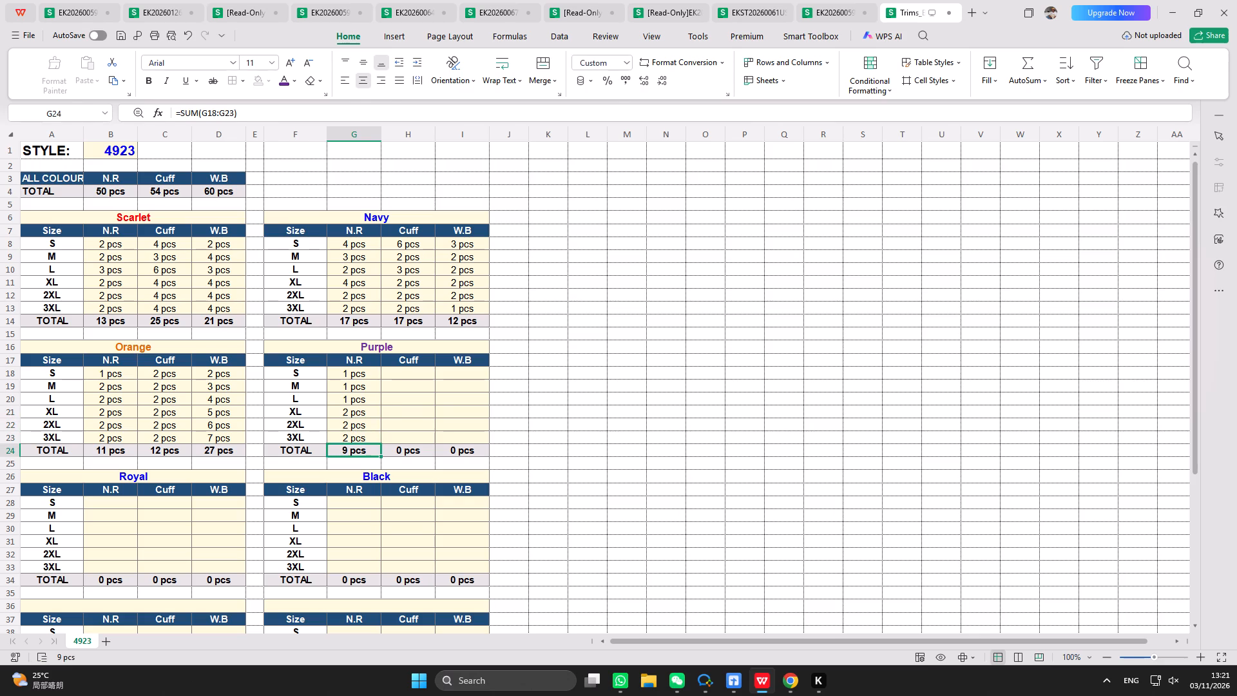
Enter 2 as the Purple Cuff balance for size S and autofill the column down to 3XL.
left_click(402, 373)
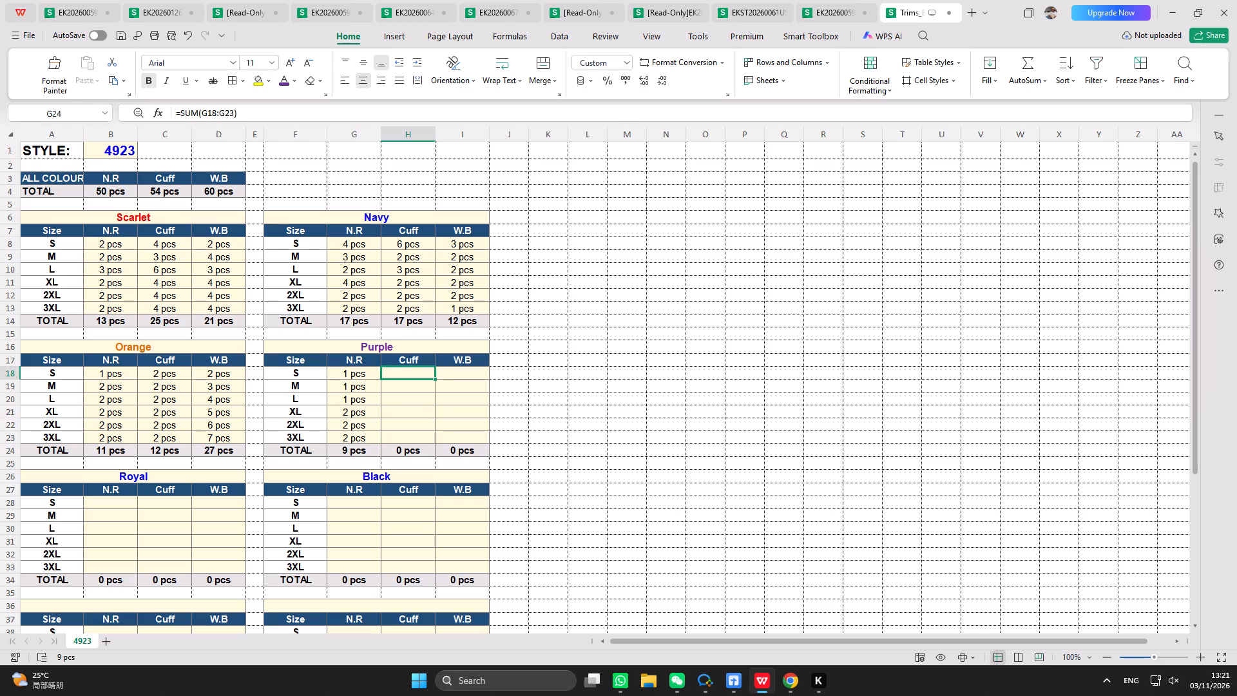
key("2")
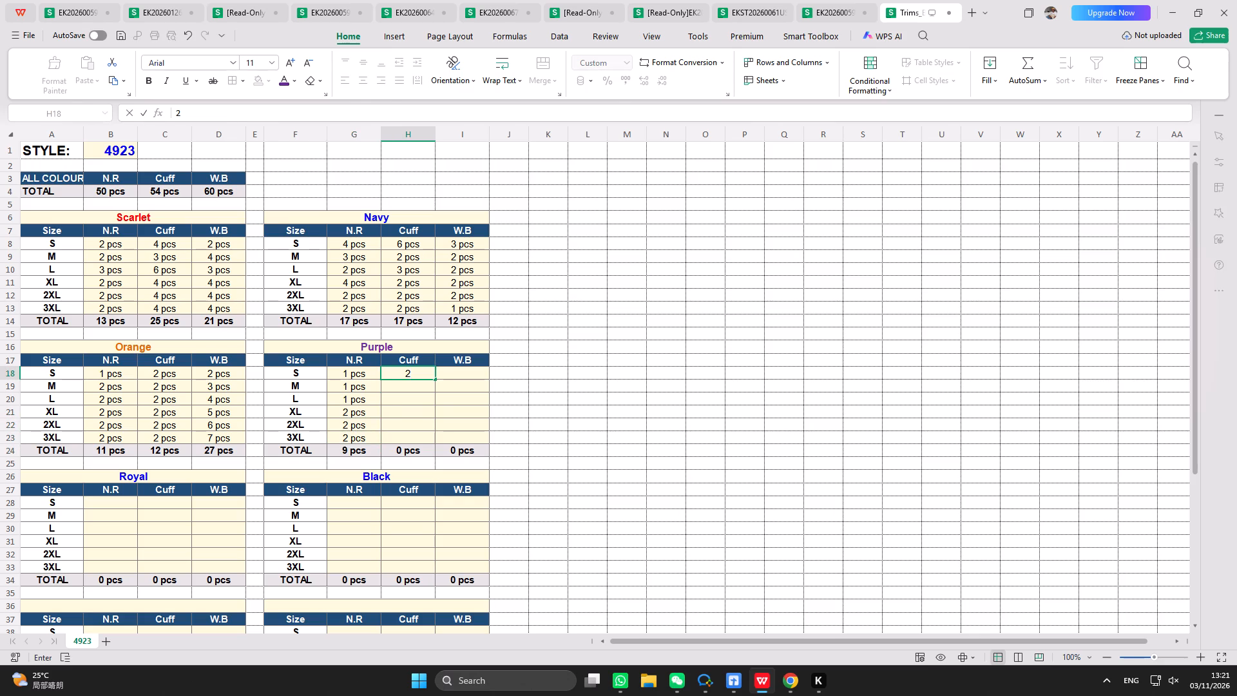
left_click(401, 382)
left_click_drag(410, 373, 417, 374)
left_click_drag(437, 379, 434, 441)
Enter 2 as the Purple W.B balance for size S and autofill the column down to 3XL.
left_click(454, 376)
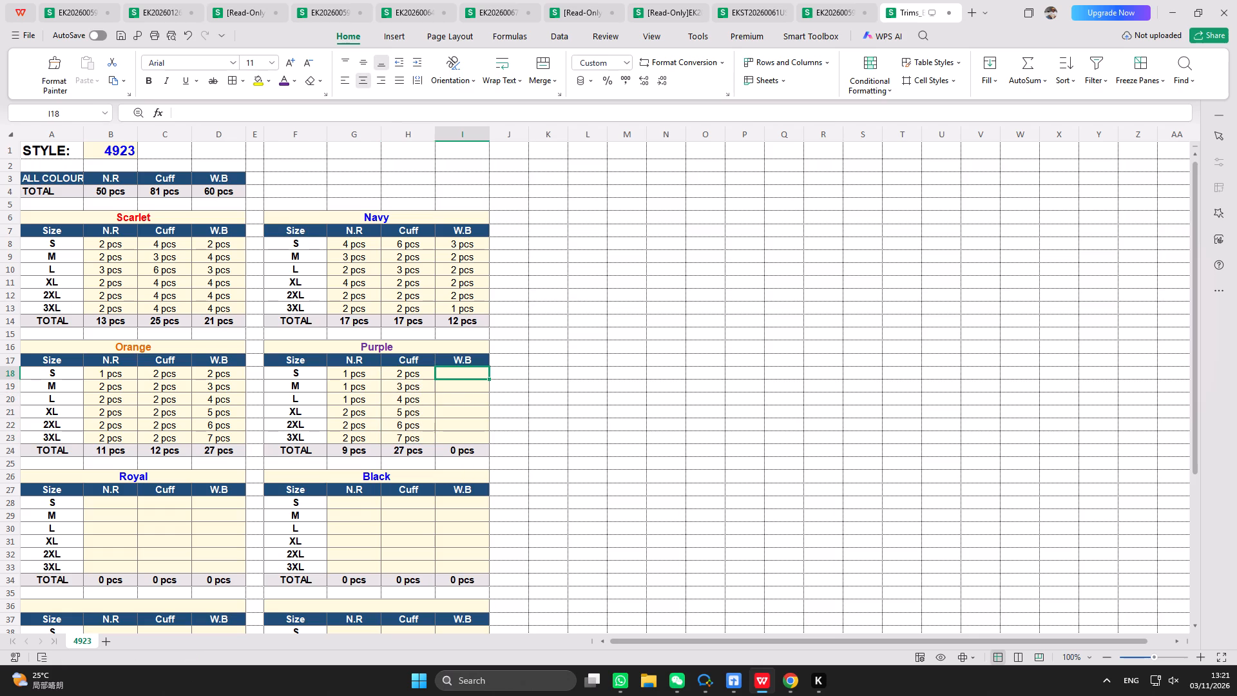
key("2")
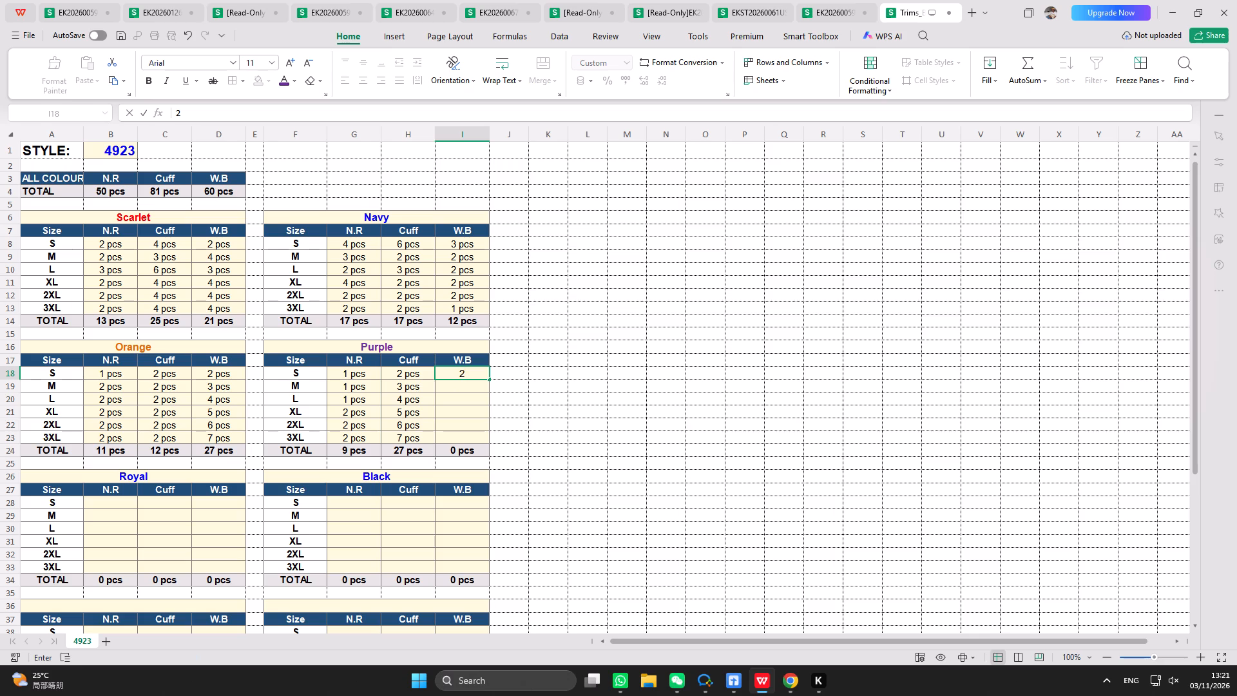
left_click(479, 384)
left_click(479, 371)
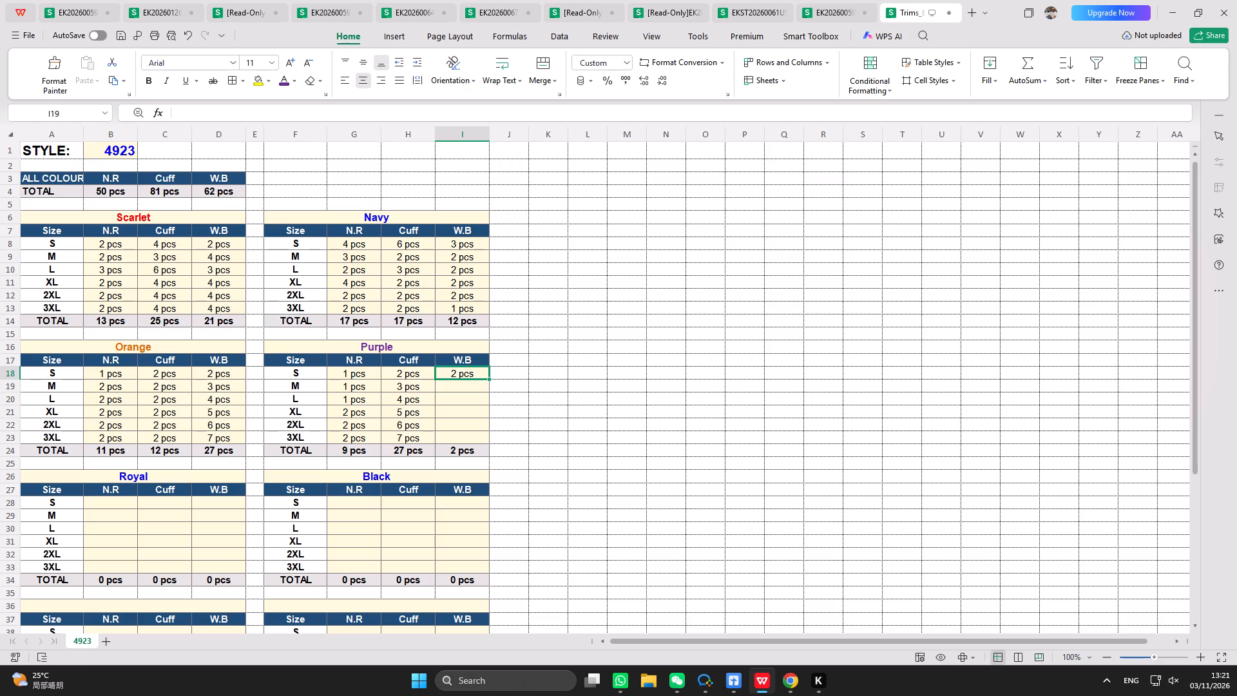
left_click_drag(488, 380, 482, 436)
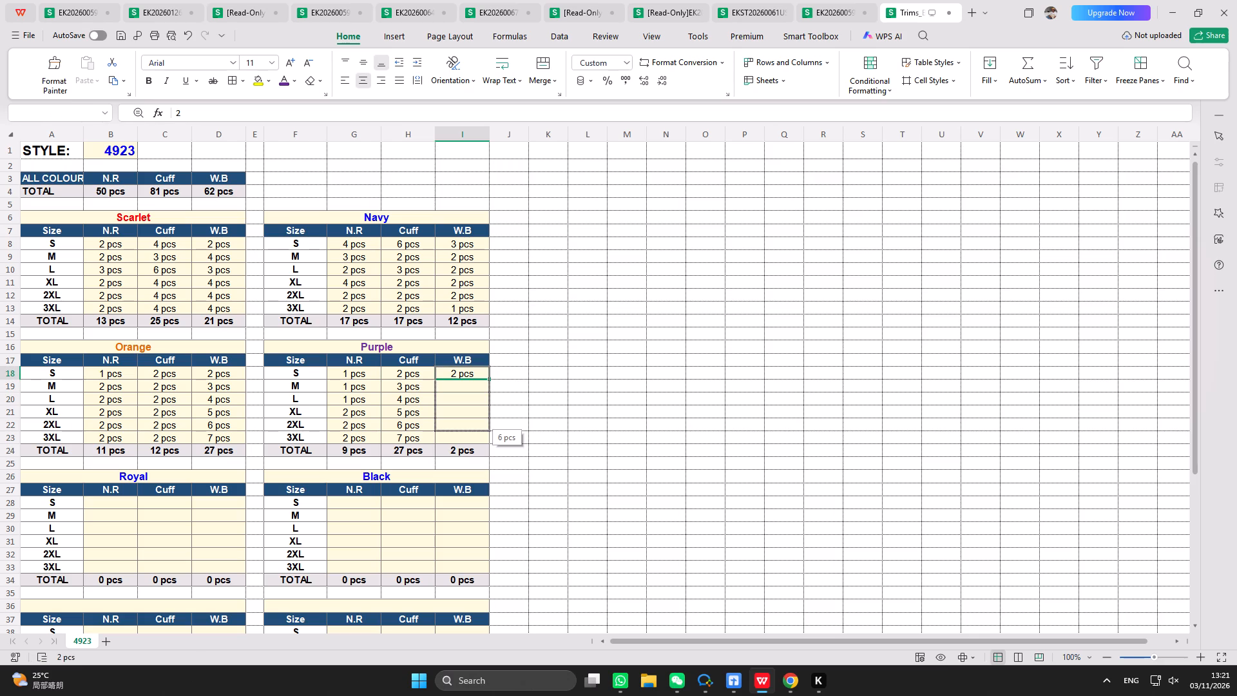
left_click_drag(482, 436, 482, 438)
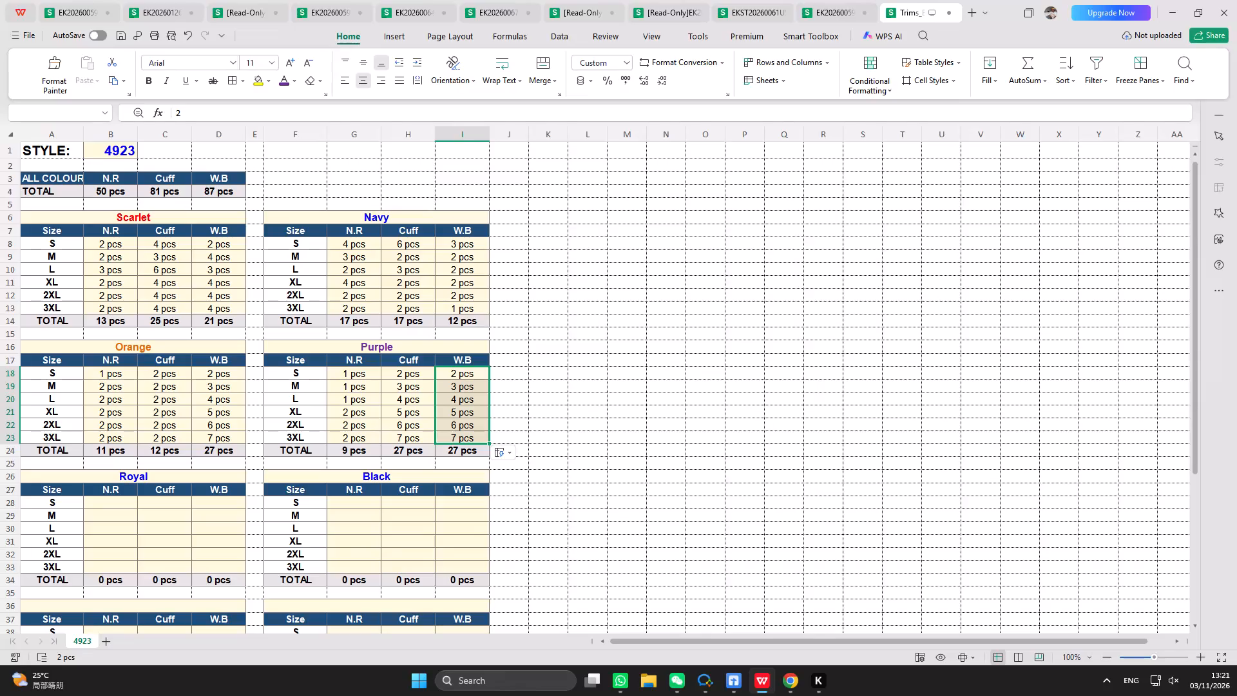
Set the Purple W.B balances to 2 for every size from M to 3XL.
left_click(470, 377)
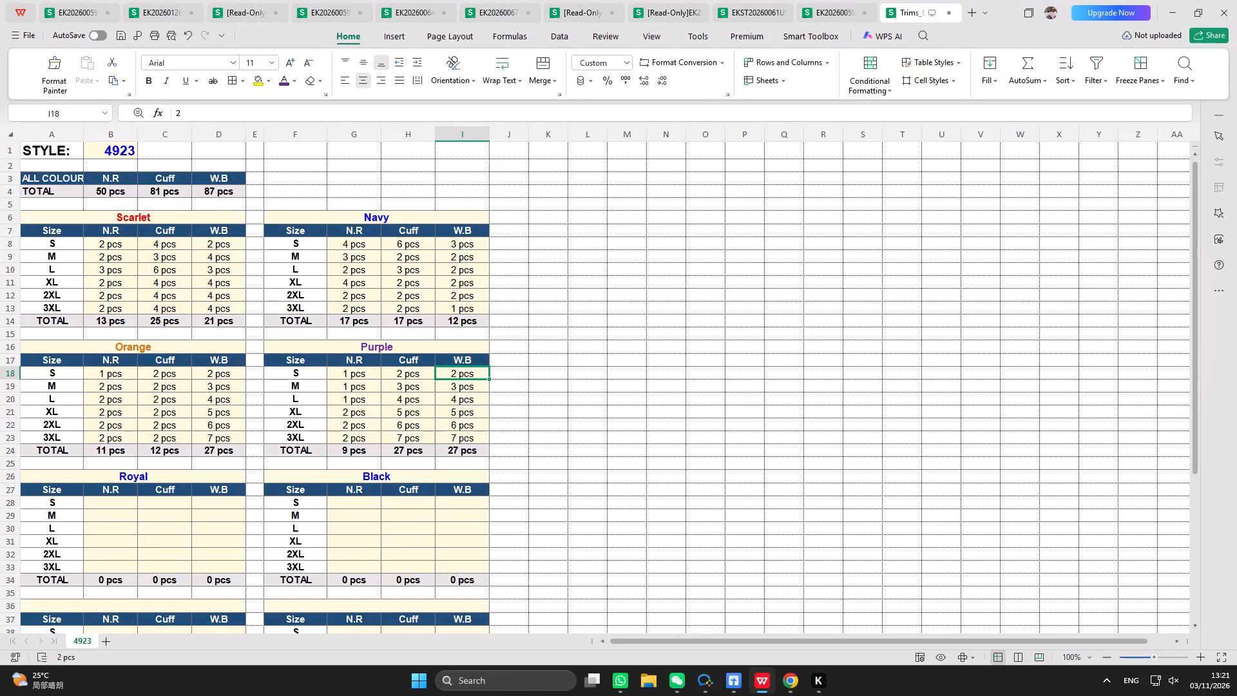
key("Return")
key("2")
key("Return")
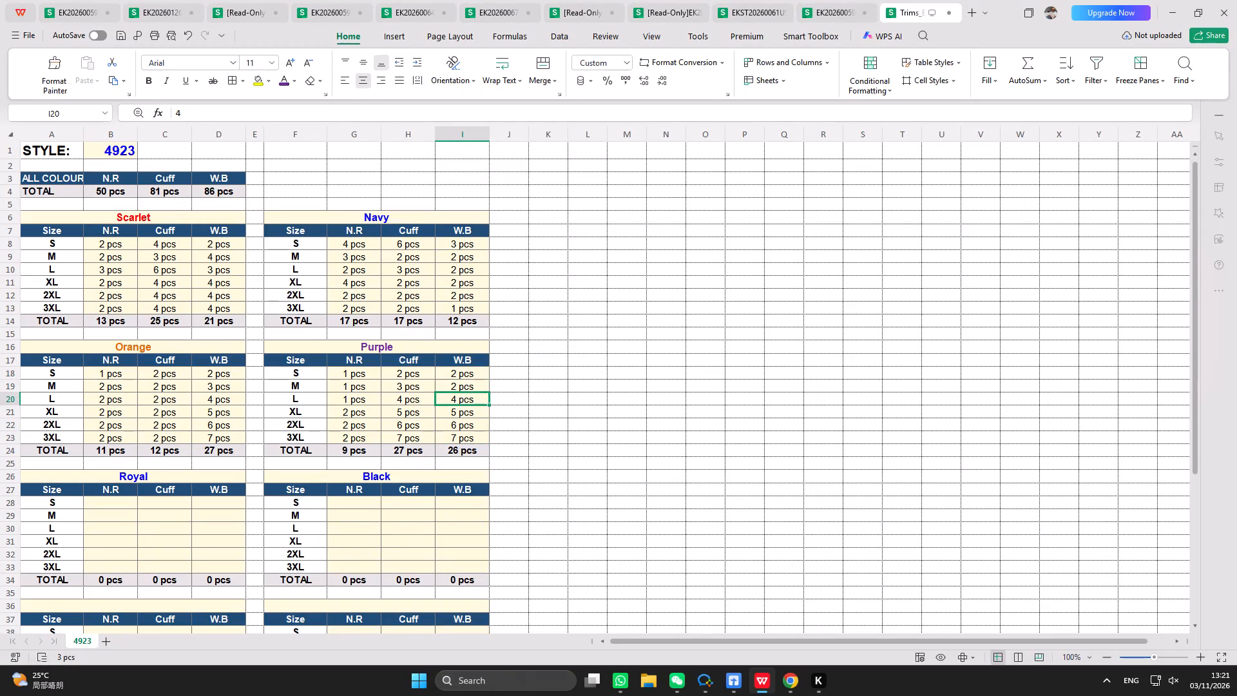
key("2")
key("Return")
key("2")
key("Return")
key("2")
key("Return")
key("2")
key("Return")
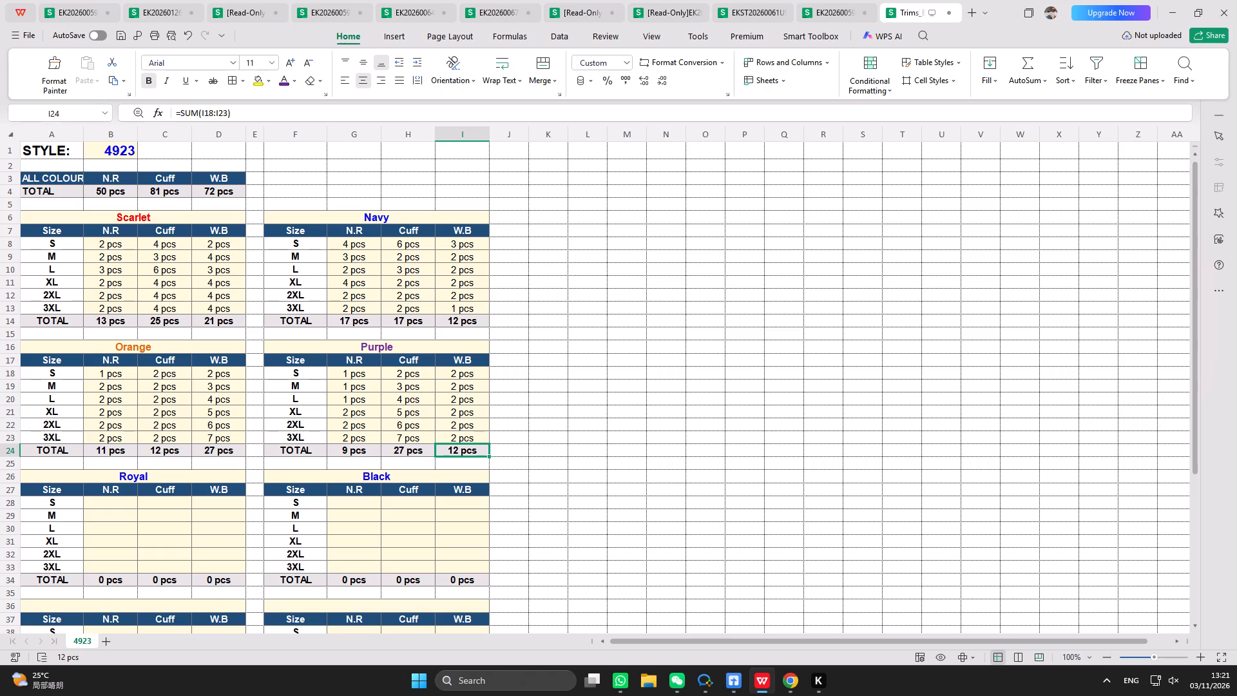
Set the Purple Cuff balances to 2 for every size from S to 3XL.
left_click(414, 378)
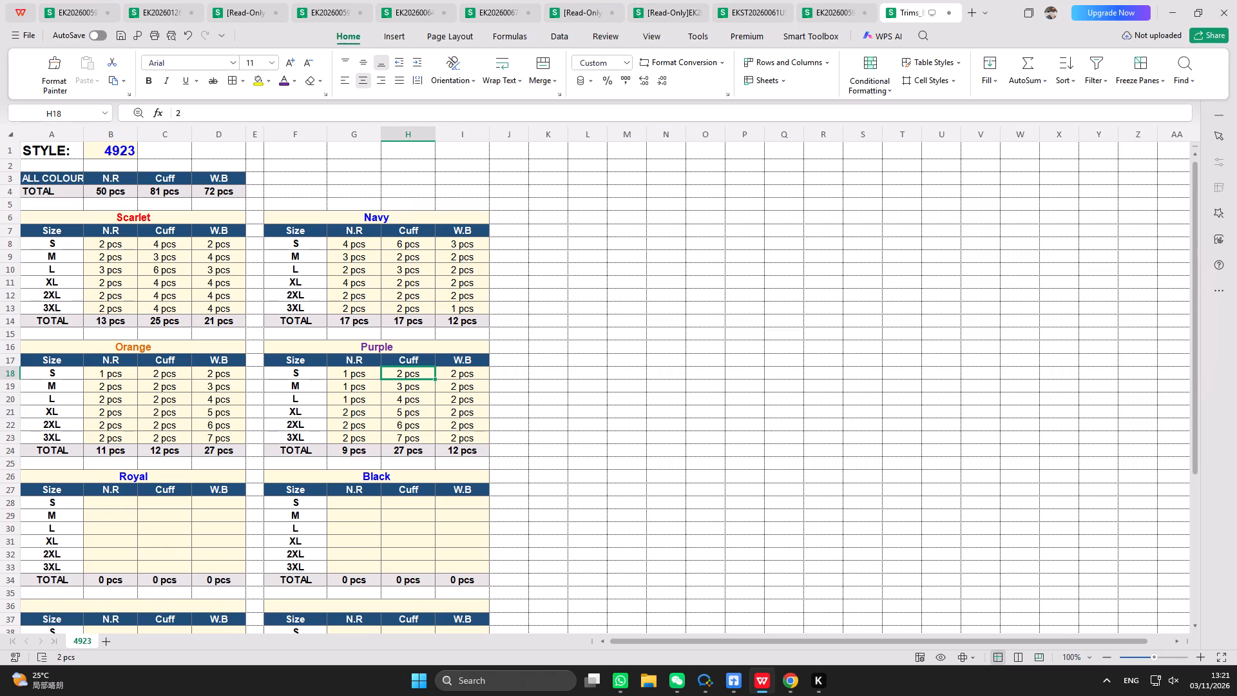
key("2")
key("Return")
key("2")
key("Return")
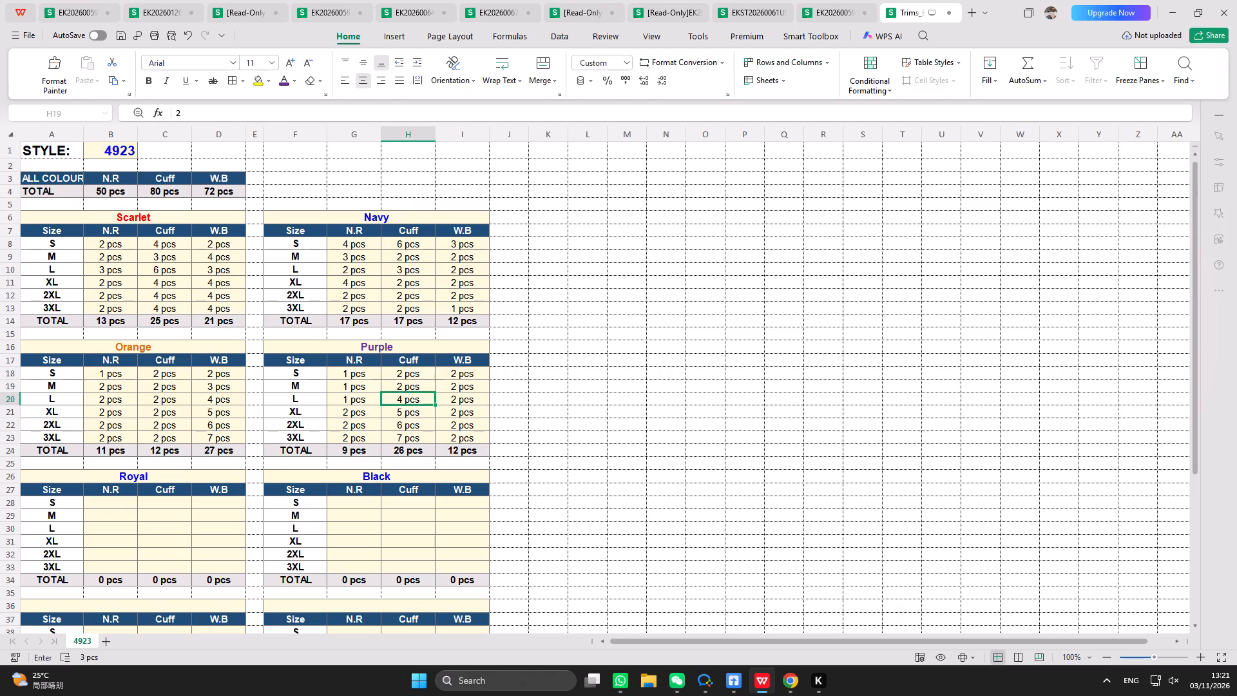
key("2")
key("Return")
key("2")
key("Return")
key("2")
key("Return")
key("2")
key("Return")
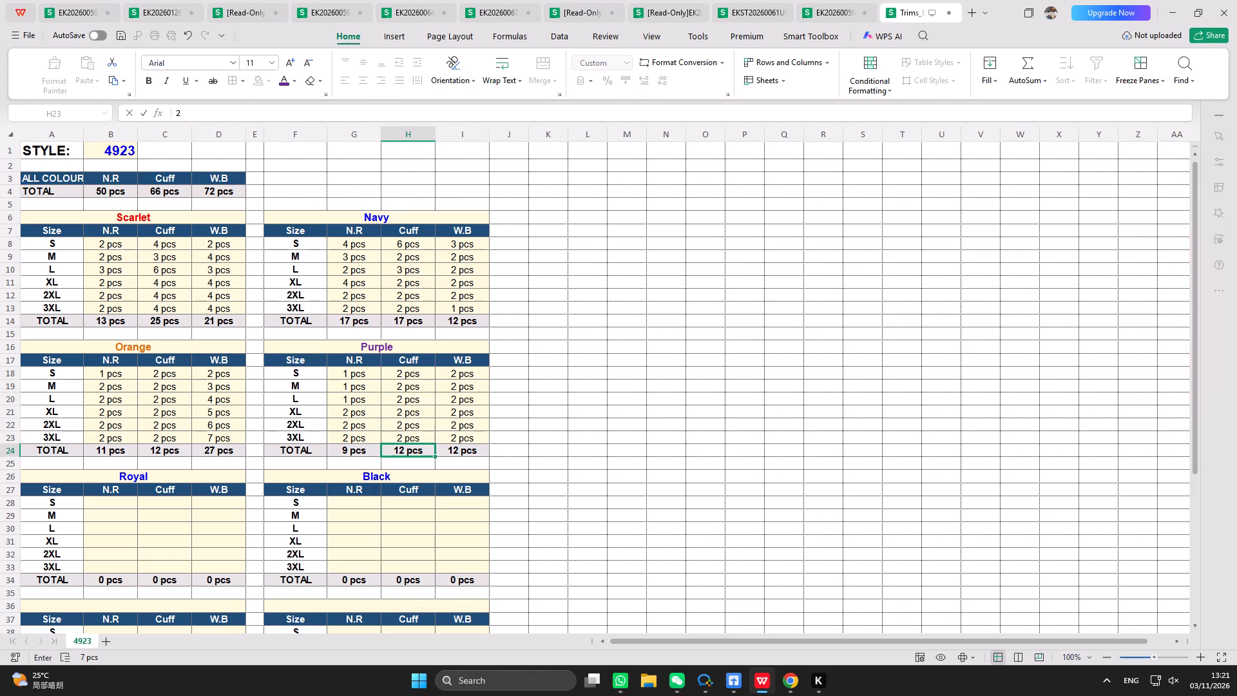
Set the Orange W.B balances to 2 for every size from S to 3XL.
left_click(367, 372)
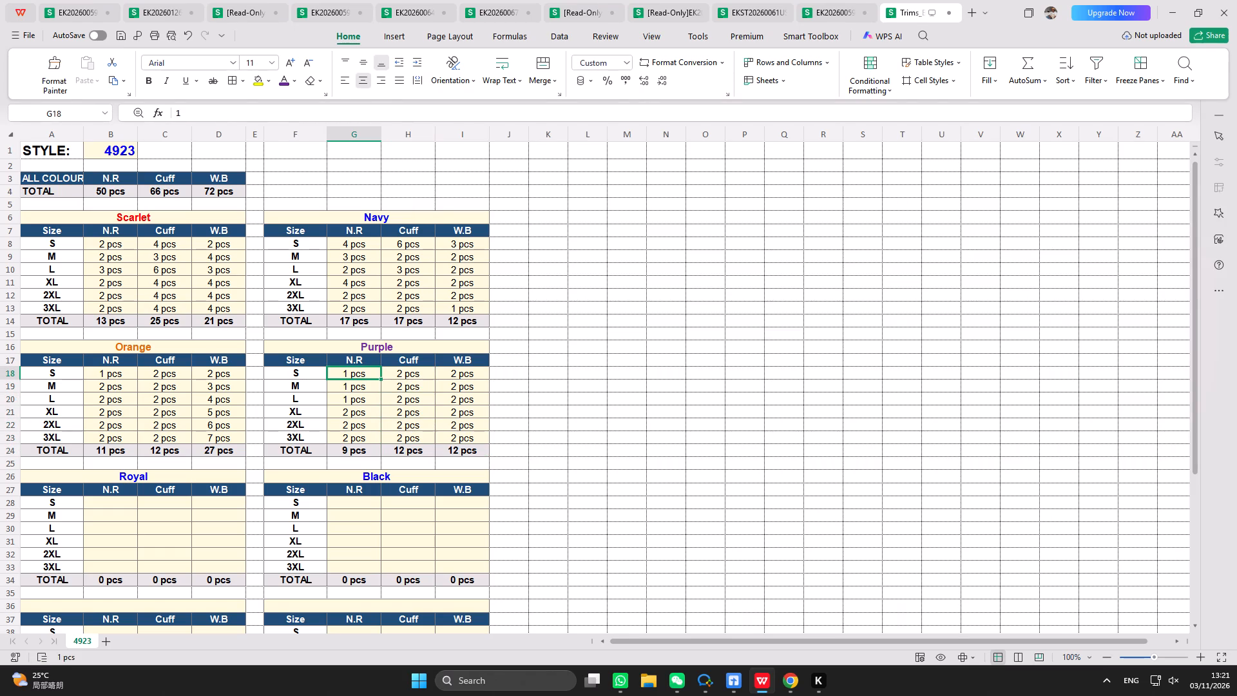
left_click(224, 374)
key("2")
key("Return")
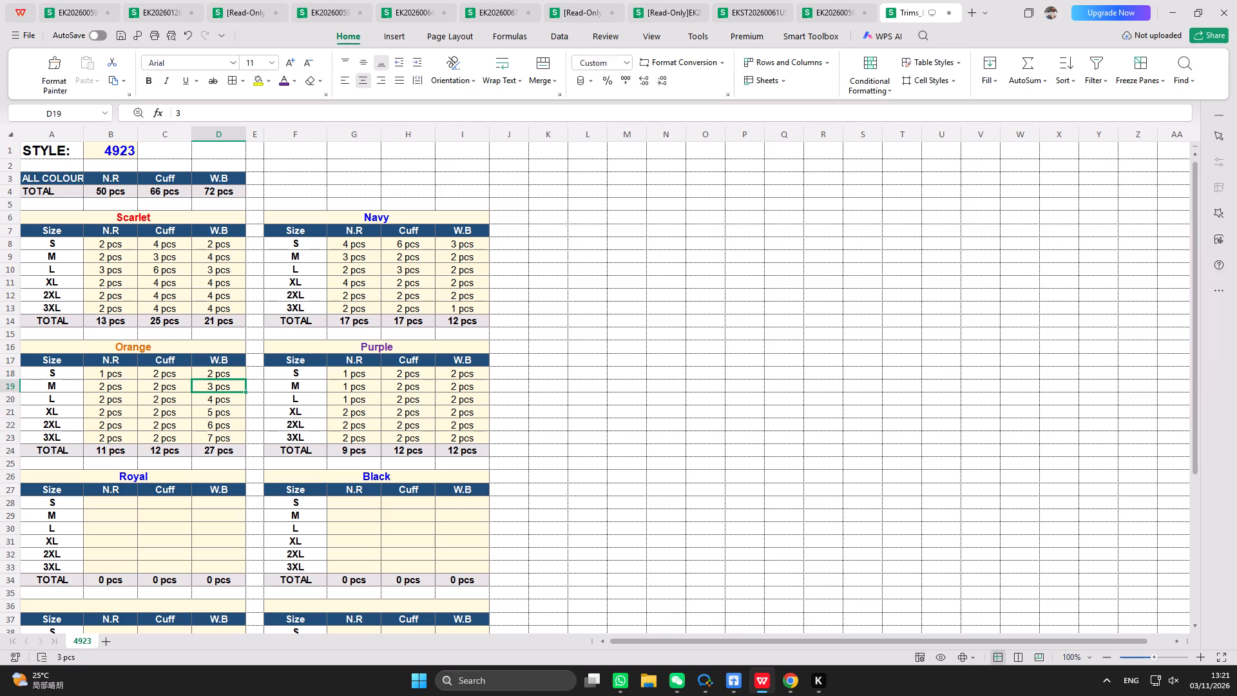
key("2")
key("Return")
key("2")
key("Return")
key("2")
key("Return")
key("2")
key("Return")
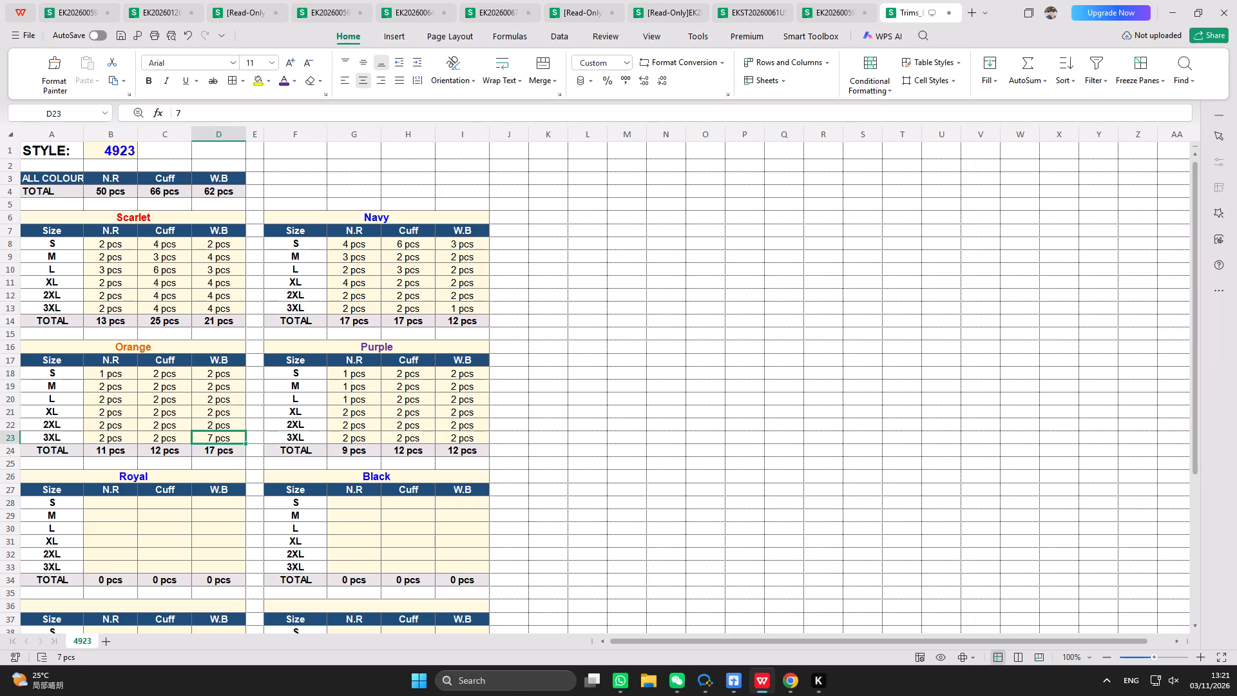
key("2")
left_click(164, 378)
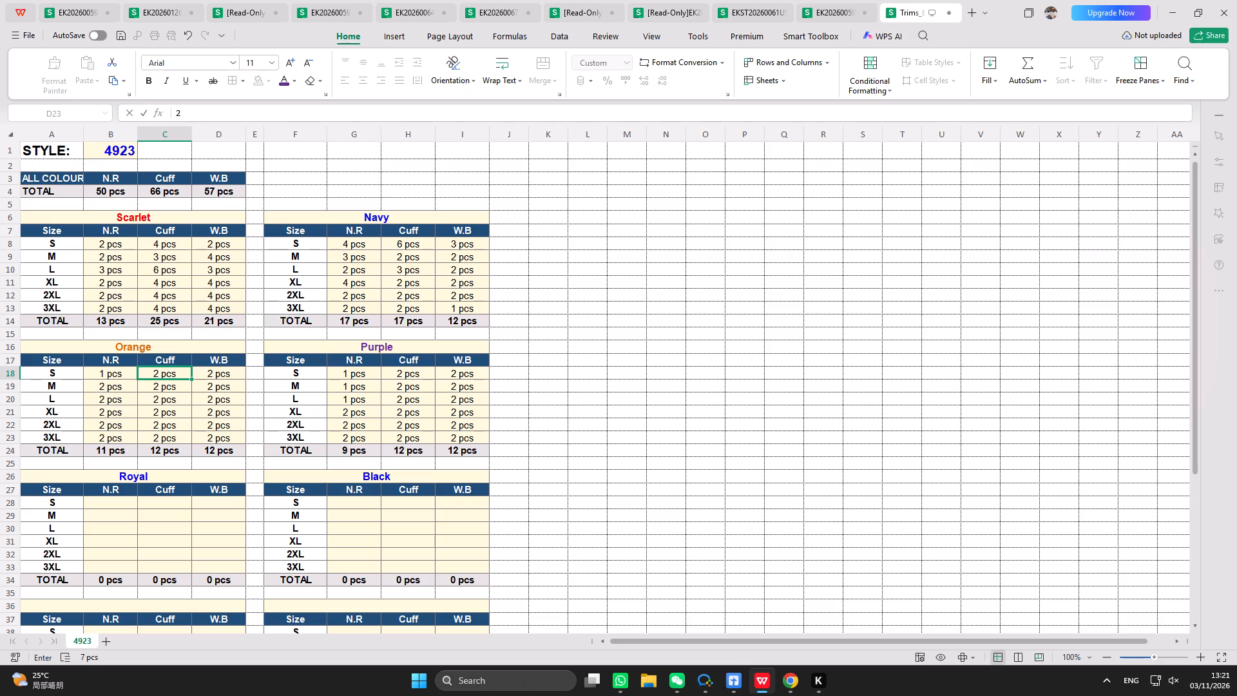
Change the Royal heading to read "L ight Royal".
double_click(118, 477)
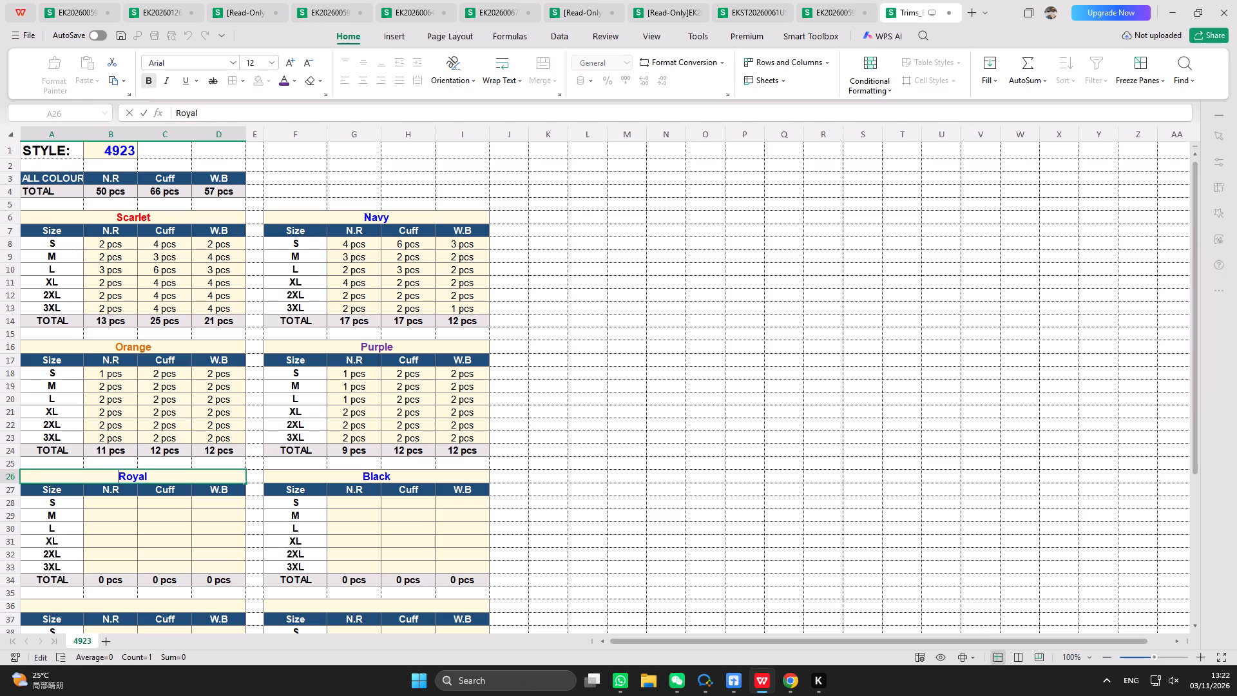
key("l")
key("space")
type("ight")
key("space")
left_click(178, 478)
left_click(184, 533)
Try standard light blue as the font colour of the "L ight Royal" heading, and settle on a pale tint of the theme's dark blue.
left_click(142, 478)
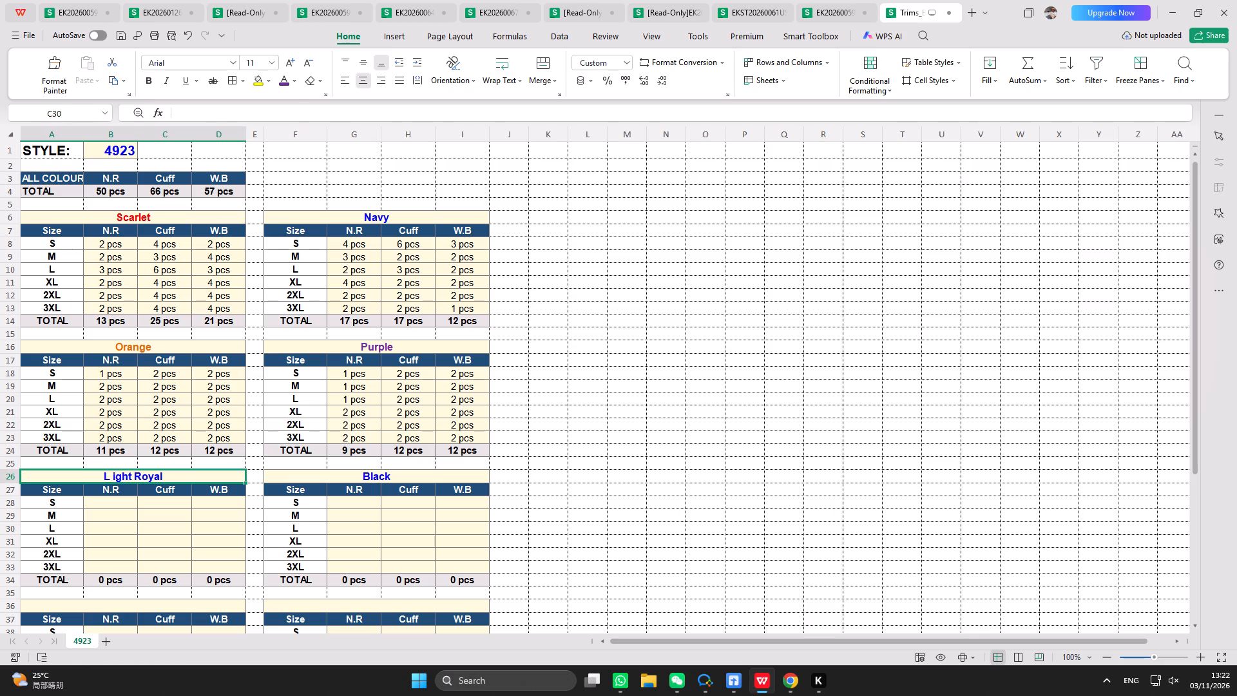
left_click(296, 83)
left_click(357, 206)
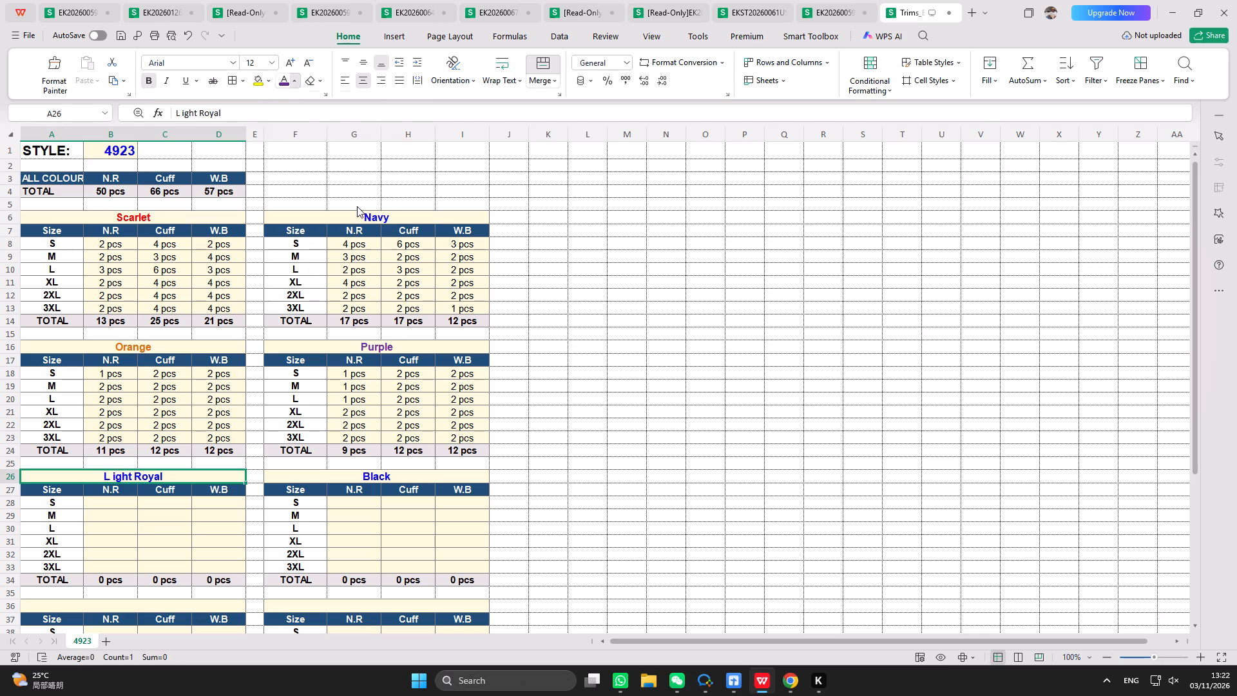
left_click(293, 82)
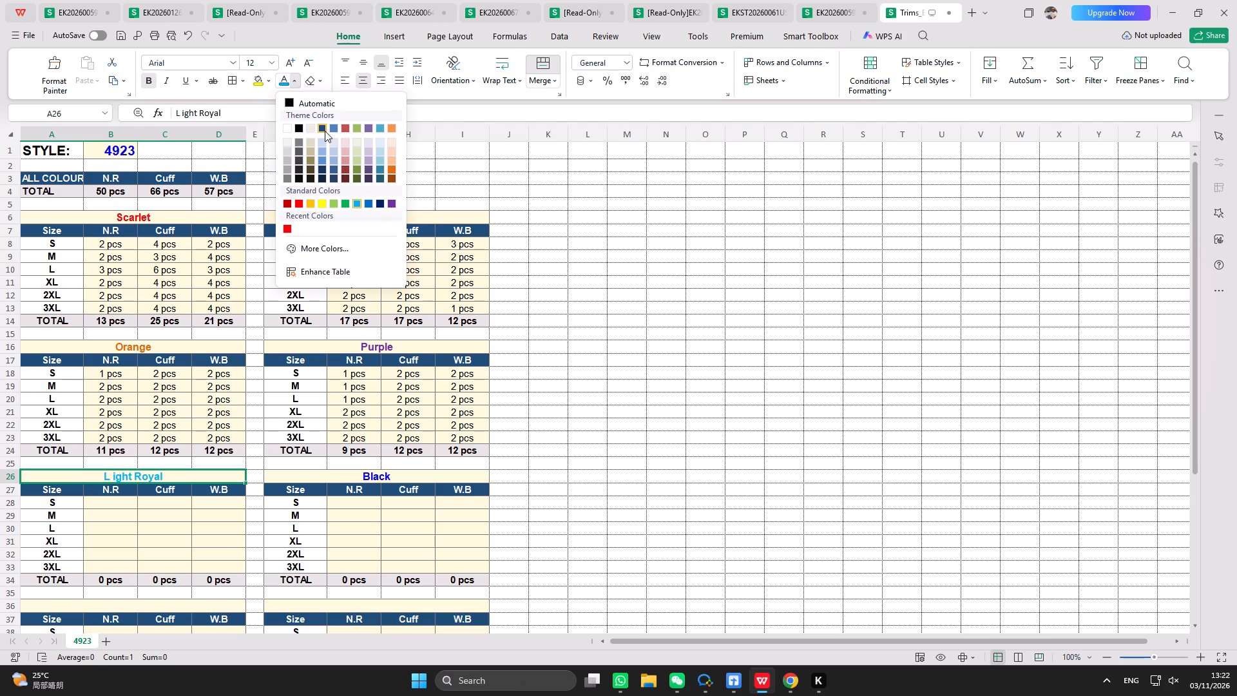
left_click(321, 155)
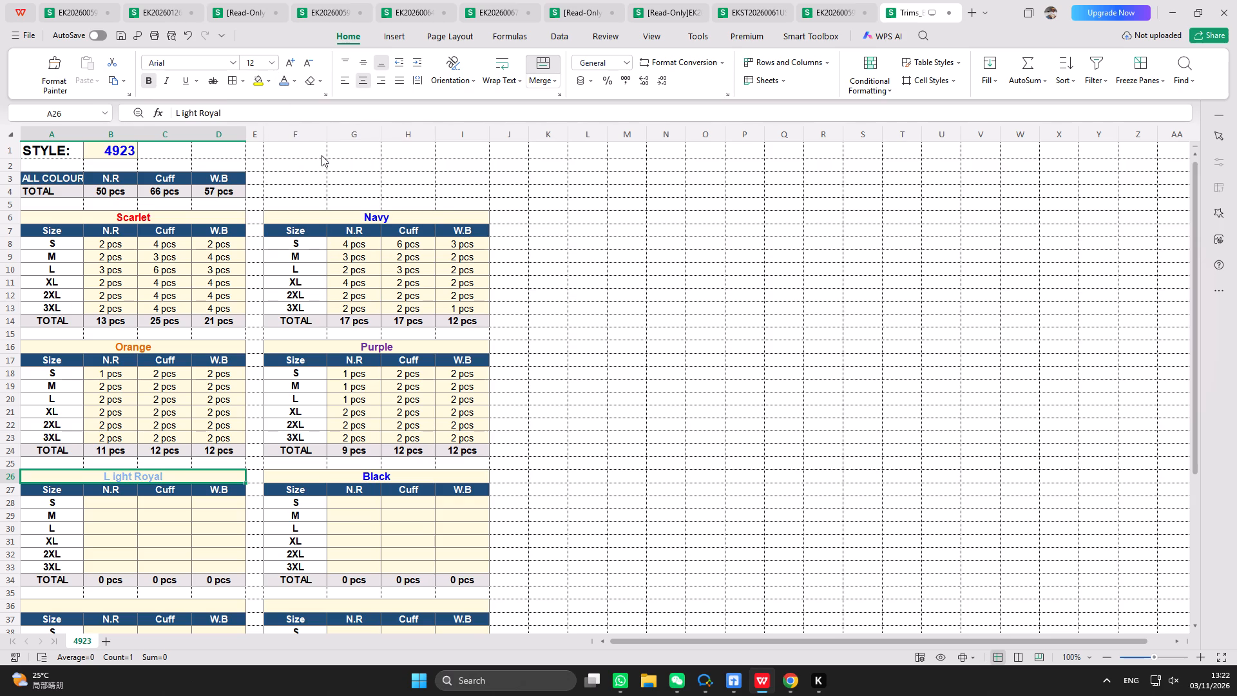
Correct the "L ight Royal" heading to read "Light Royal" by removing the stray space.
left_click(202, 510)
double_click(115, 477)
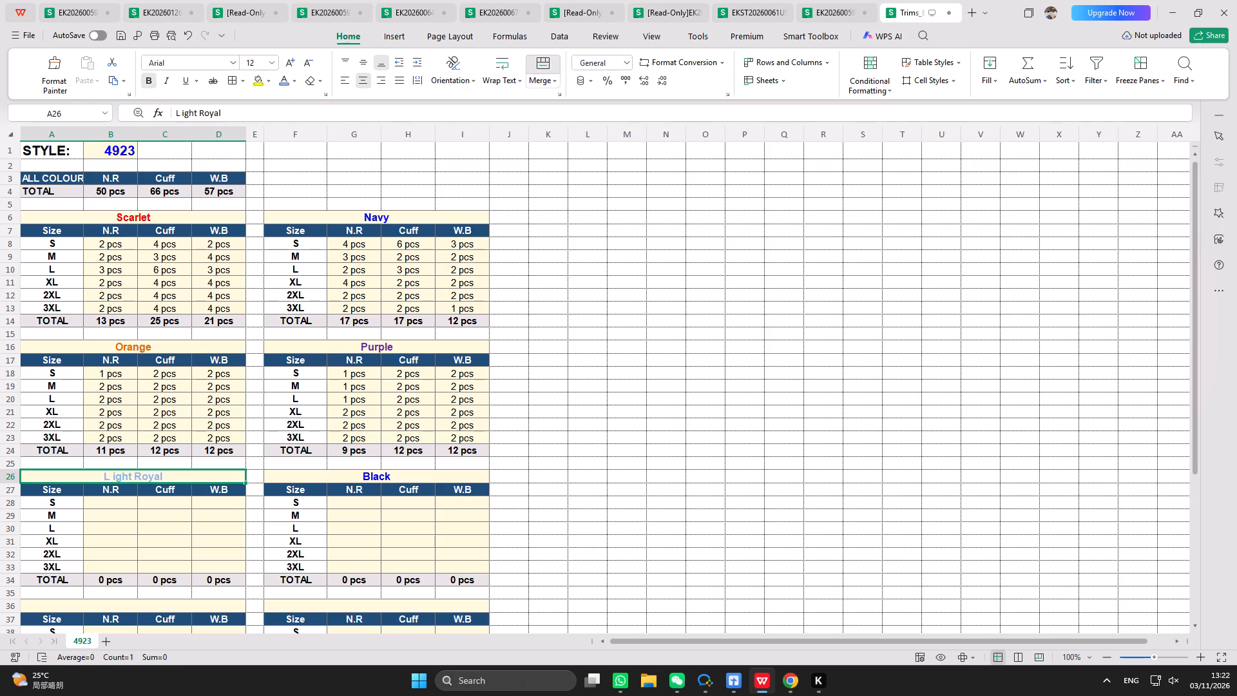
left_click(113, 477)
key("BackSpace")
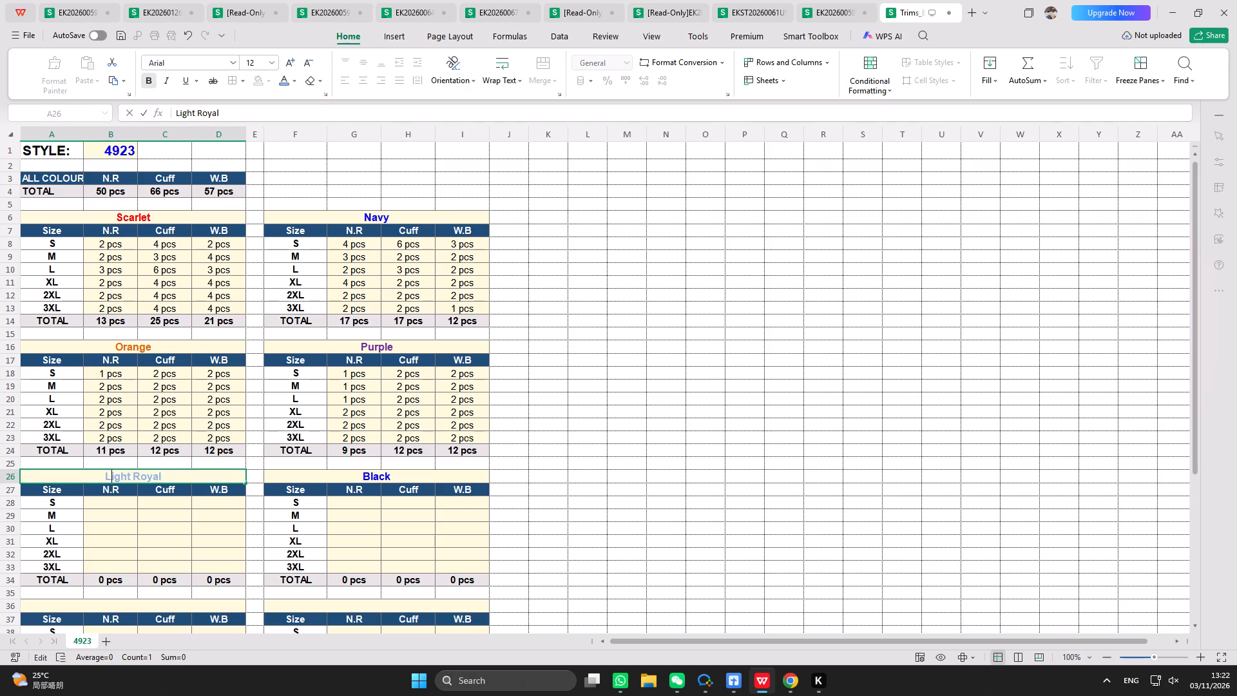
left_click(137, 521)
Recolour the Light Royal heading's font with a medium, stronger tint of the theme's dark blue.
left_click(124, 481)
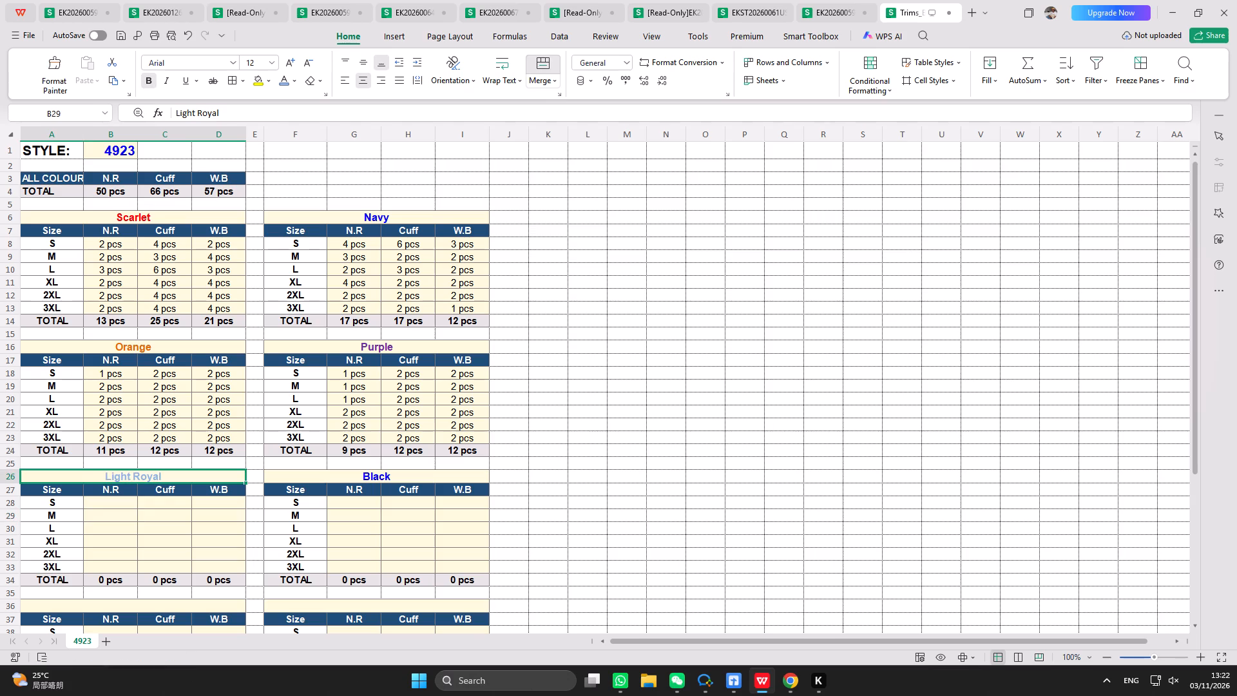
left_click(291, 81)
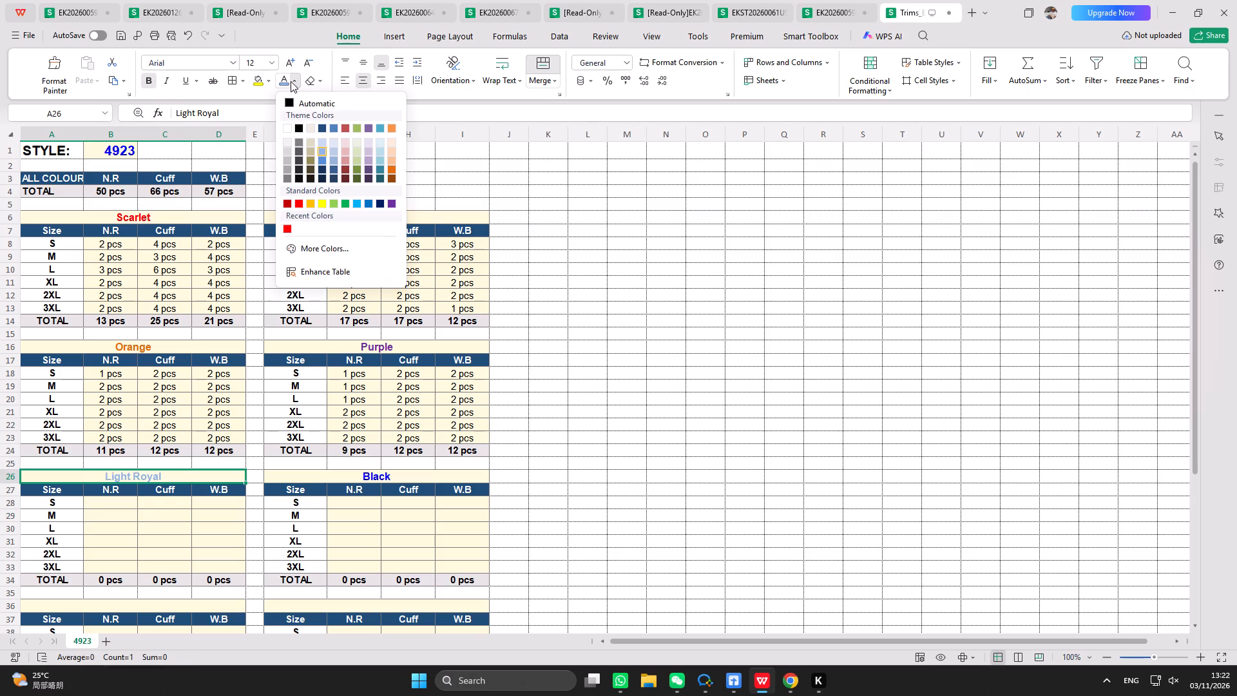
left_click(322, 160)
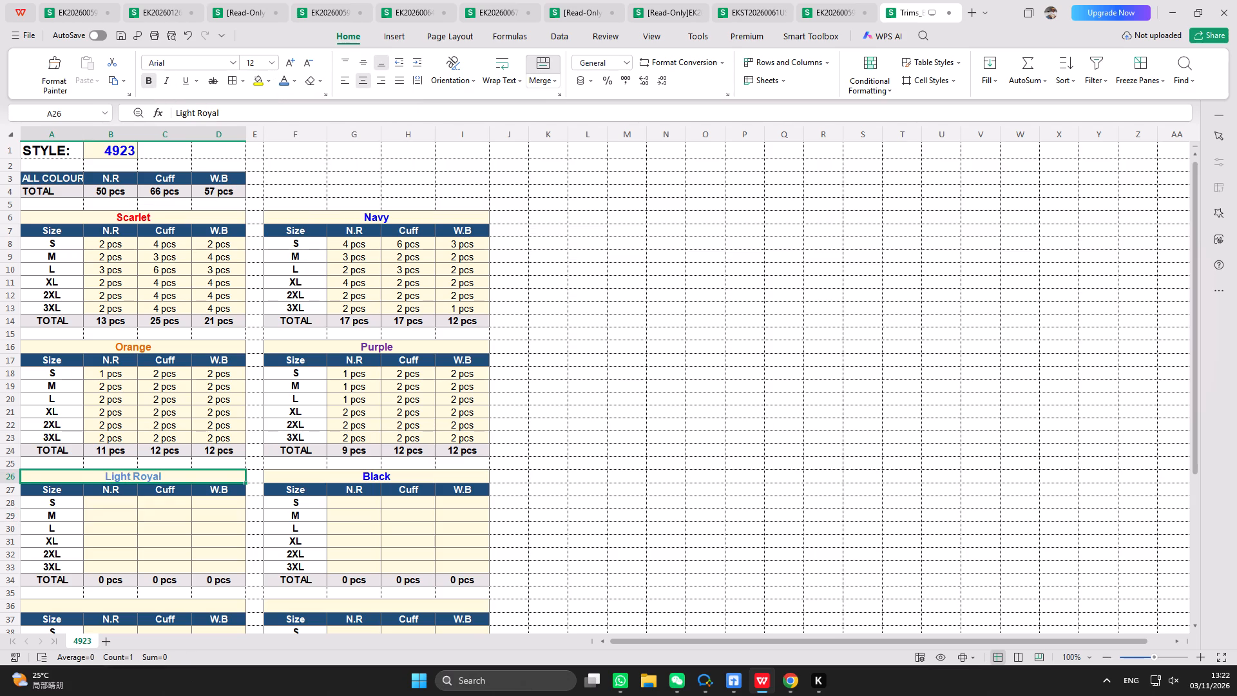
left_click(173, 529)
Enter the Light Royal N.R balances for S to 3XL as 1, 2, 4, 1, 1 and 1.
left_click(131, 501)
scroll(133, 500, "down", 2)
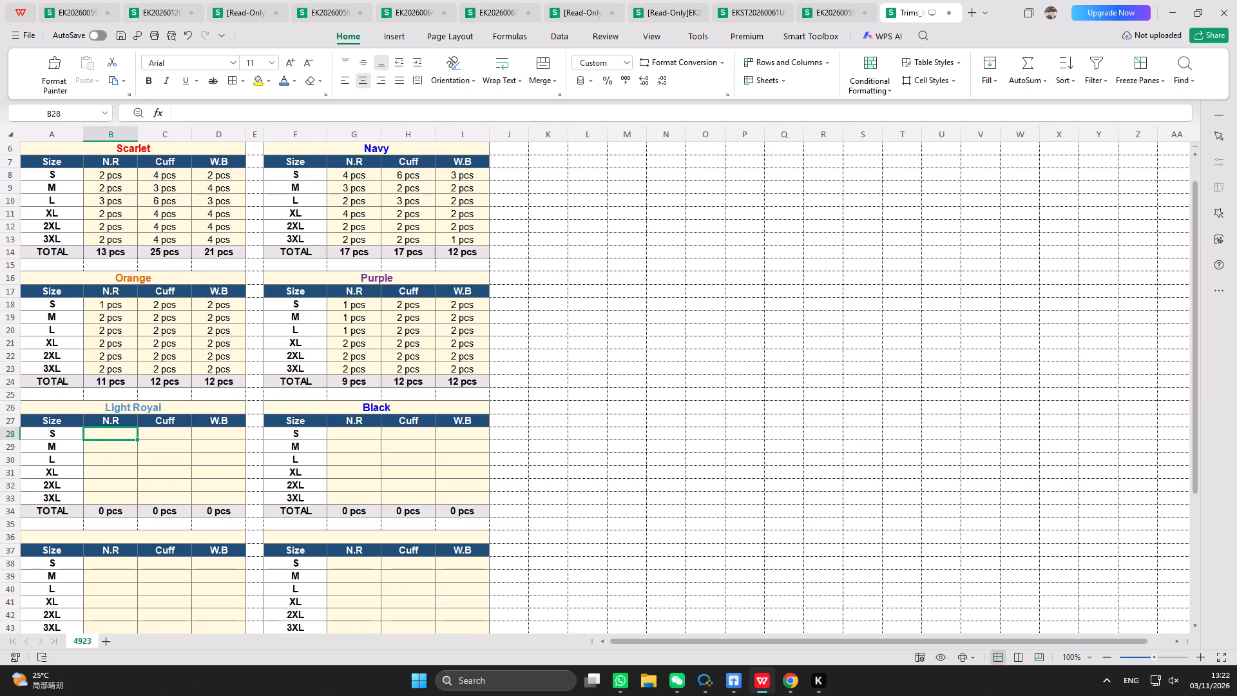
key("1")
key("Return")
key("2")
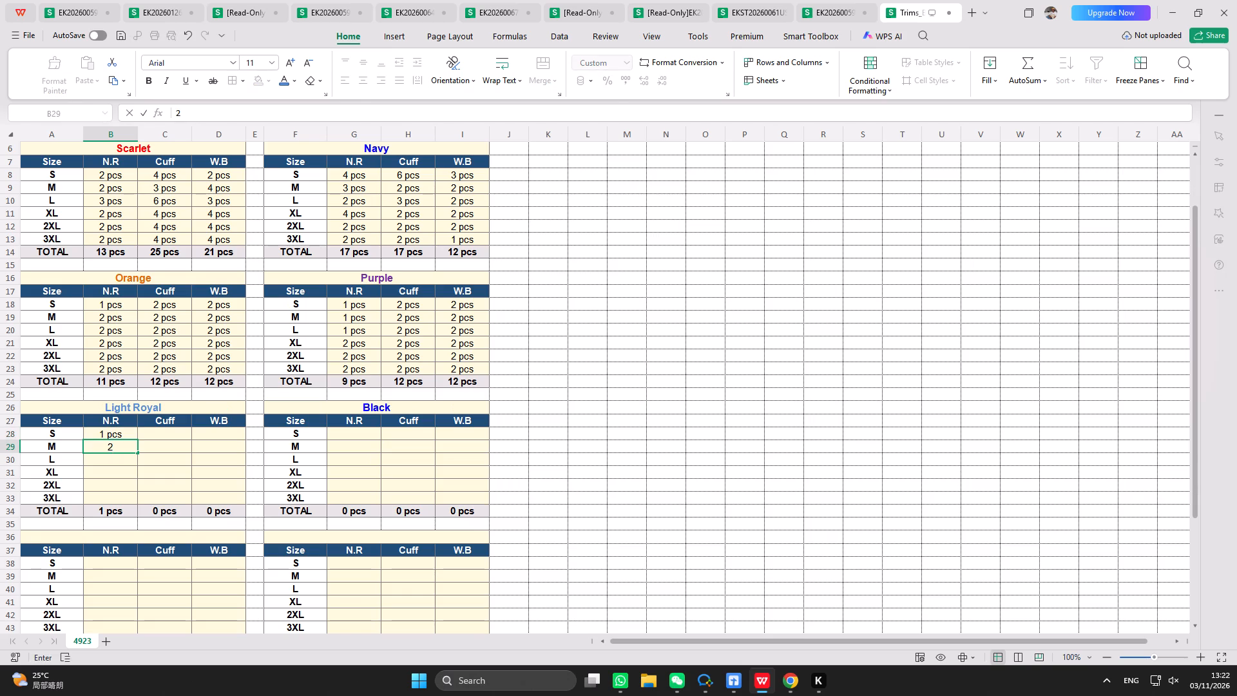
key("Return")
key("4")
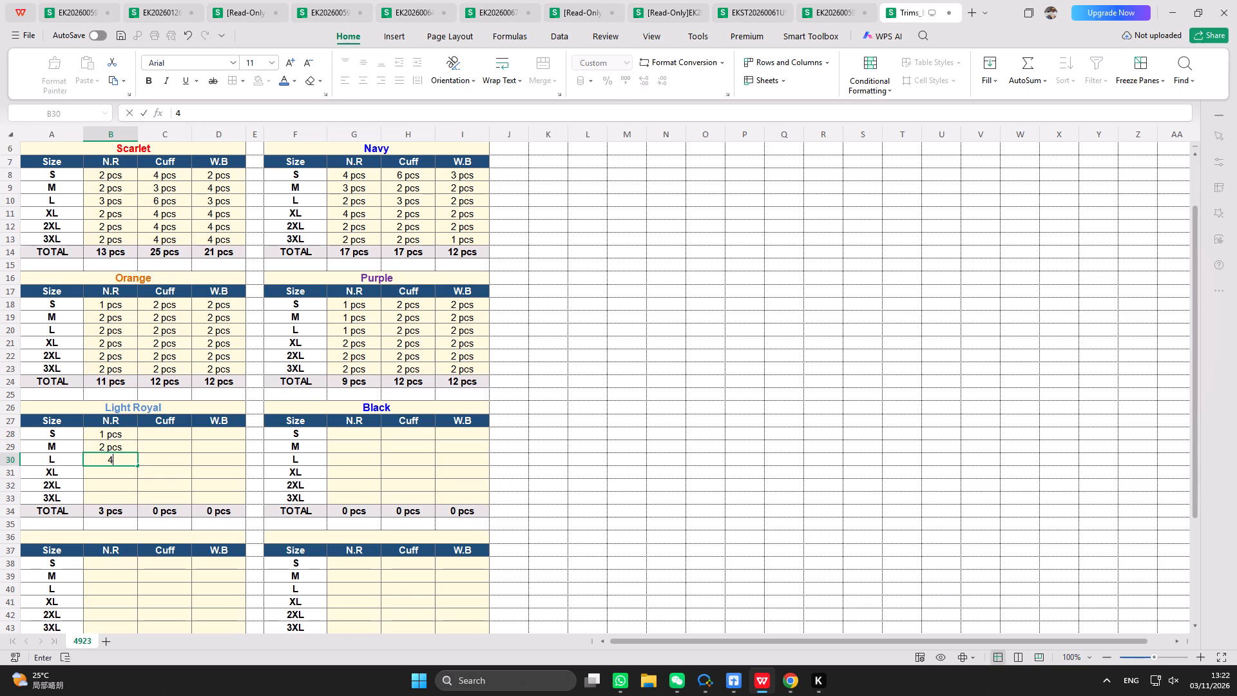
key("Return")
key("1")
key("Return")
key("1")
key("Return")
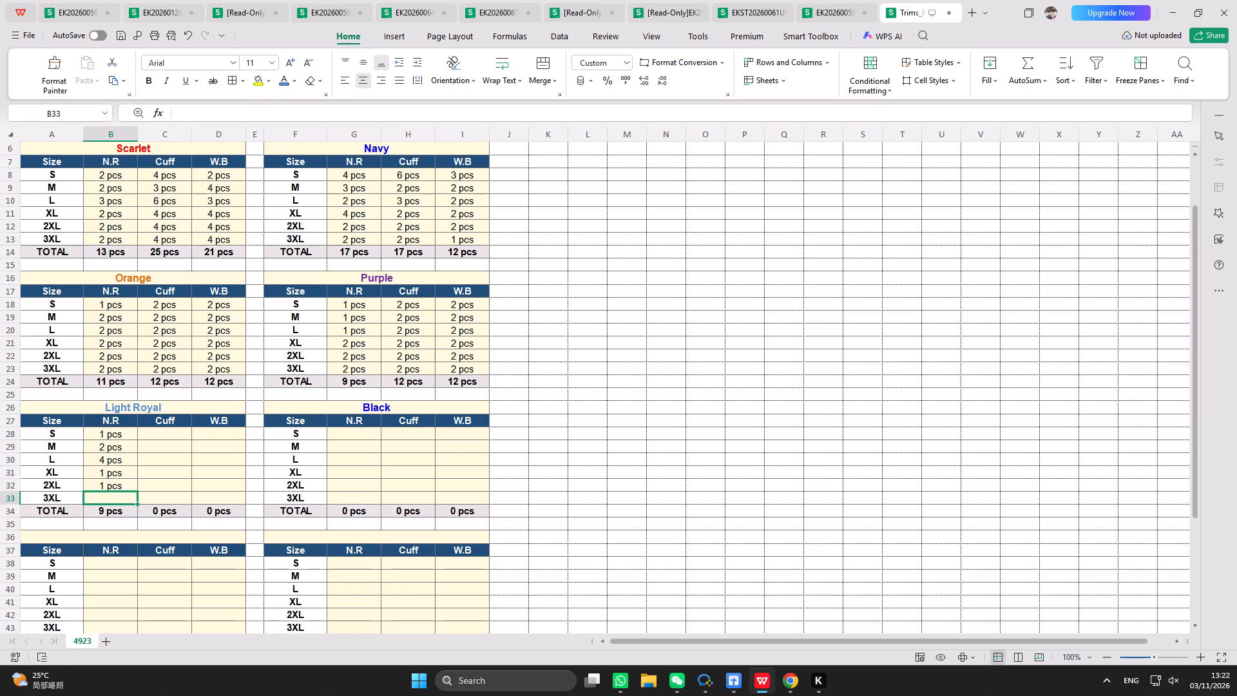
key("1")
key("Return")
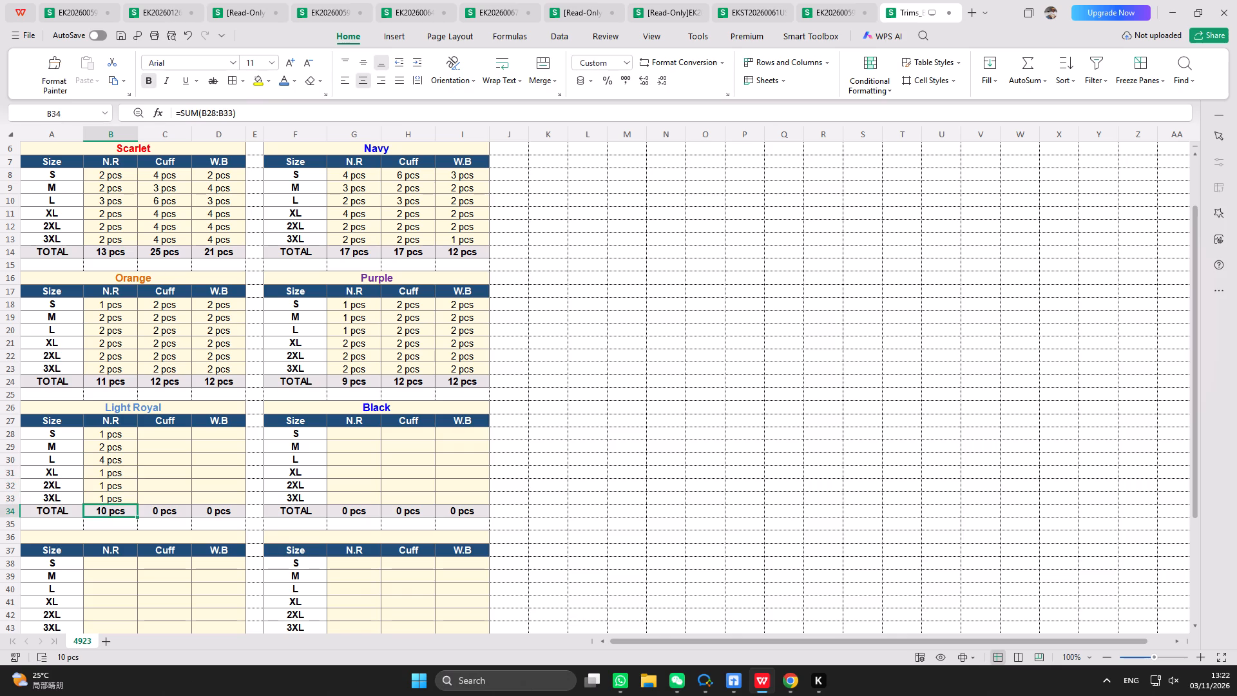
Enter the Light Royal Cuff balances for S to 3XL as 2, 4, 2, 2, 2 and 2.
left_click(151, 437)
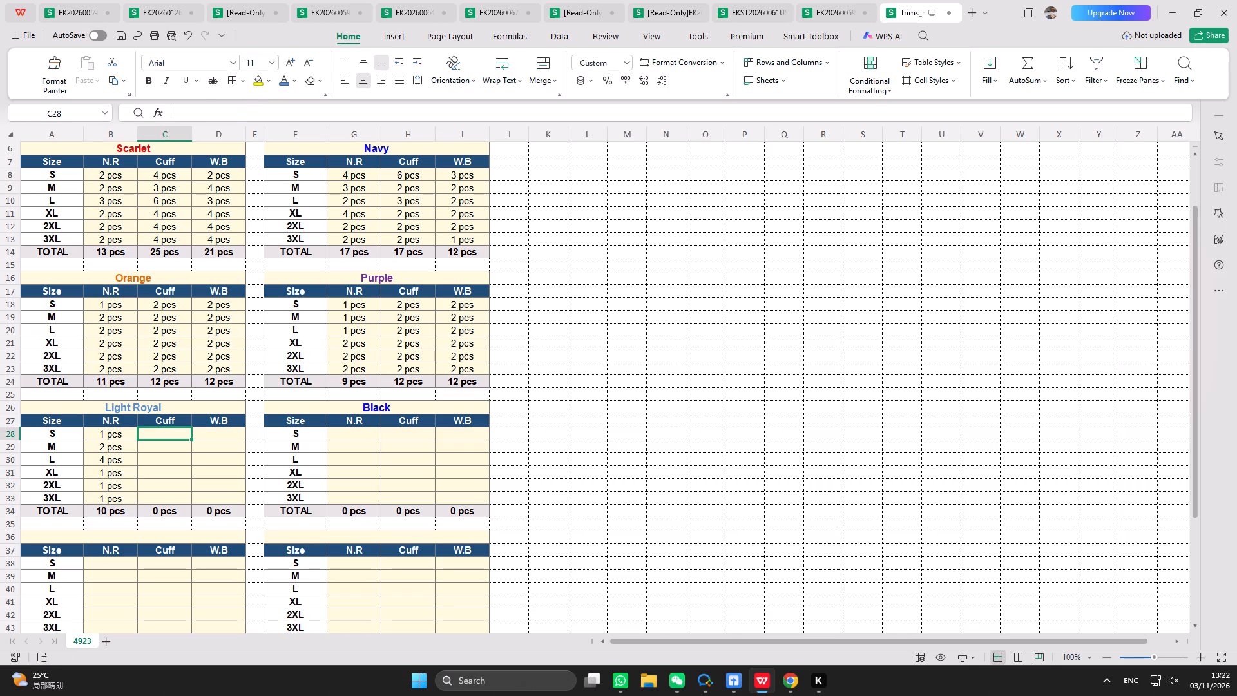
key("2")
key("Return")
key("4")
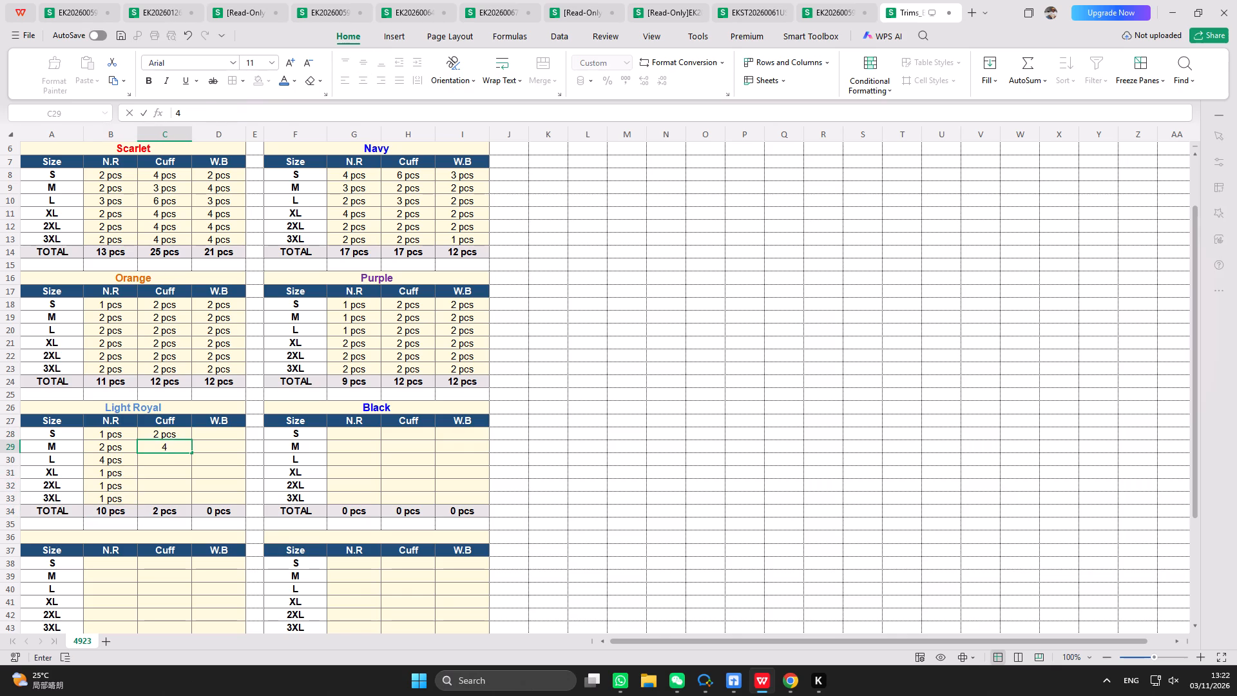
key("Return")
key("2")
key("Return")
key("2")
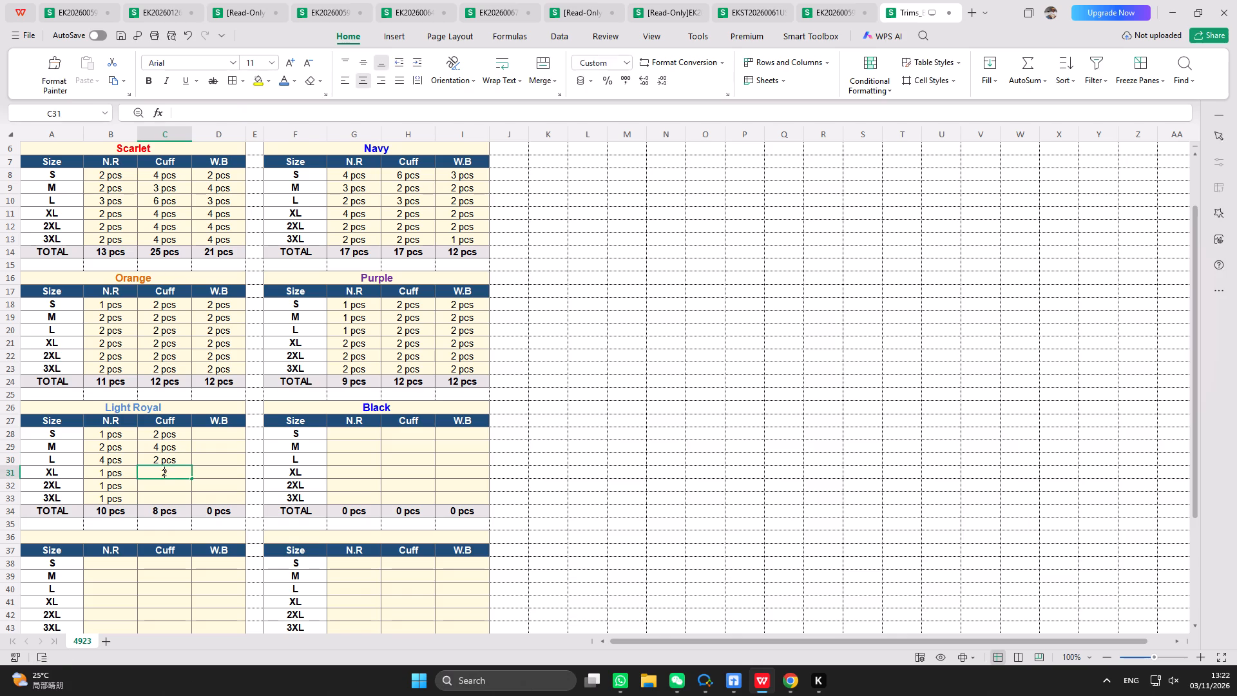
key("Return")
key("2")
key("Return")
key("2")
key("Return")
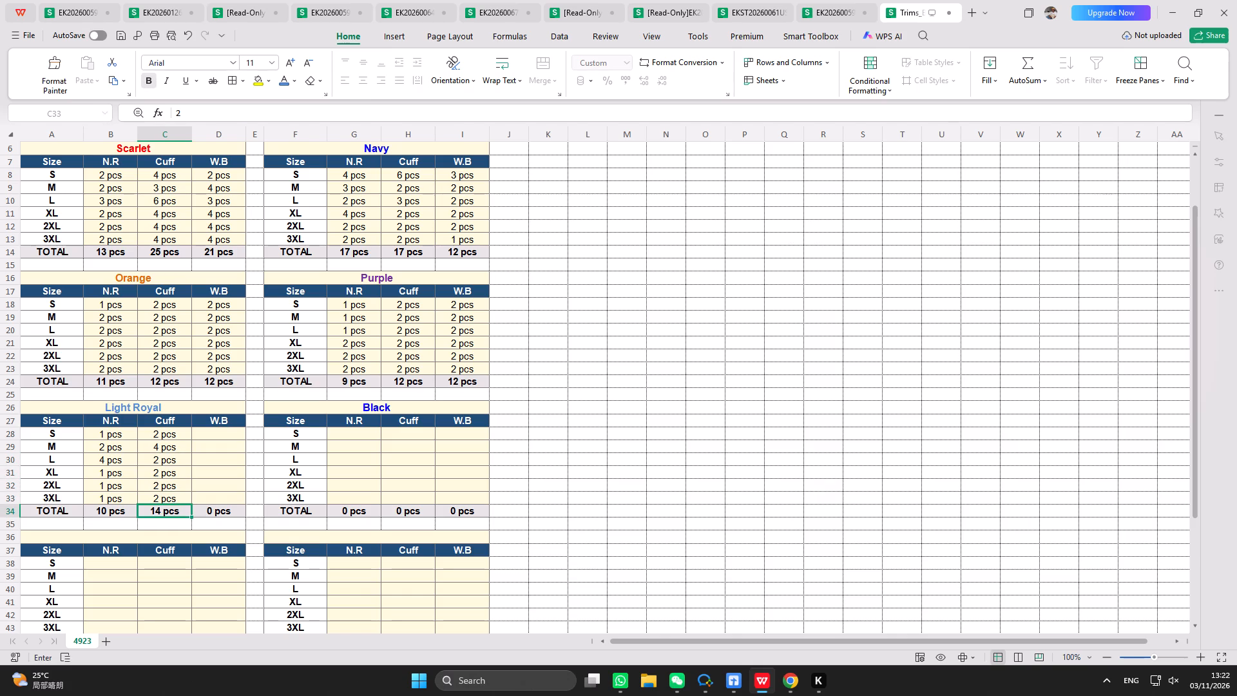
Enter the Light Royal W.B balances for S to 3XL as 2, 2, 2, 2, 3 and 2.
left_click(214, 435)
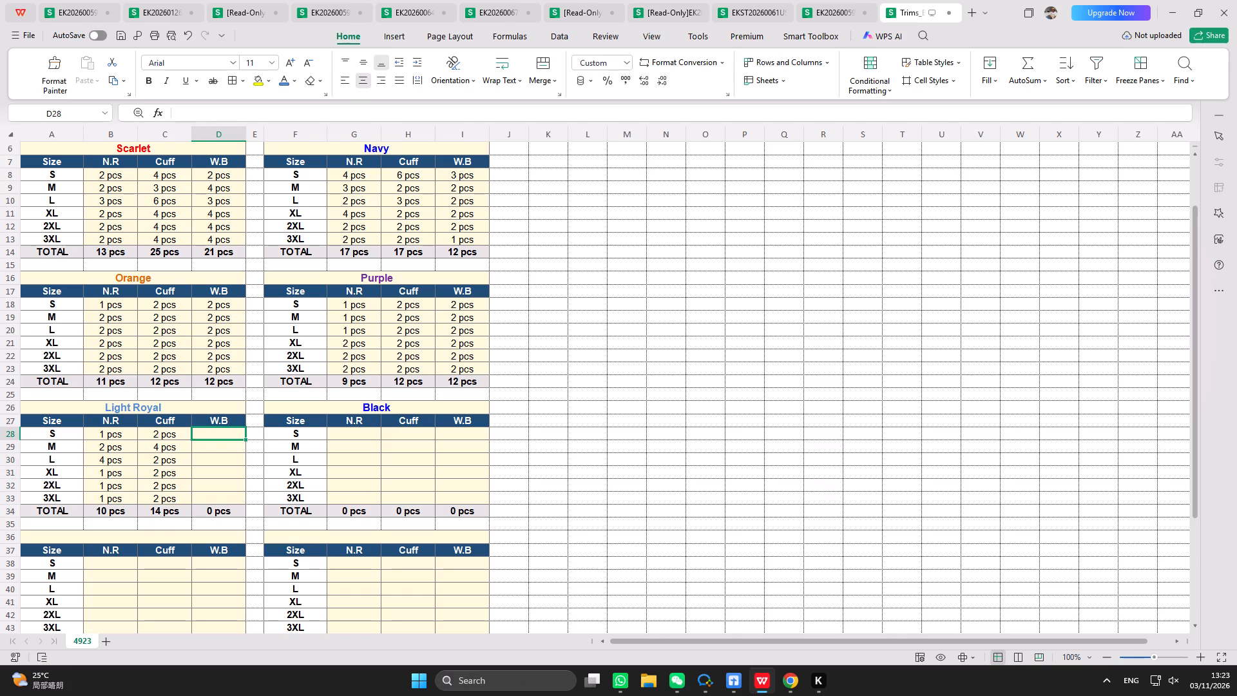
key("2")
key("Return")
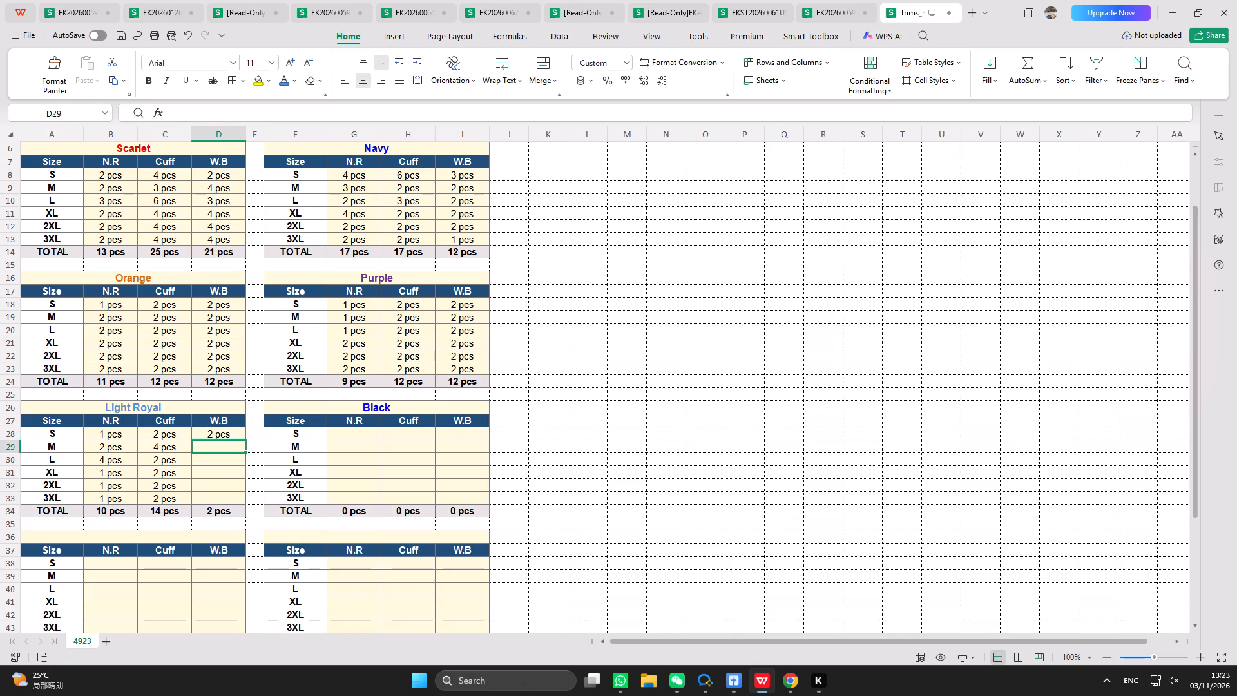
key("2")
key("Return")
key("2")
key("Return")
key("2")
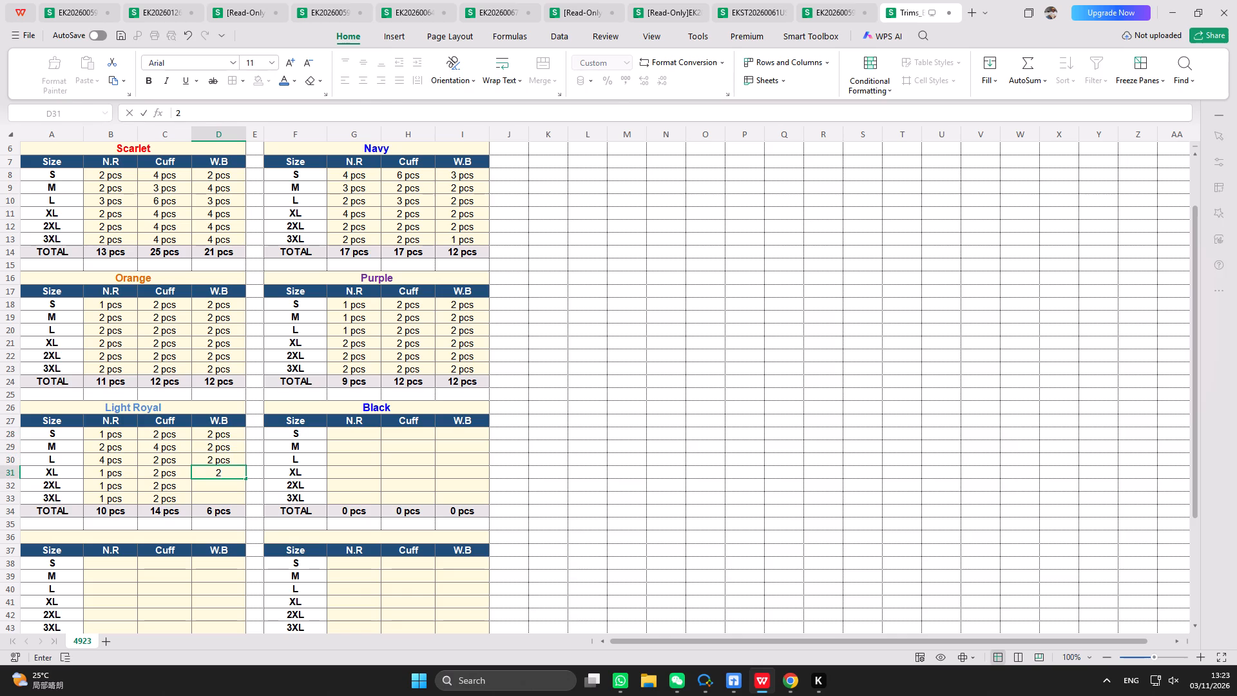
key("Return")
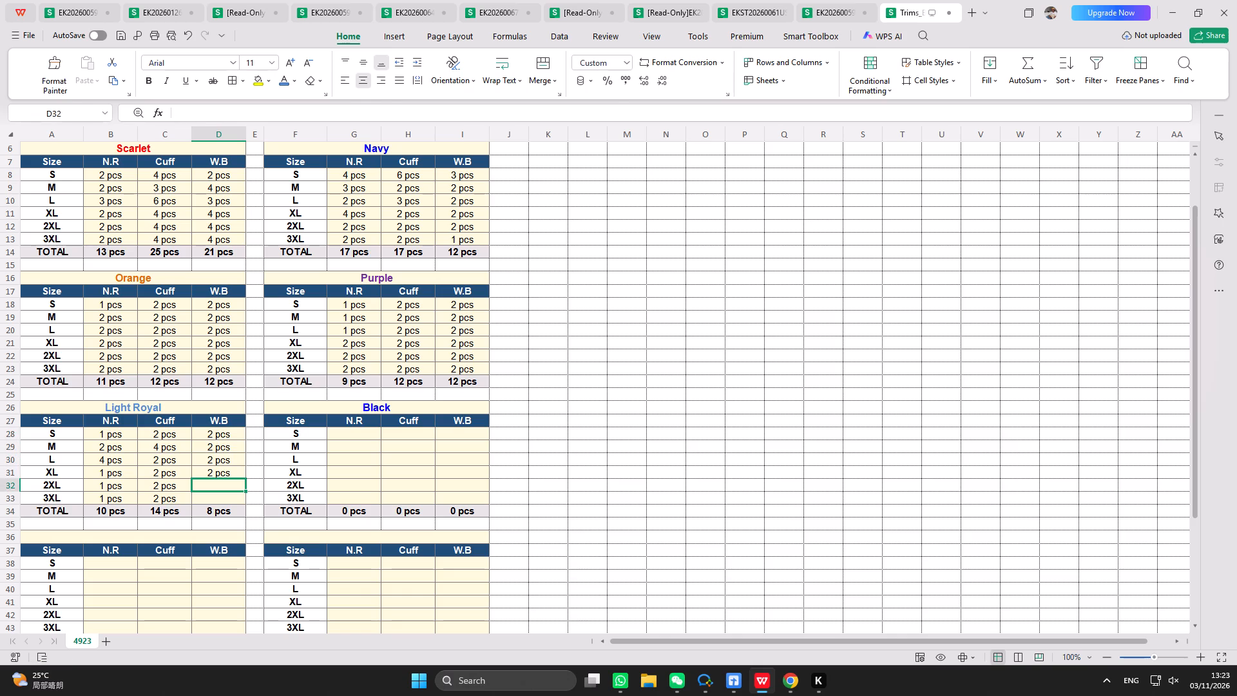
key("3")
key("Return")
key("2")
key("Return")
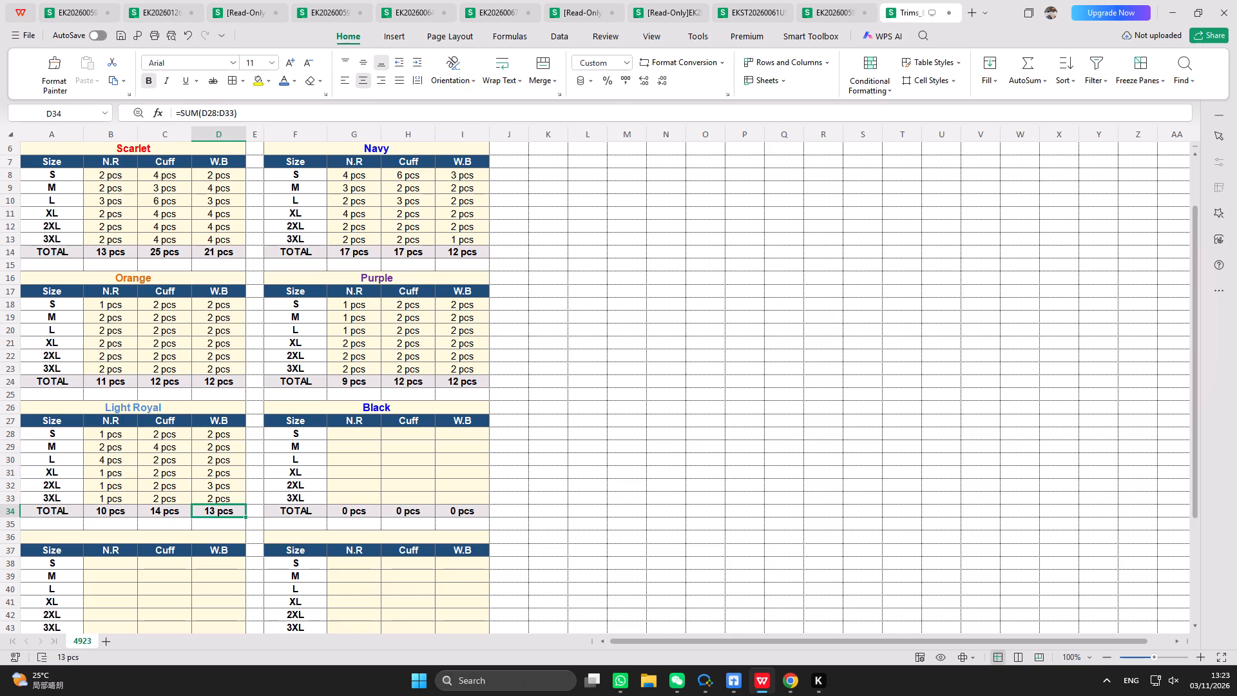
left_click(372, 435)
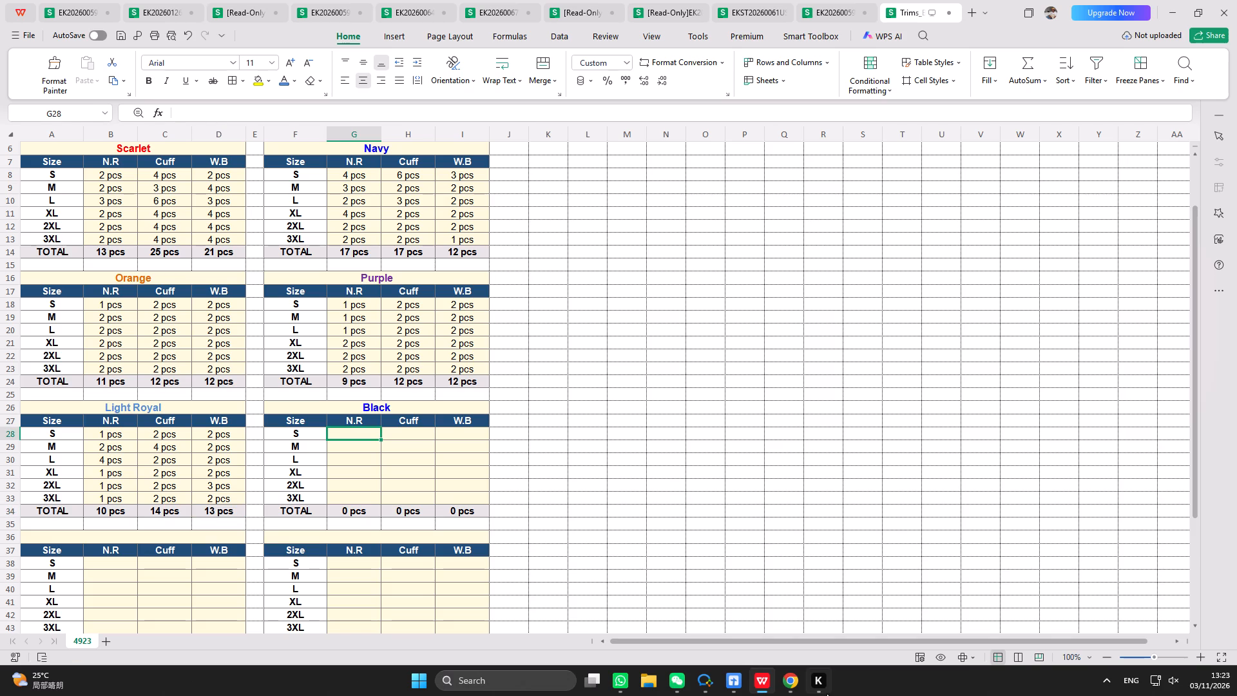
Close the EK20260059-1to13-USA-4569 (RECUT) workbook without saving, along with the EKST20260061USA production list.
left_click(820, 14)
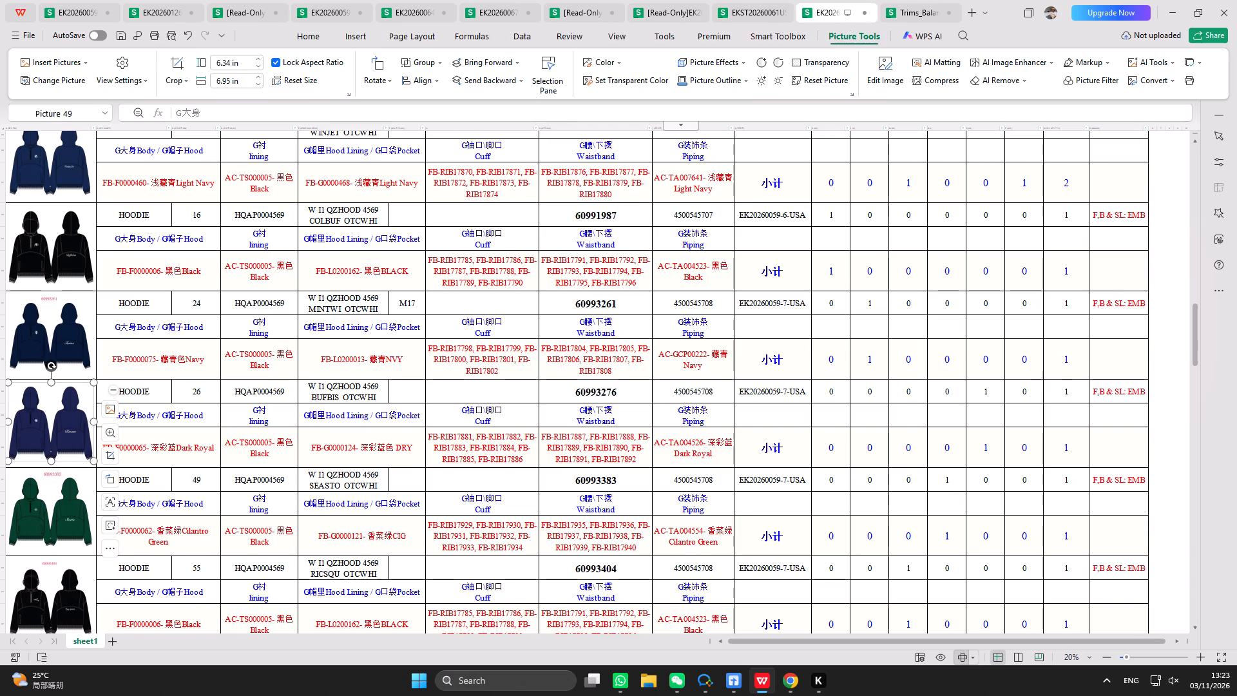
left_click(861, 14)
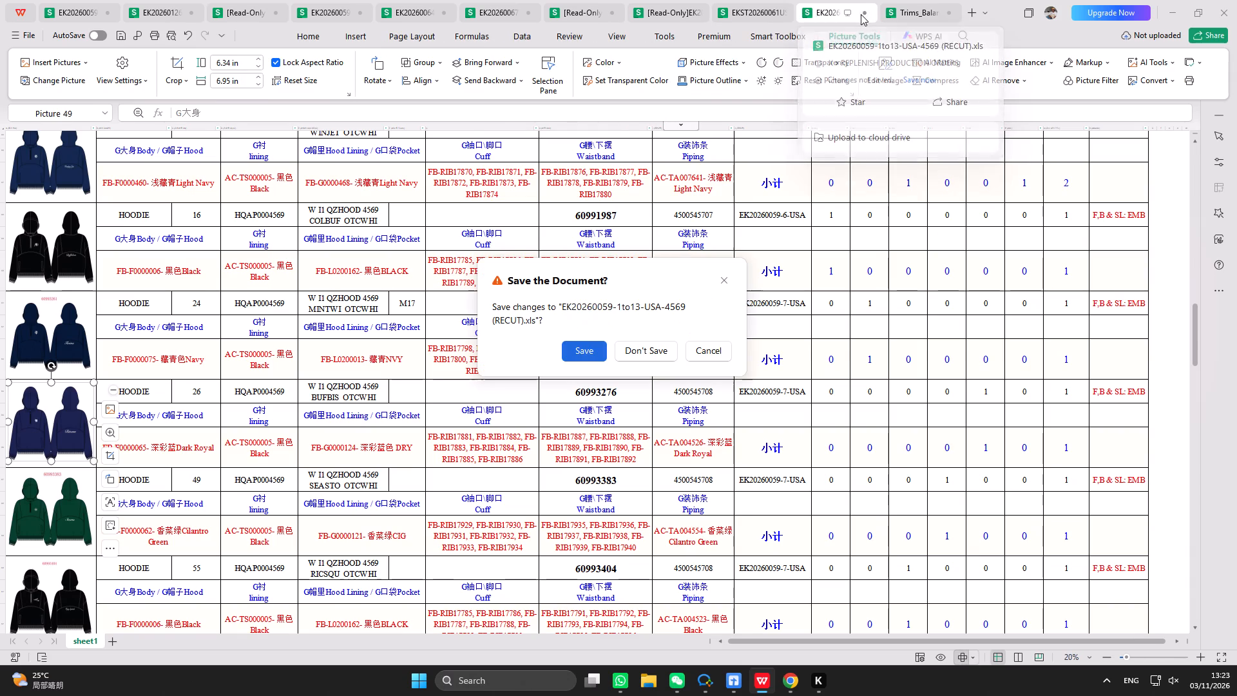
left_click(655, 356)
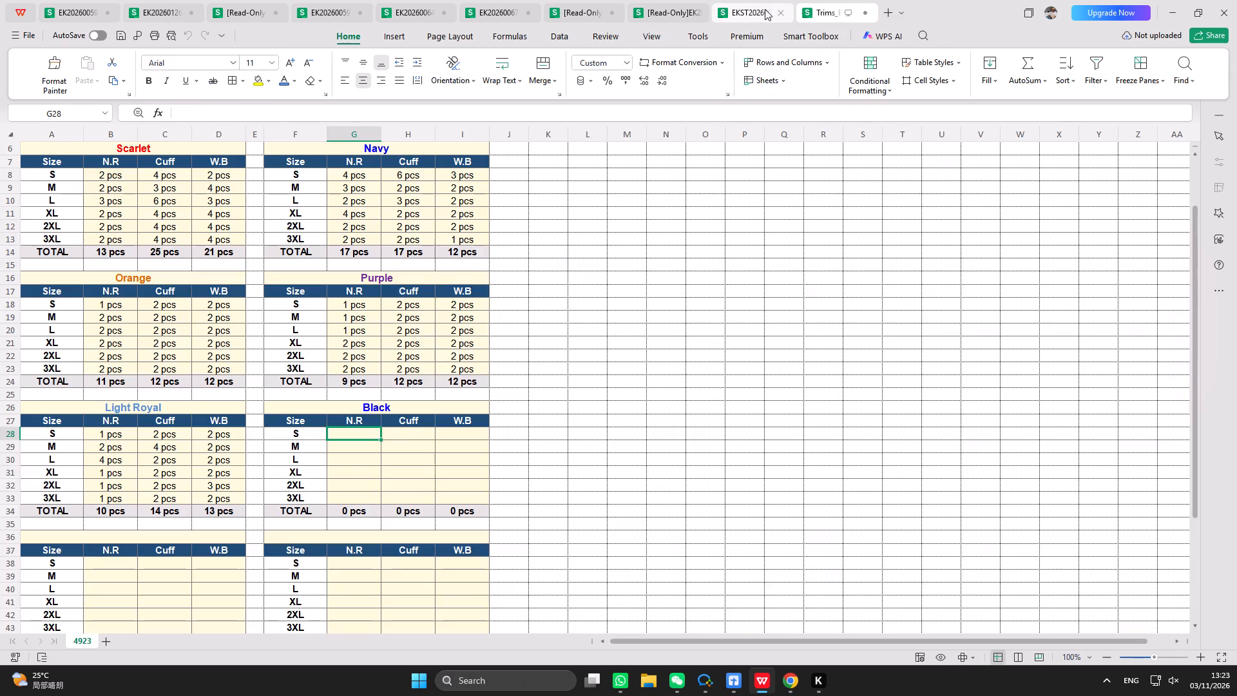
left_click(765, 9)
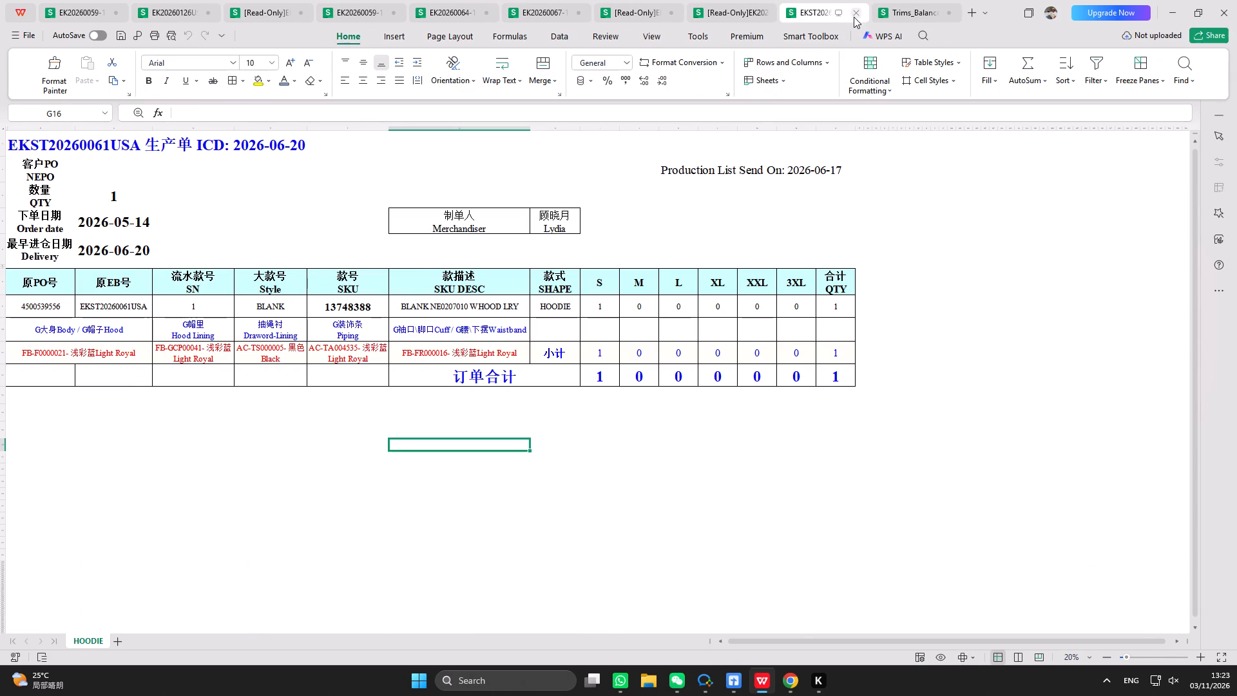
left_click(858, 17)
left_click(714, 17)
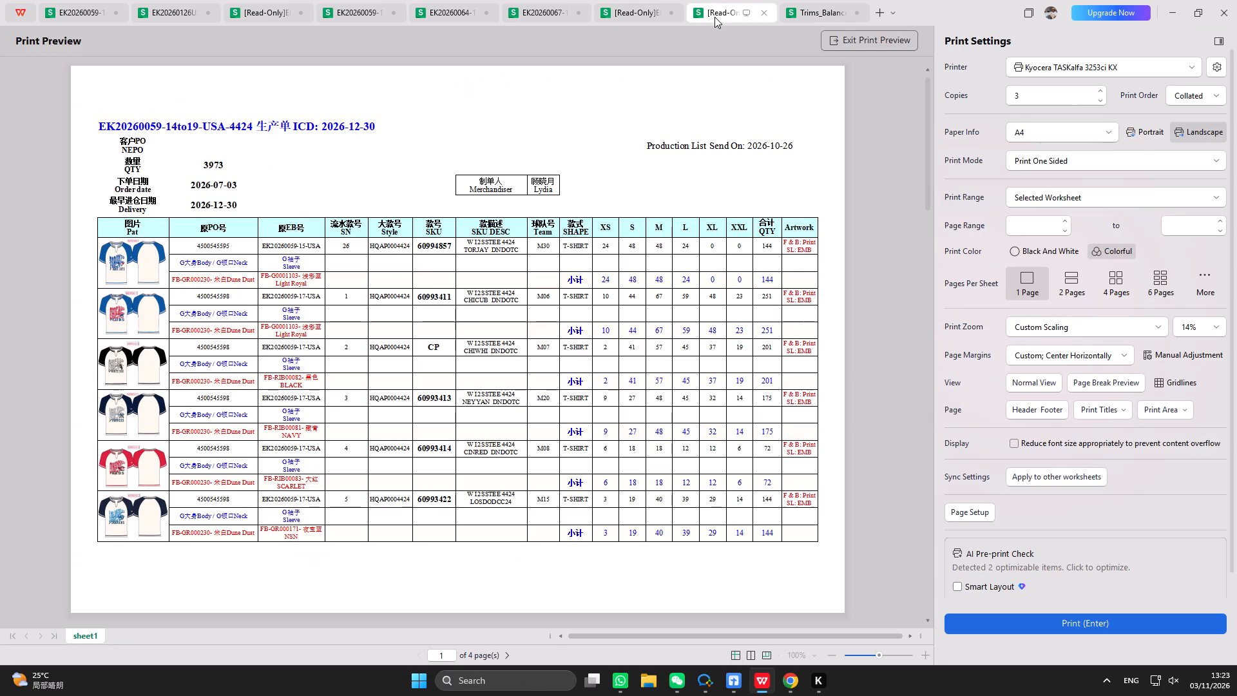
left_click(1111, 617)
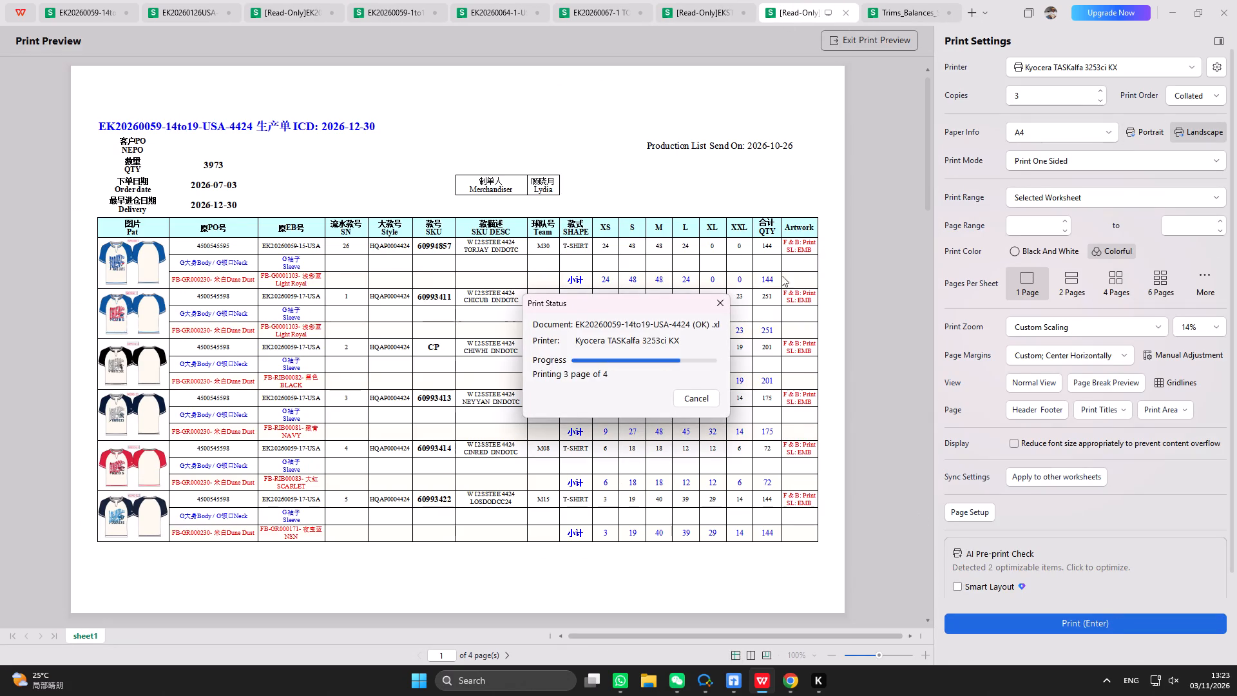
Return to the trims balances workbook and set the Black heading's font colour to automatic black.
left_click(906, 10)
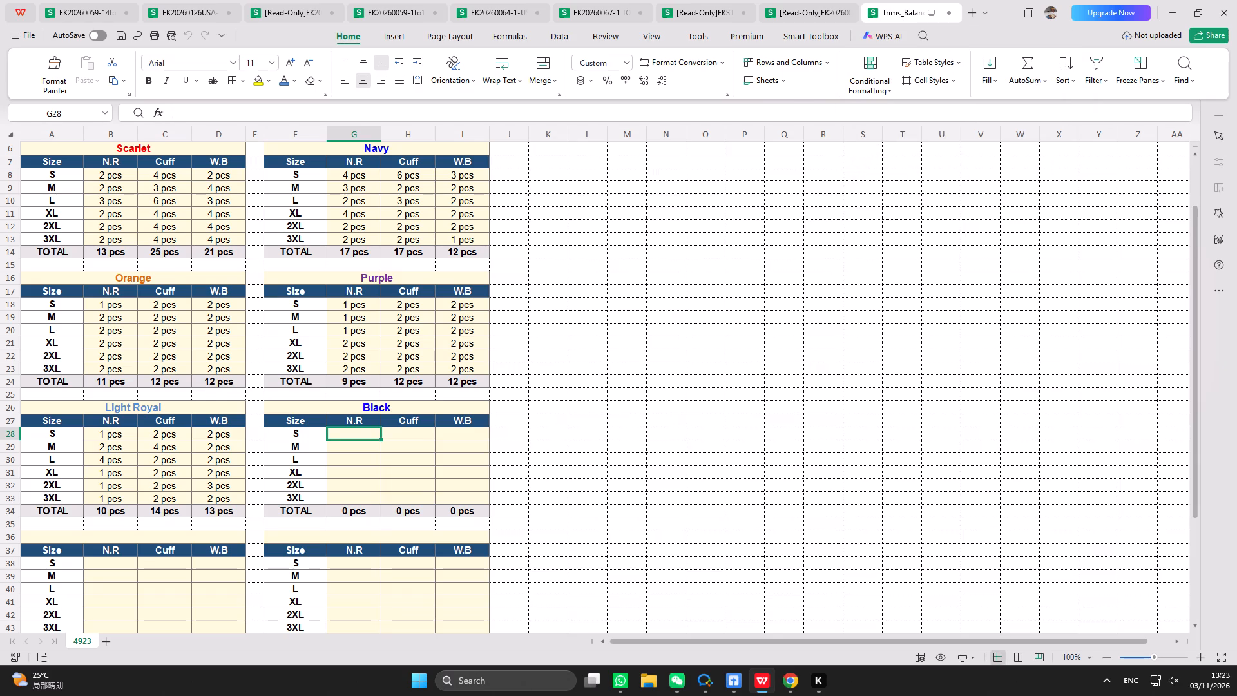
left_click(393, 408)
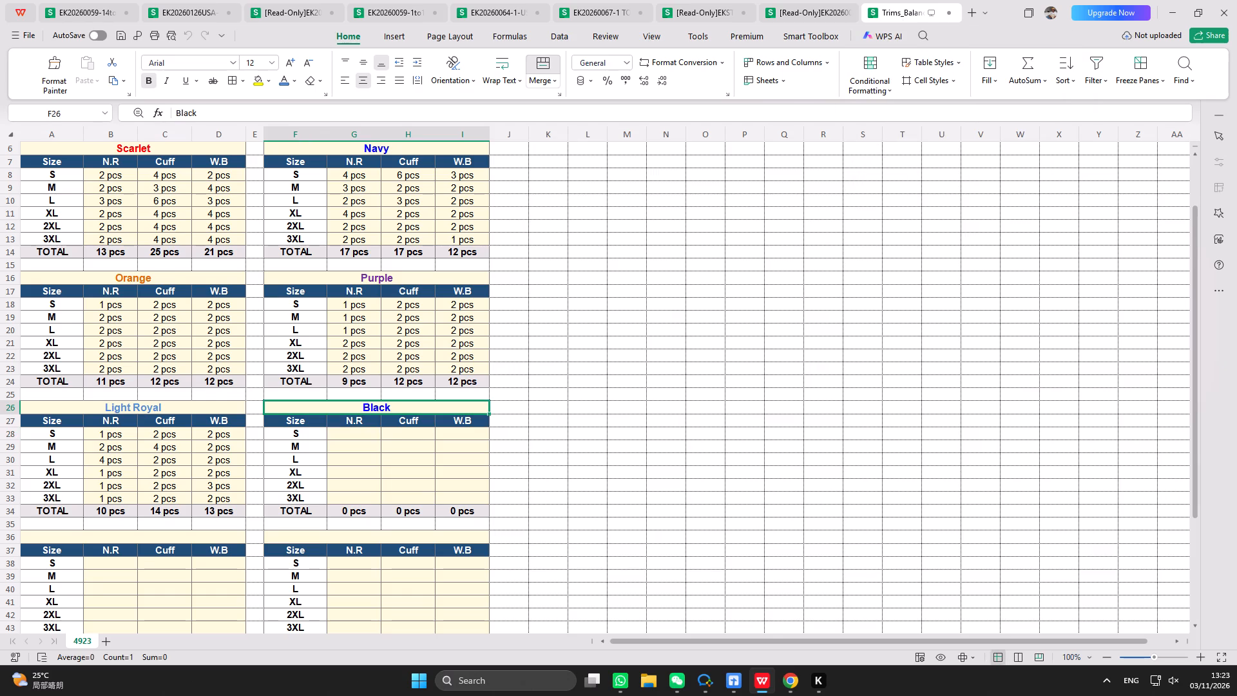
left_click(294, 84)
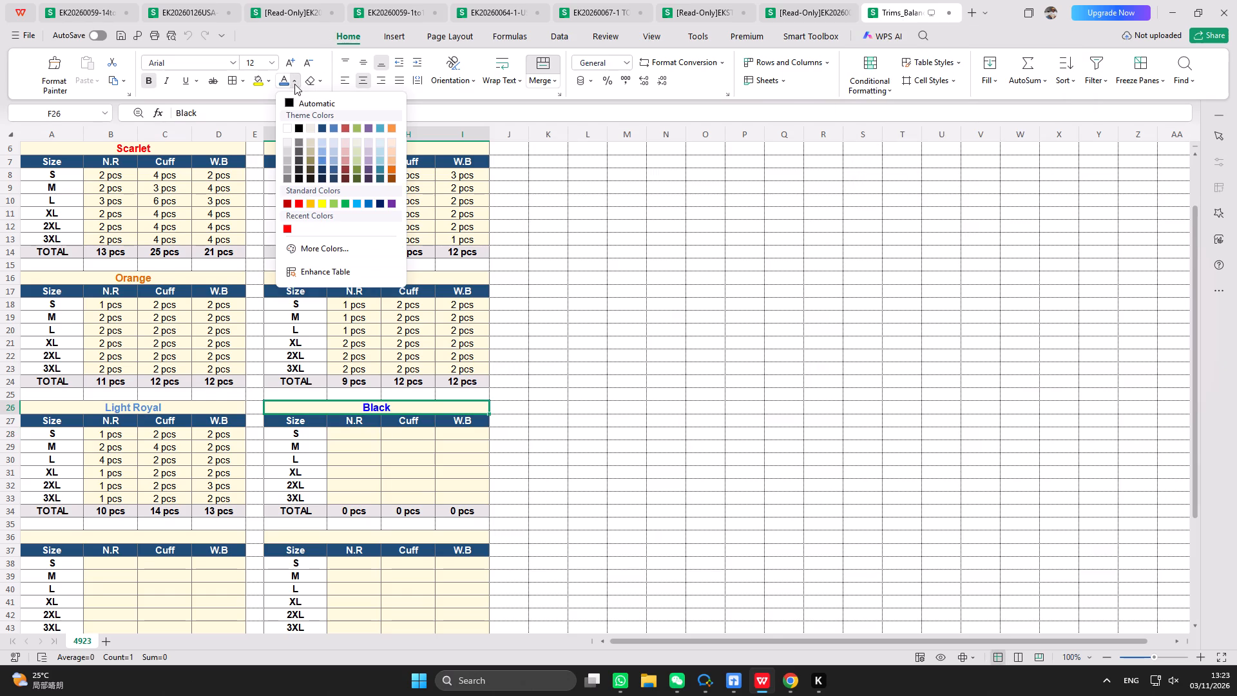
left_click(289, 99)
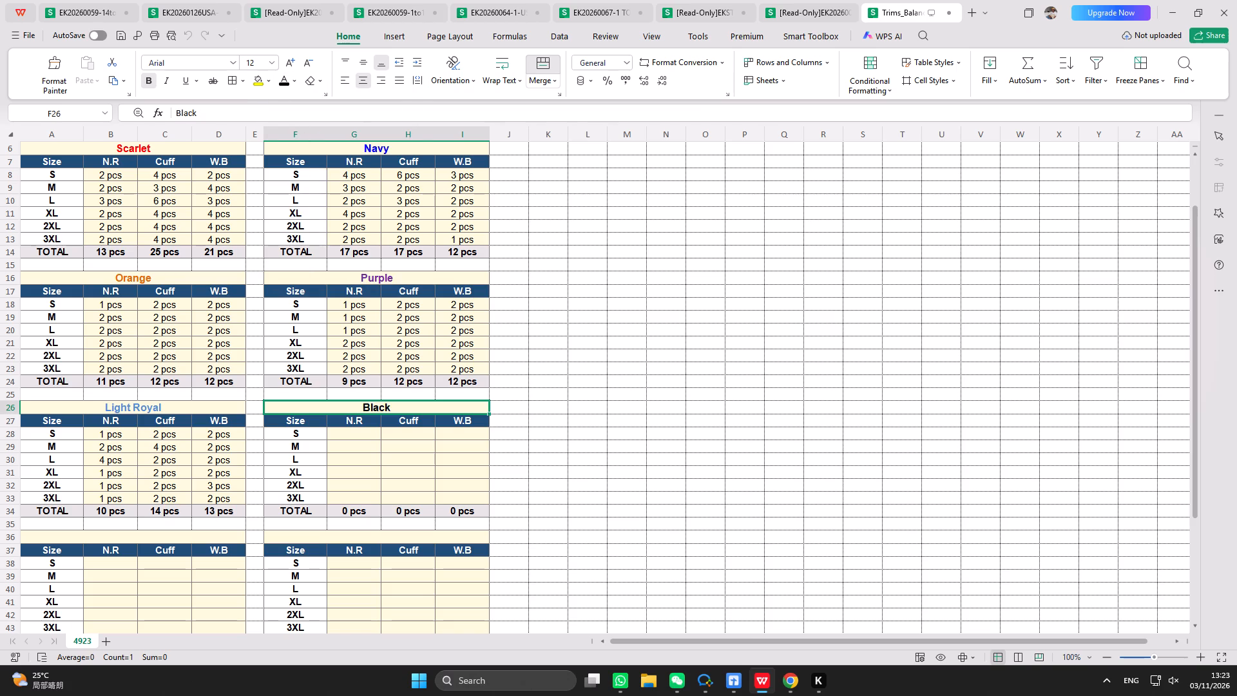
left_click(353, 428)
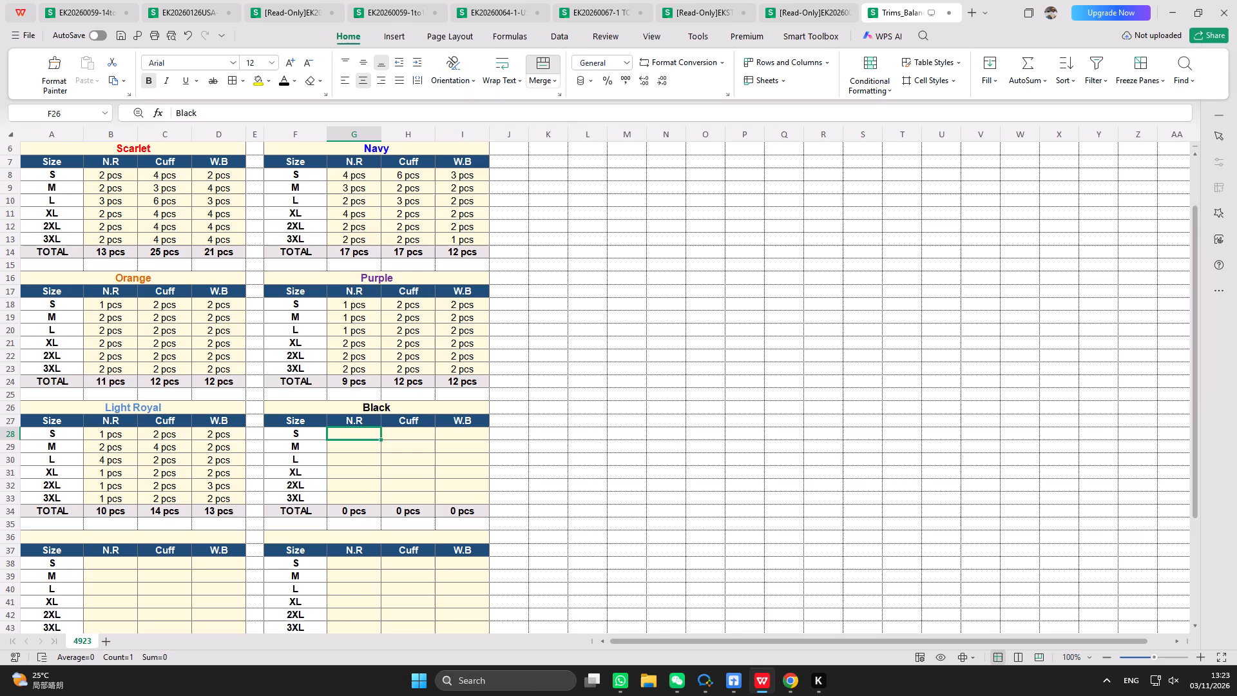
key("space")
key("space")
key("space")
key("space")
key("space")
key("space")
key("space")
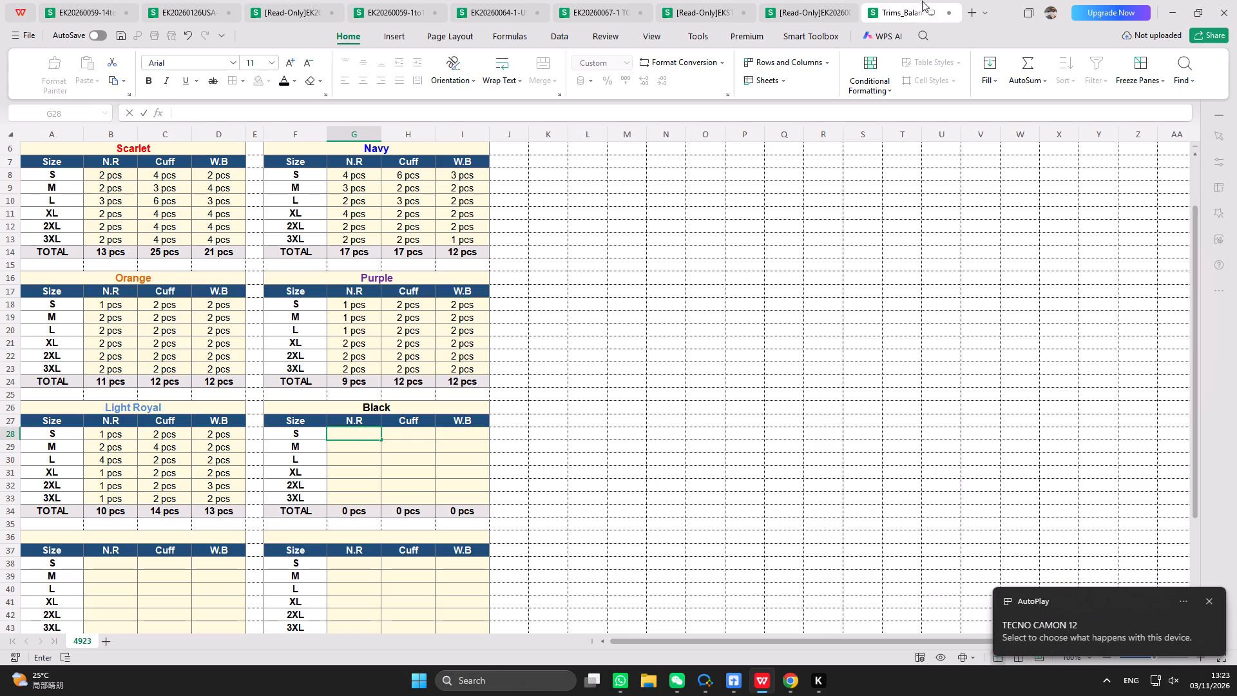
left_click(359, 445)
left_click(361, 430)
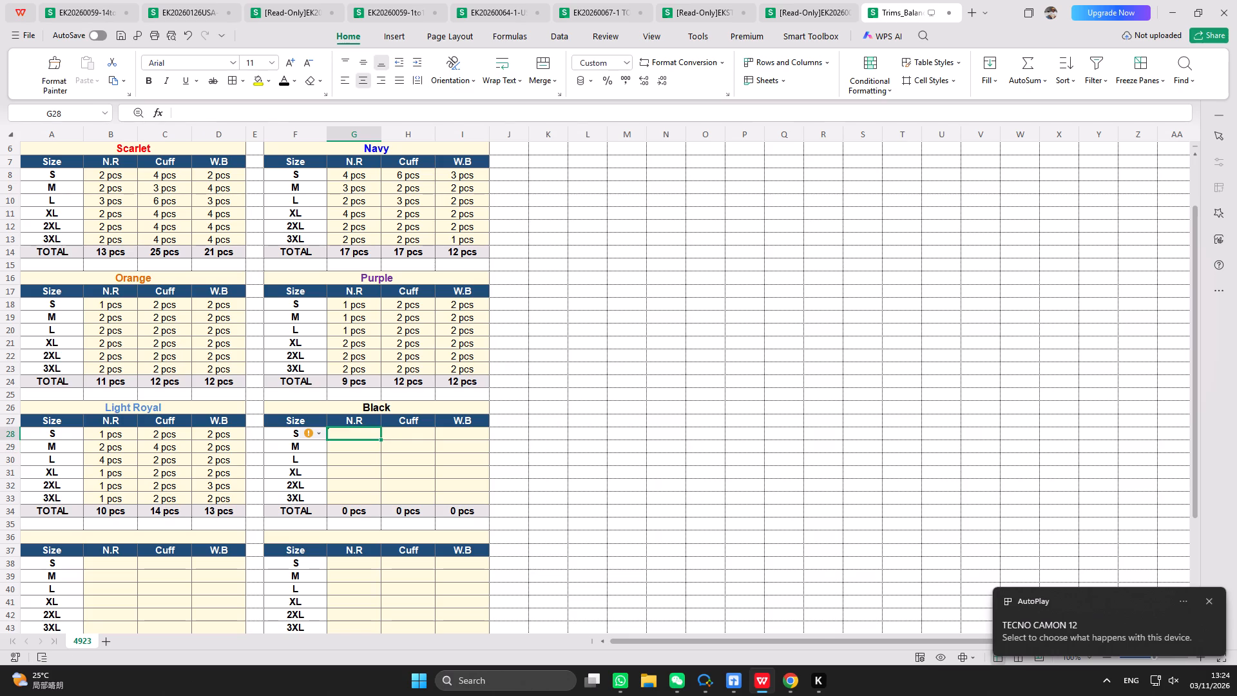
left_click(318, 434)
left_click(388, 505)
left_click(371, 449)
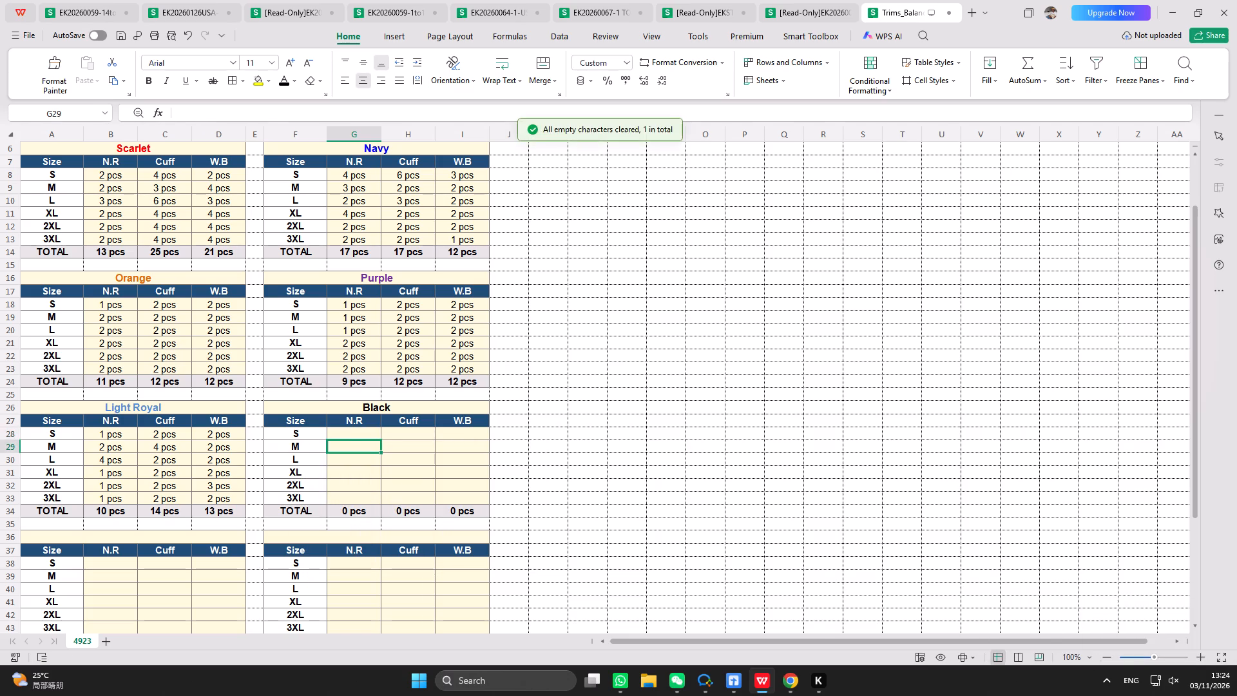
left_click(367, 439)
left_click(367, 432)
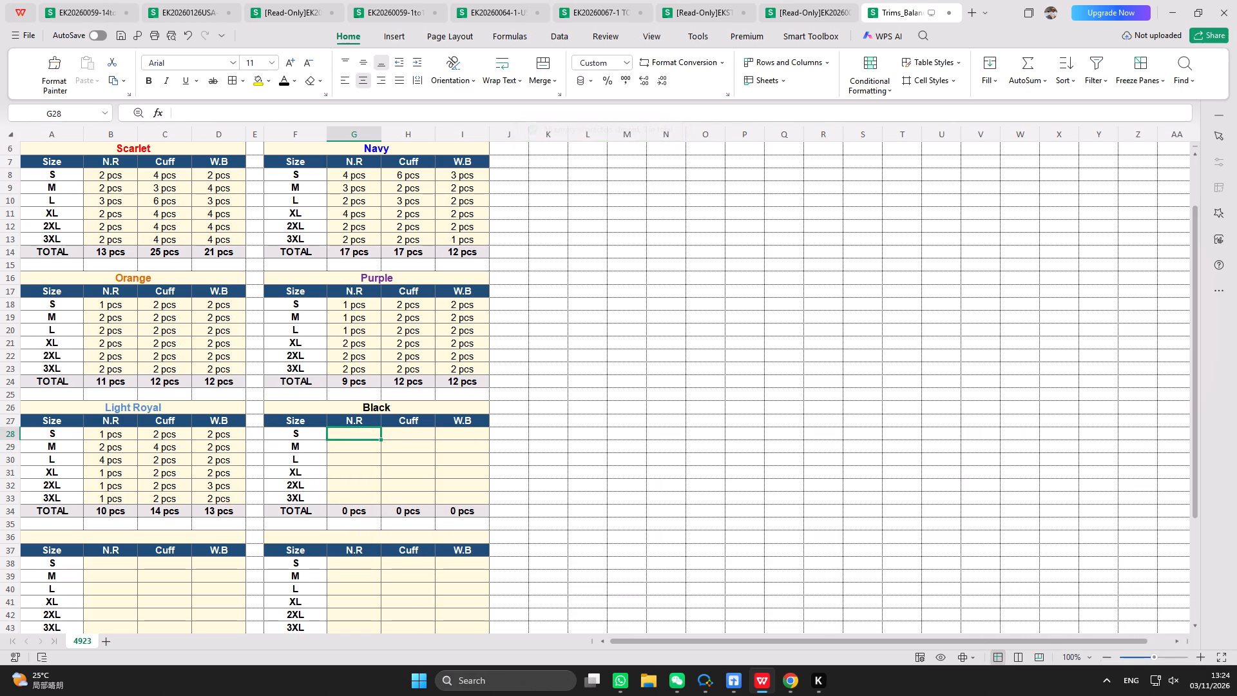
Enter the Black N.R balances for S to 3XL as 2, 1, 1, 1, 2 and 2.
key("2")
key("Return")
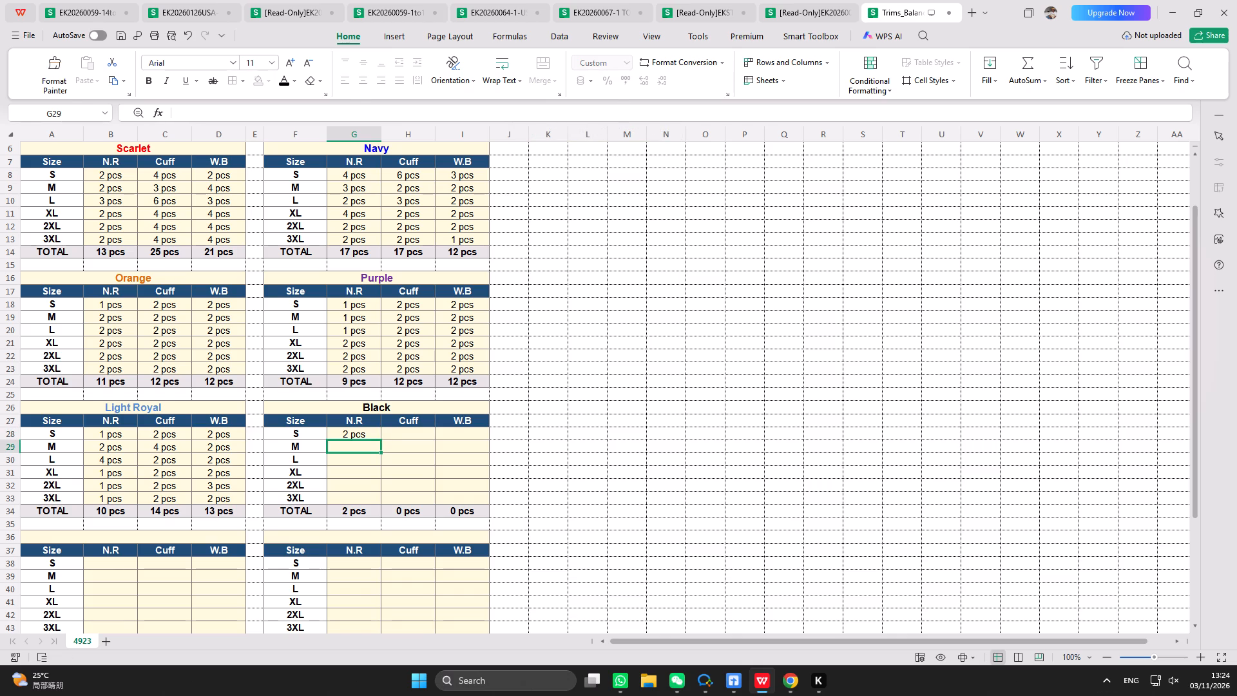
key("1")
key("Return")
key("Return")
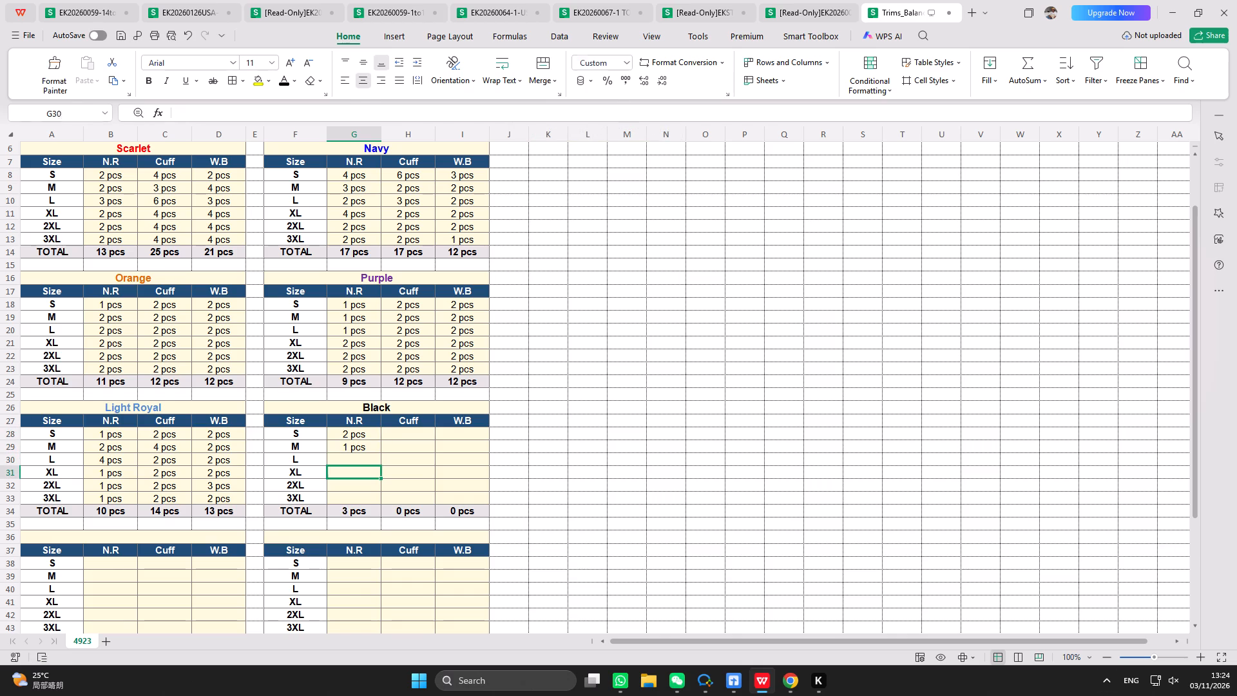
key("1")
key("Return")
key("2")
key("Return")
key("2")
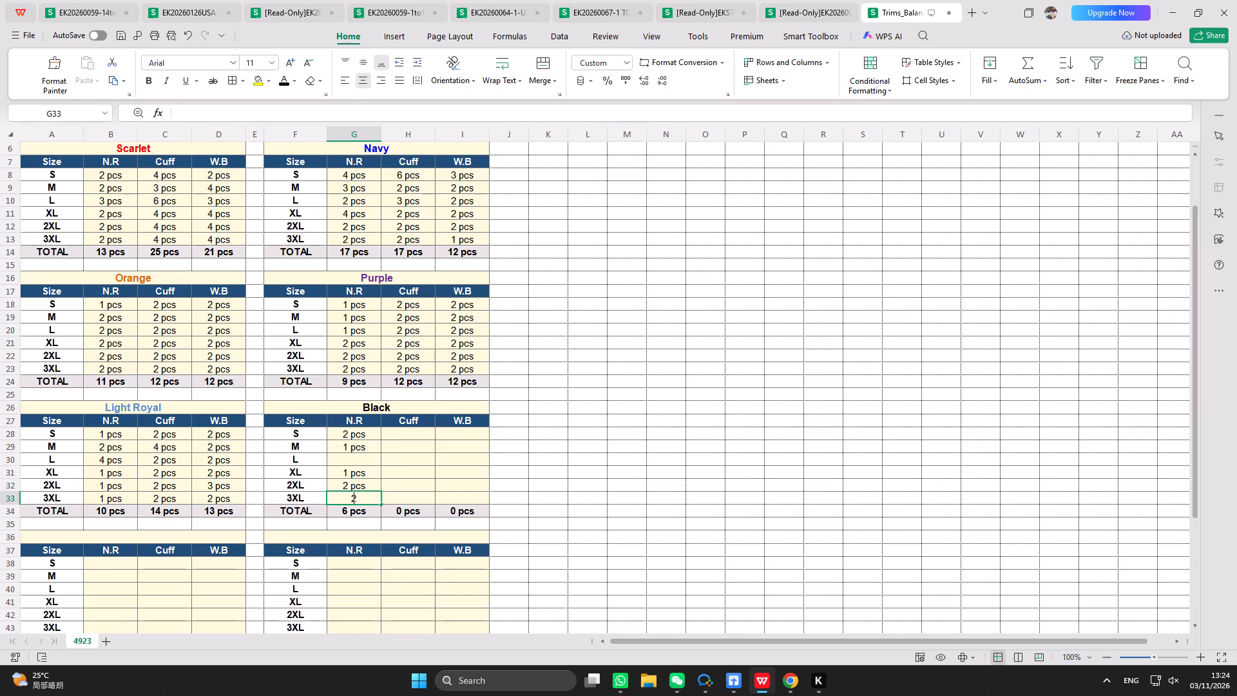
key("Return")
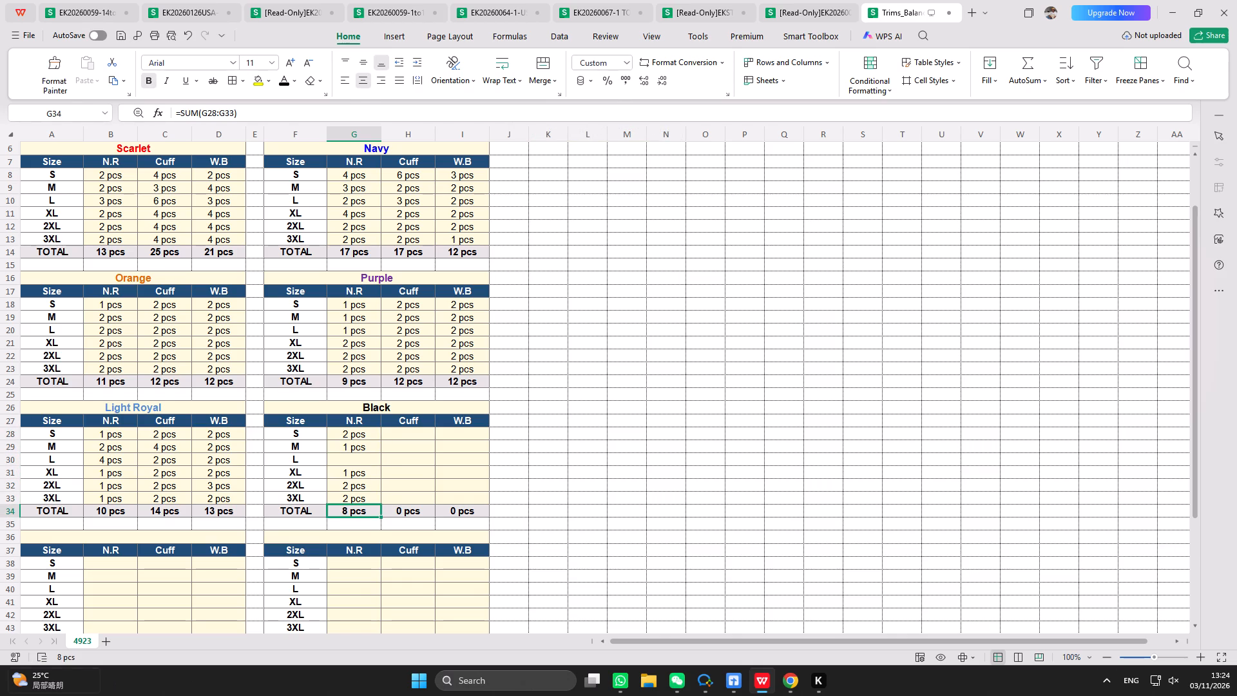
left_click(361, 461)
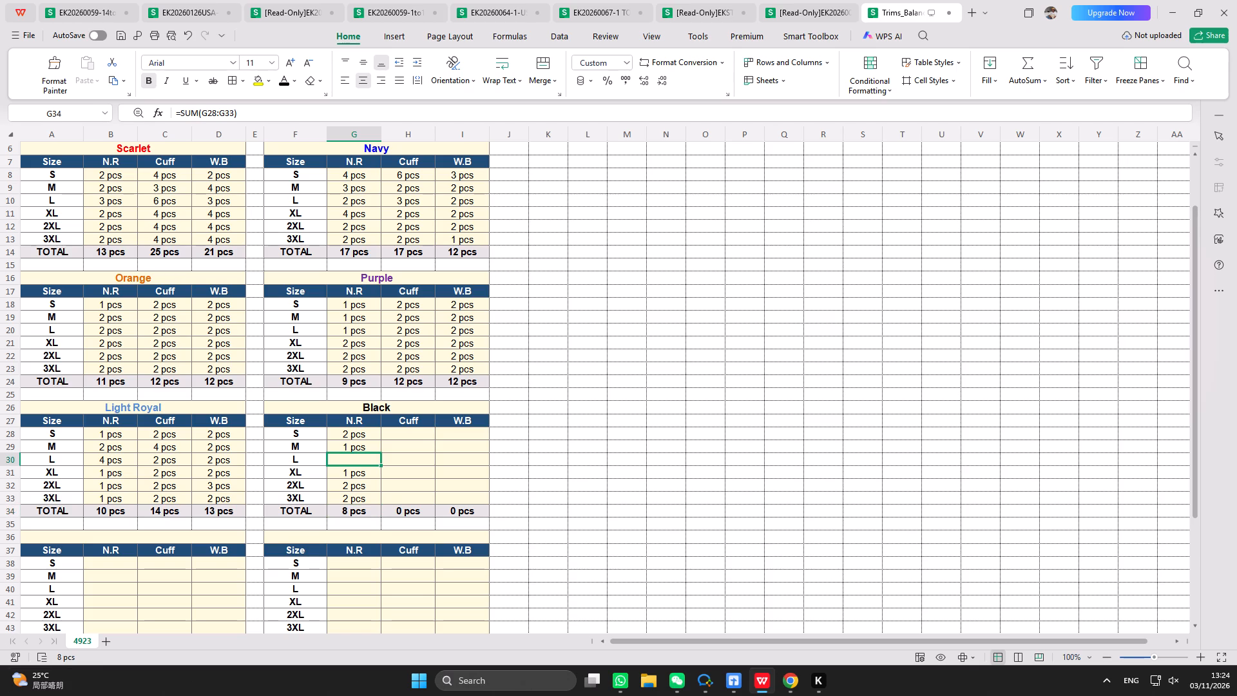
key("1")
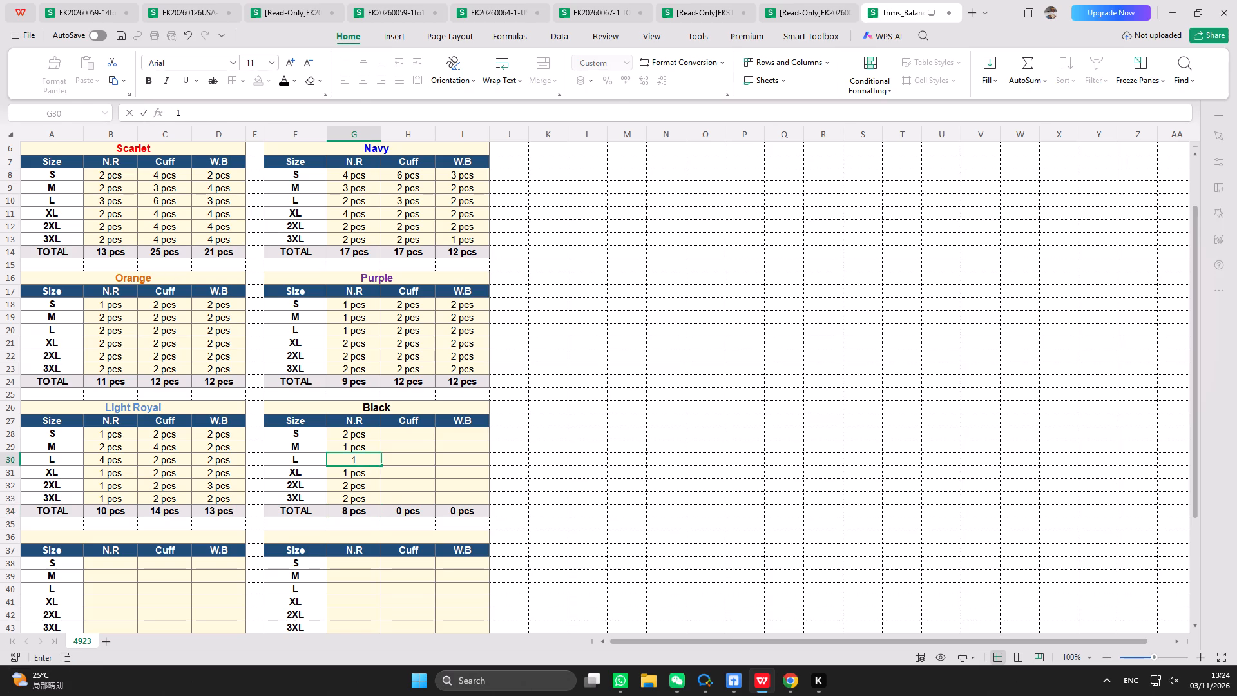
left_click(405, 458)
left_click(375, 451)
left_click(374, 460)
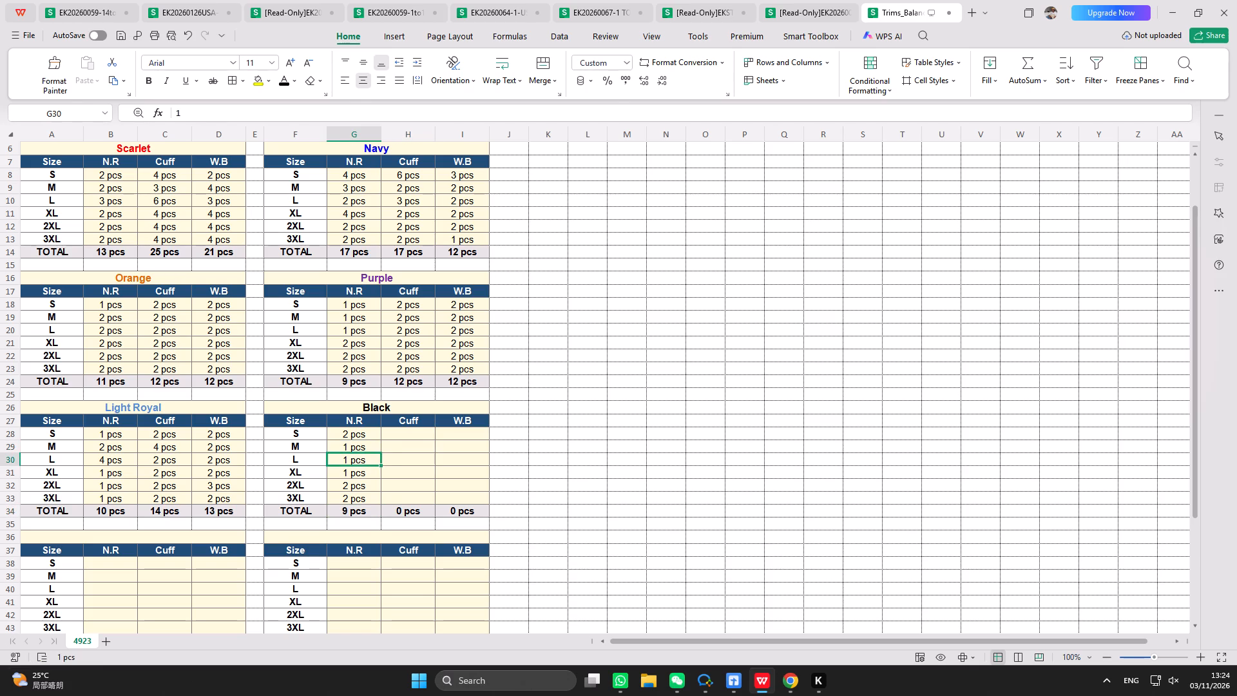
left_click(374, 479)
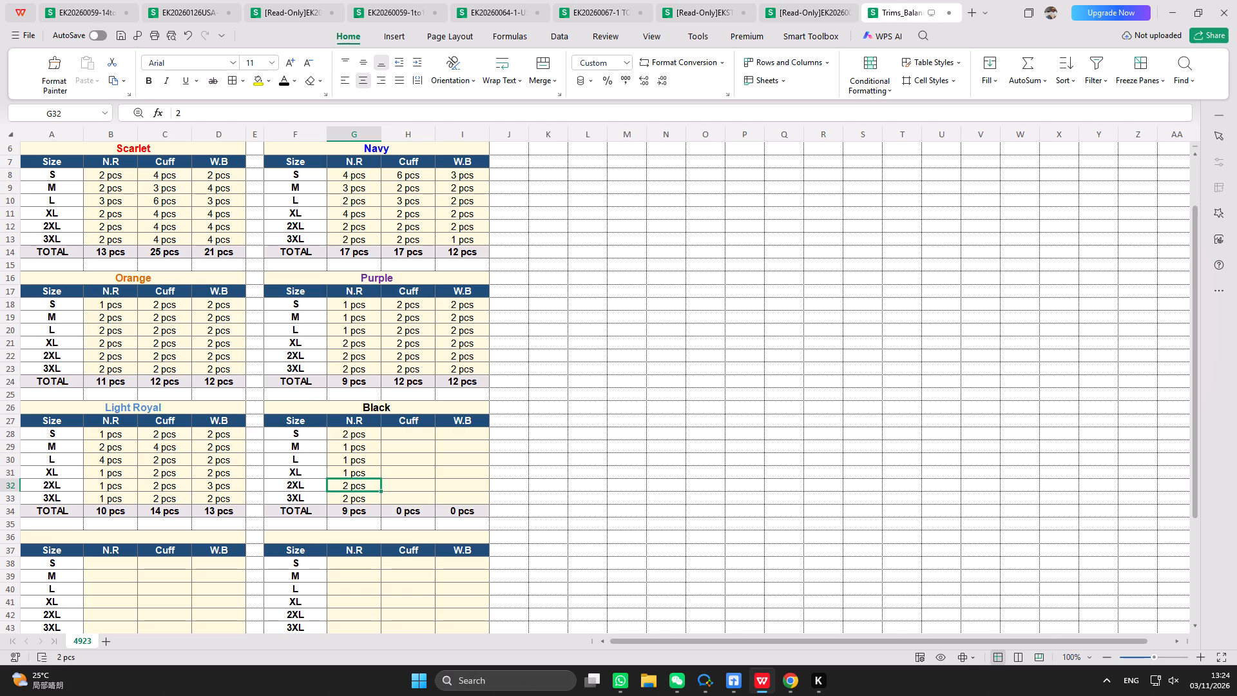
Enter the Black Cuff balances as 2 for every size from S to 3XL.
left_click(408, 436)
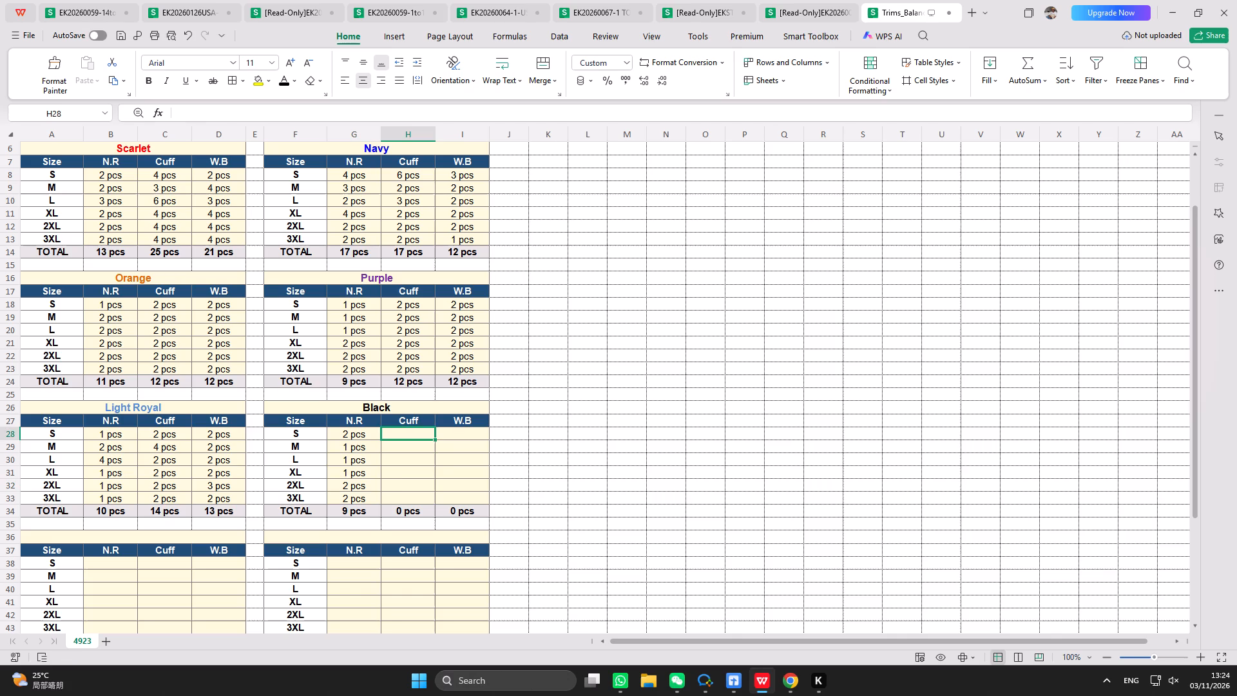
key("2")
key("Return")
key("2")
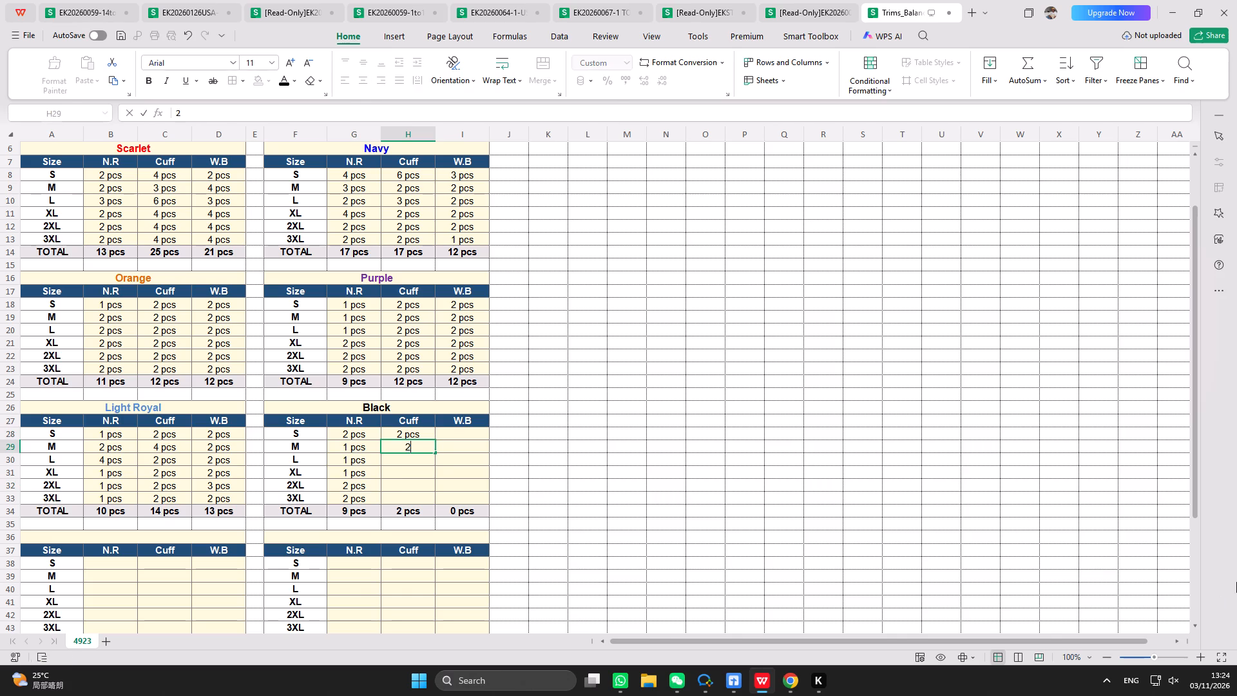
key("Return")
key("2")
key("Return")
key("2")
key("Return")
key("2")
key("Return")
key("2")
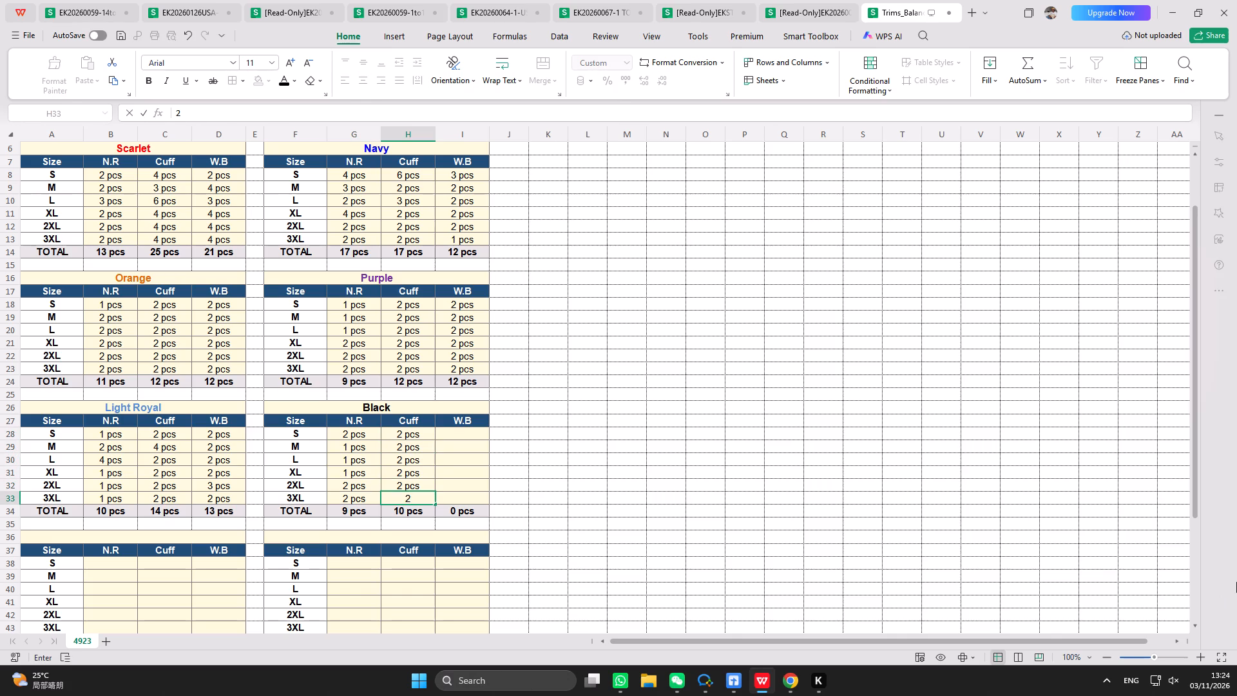
Enter the Black W.B balances as 2 for every size from S to 3XL.
left_click(484, 438)
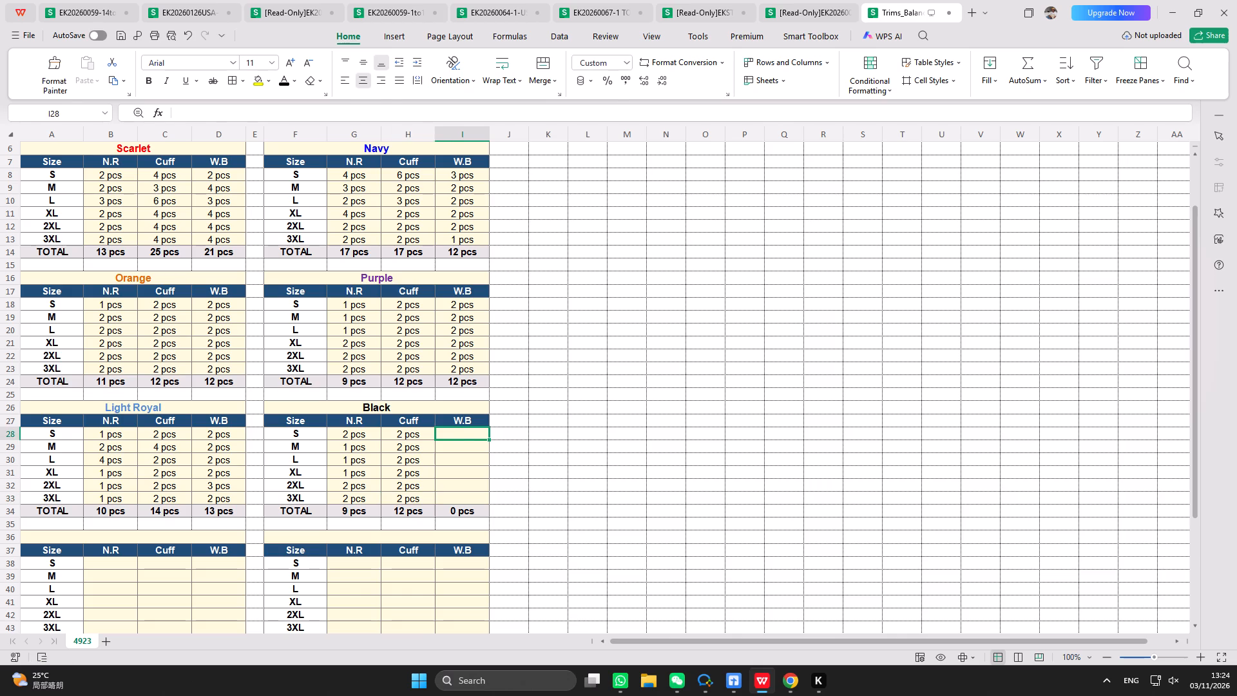
key("2")
key("Return")
key("2")
key("Return")
key("2")
key("Return")
key("2")
key("Return")
key("2")
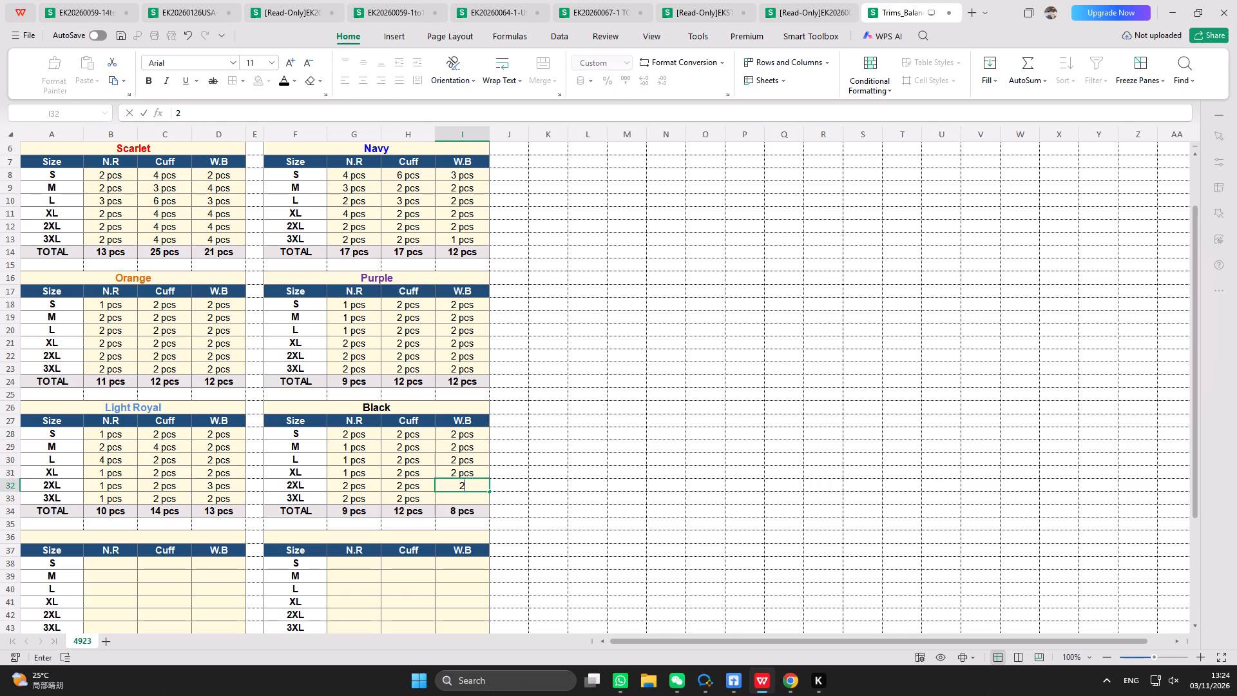
key("Return")
key("2")
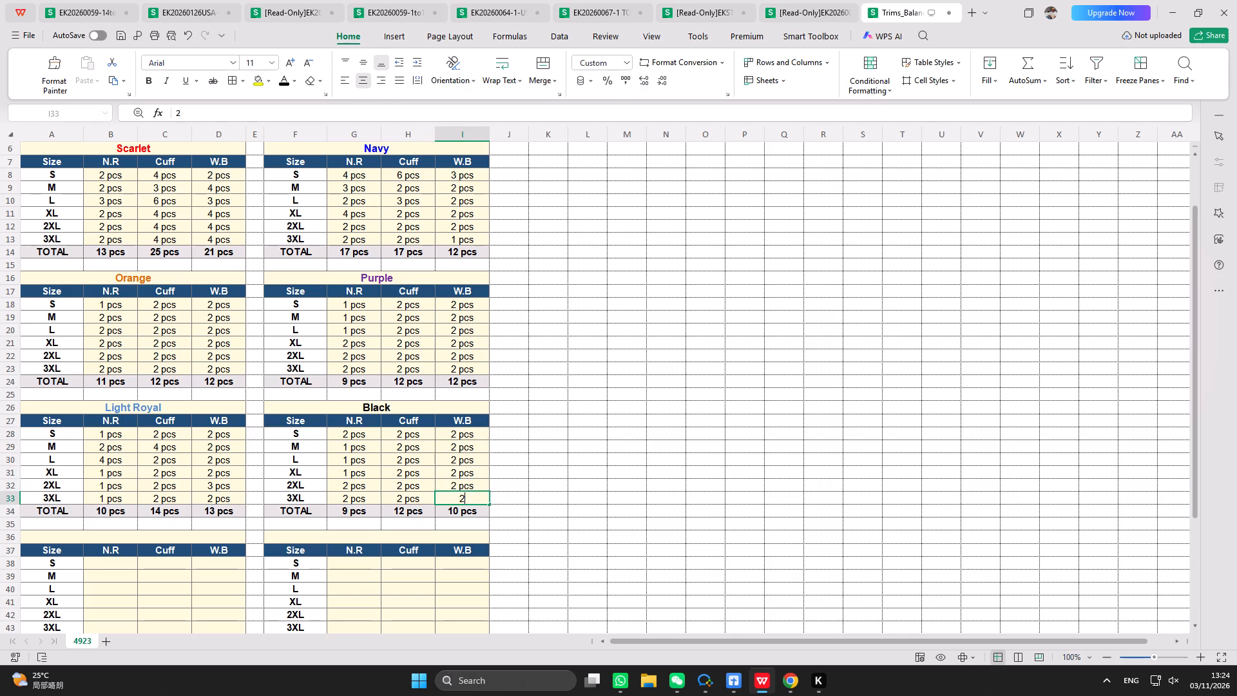
key("Return")
Review the filled colour tables, the unused tables below them and the all-colours totals on the 4923 sheet.
scroll(428, 526, "down", 1)
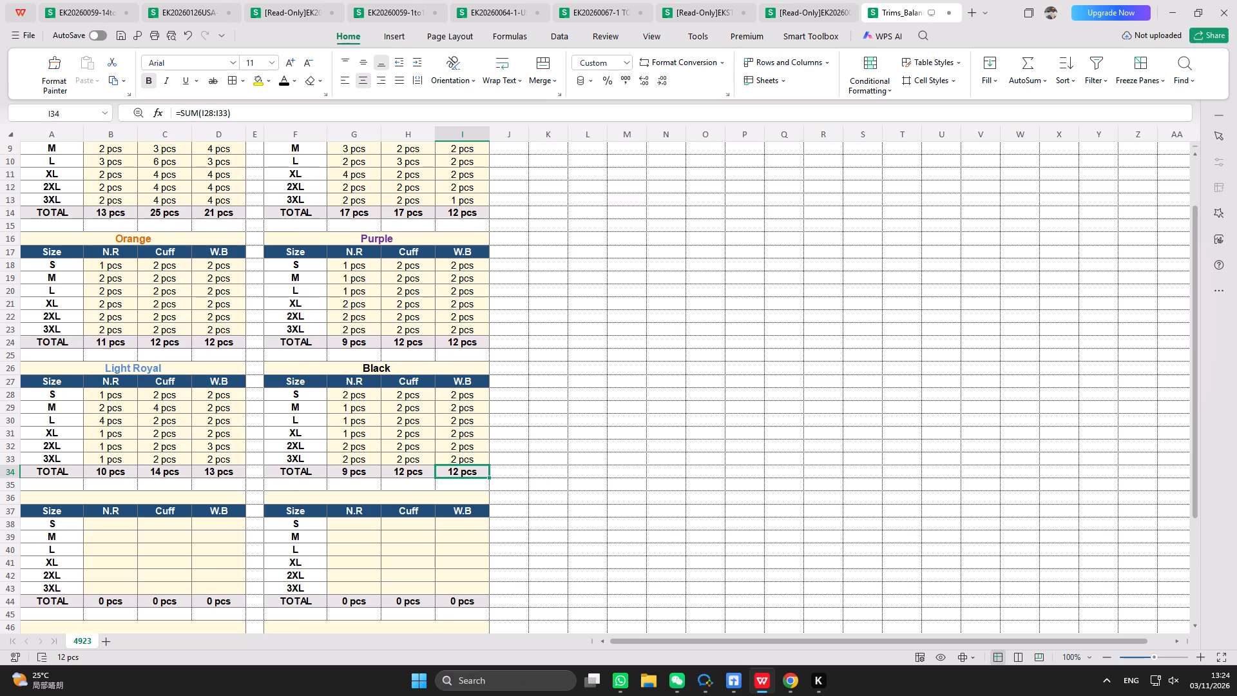
scroll(139, 416, "down", 1)
left_click(537, 472)
scroll(280, 452, "up", 8)
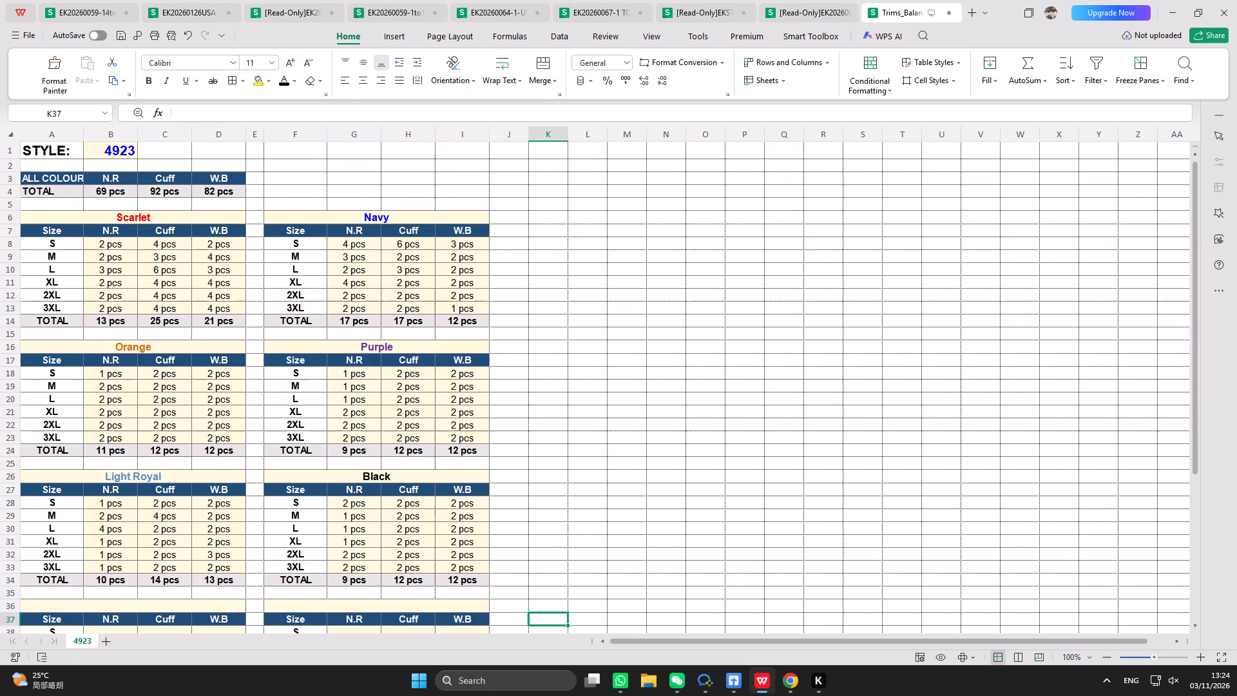
scroll(280, 452, "up", 9)
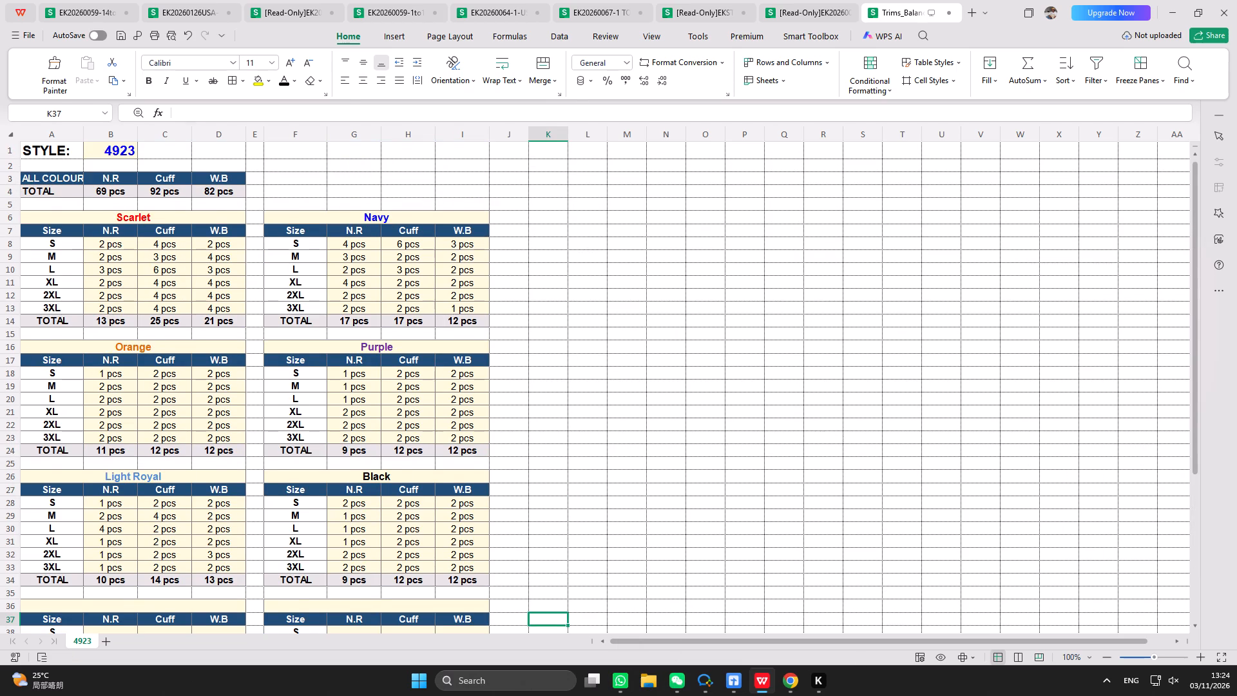
scroll(383, 534, "down", 12)
scroll(334, 523, "up", 20)
scroll(334, 523, "up", 12)
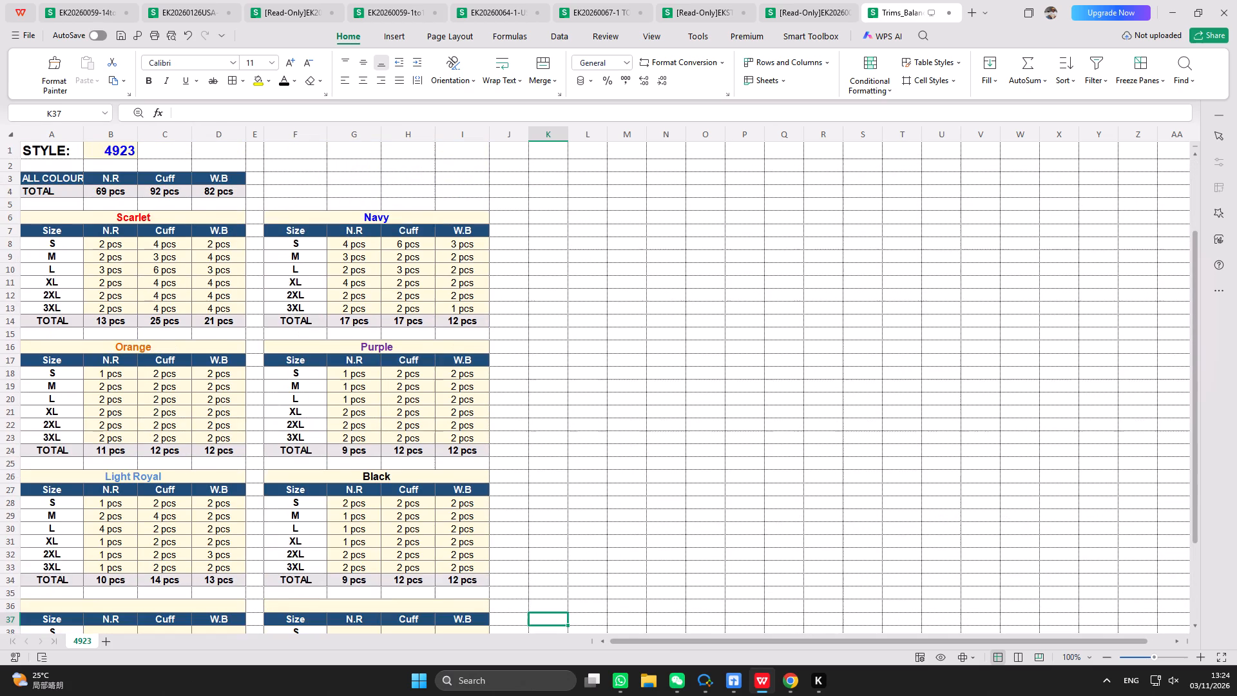
scroll(334, 523, "up", 9)
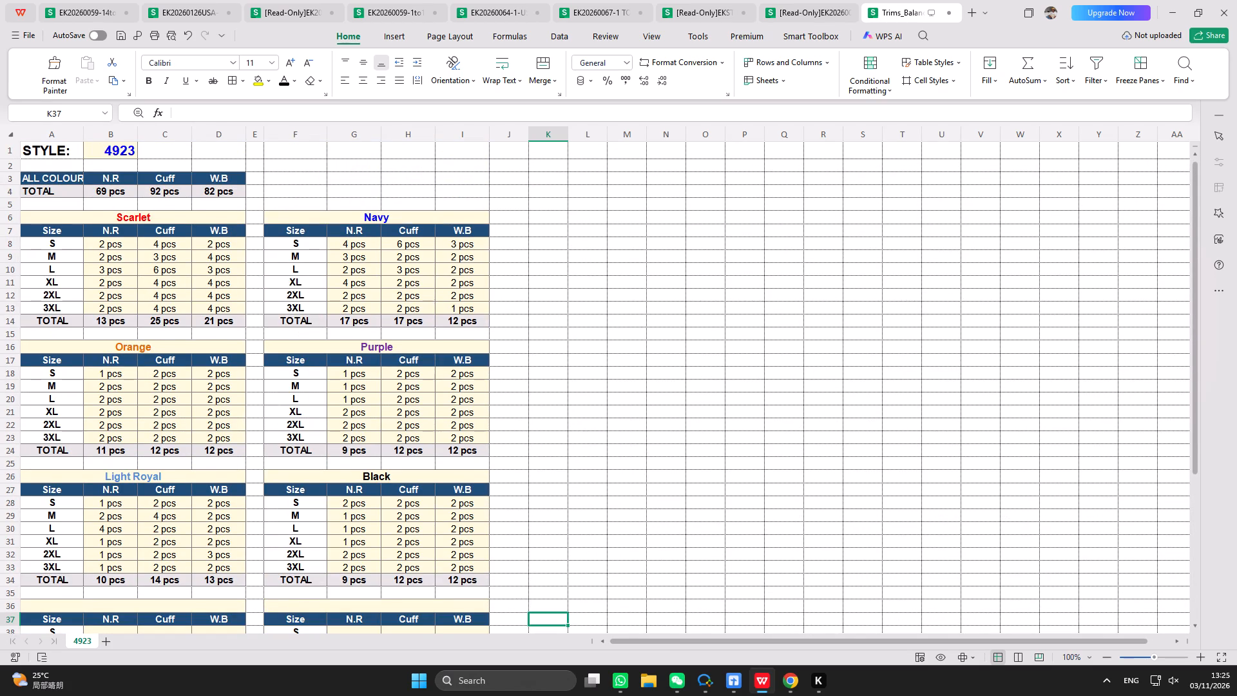
scroll(328, 487, "down", 9)
scroll(303, 459, "up", 16)
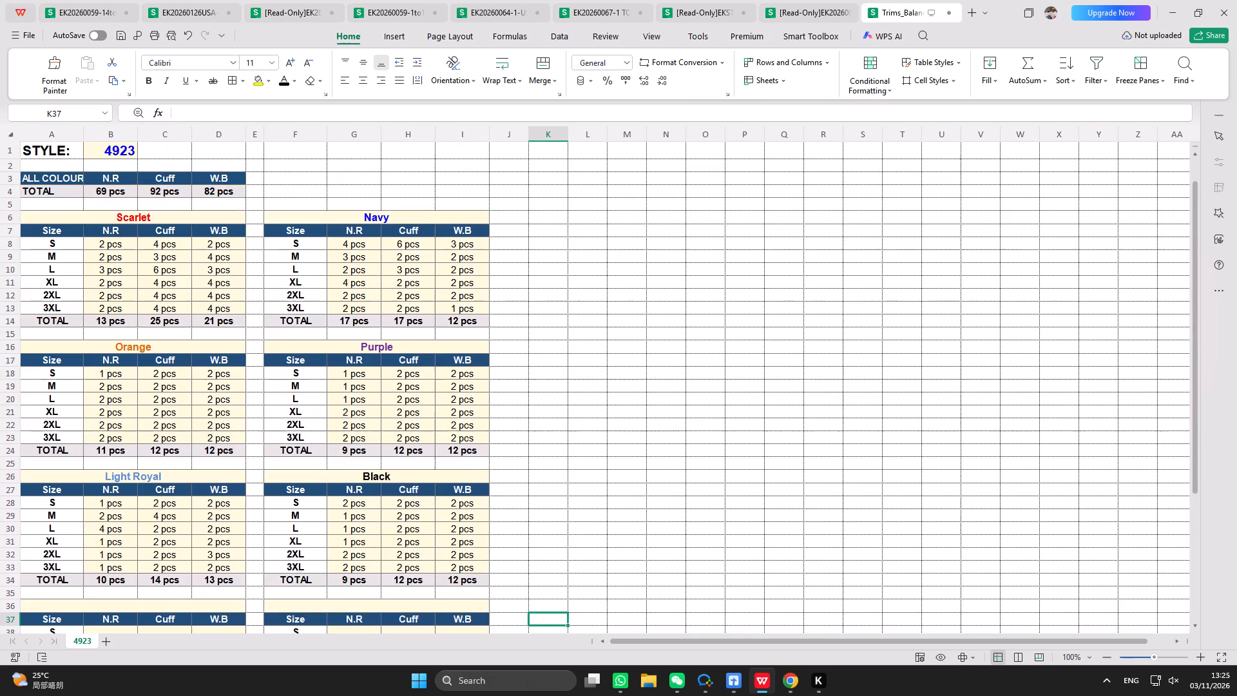
Duplicate the 4923 sheet and rename the copy as 4569.
right_click(82, 640)
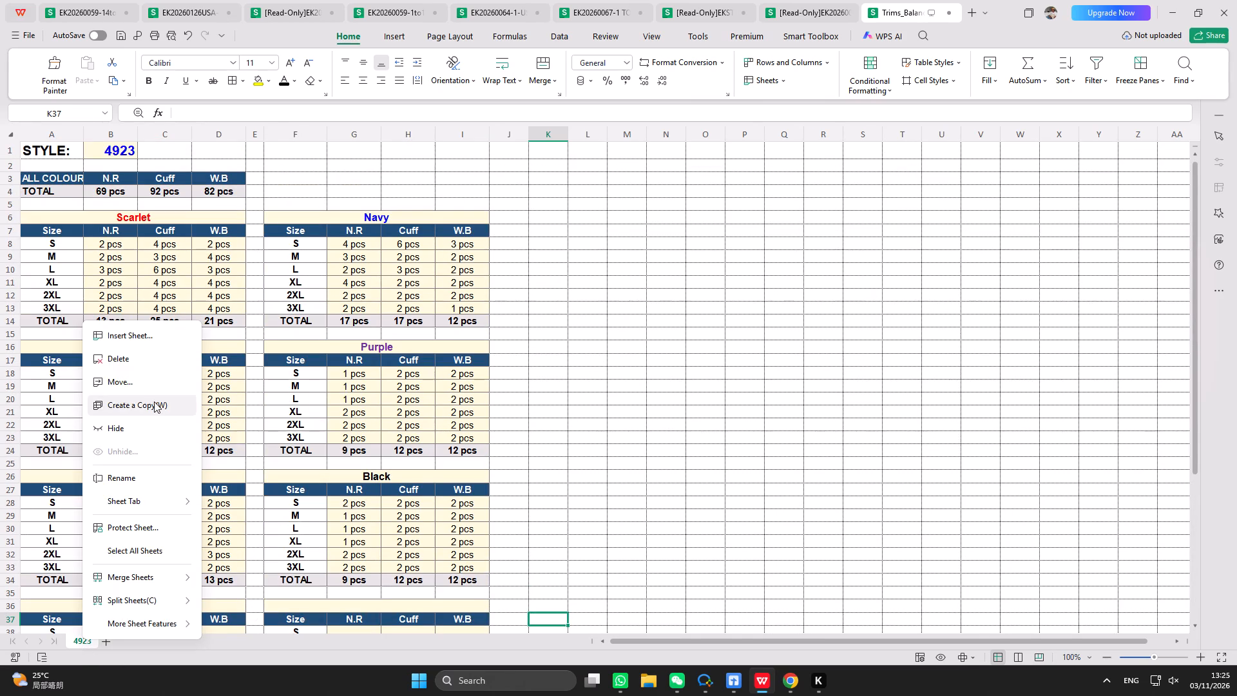
left_click(154, 401)
right_click(124, 650)
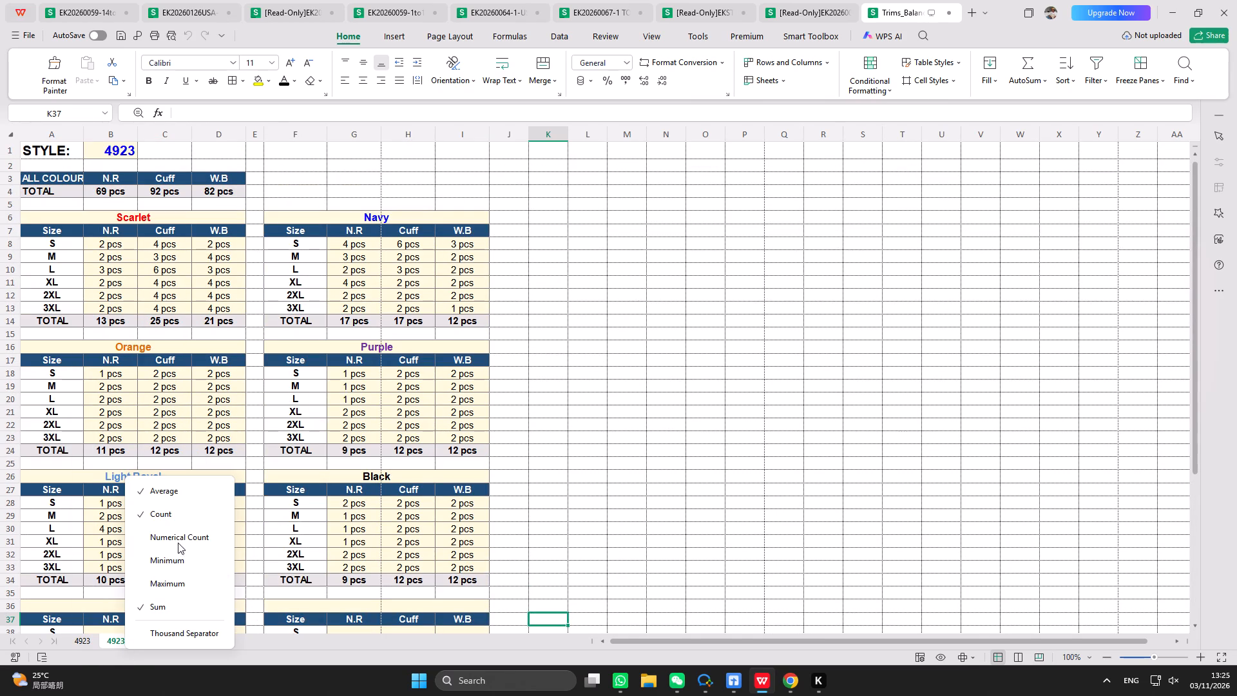
left_click_drag(116, 623, 115, 631)
left_click(117, 643)
right_click(117, 643)
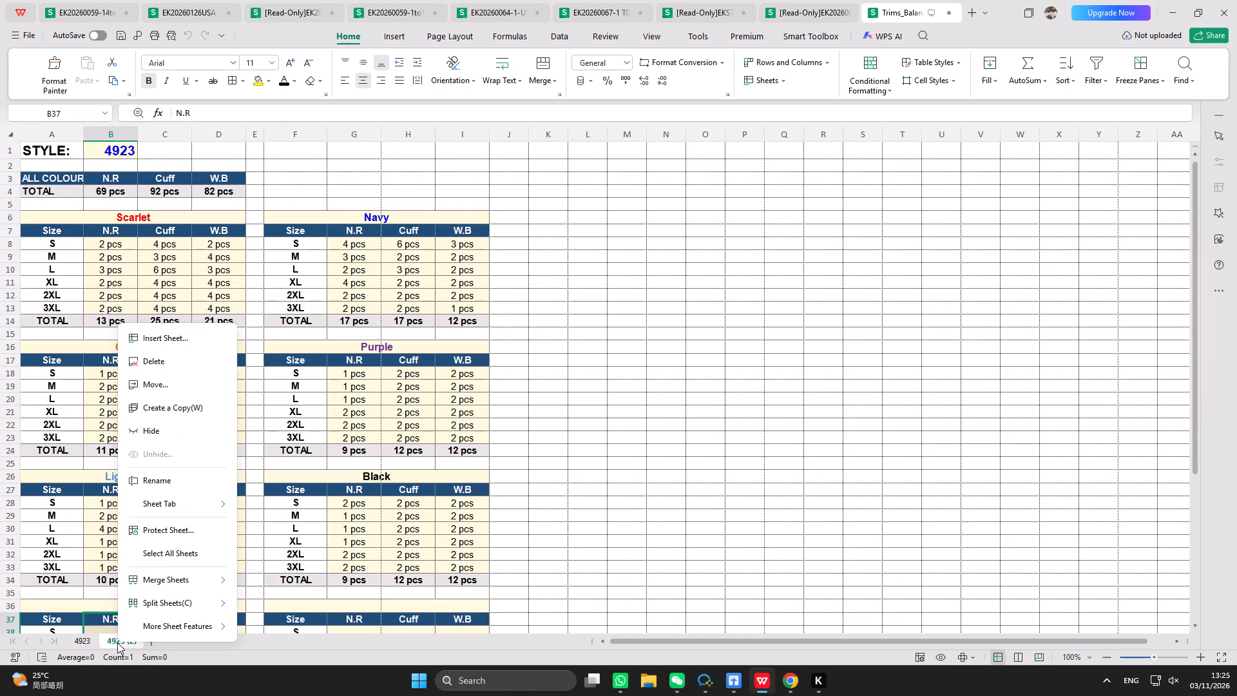
left_click(178, 484)
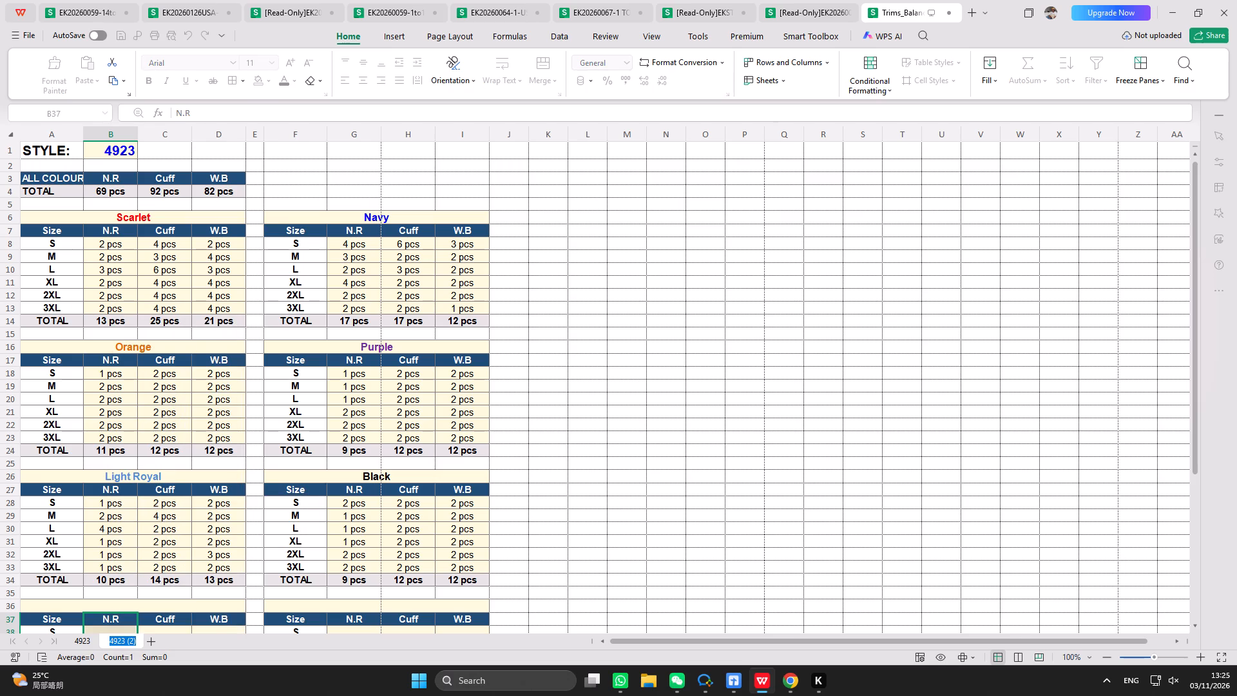
type("4569")
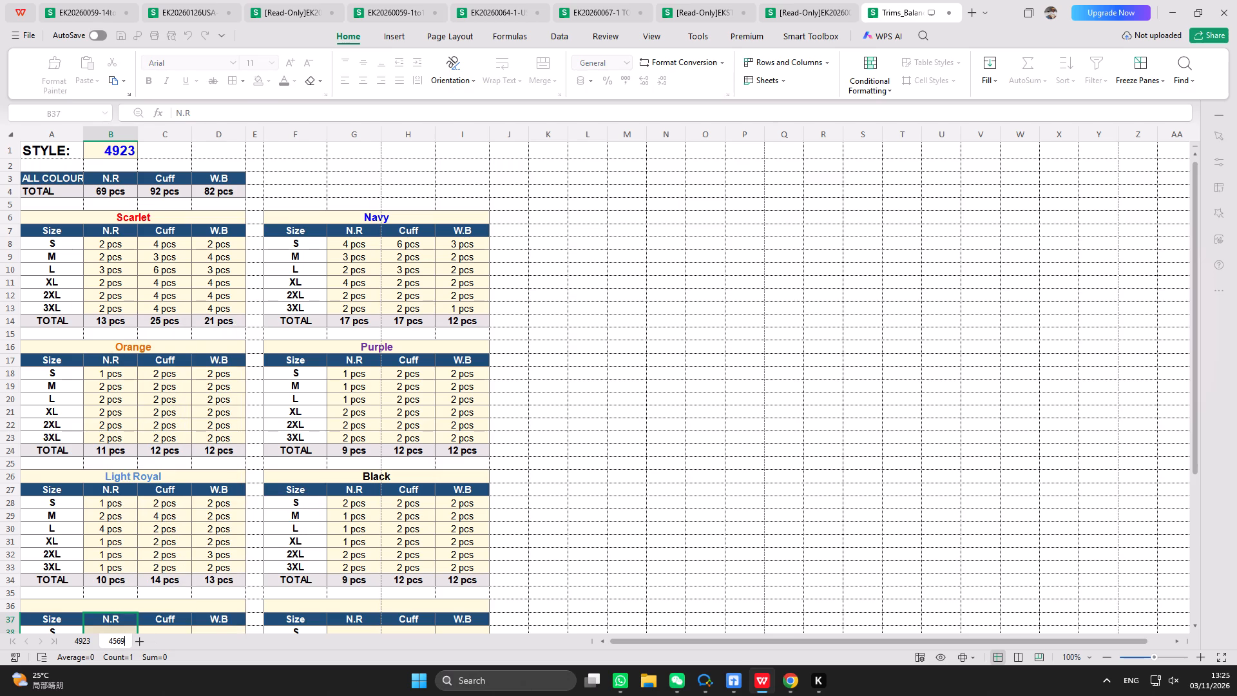
key("Return")
left_click(522, 566)
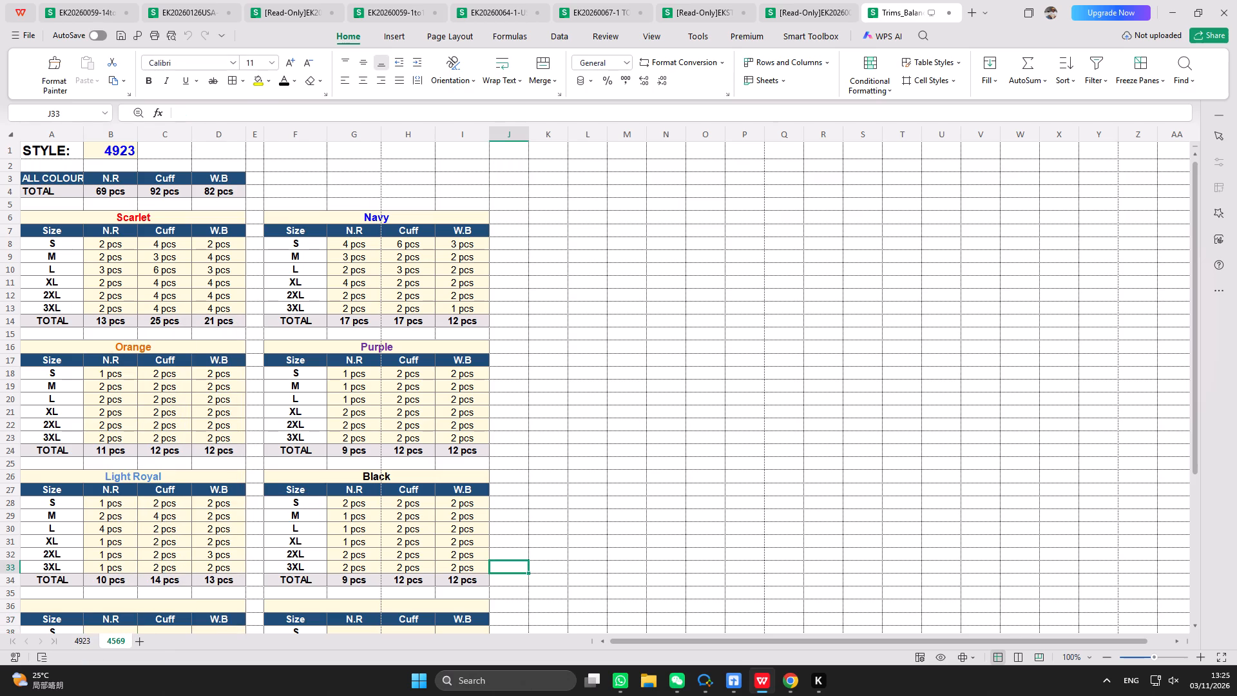
On the 4923 sheet, delete the four unused colour tables in A36:I54, shifting cells left.
left_click(79, 644)
scroll(73, 508, "down", 6)
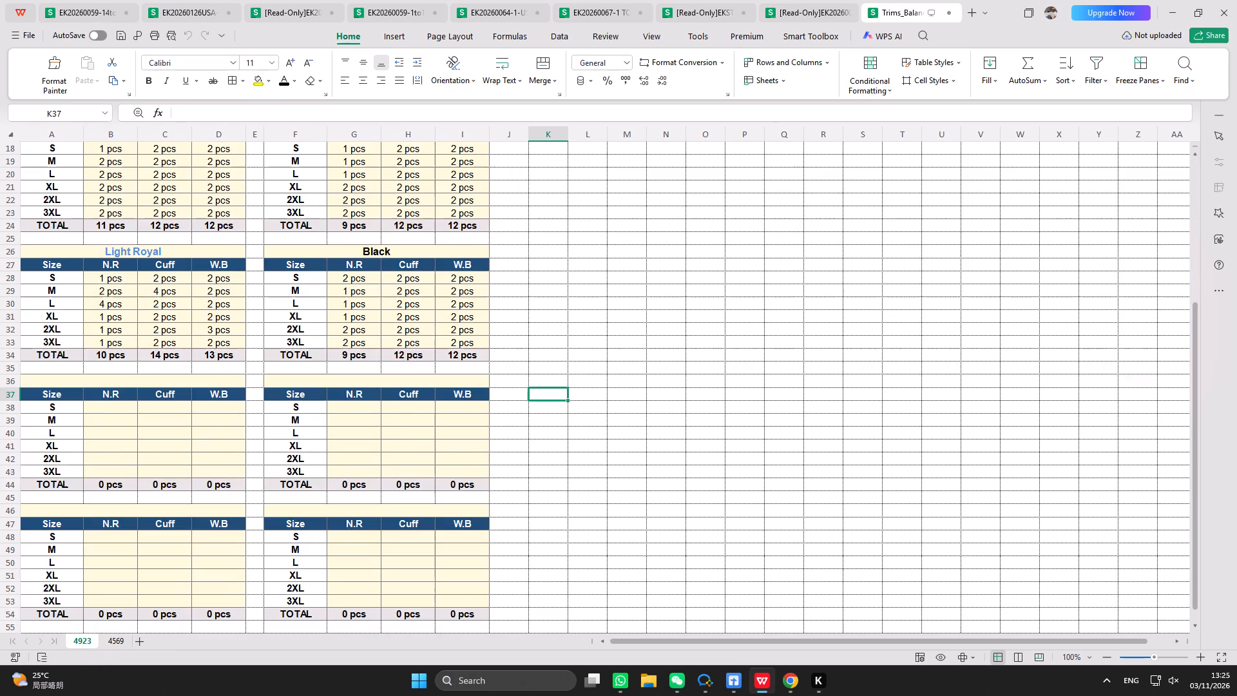
scroll(91, 440, "down", 2)
left_click_drag(40, 305, 439, 428)
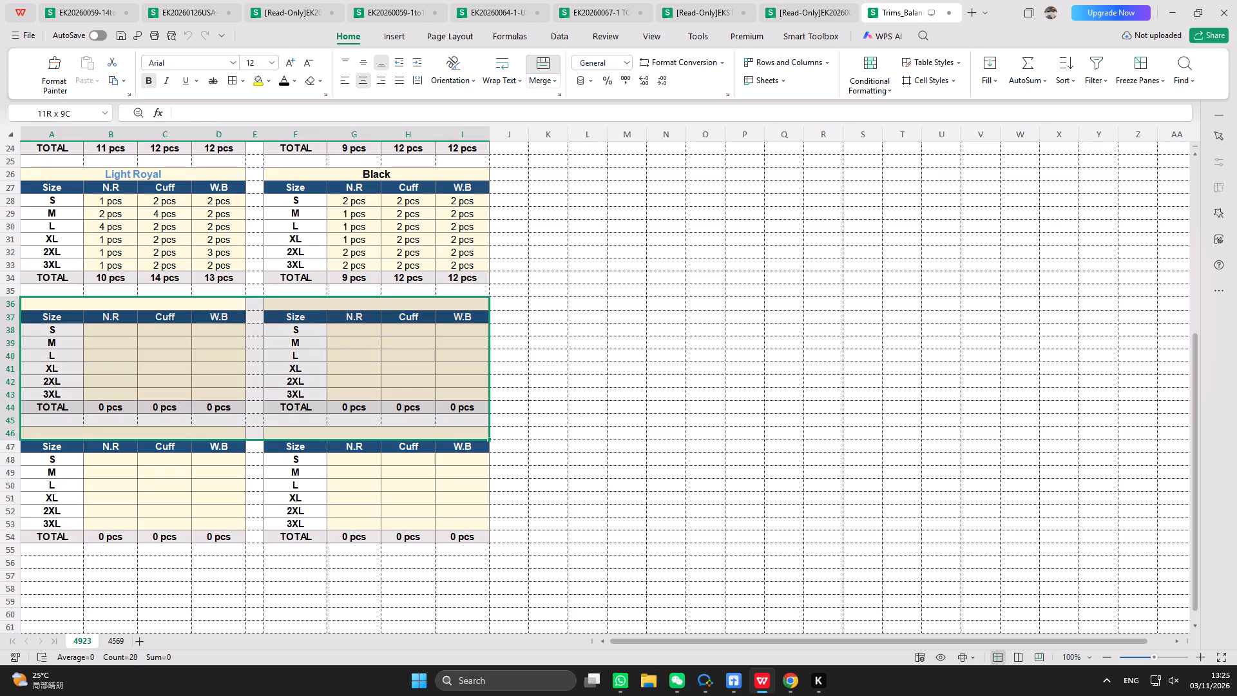
left_click_drag(439, 428, 459, 536)
right_click(306, 423)
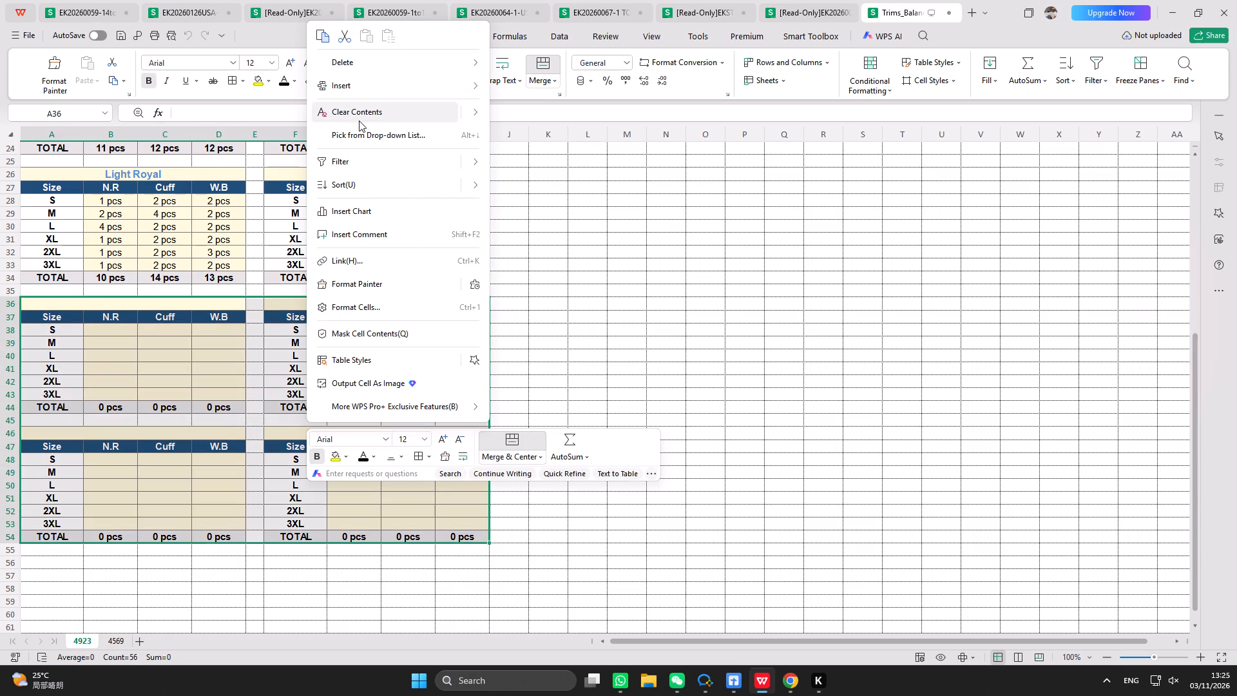
left_click(354, 67)
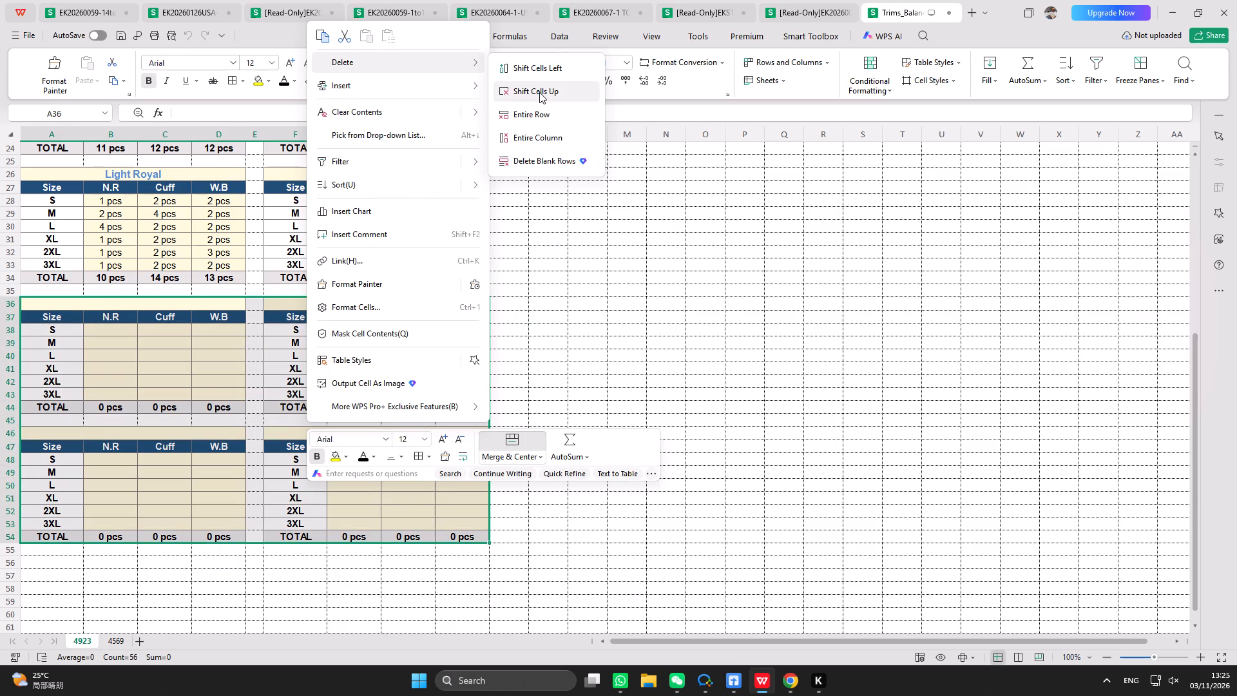
left_click(564, 66)
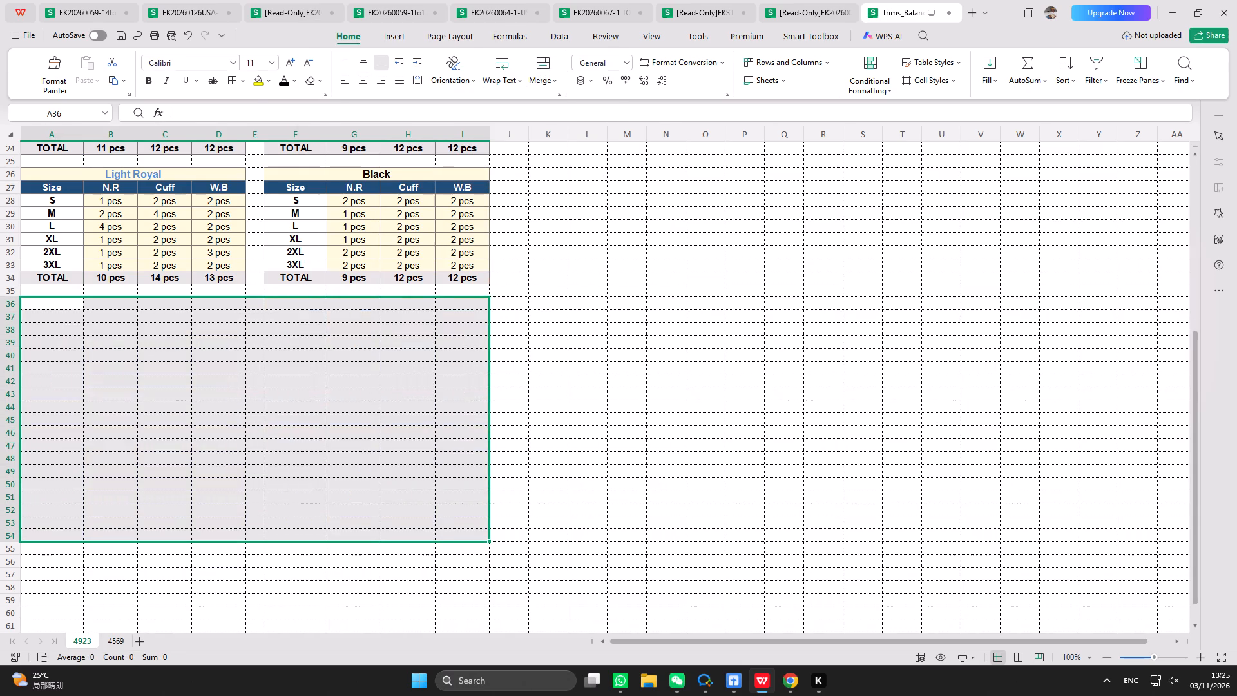
left_click(580, 421)
Set the 4923 sheet's page orientation to landscape in the print preview and return to the worksheet.
scroll(260, 396, "up", 15)
scroll(260, 396, "up", 7)
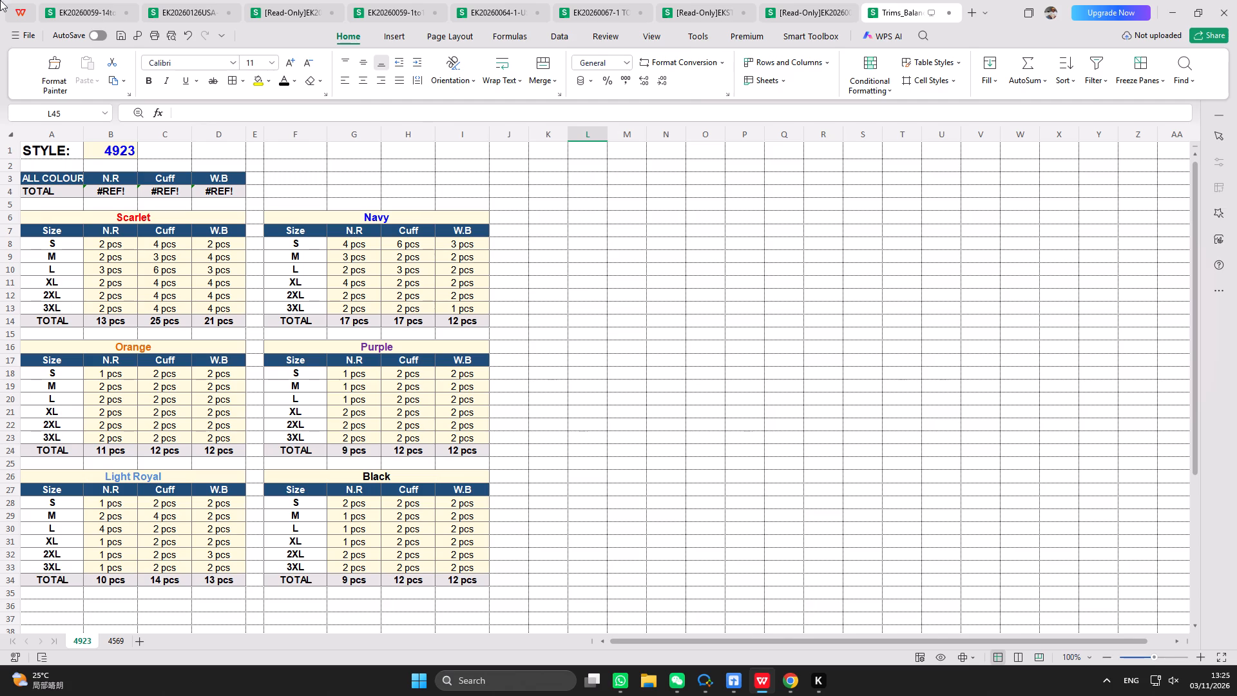
left_click(171, 36)
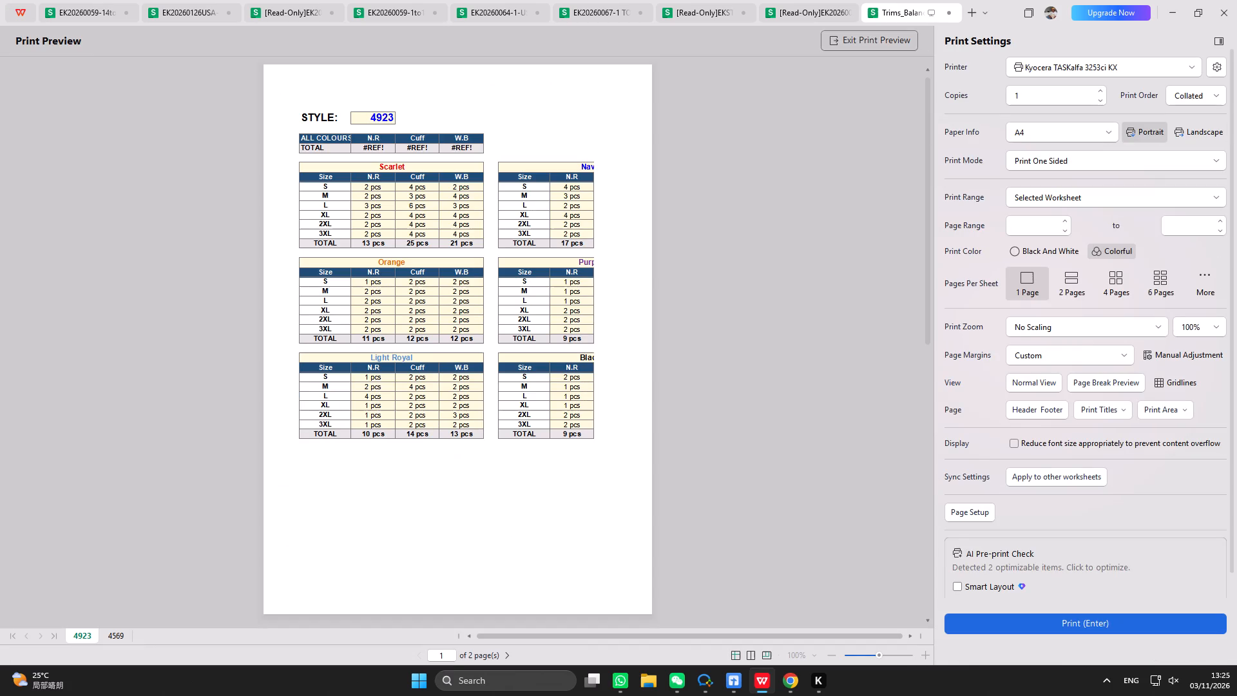
left_click(1181, 131)
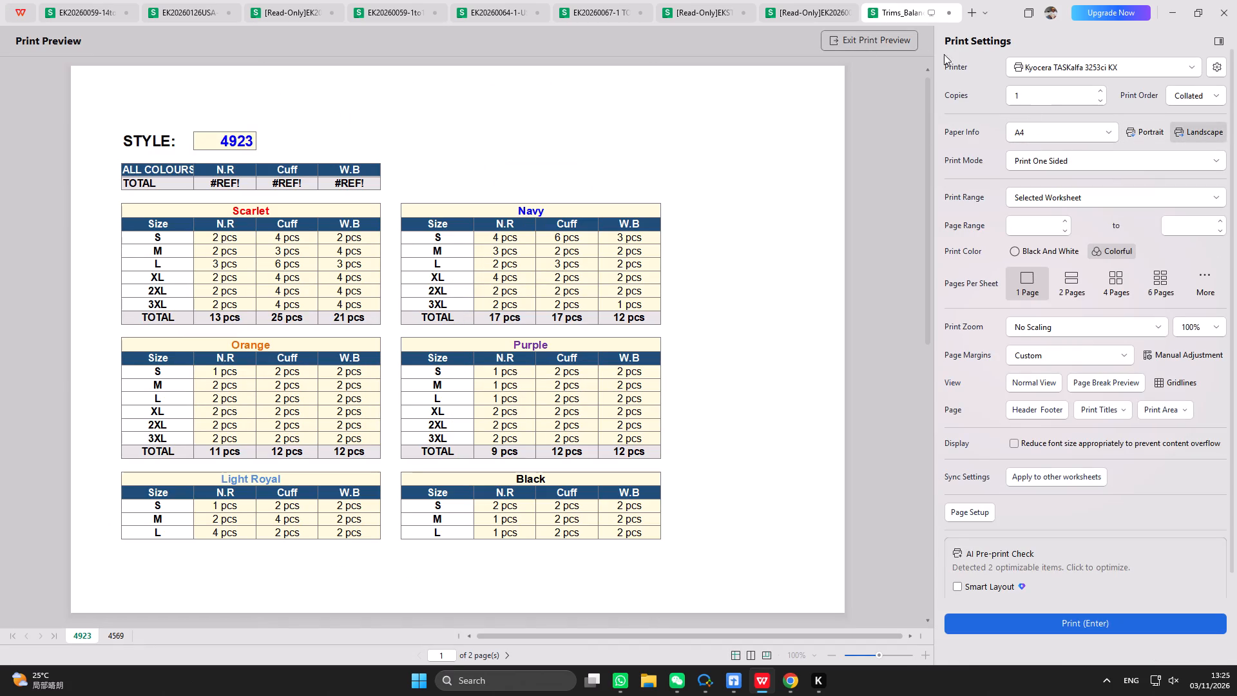
left_click(877, 44)
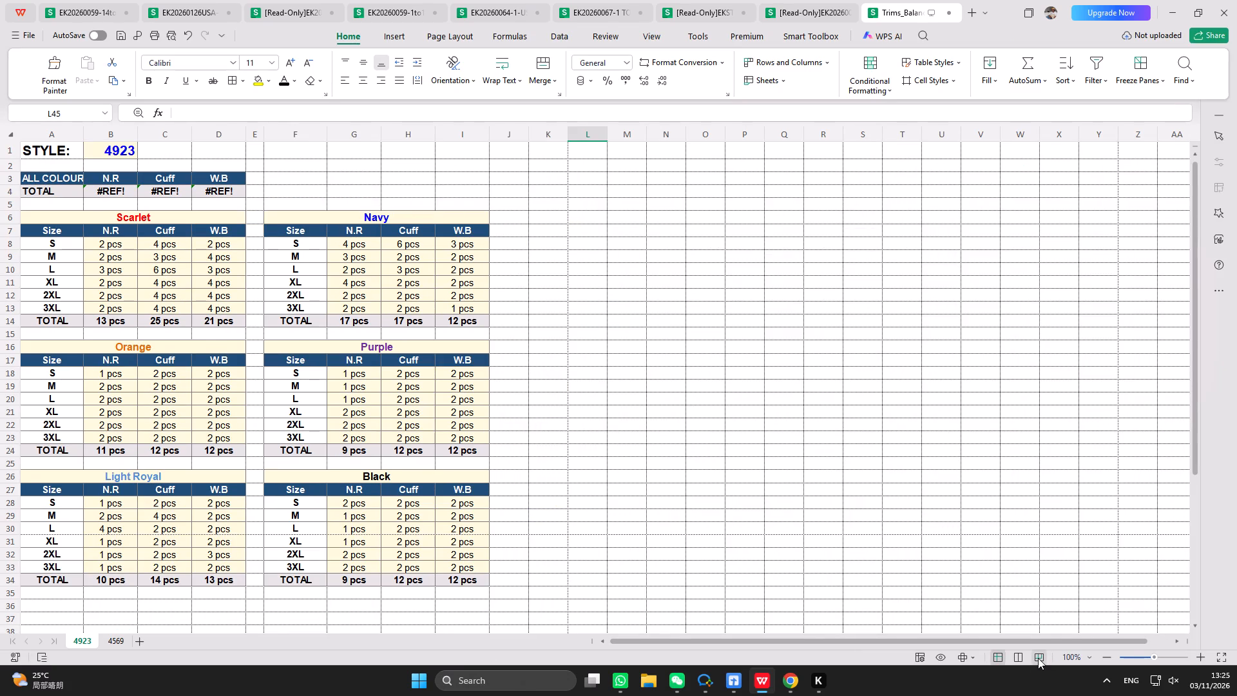
In page break preview of the 4923 sheet, move the horizontal page break down to row 34 and return to normal view.
left_click(1038, 658)
left_click_drag(286, 534, 290, 583)
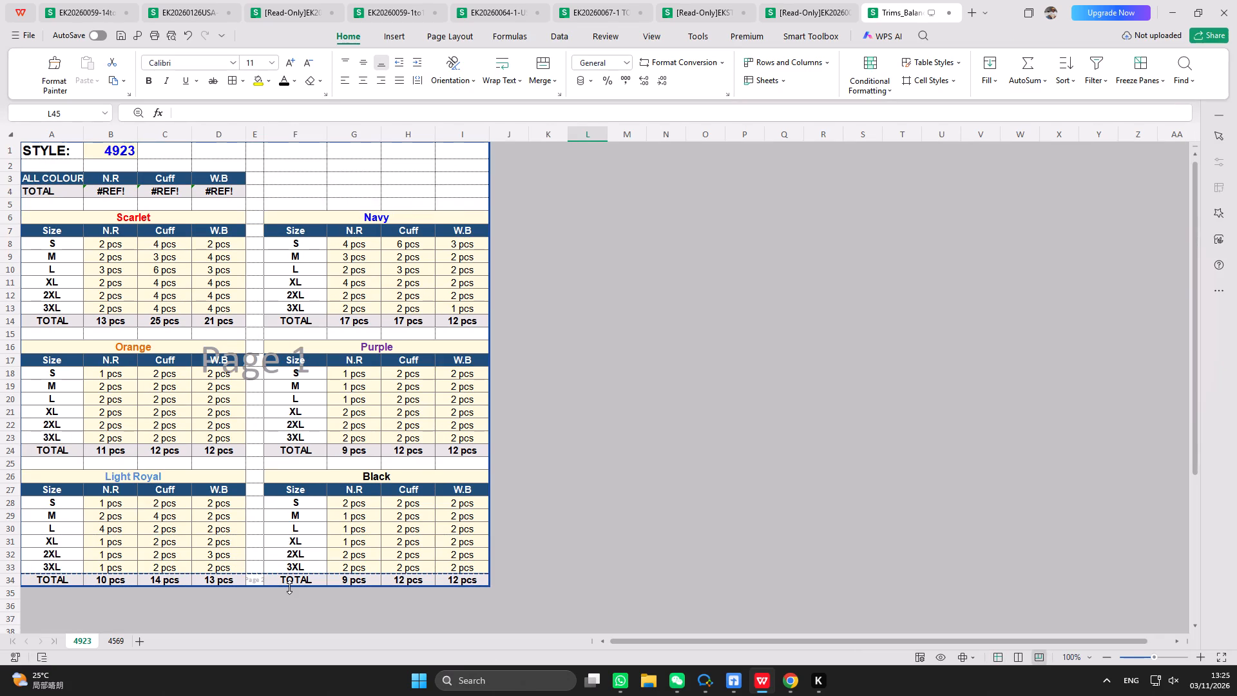
left_click(17, 167)
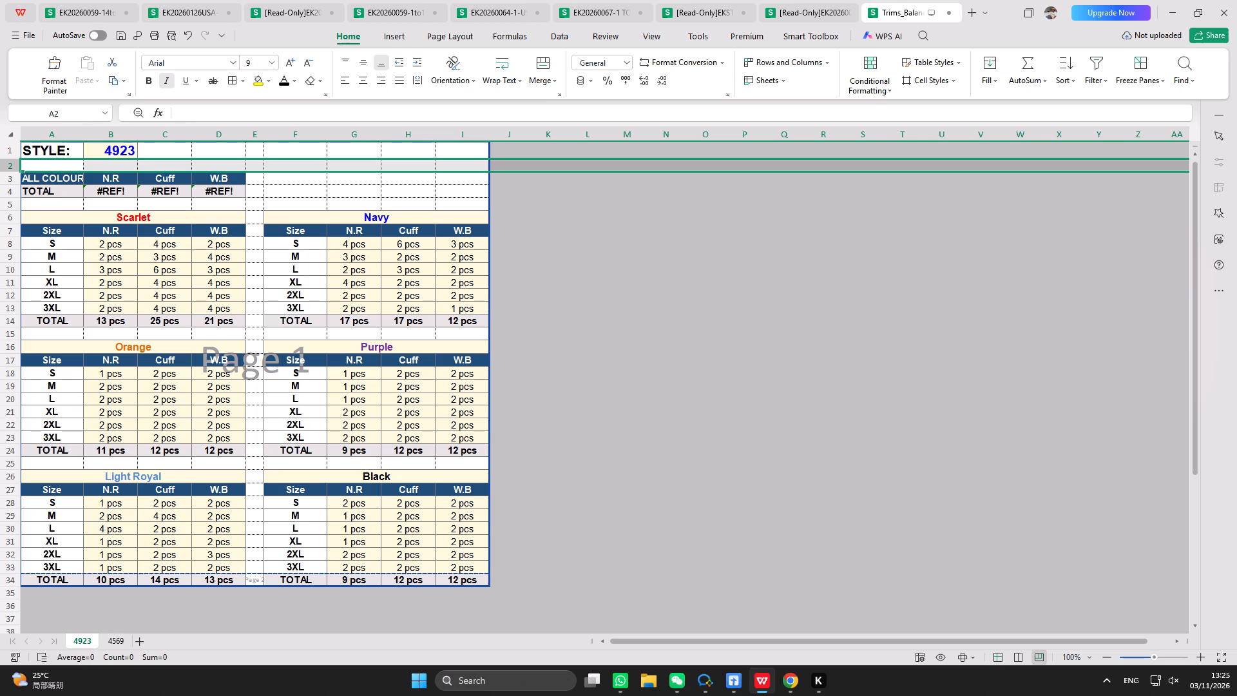
left_click(90, 191)
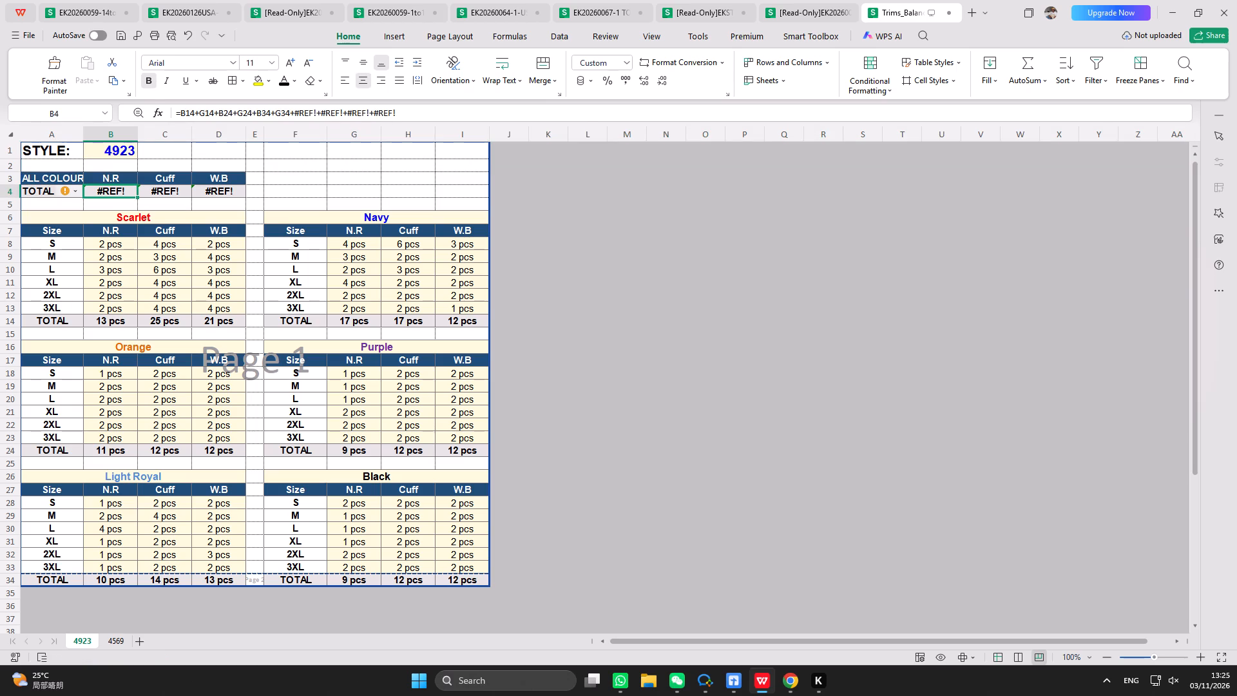
left_click(542, 319)
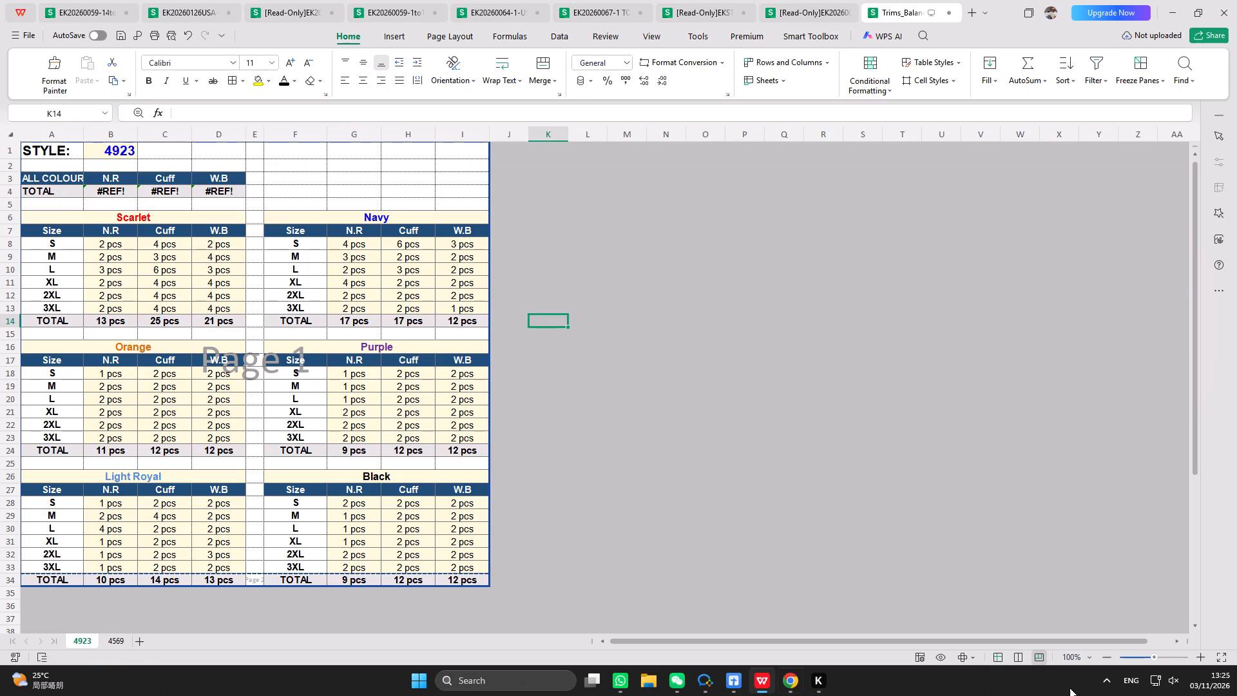
left_click(995, 653)
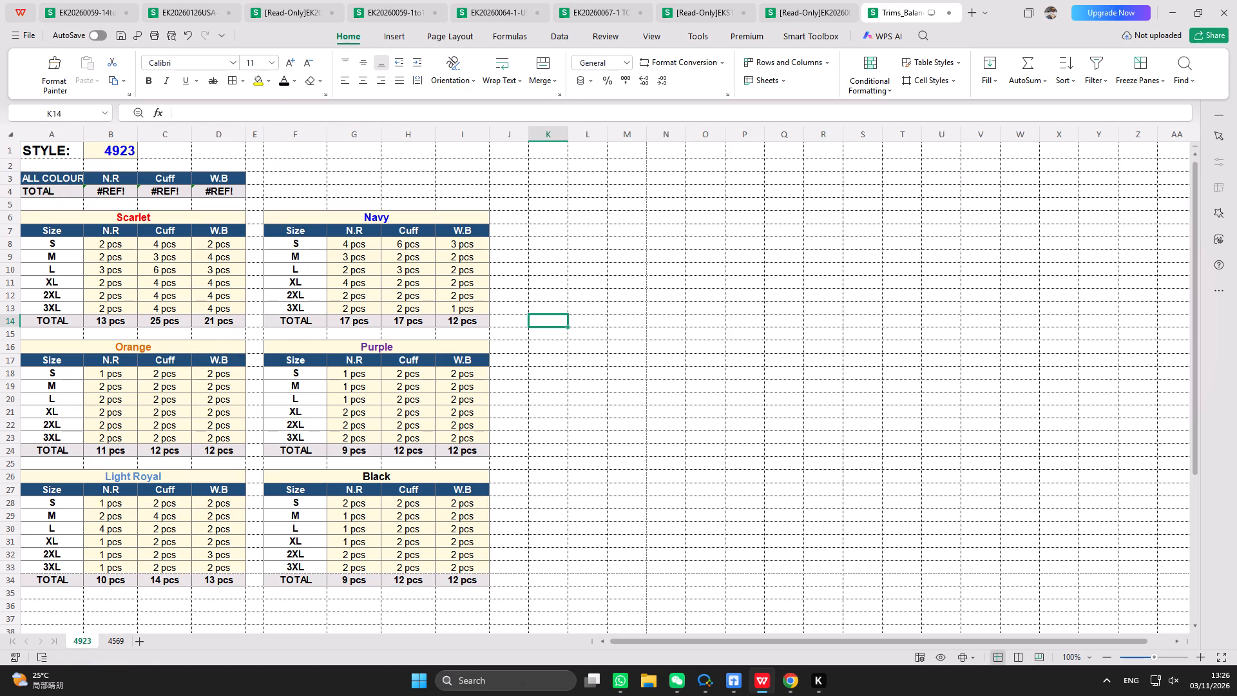
Examine the N.R all-colours total formula in B4 for its references to the deleted tables.
double_click(91, 194)
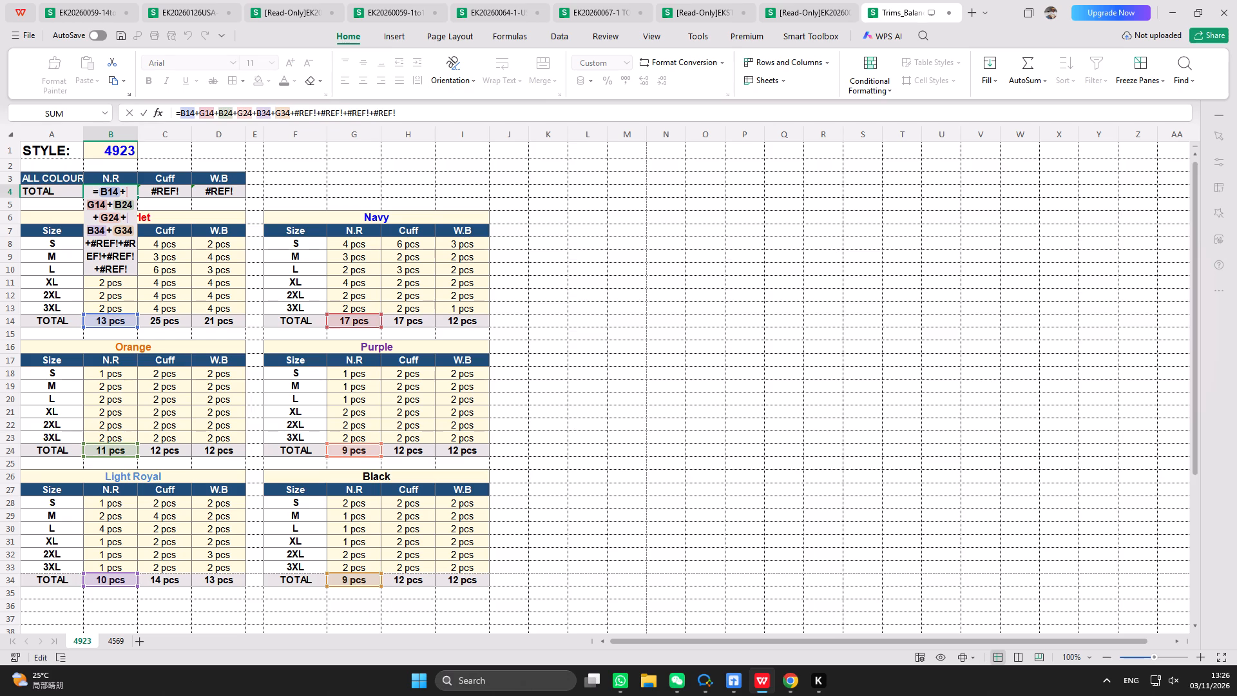
key("Return")
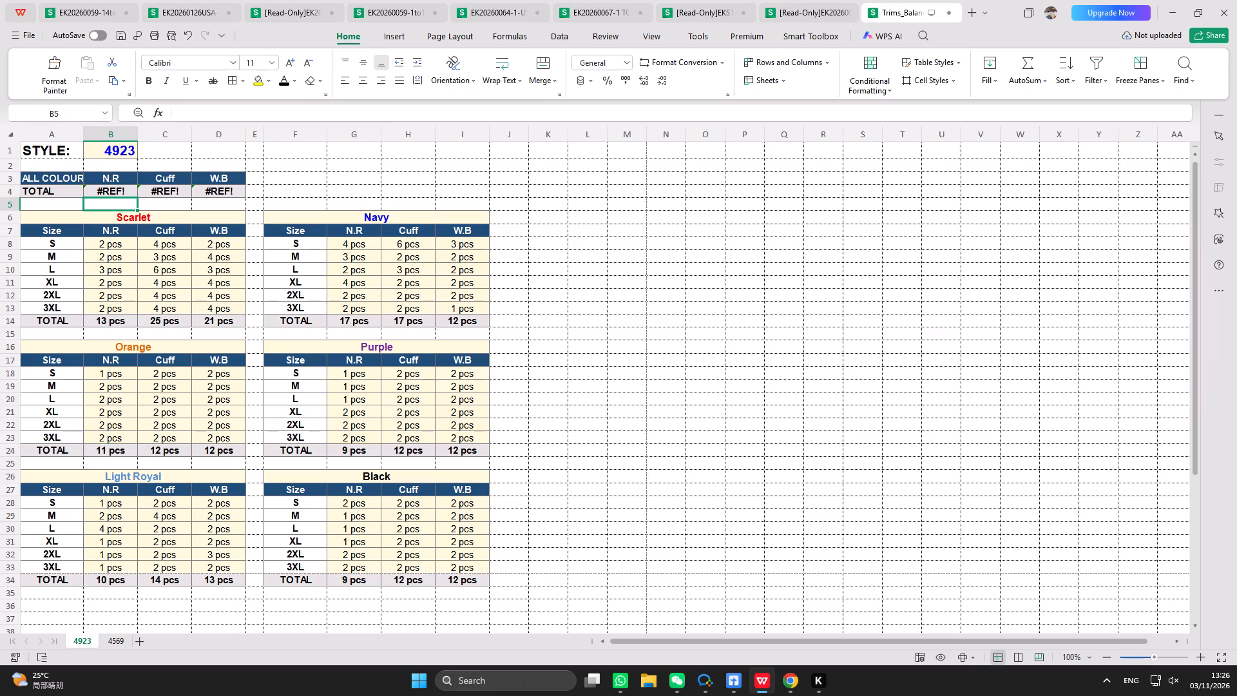
left_click(322, 202)
left_click(228, 195)
left_click(101, 190)
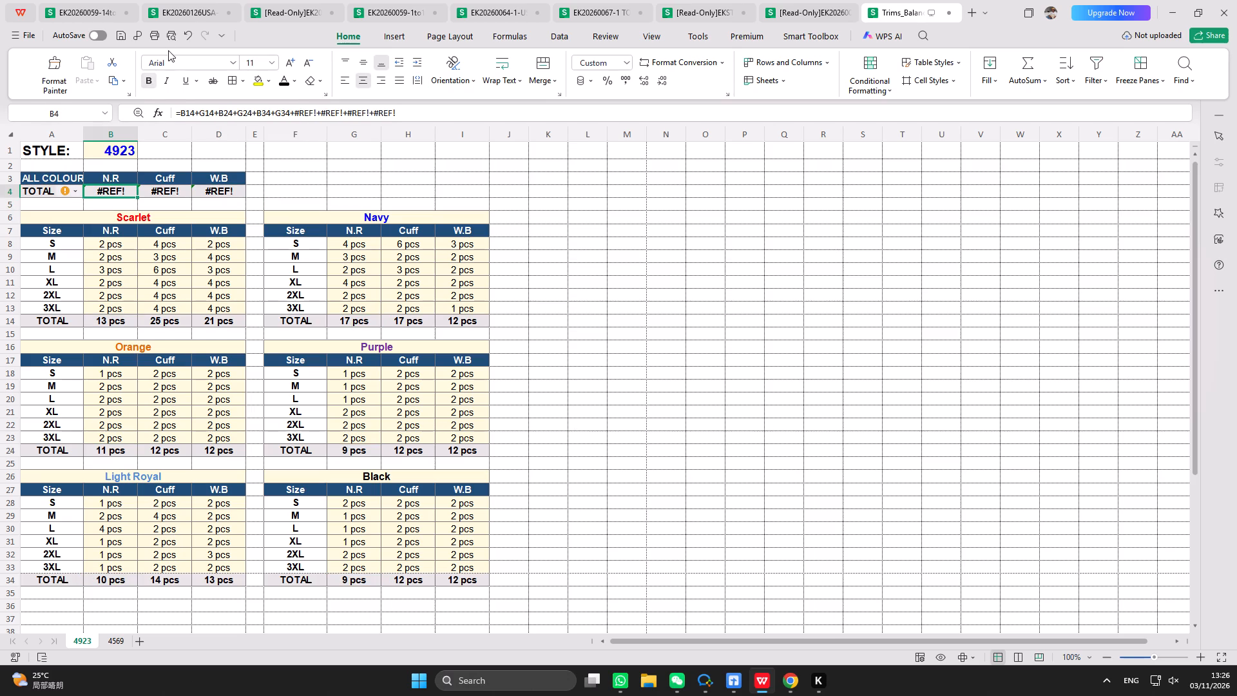
Undo back through the deletion of the four unused colour tables in A36:I54 on the 4923 sheet.
left_click(187, 32)
left_click(187, 32)
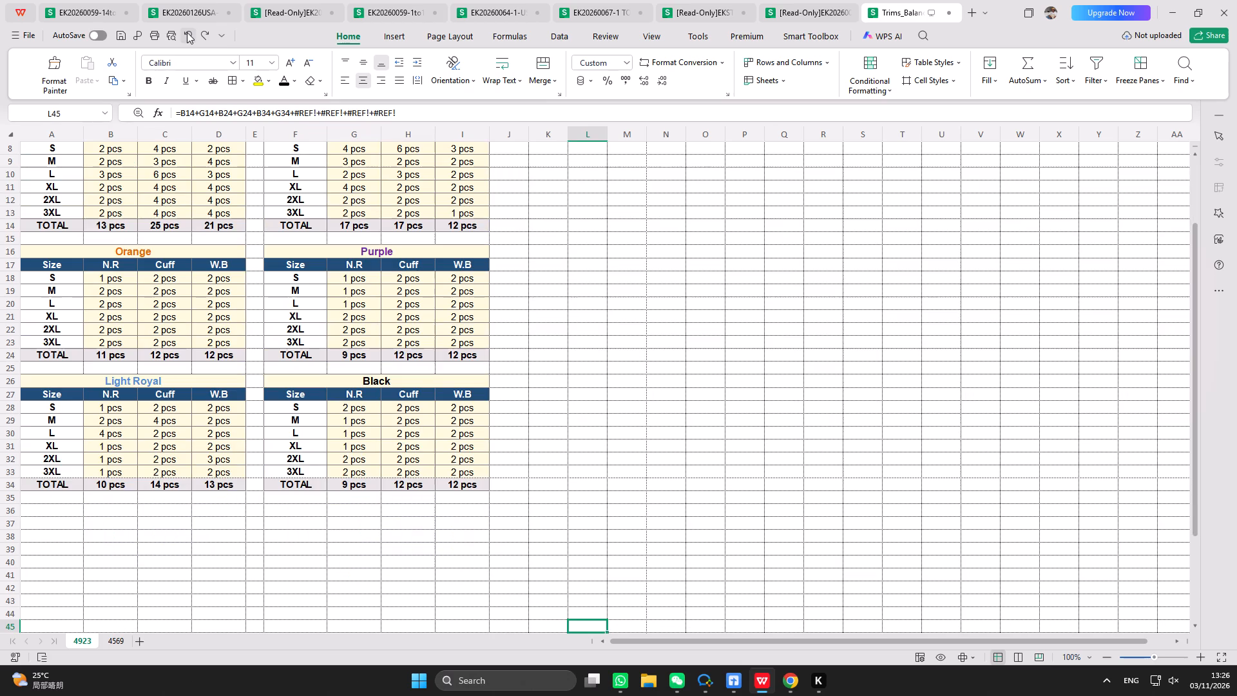
scroll(262, 354, "up", 20)
scroll(262, 354, "up", 4)
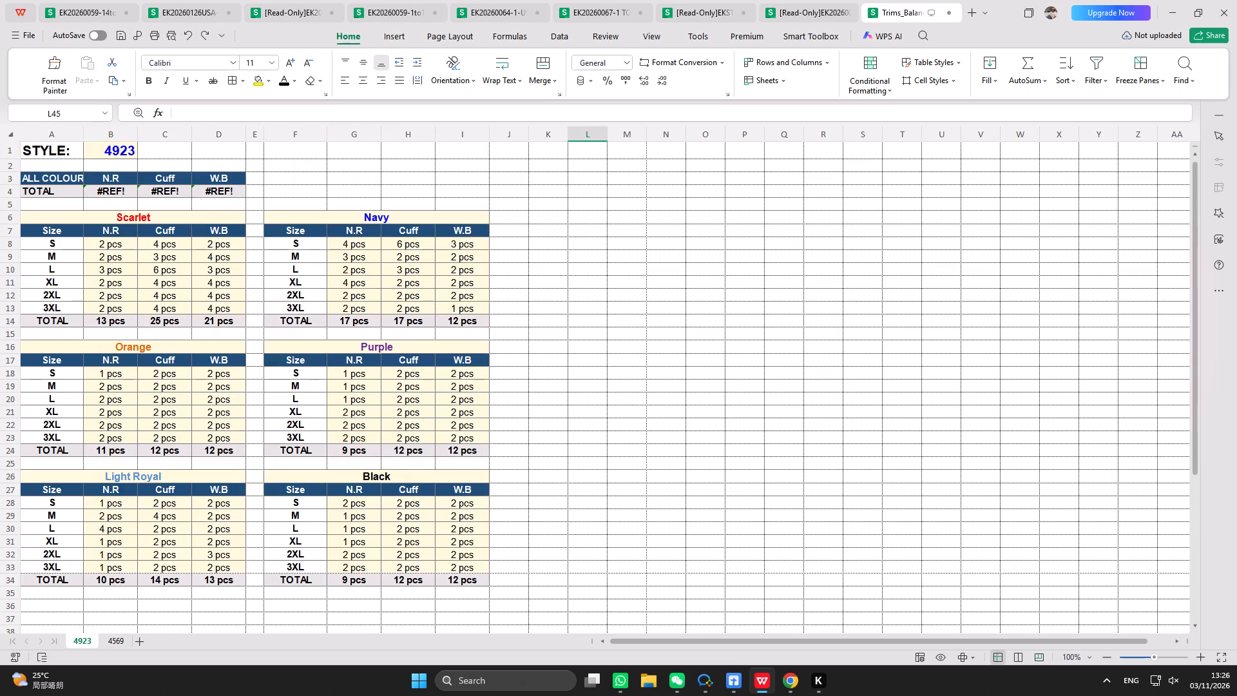
left_click(190, 36)
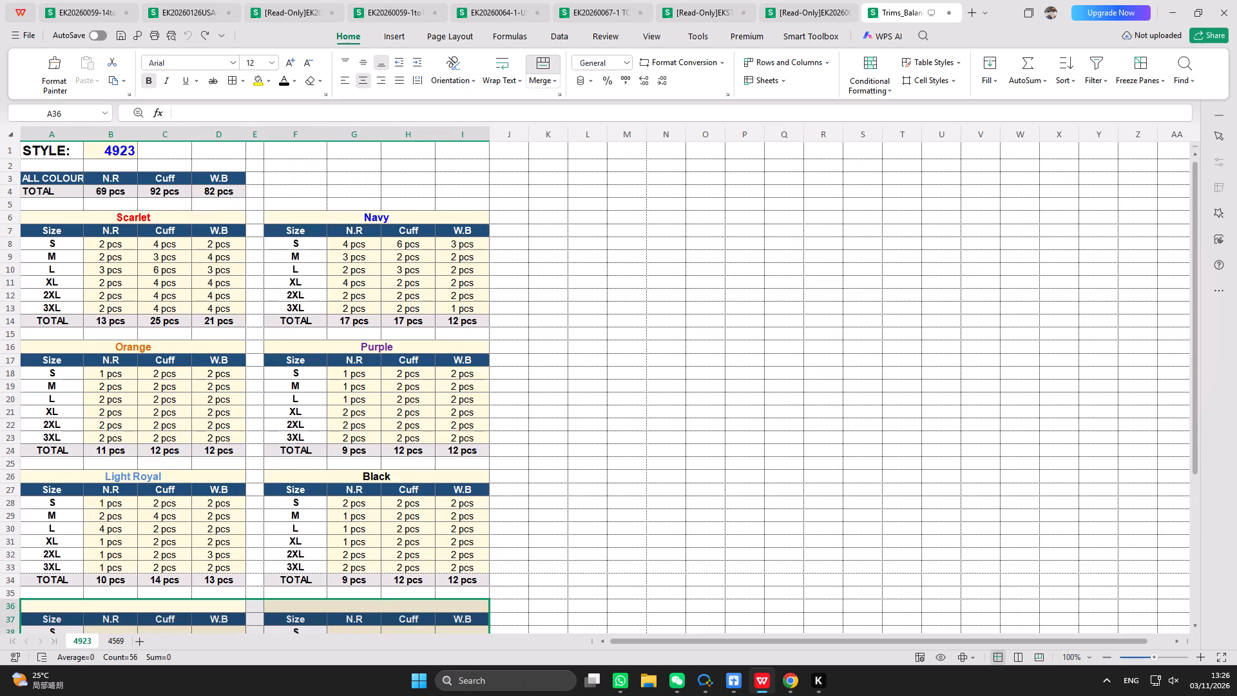
scroll(206, 316, "down", 9)
left_click(638, 414)
Open the N.R all-colours total formula in B4 for editing and locate its references to the four unused tables' totals.
scroll(224, 267, "up", 9)
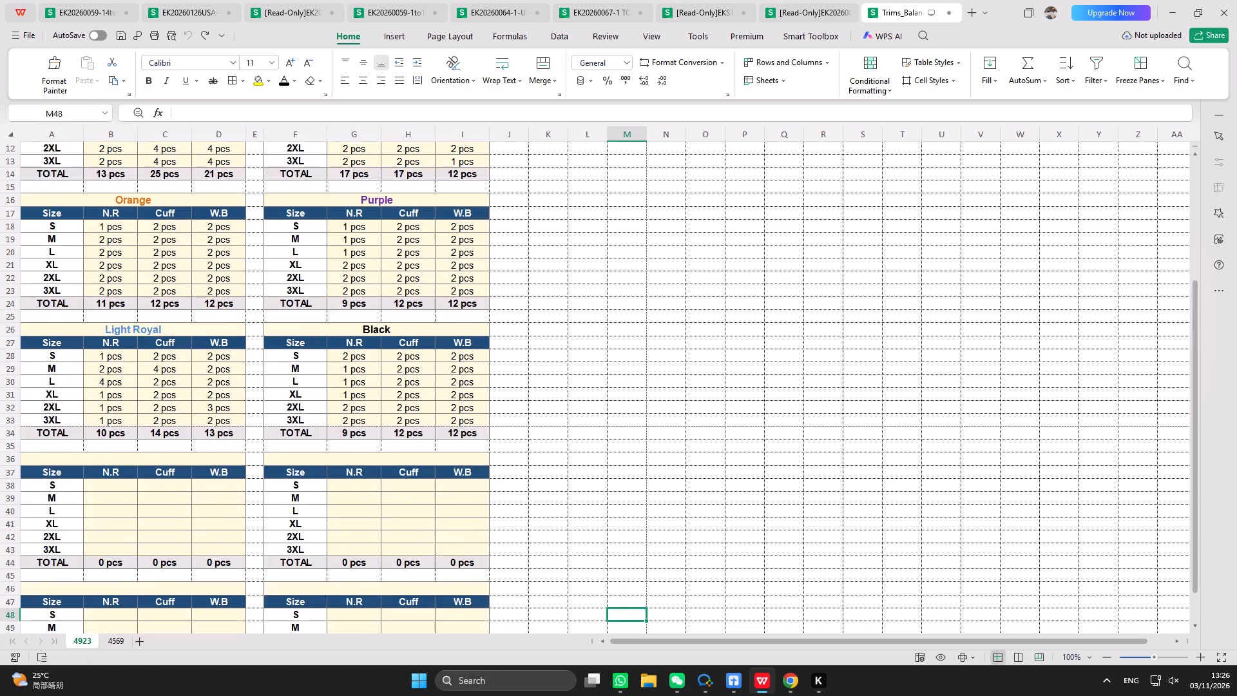
scroll(224, 267, "up", 3)
double_click(118, 194)
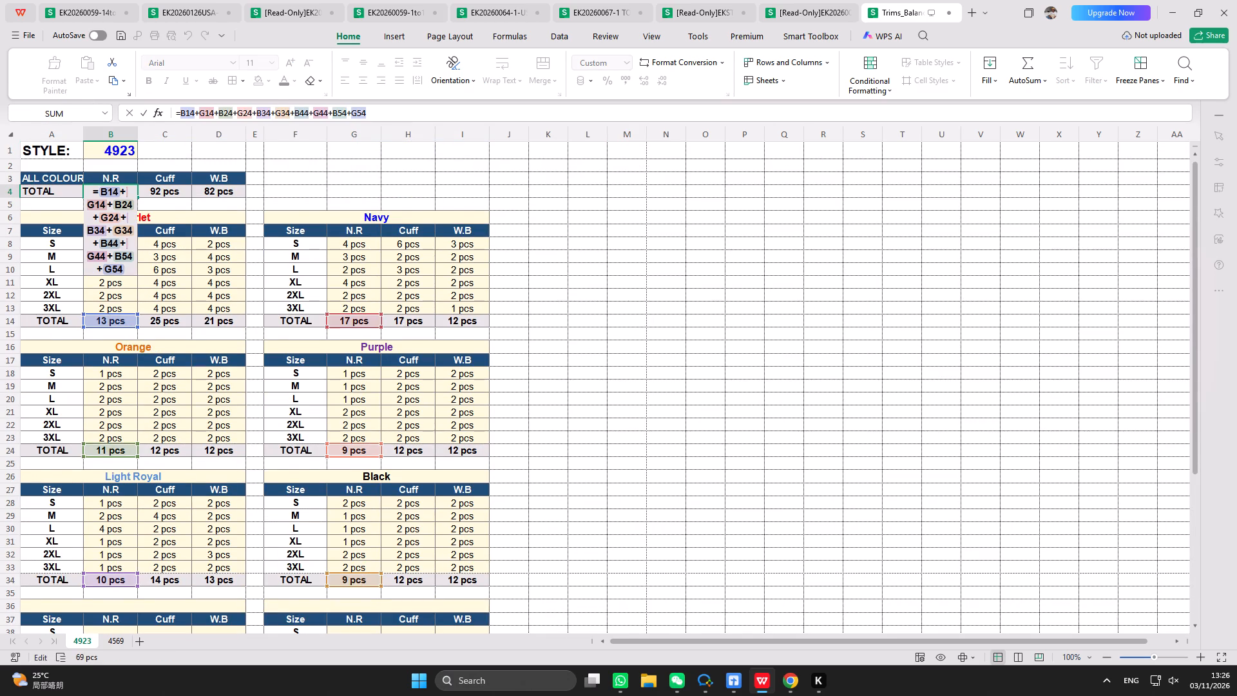
scroll(119, 213, "down", 9)
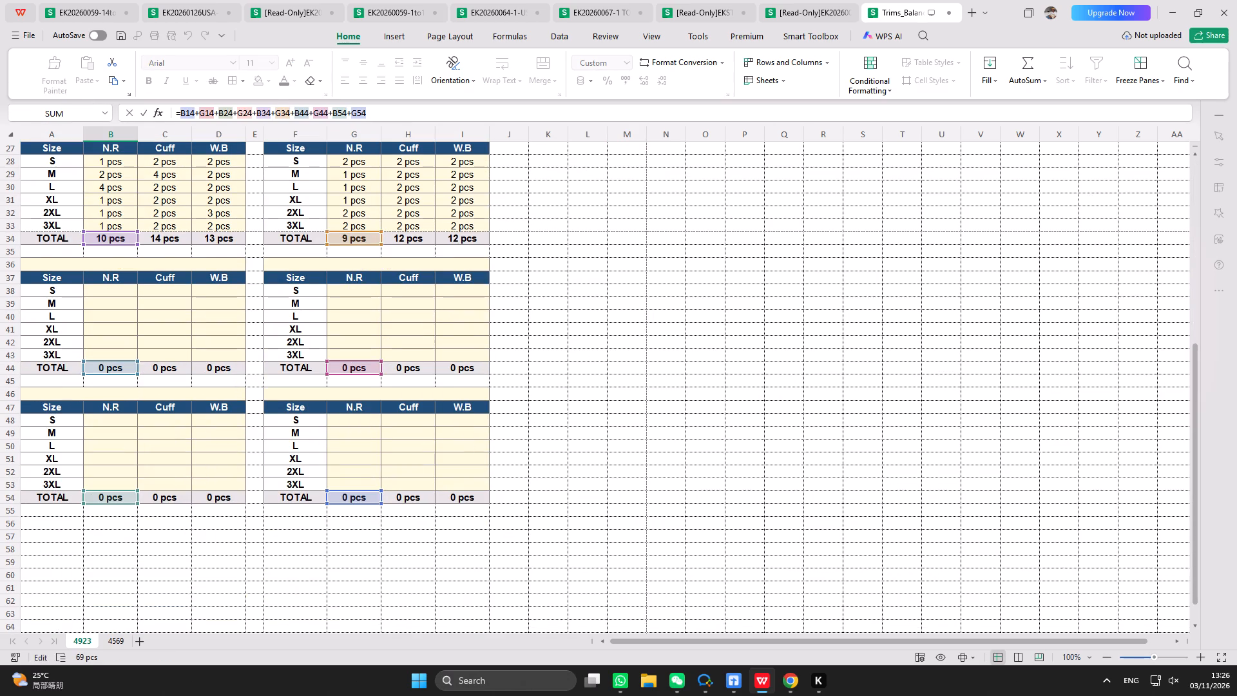
left_click_drag(137, 374, 132, 365)
left_click_drag(132, 365, 131, 365)
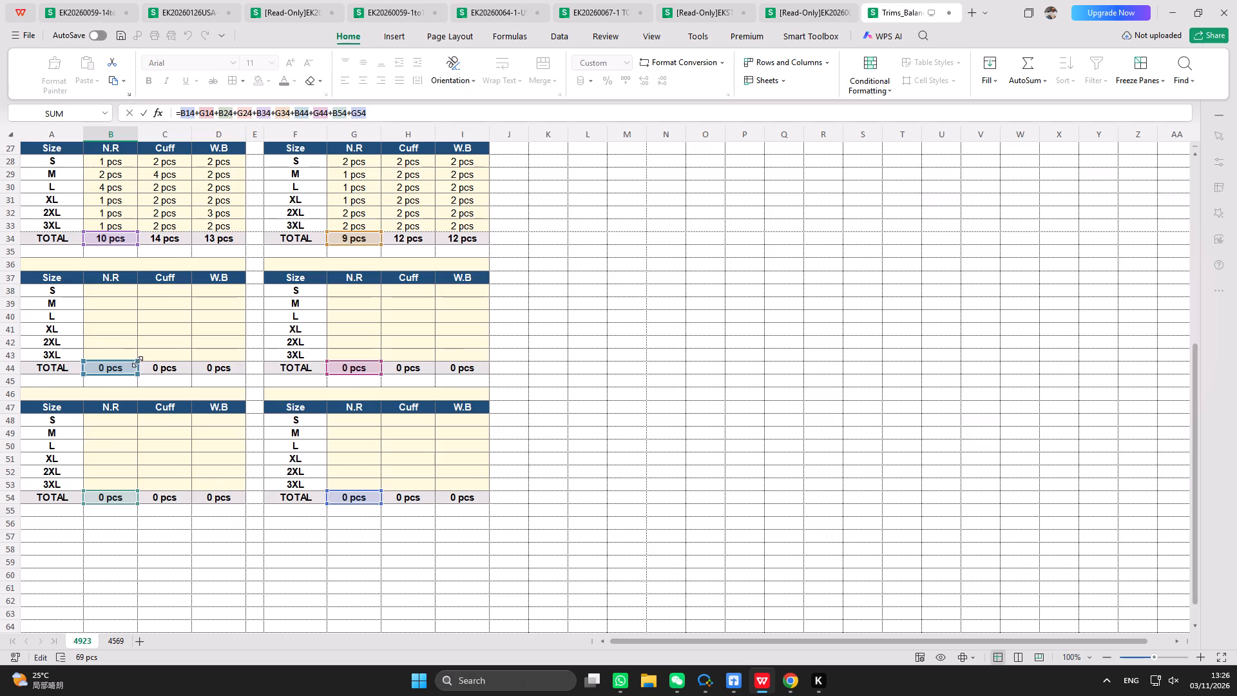
scroll(137, 362, "up", 9)
scroll(137, 362, "down", 6)
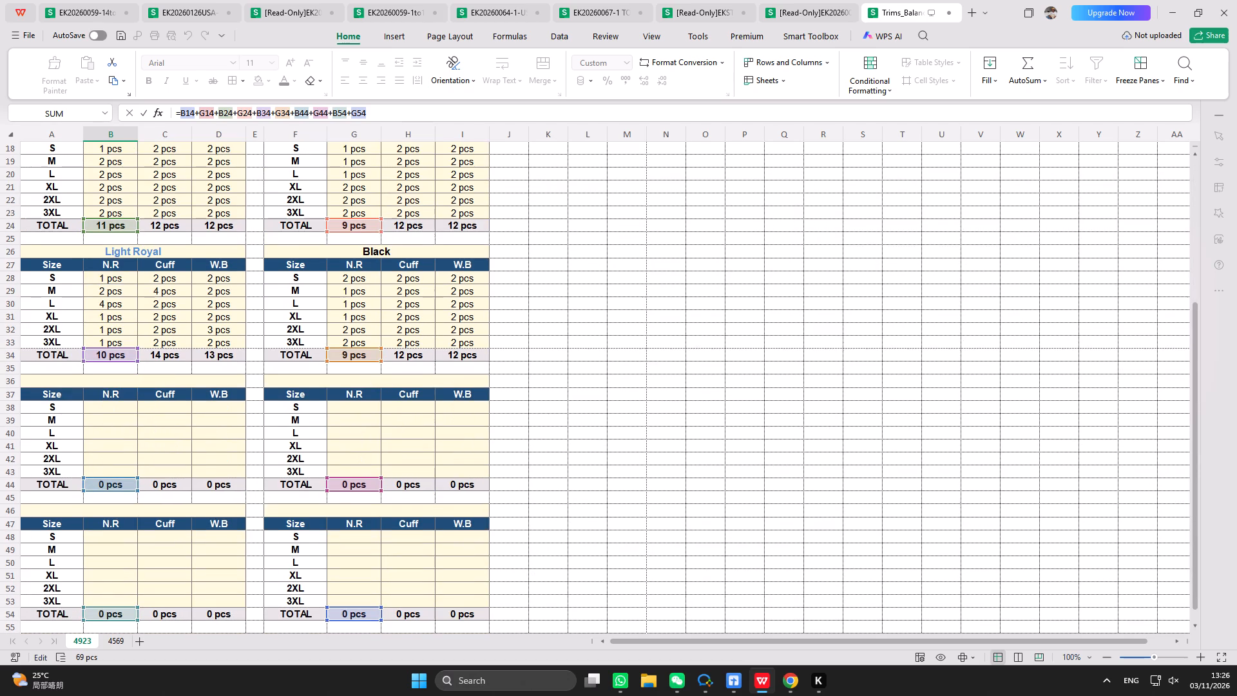
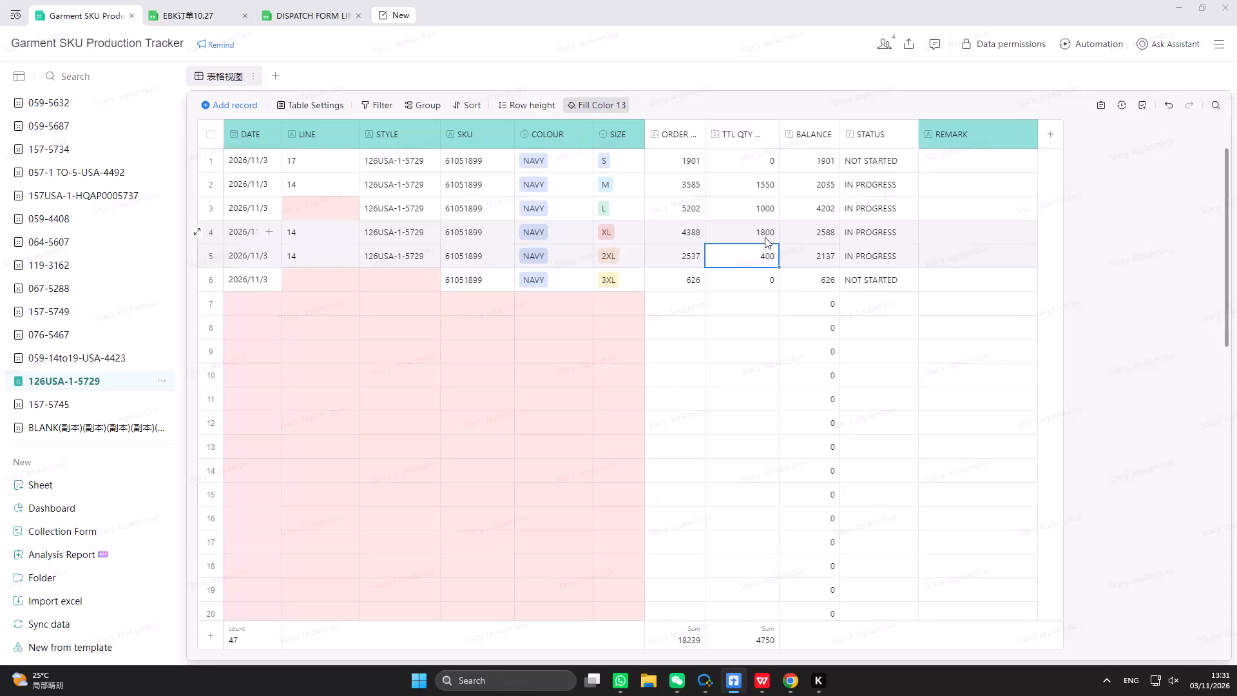
In the 11.3 line-wise dispatch form, change group 5's style 5607 output formula to =60+30+210+90+300+330+30.
left_click(289, 12)
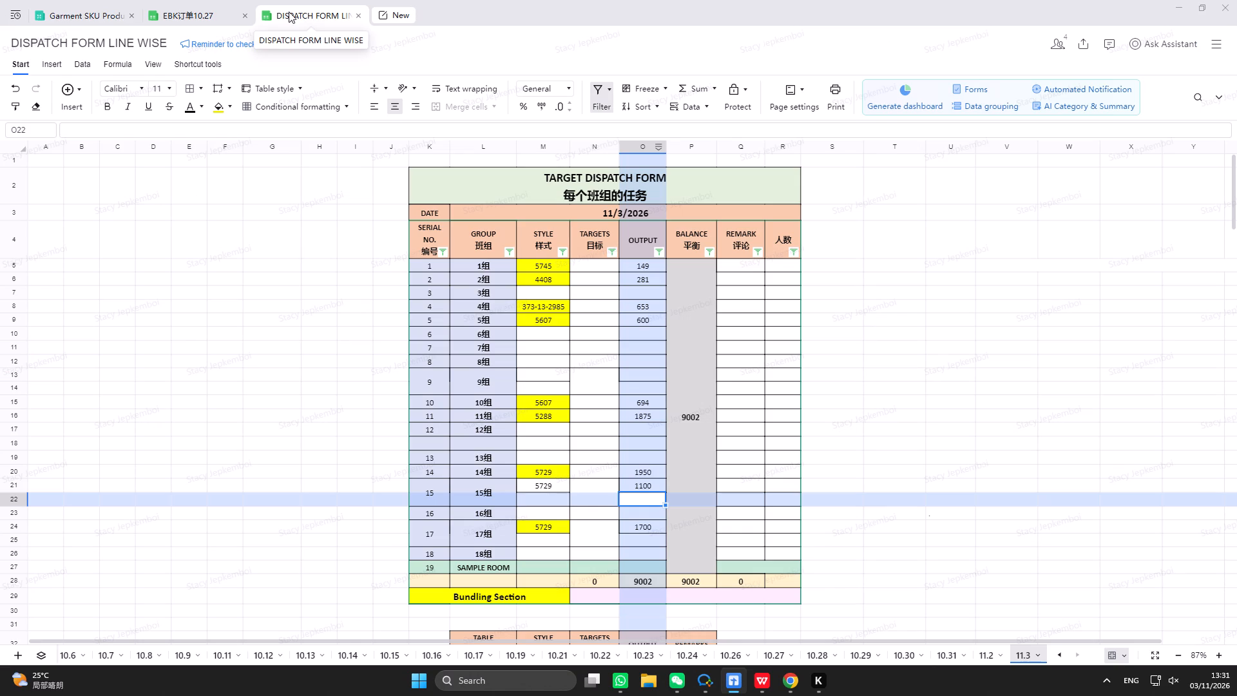
left_click(642, 311)
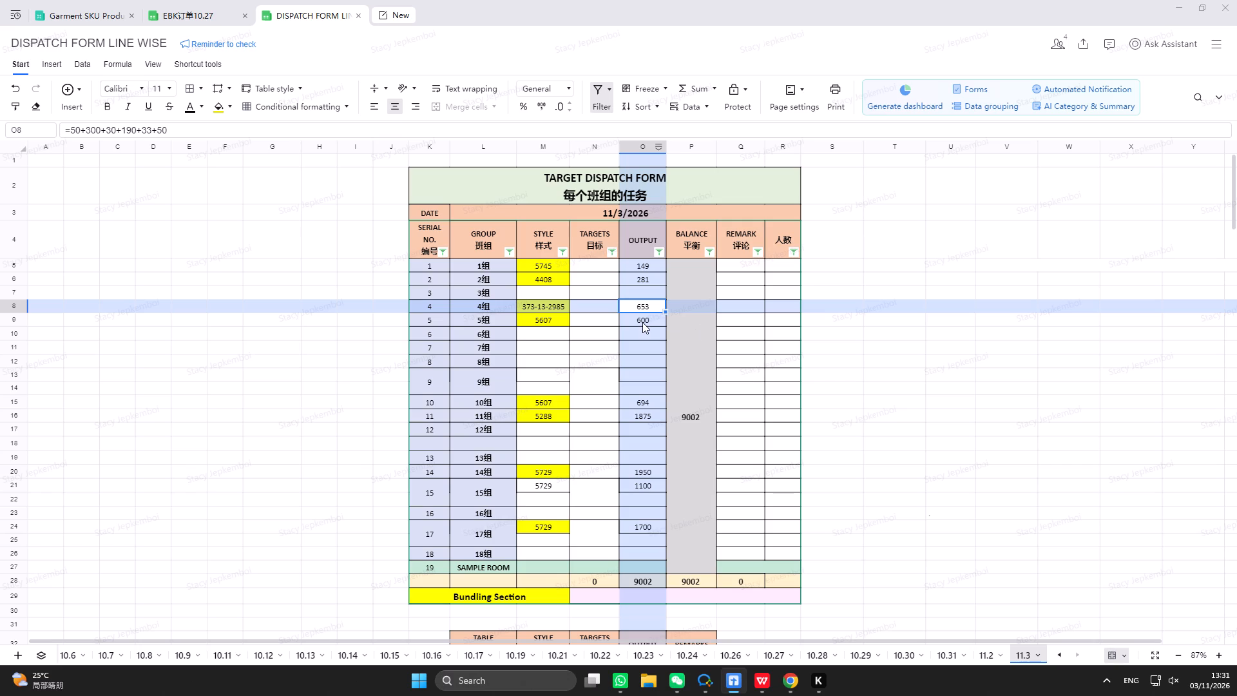
left_click(642, 322)
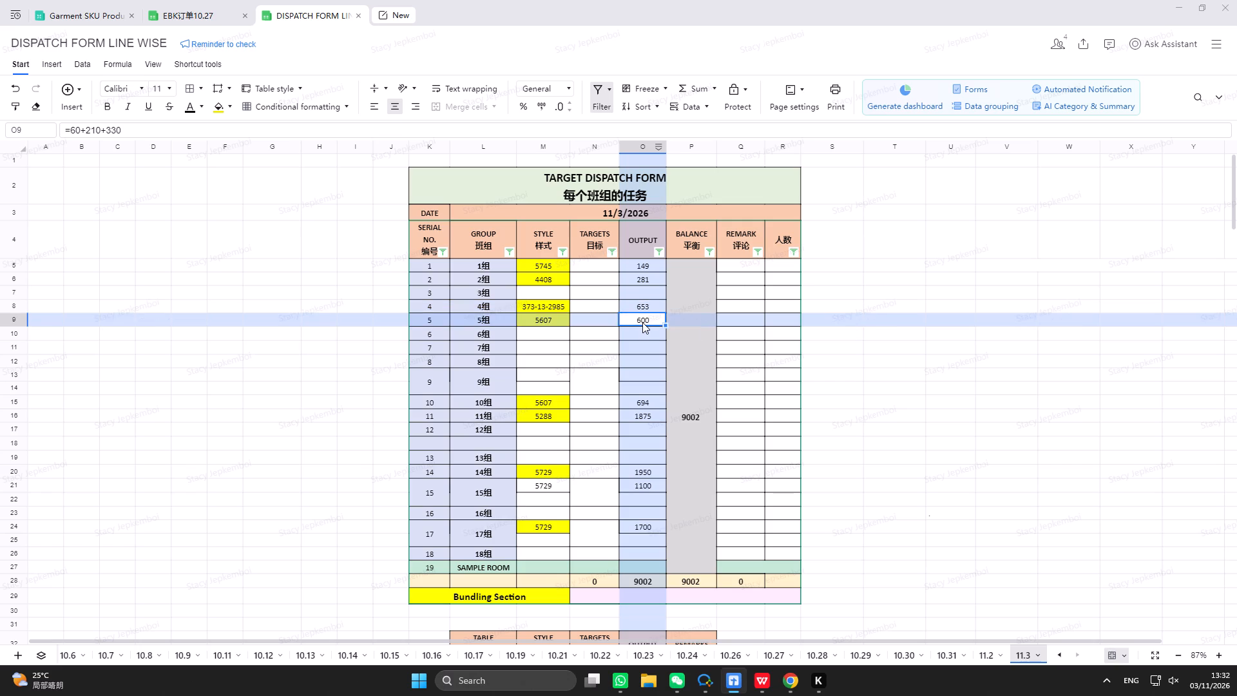
left_click(85, 128)
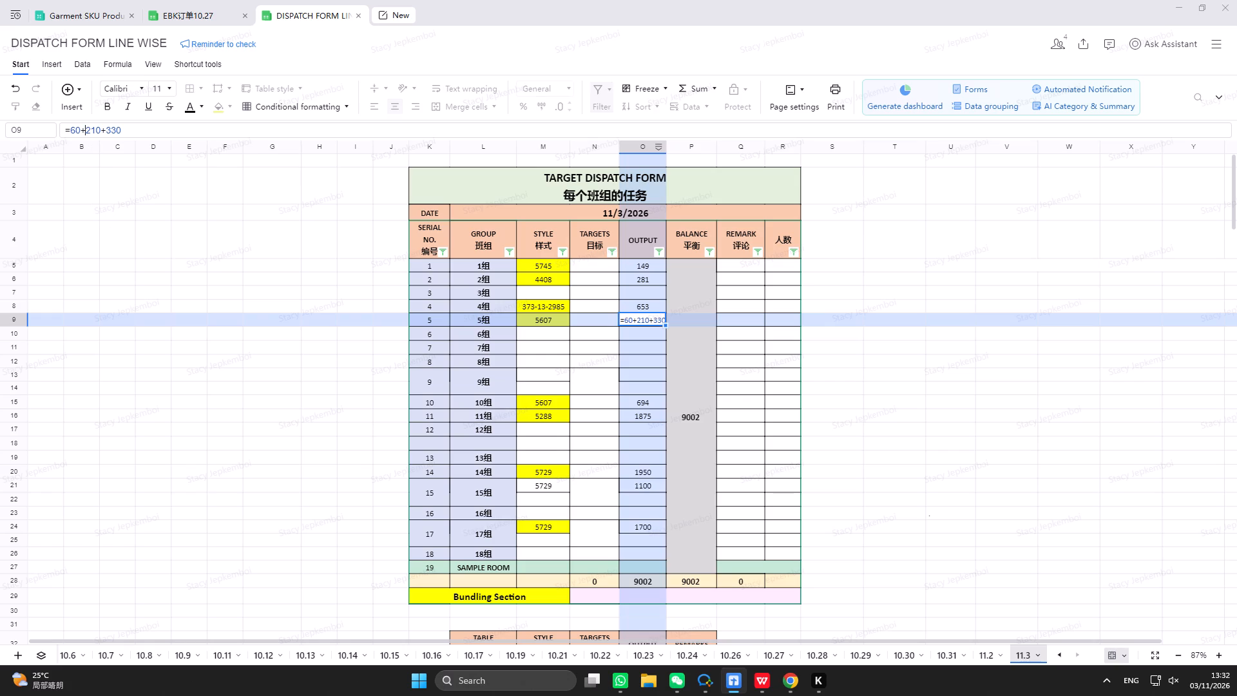
type("30")
key("plus")
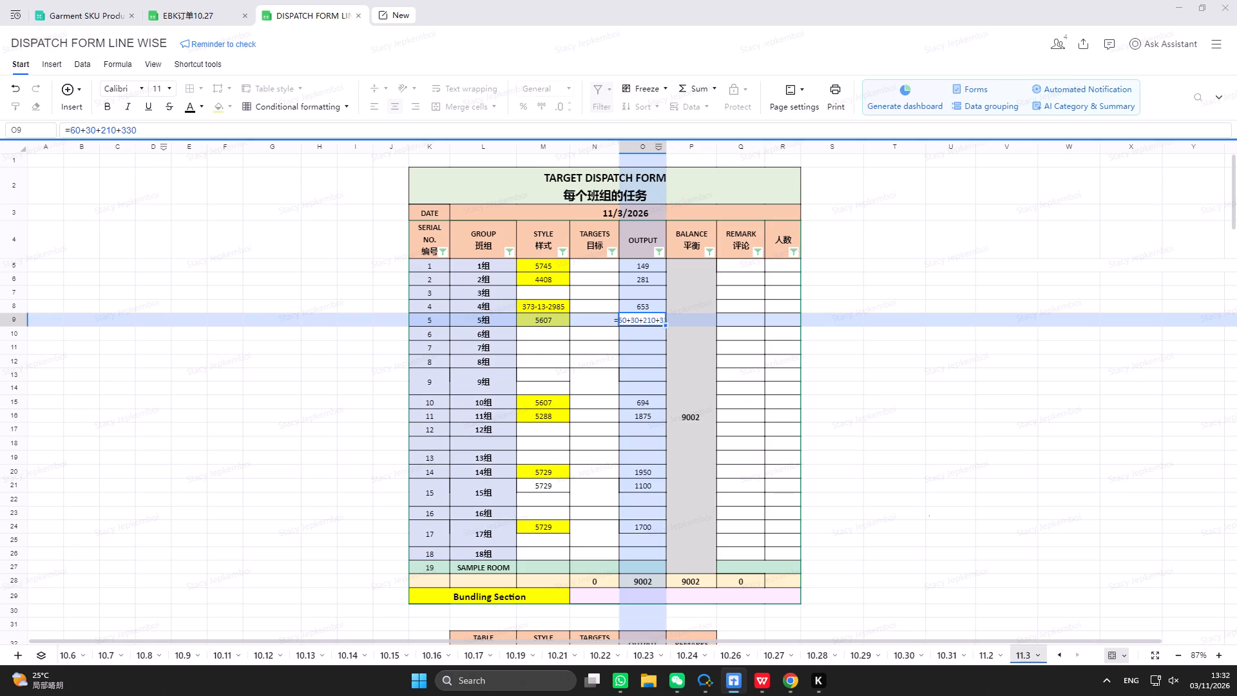
left_click(122, 131)
type("90")
type("+300+")
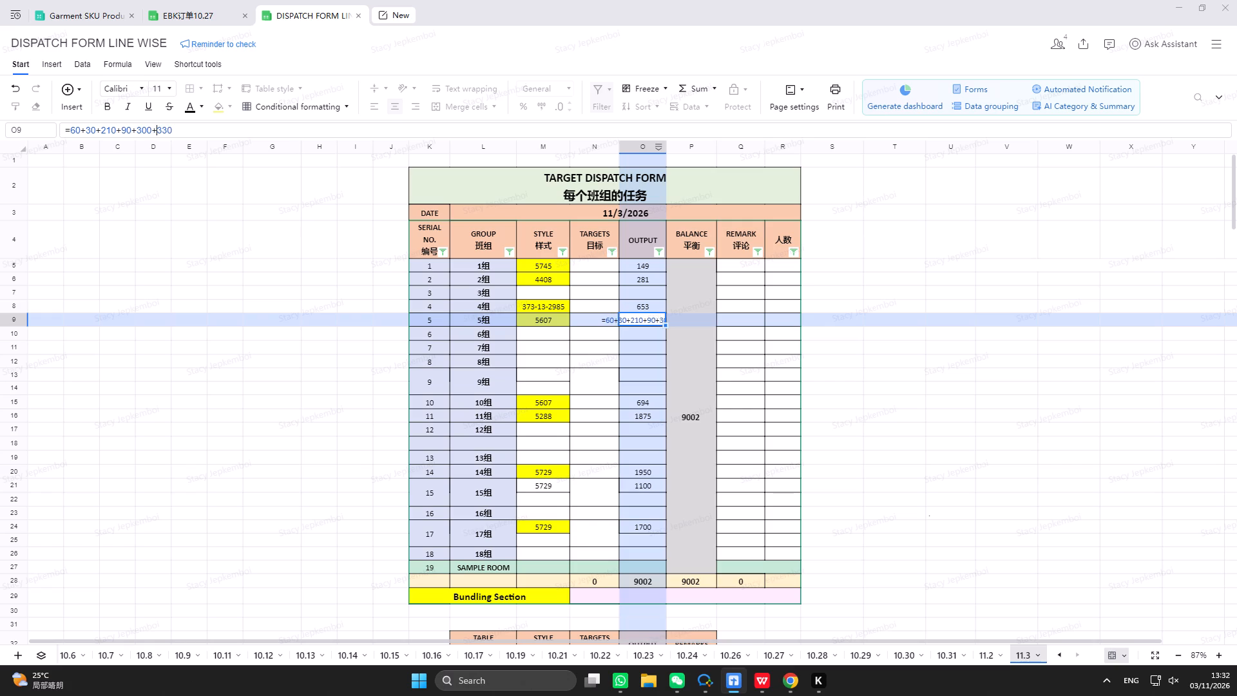
left_click(192, 133)
type("+30")
key("Return")
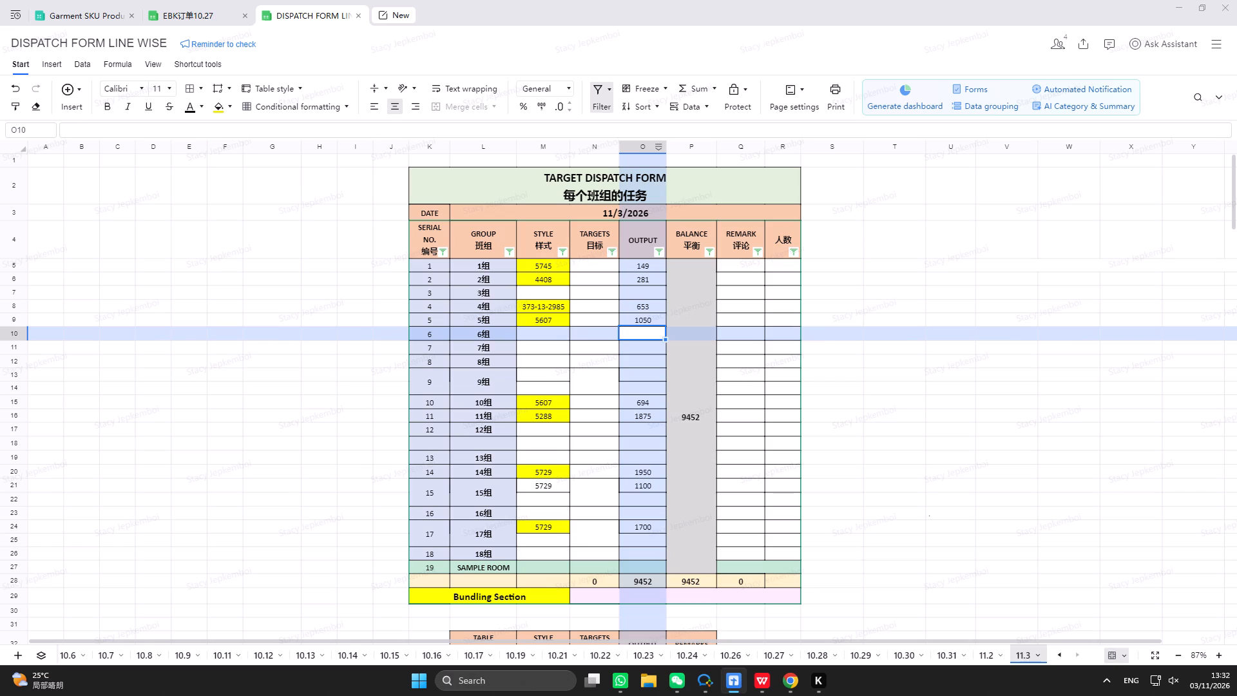
In the SKU production tracker's 064-5607 table, set navy SKU 61052289's TTL QTY to 600 for S, 300 for M and 600 for XL.
left_click(88, 18)
scroll(73, 363, "down", 1)
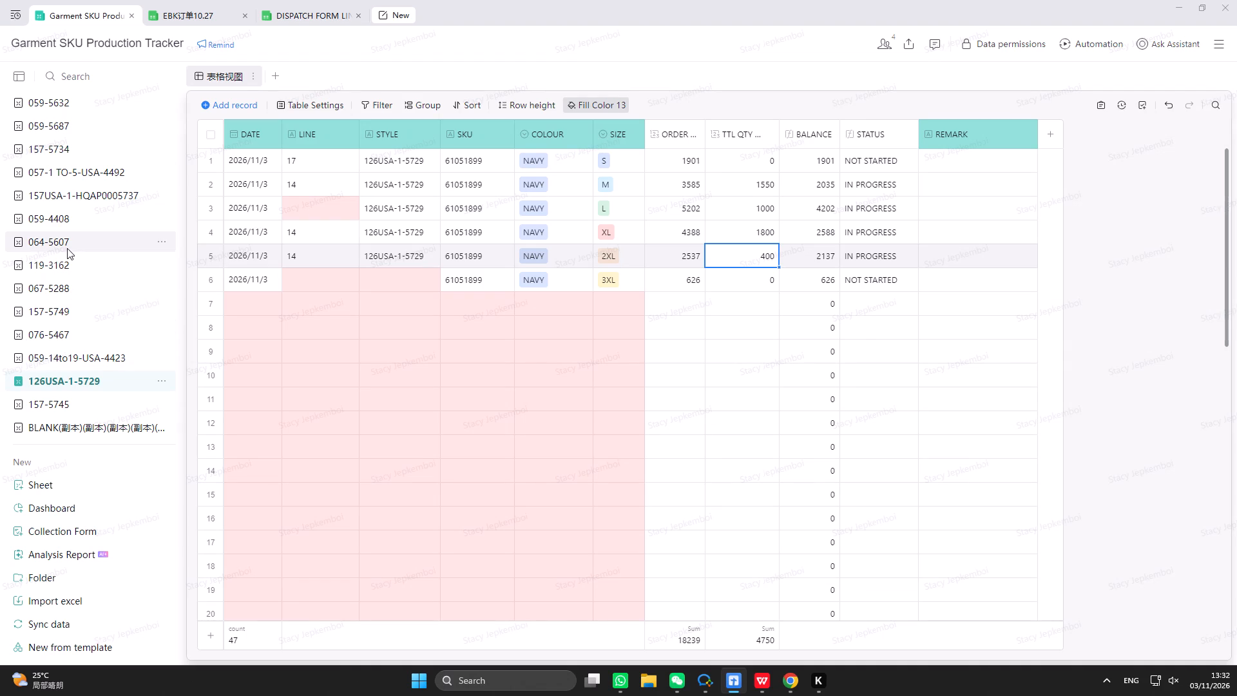
left_click(67, 248)
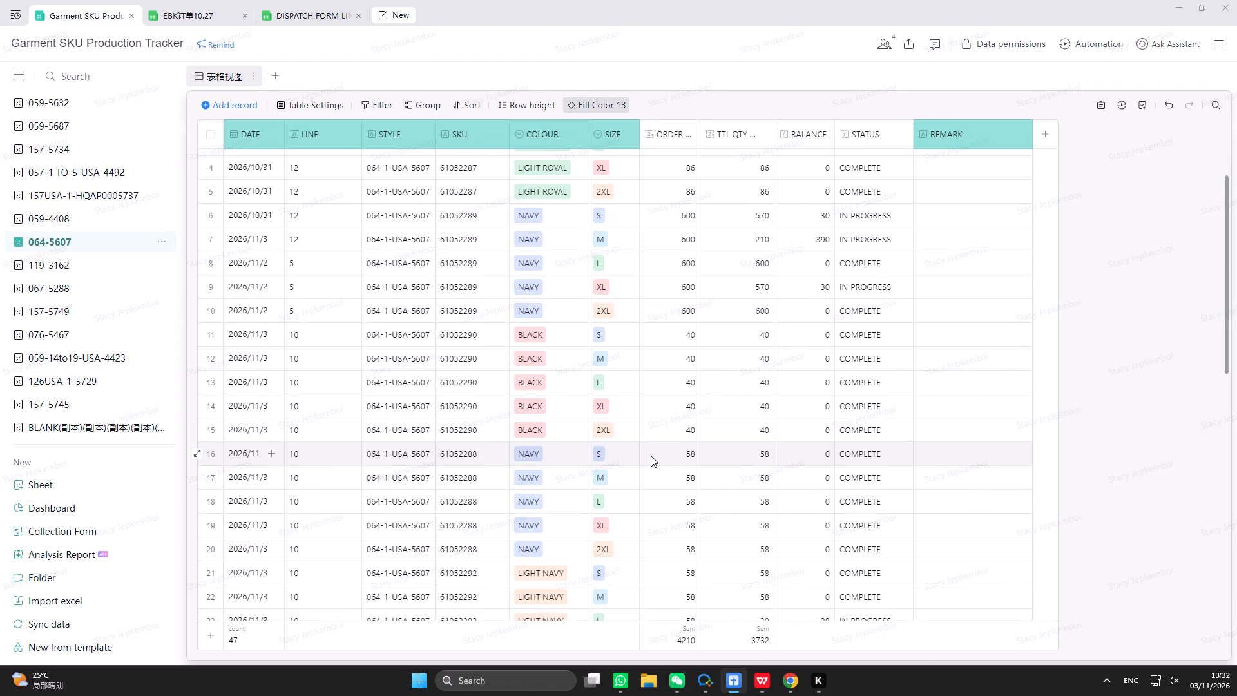
scroll(651, 456, "down", 10)
scroll(591, 517, "down", 1)
scroll(582, 509, "up", 8)
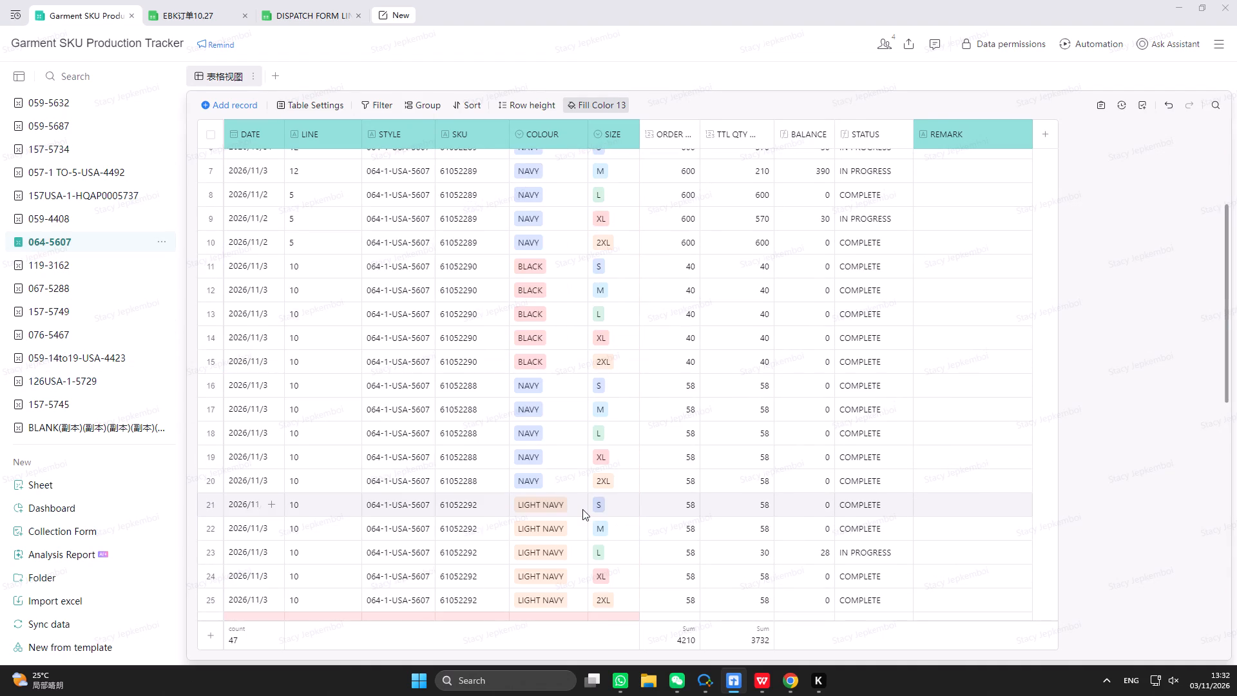
scroll(477, 267, "up", 2)
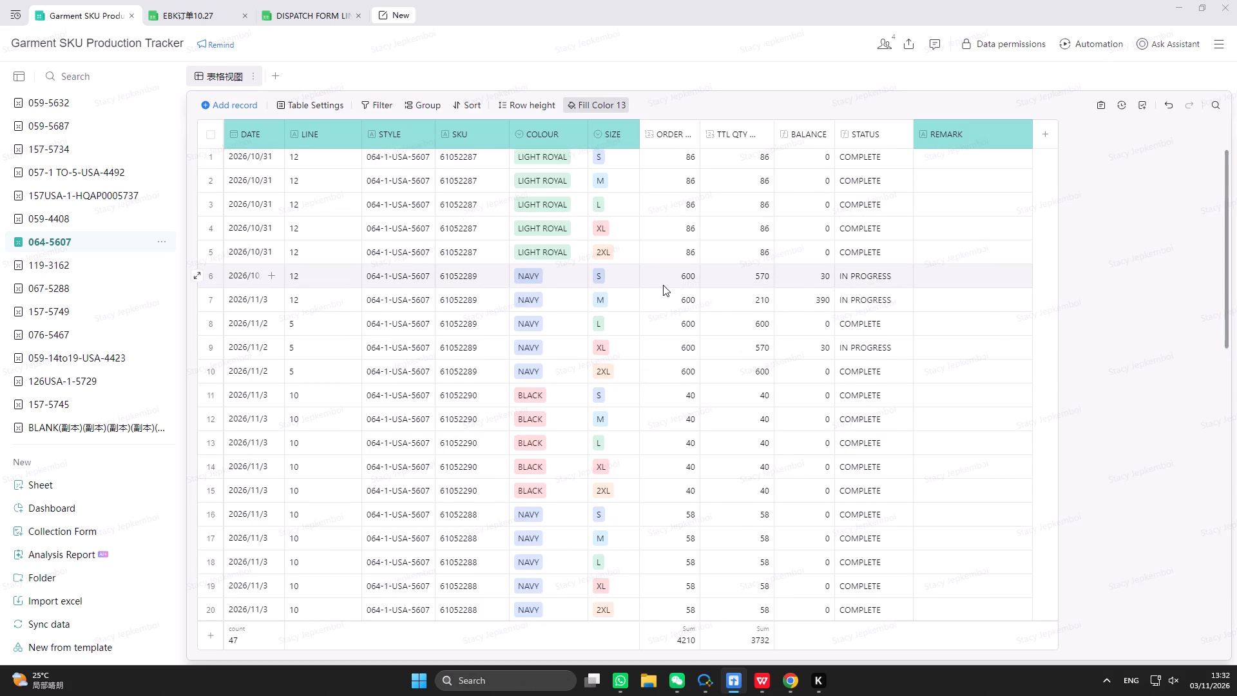
left_click(761, 279)
type("600")
key("Return")
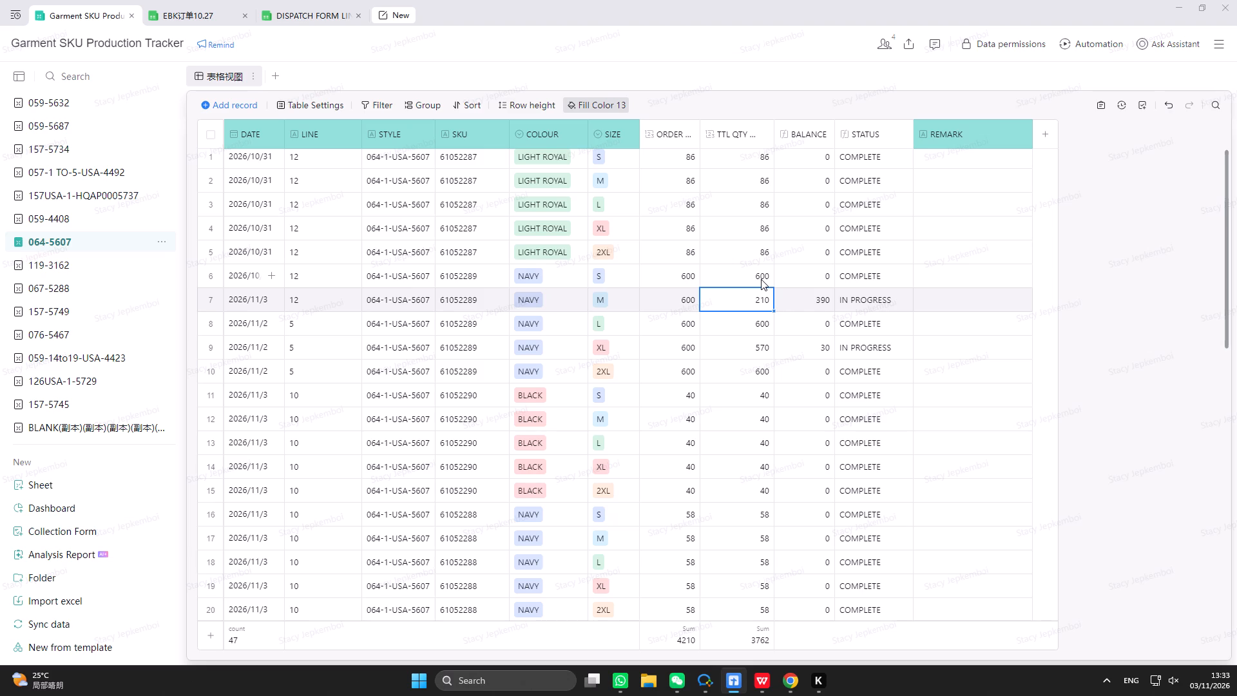
type("300")
key("Return")
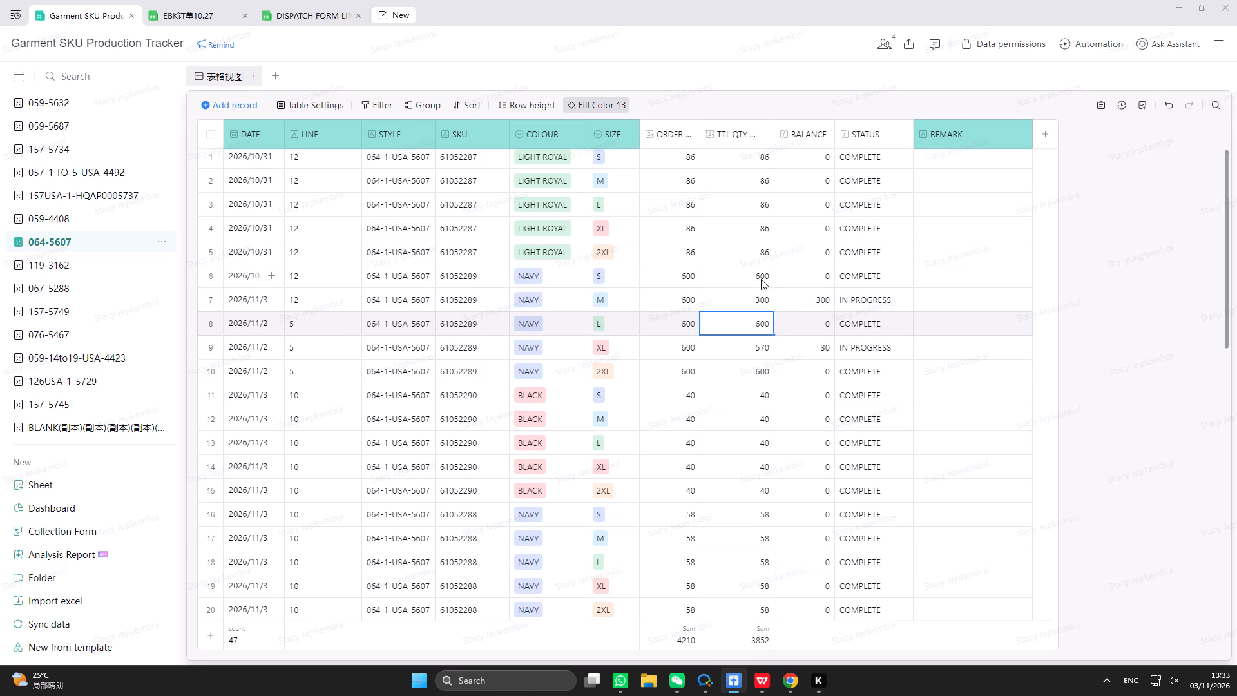
key("Return")
type("600")
key("Return")
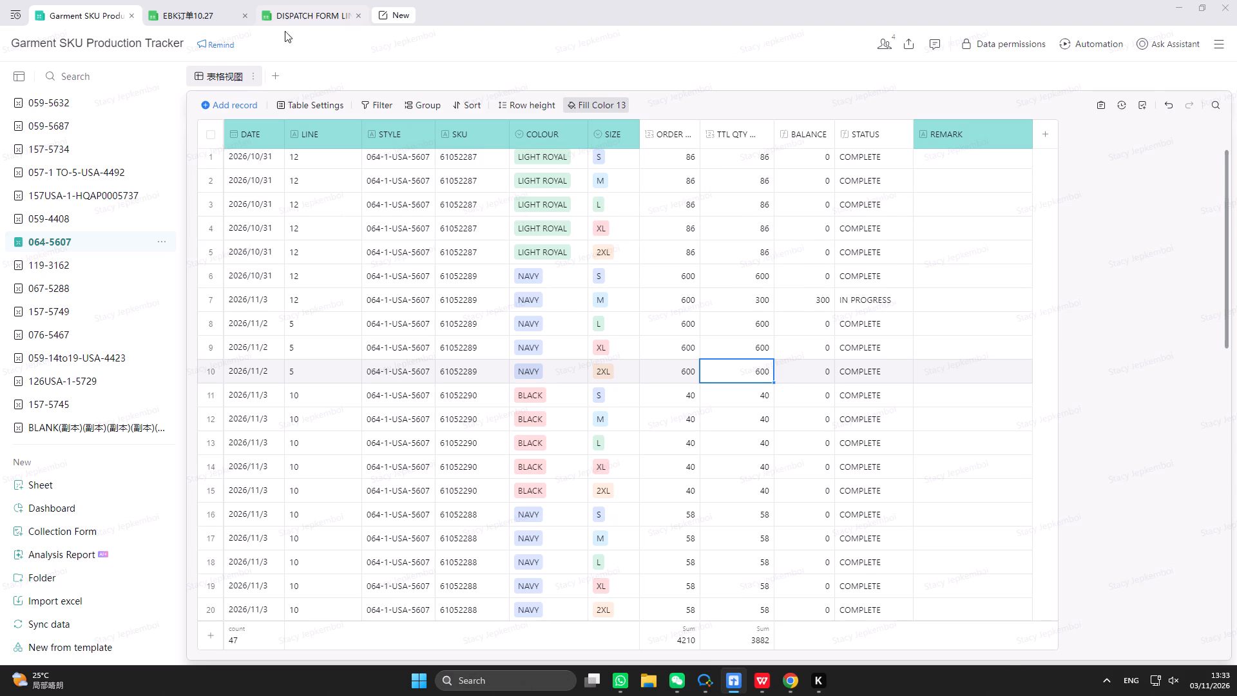
In the line-wise dispatch form, insert one row below group 1's style 5745 row and remove the fill from its style cell.
left_click(294, 12)
left_click(658, 266)
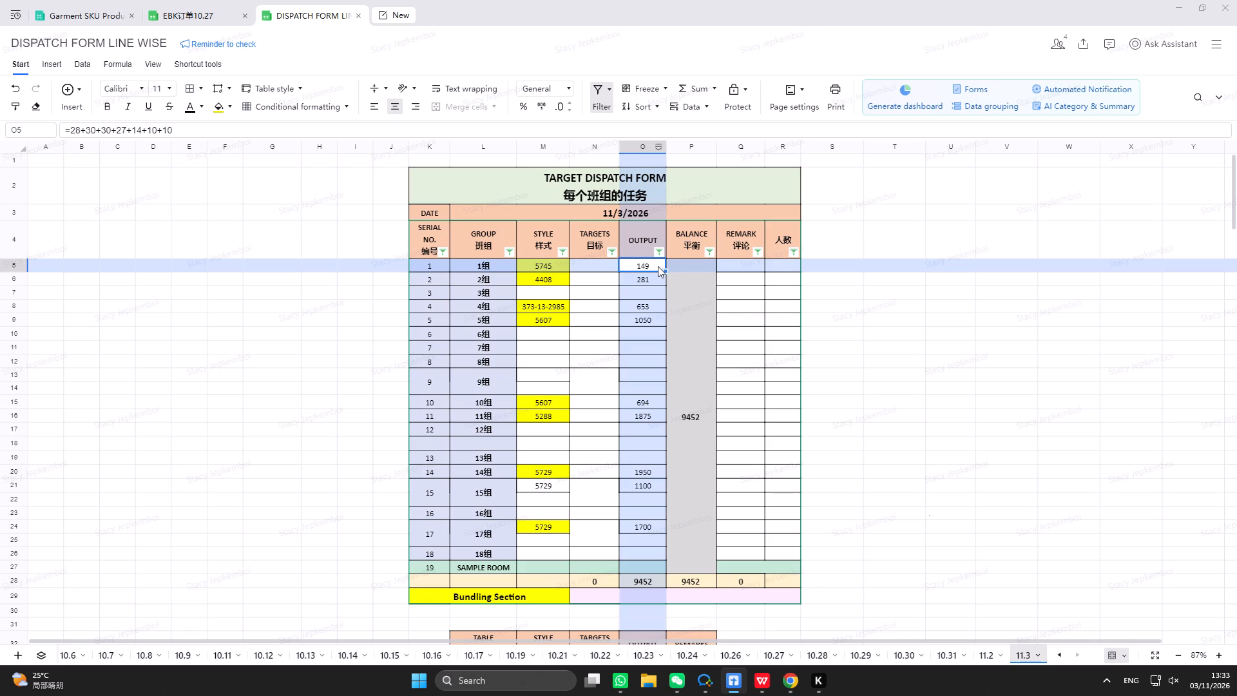
left_click(543, 264)
left_click(9, 267)
right_click(9, 267)
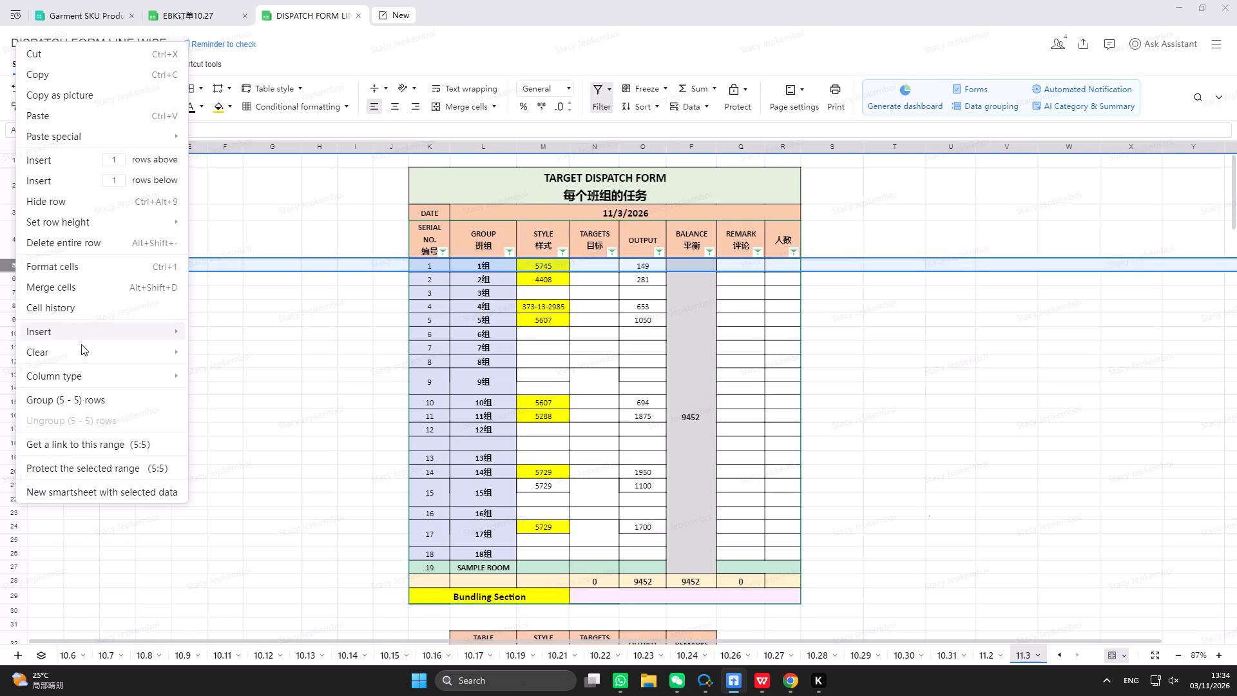
left_click(61, 185)
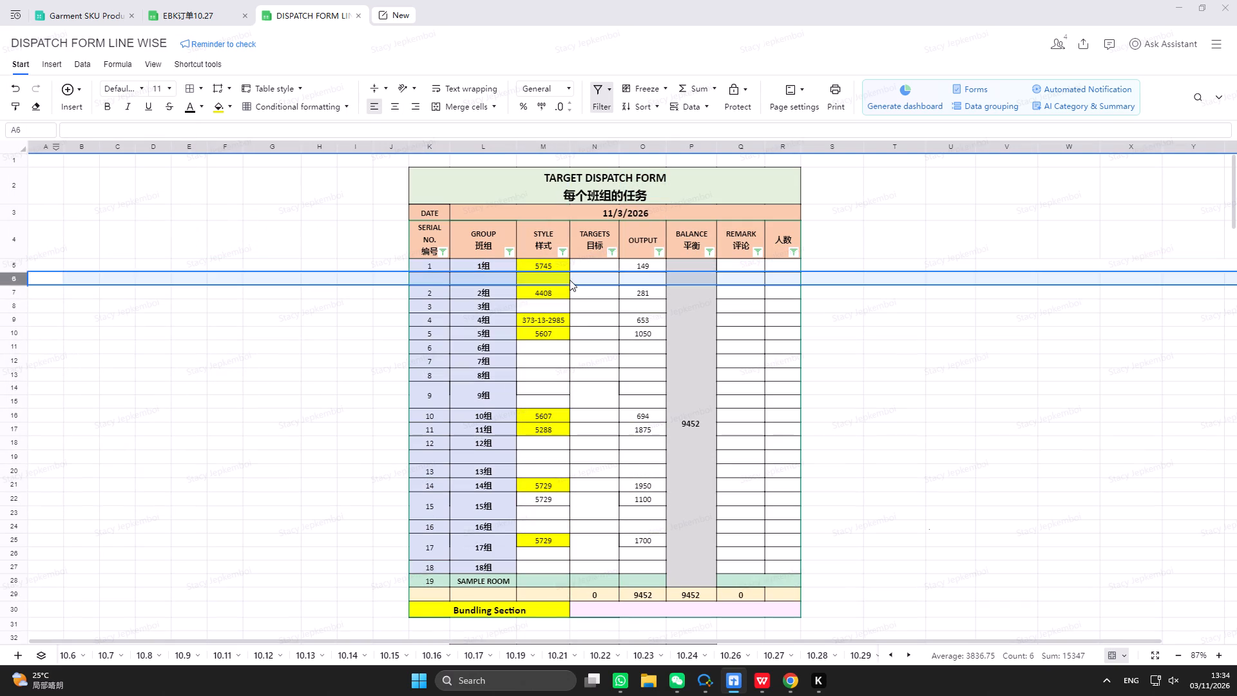
left_click(564, 278)
left_click(231, 106)
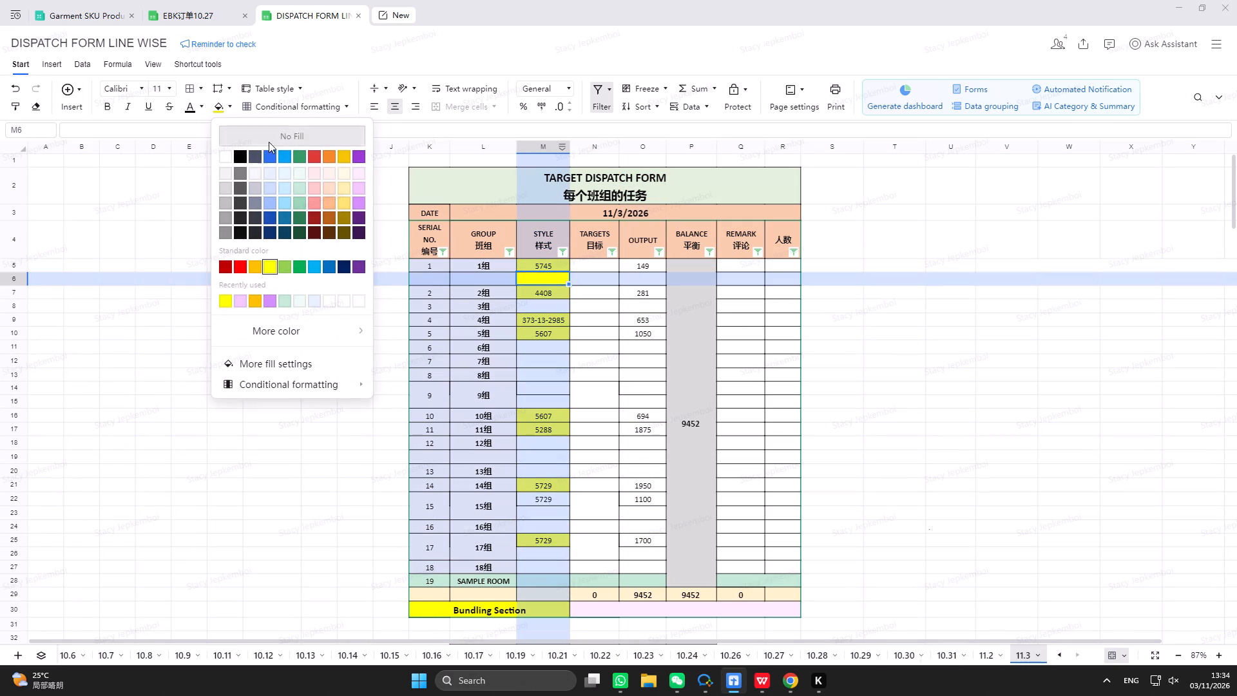
left_click(269, 142)
In the new row under group 1, enter style 5287 and the output formula =312+95+155+177+66+82+50.
left_click(548, 295)
left_click(547, 281)
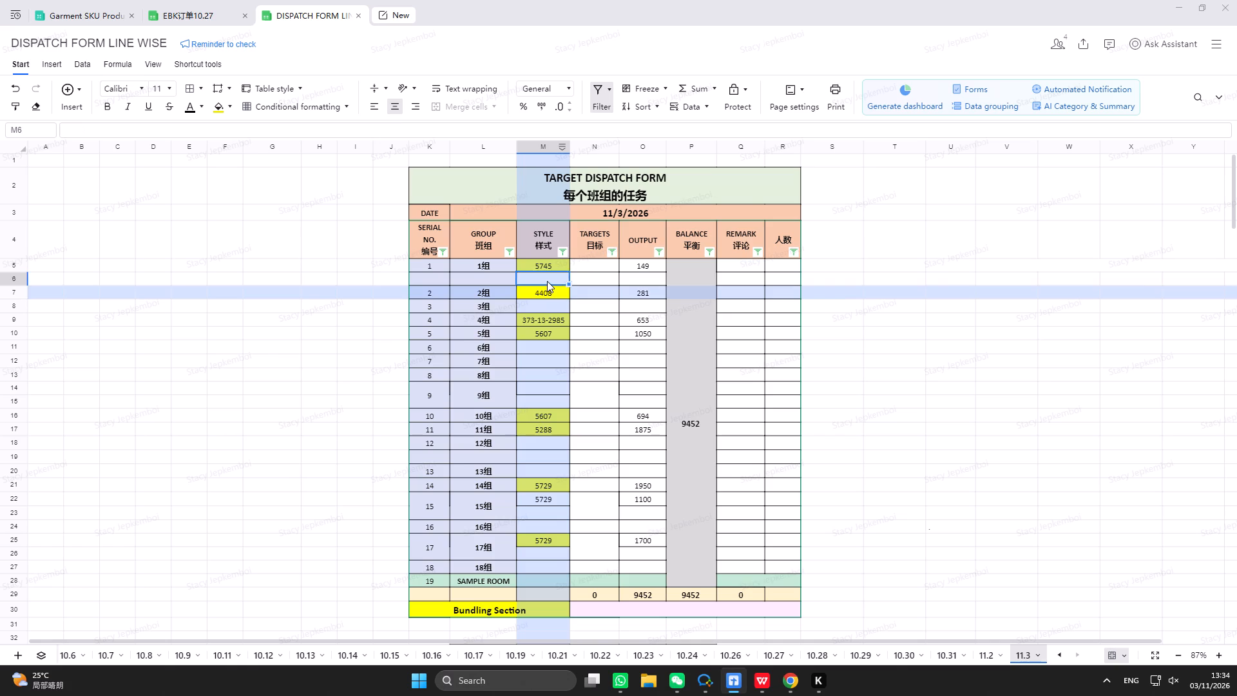
type("5287")
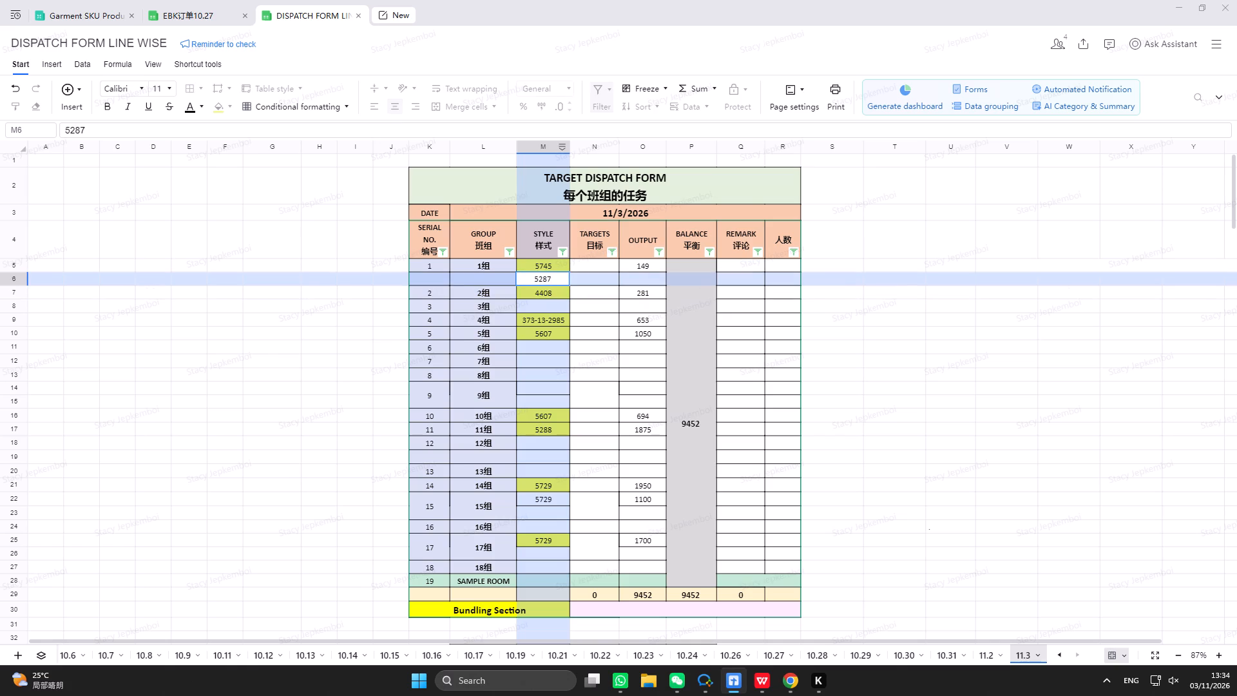
left_click(643, 279)
key("equal")
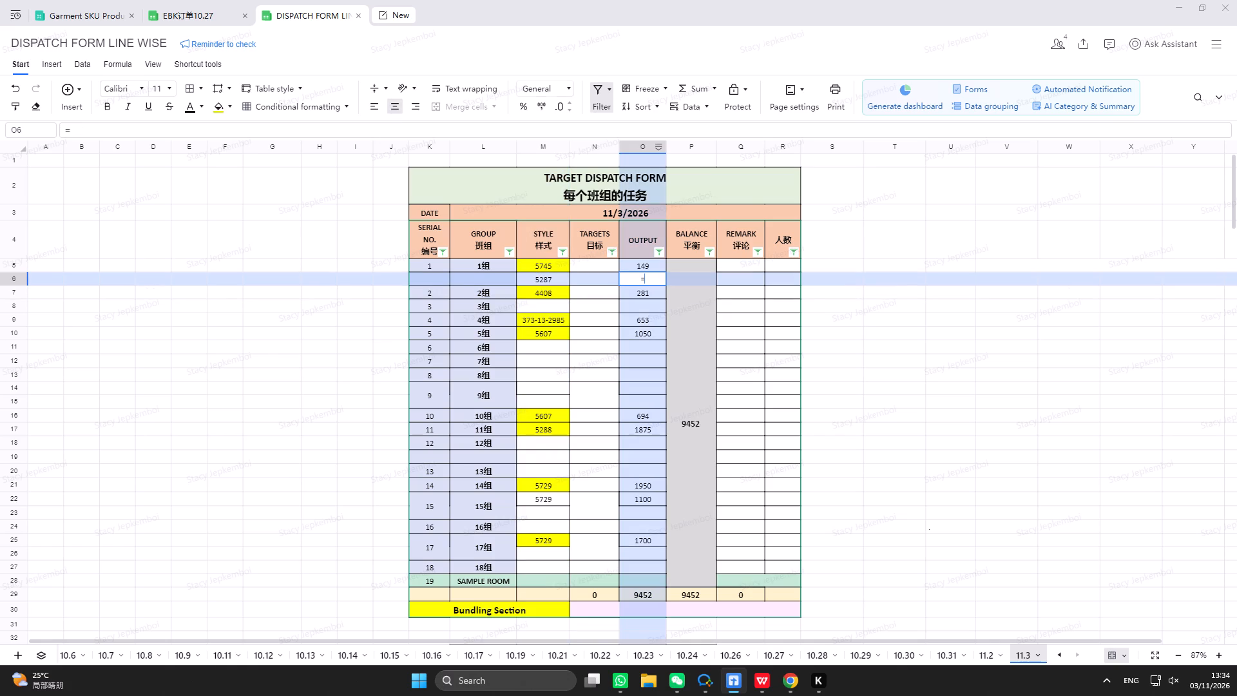
type("312")
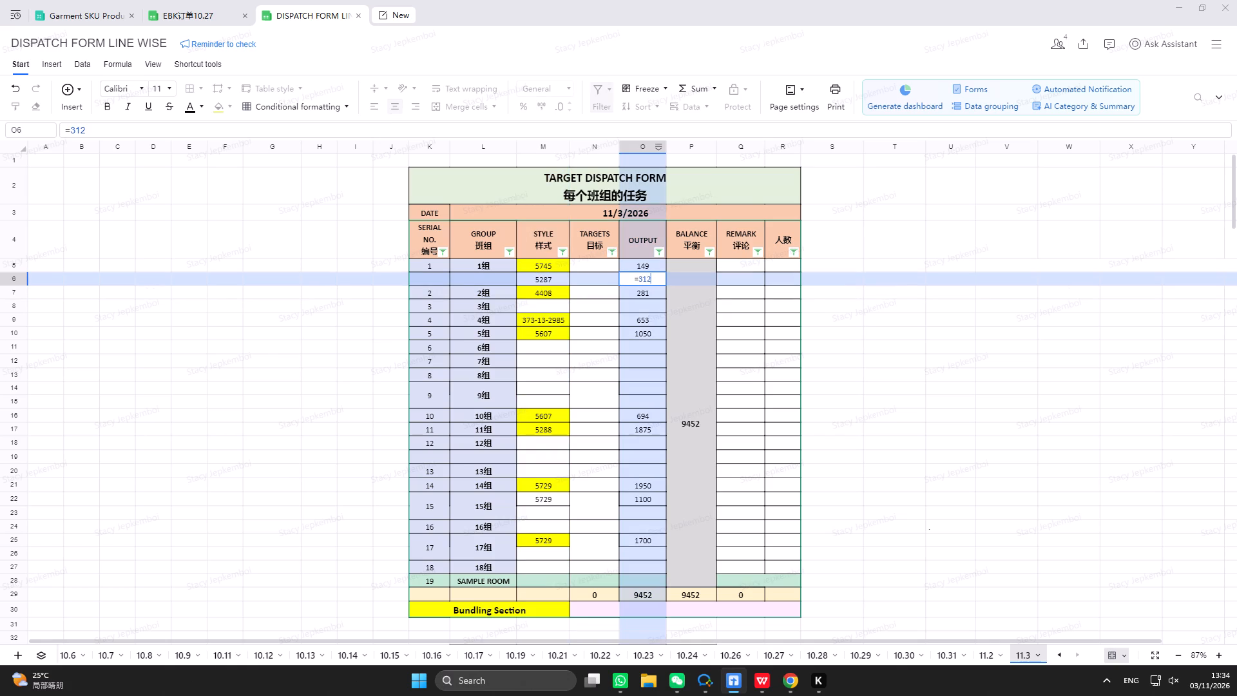
type("+95+155+177+66+")
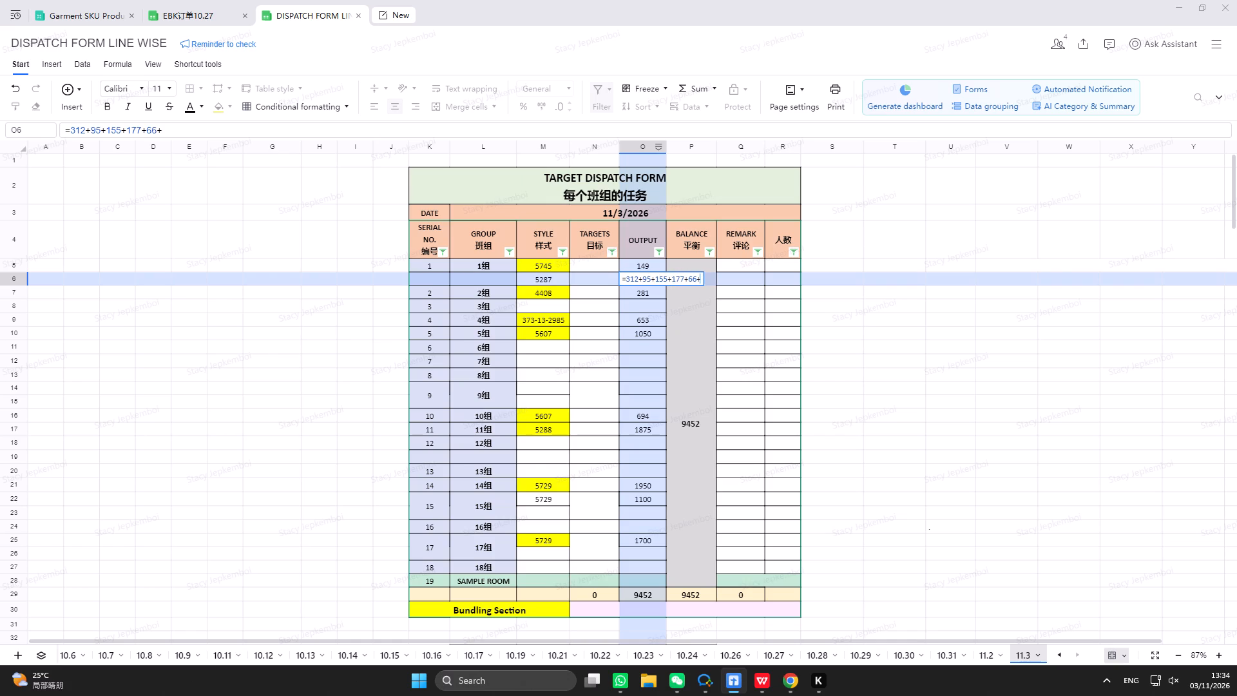
type("82")
type("+50")
key("Return")
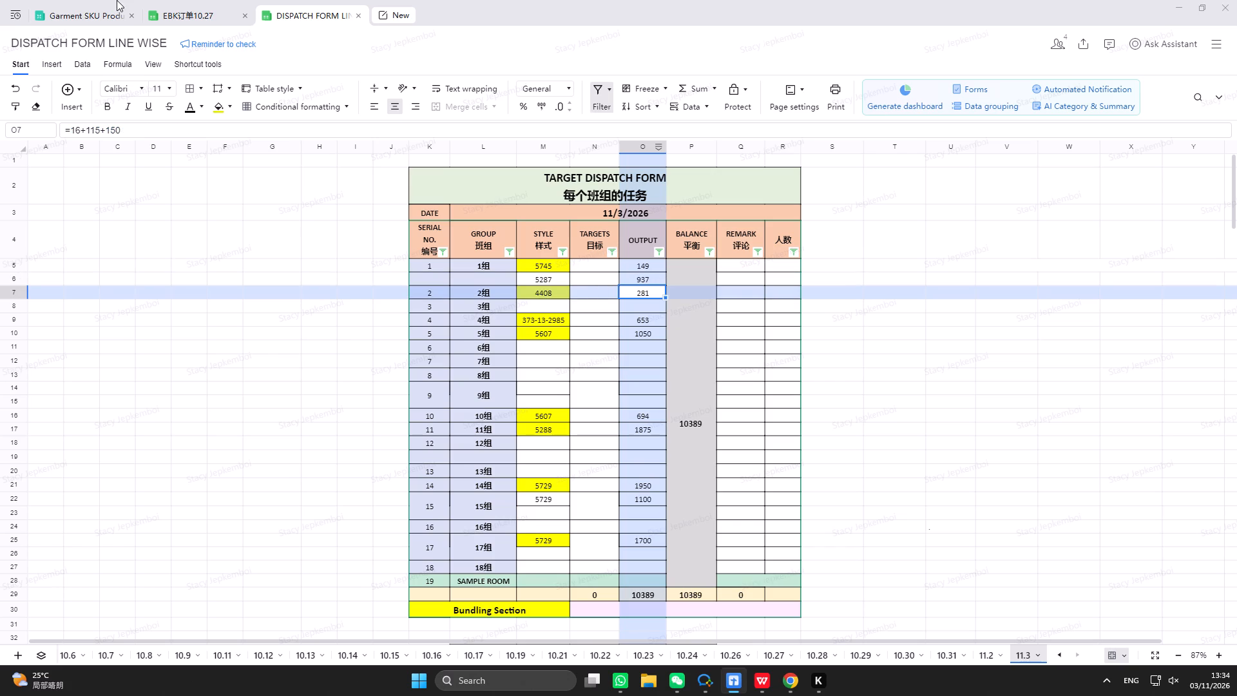
In the EBK订单10.27 planning sheet, filter the EB PO column for 5287.
left_click(171, 14)
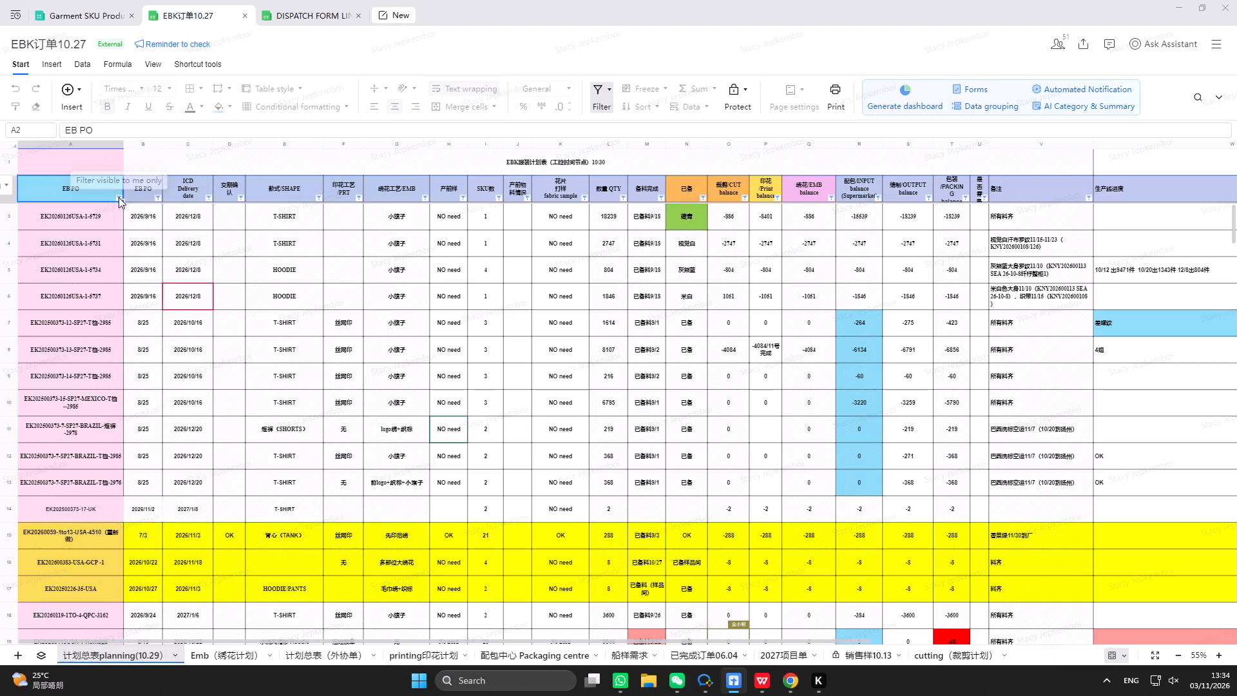
left_click(119, 197)
type("5287")
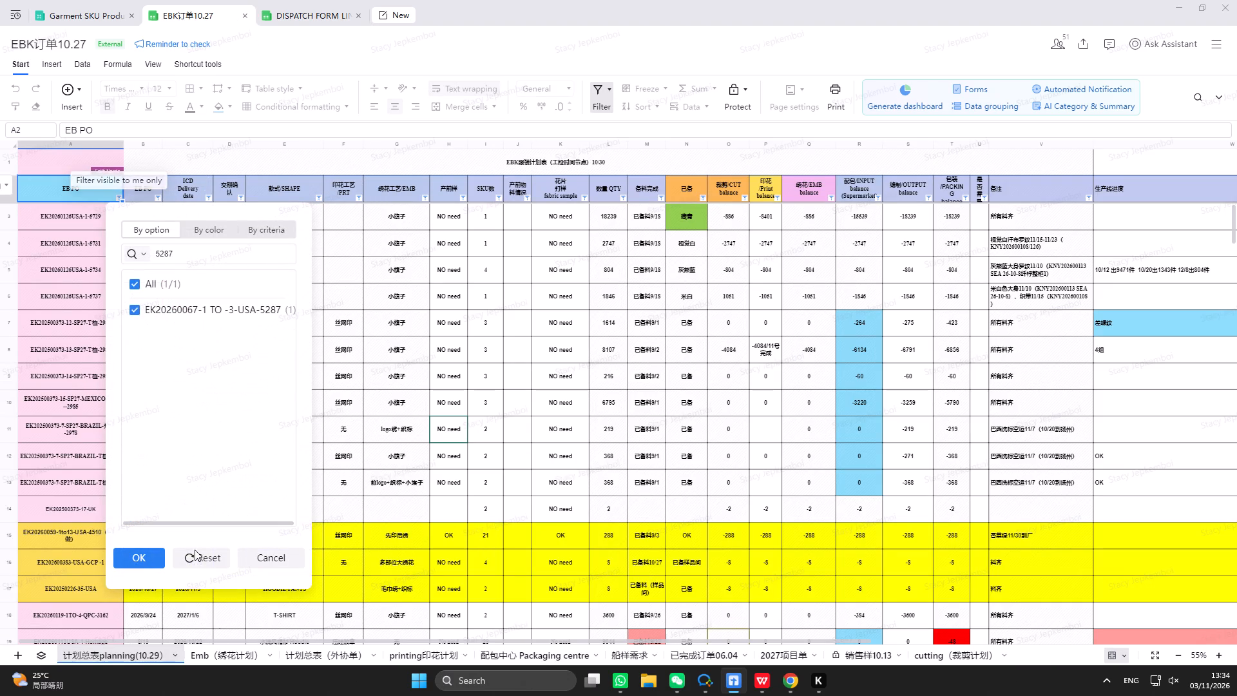
left_click(140, 561)
scroll(237, 430, "up", 7)
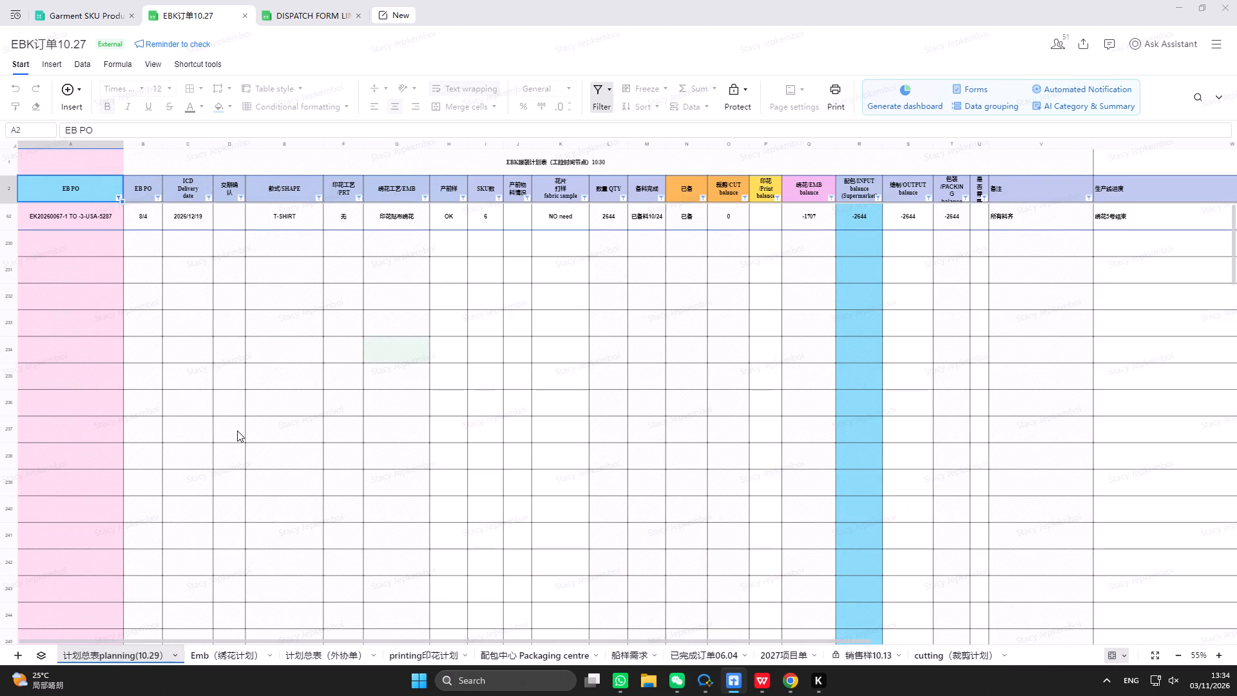
In the EBK order plan, set order 5287's INPUT balance formula to =-2644+937.
left_click(320, 19)
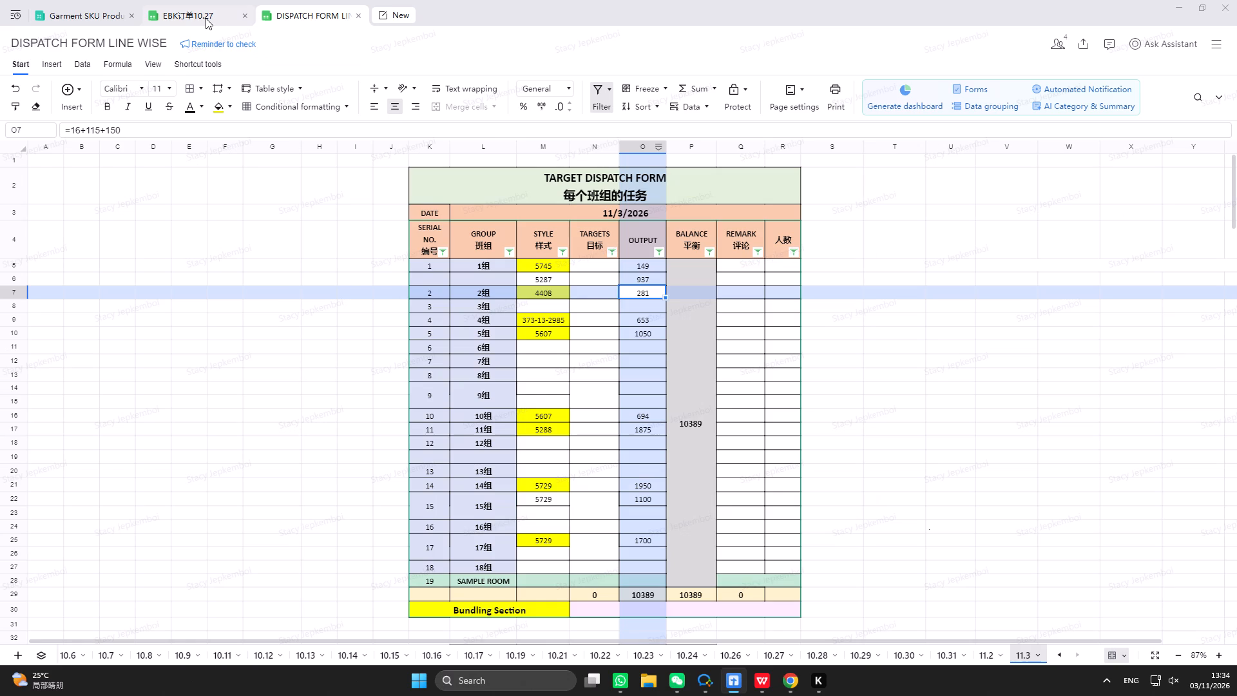
left_click(857, 212)
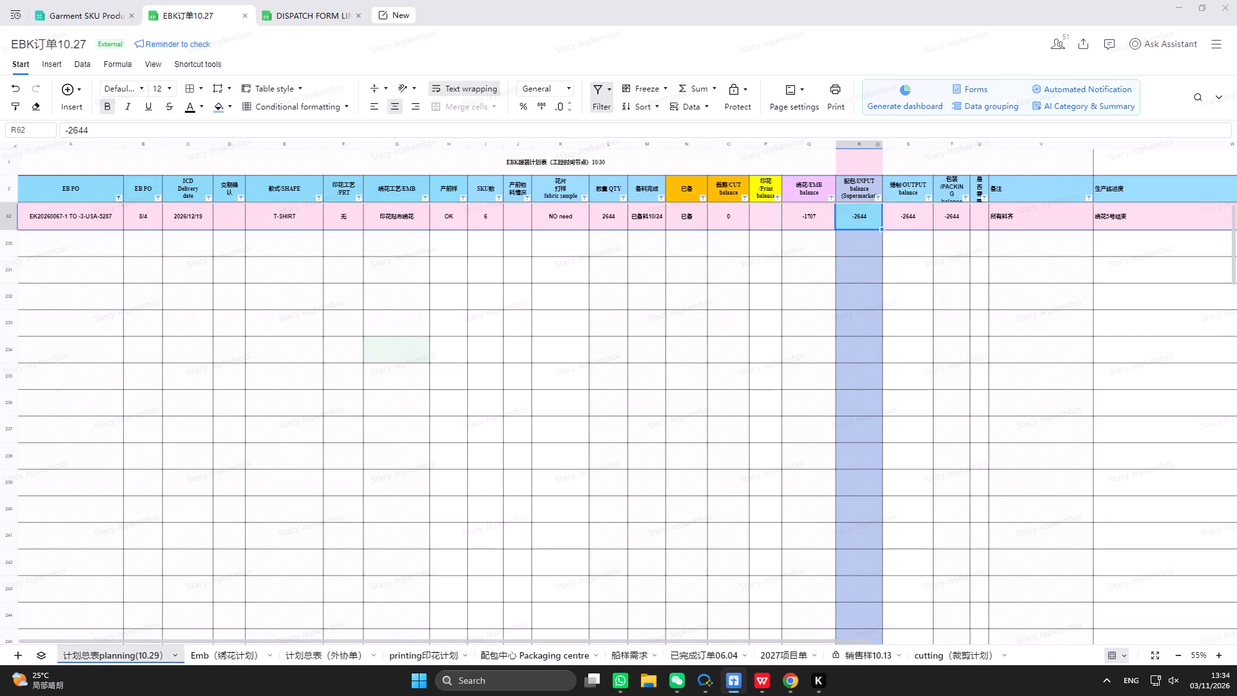
left_click(802, 130)
type("+937")
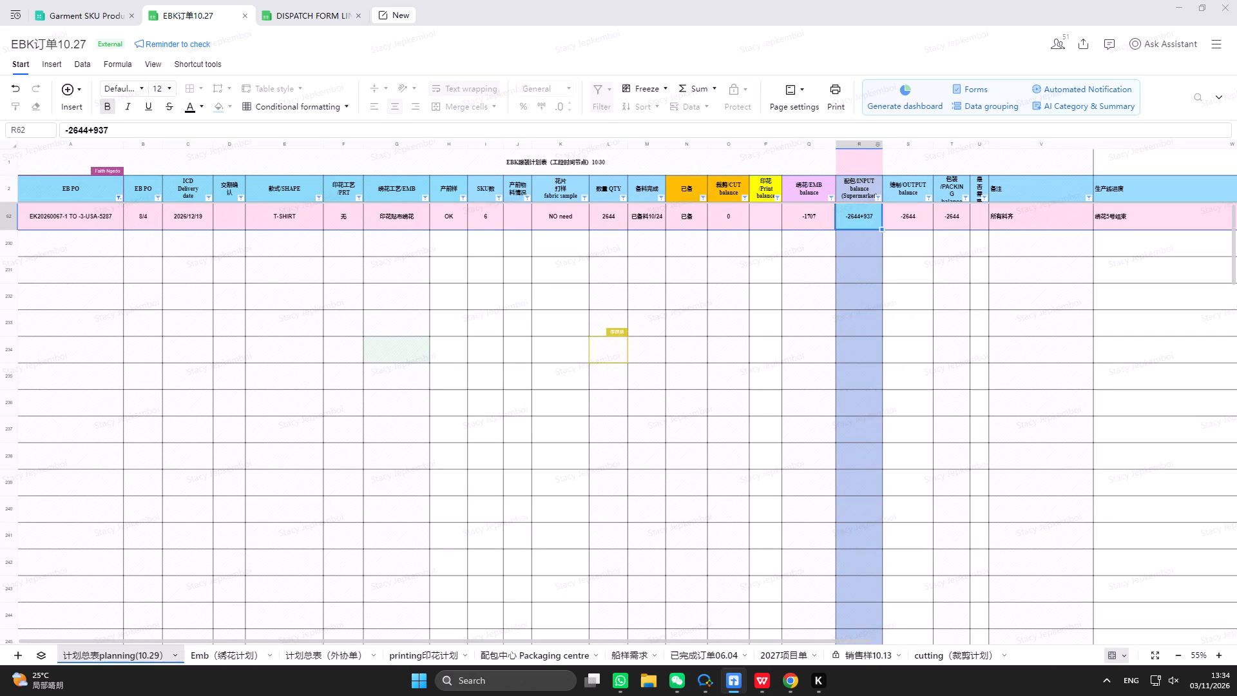
left_click(61, 129)
key("equal")
key("Return")
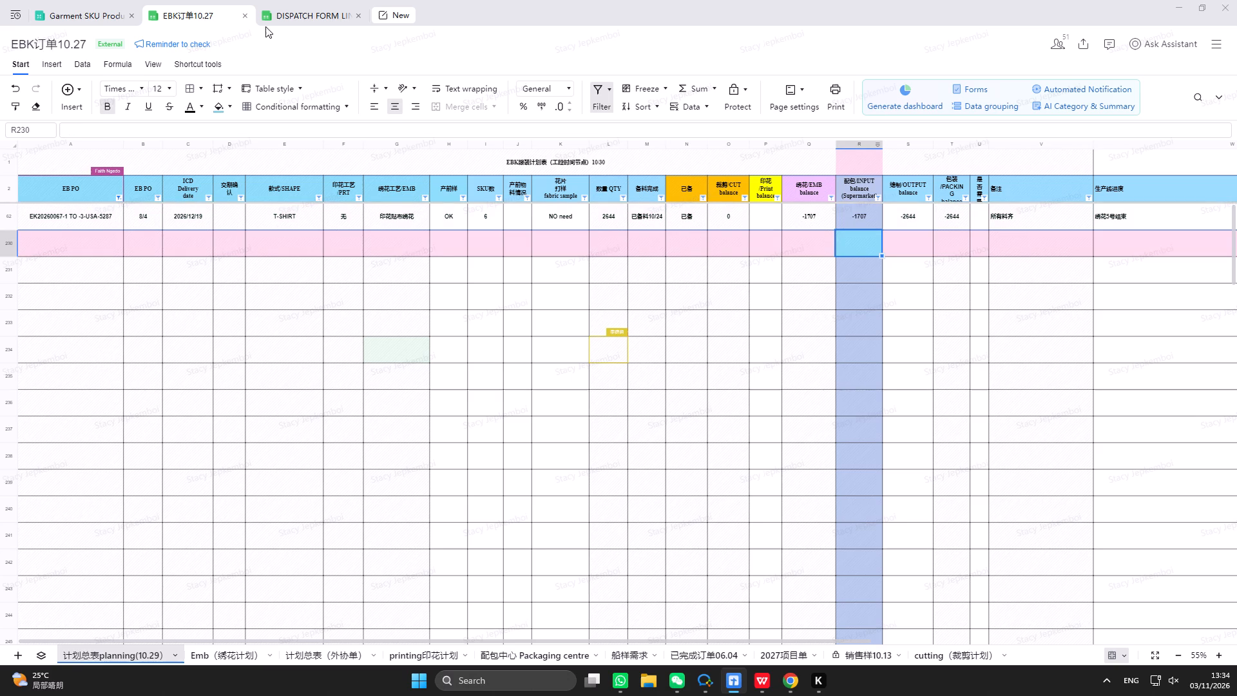
In the line-wise dispatch form, fill group 1's style 5287 cell with yellow.
left_click(294, 19)
left_click(563, 277)
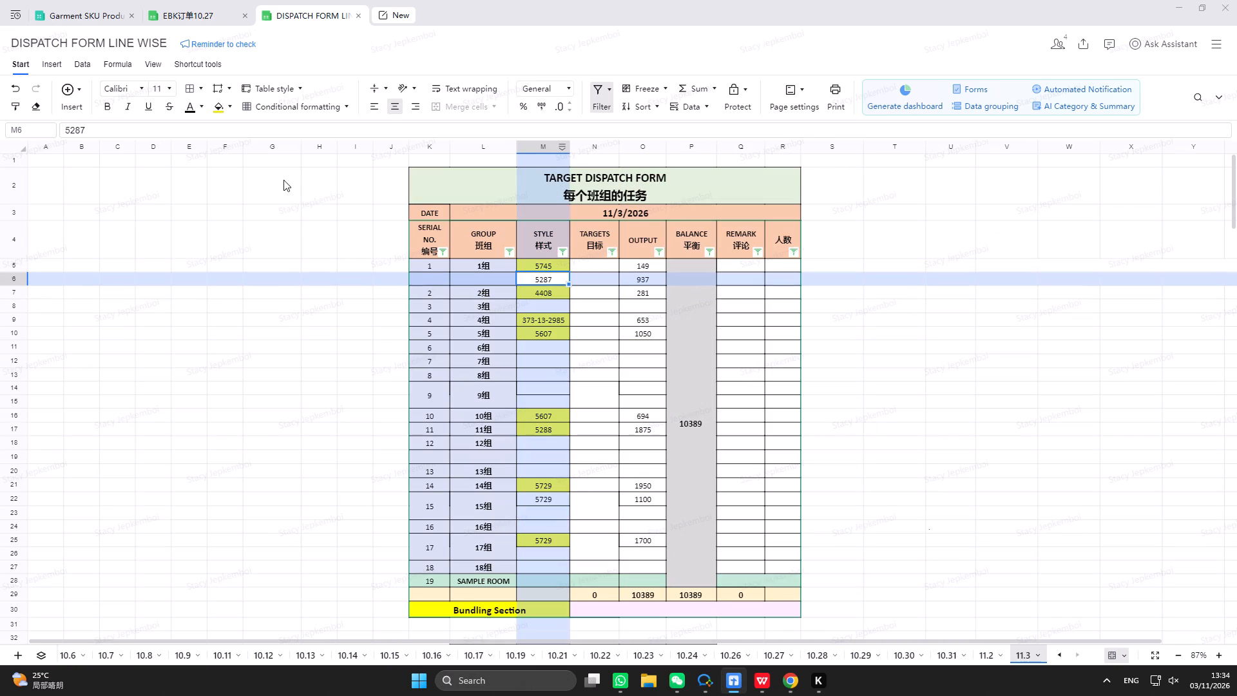
left_click(215, 111)
Merge group 1's serial number, group and targets cells each across the 5745 and 5287 rows.
left_click_drag(430, 269, 430, 275)
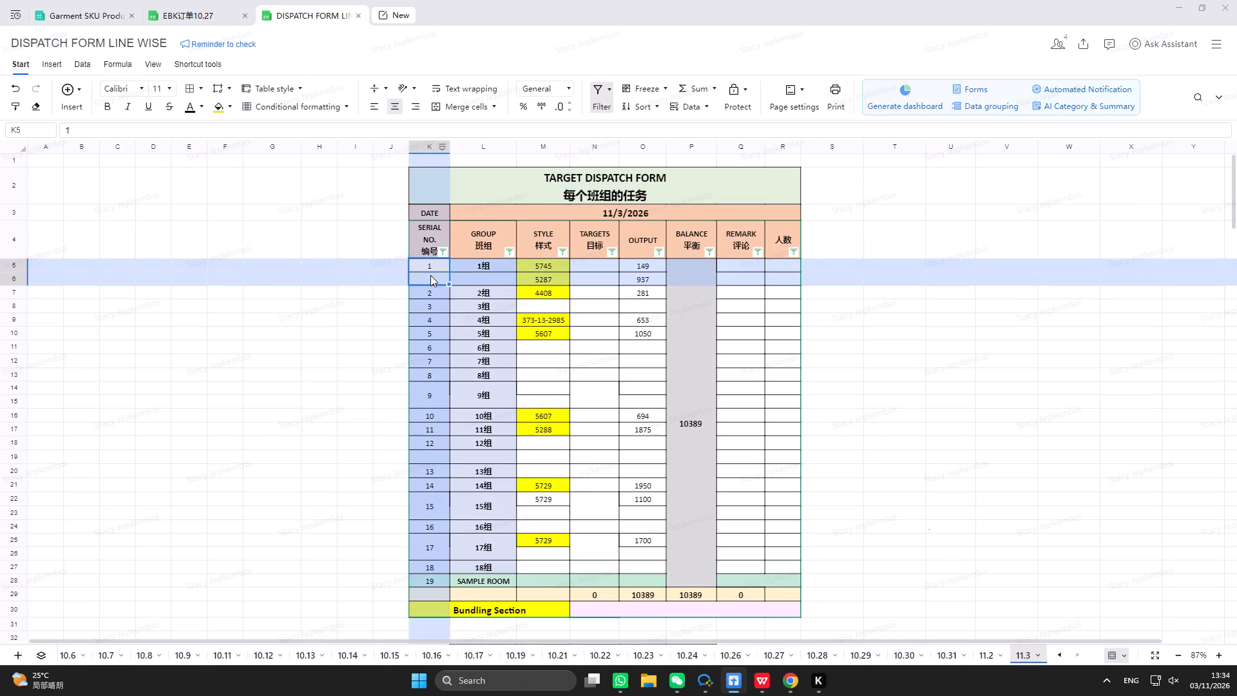
left_click(452, 106)
left_click_drag(504, 269, 504, 276)
left_click(468, 114)
left_click(468, 109)
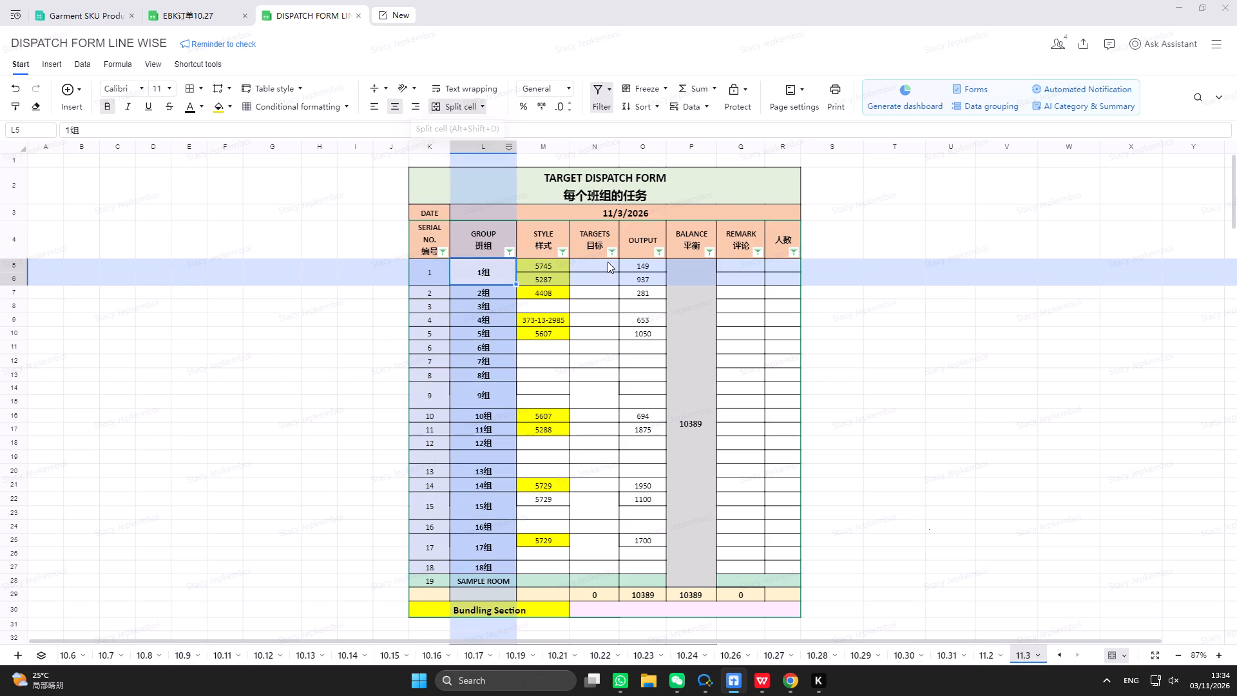
left_click_drag(608, 262, 608, 274)
left_click(457, 108)
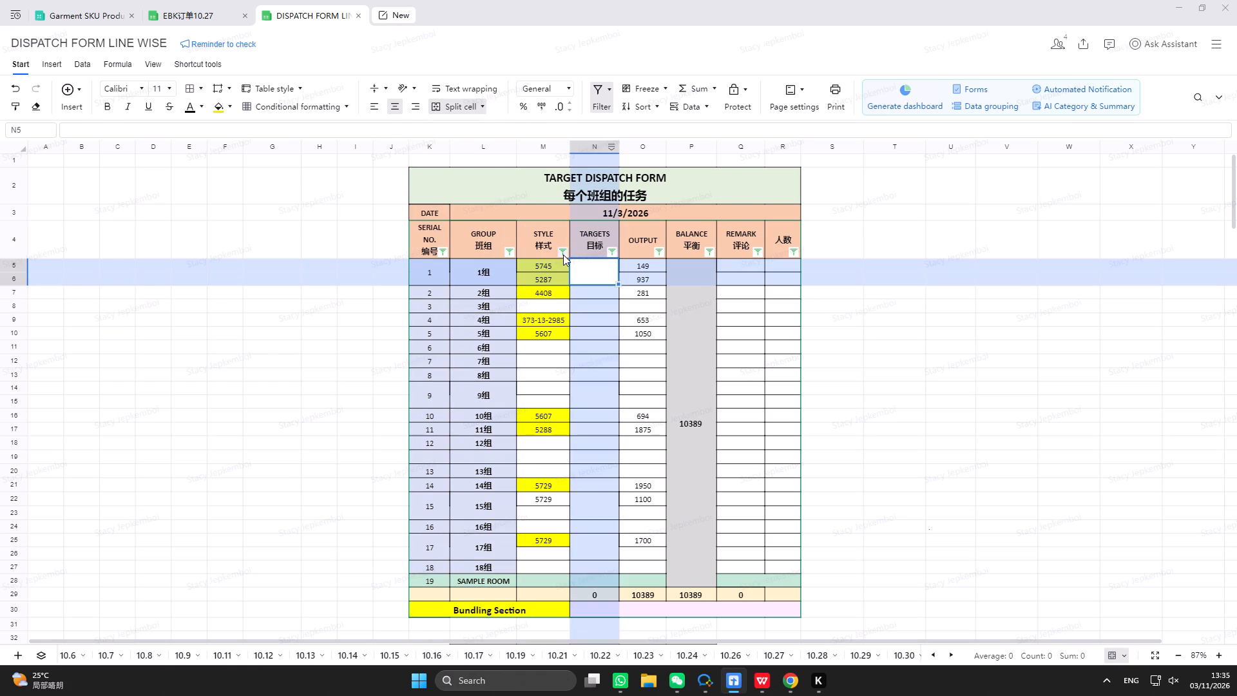
Filter the dispatch form's STYLE column and the EBK order plan's EB PO column for 5607.
left_click(563, 255)
type("5607")
left_click(597, 609)
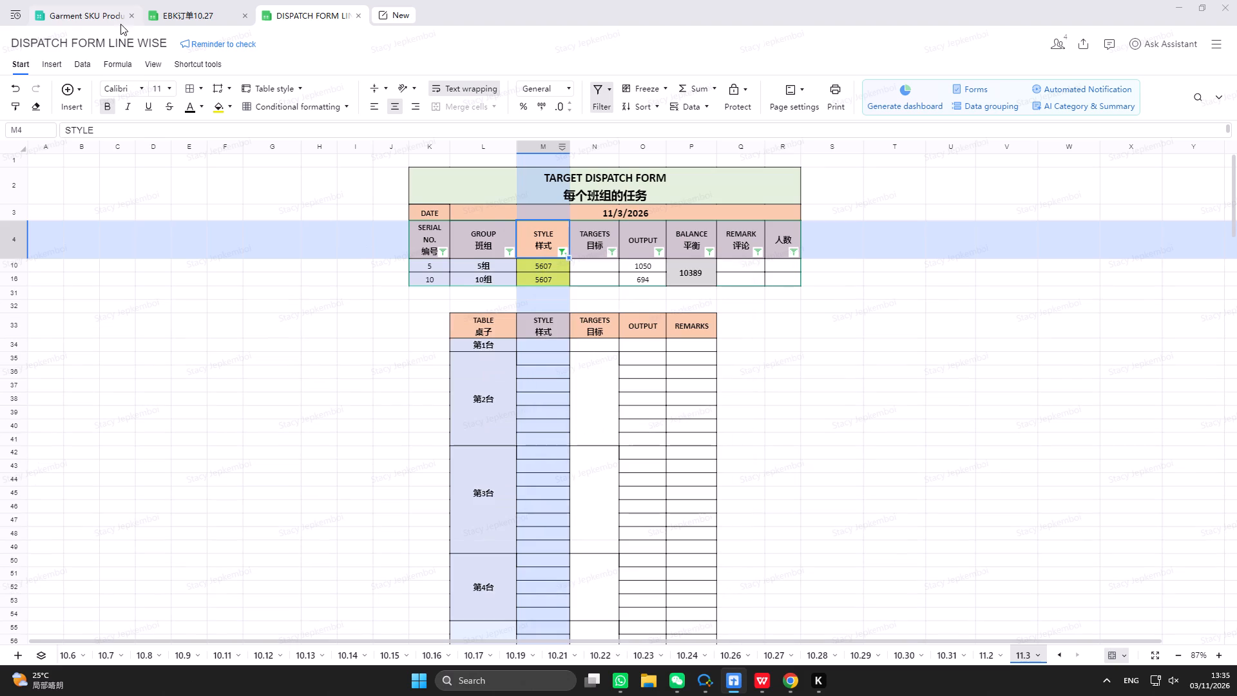
left_click(201, 9)
left_click(119, 196)
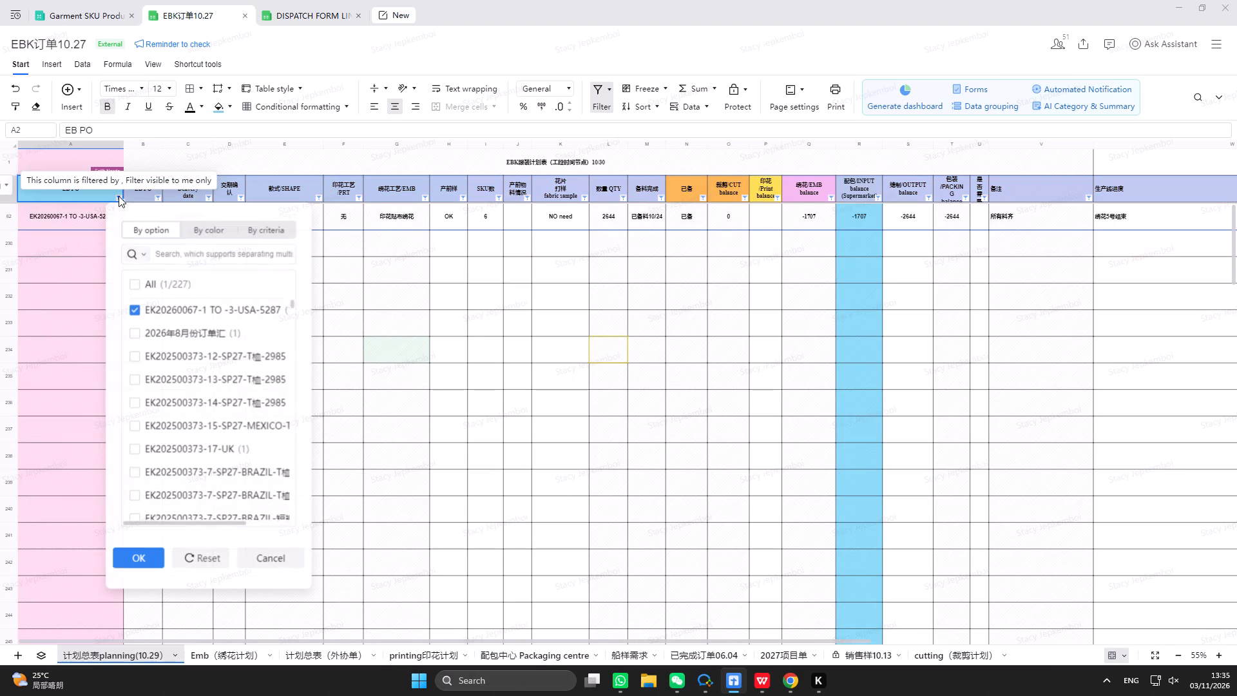
type("5607")
left_click(147, 554)
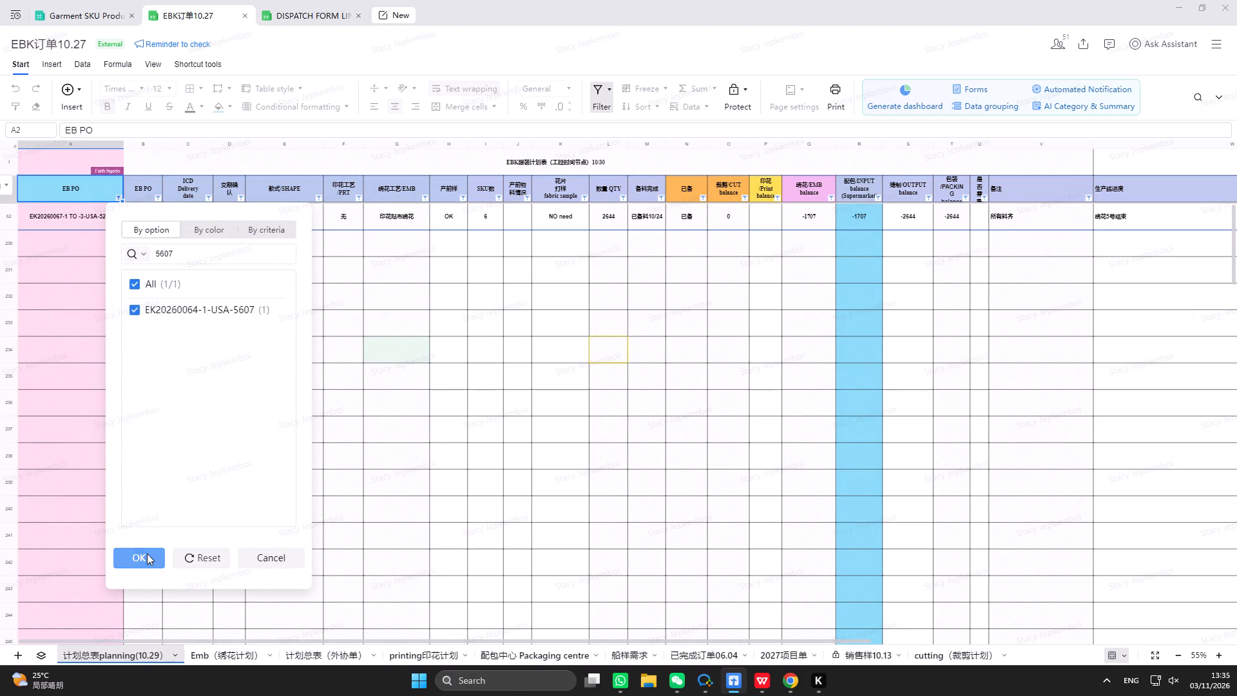
Total the two 5607 outputs in the dispatch form and set the plan's 5607 INPUT balance to =-4710+850+1530+1744.
left_click(338, 8)
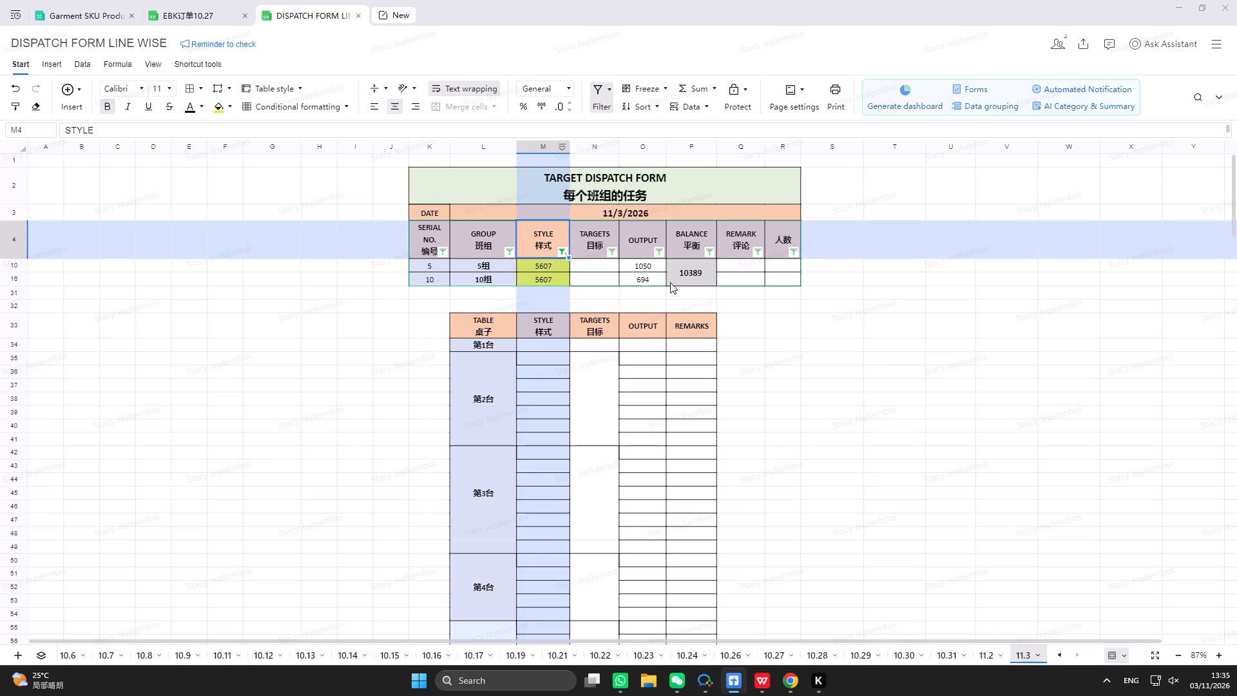
left_click(655, 269)
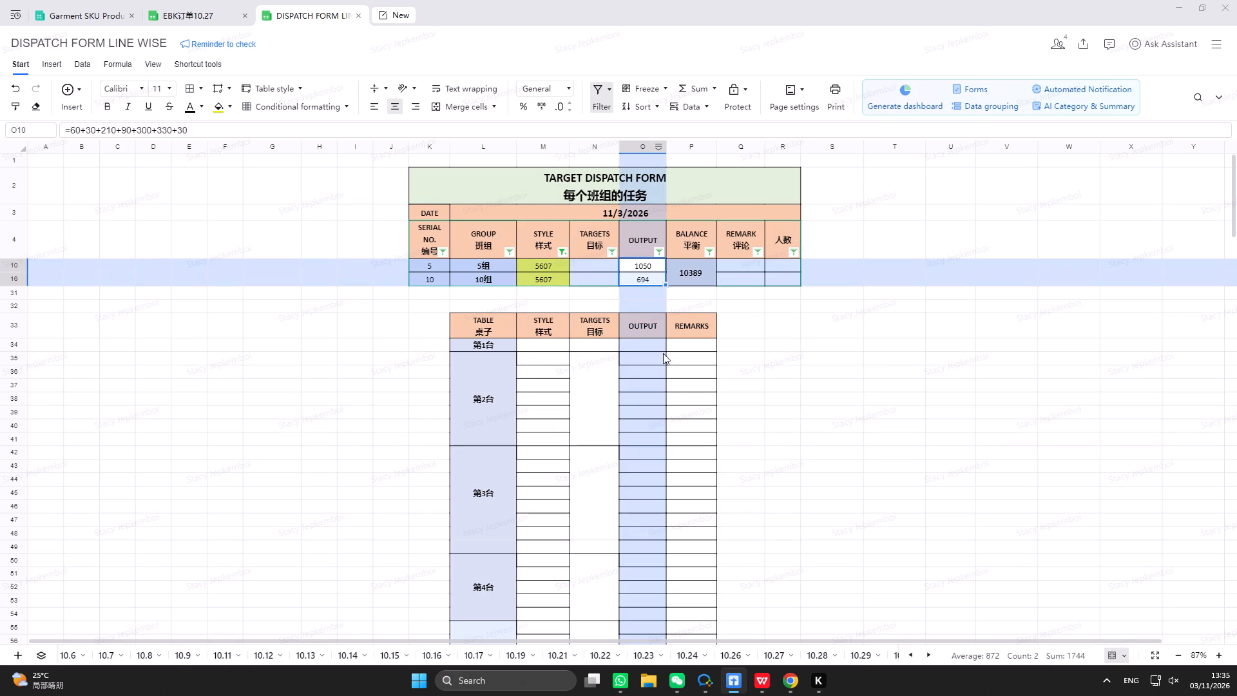
left_click(202, 6)
left_click(849, 220)
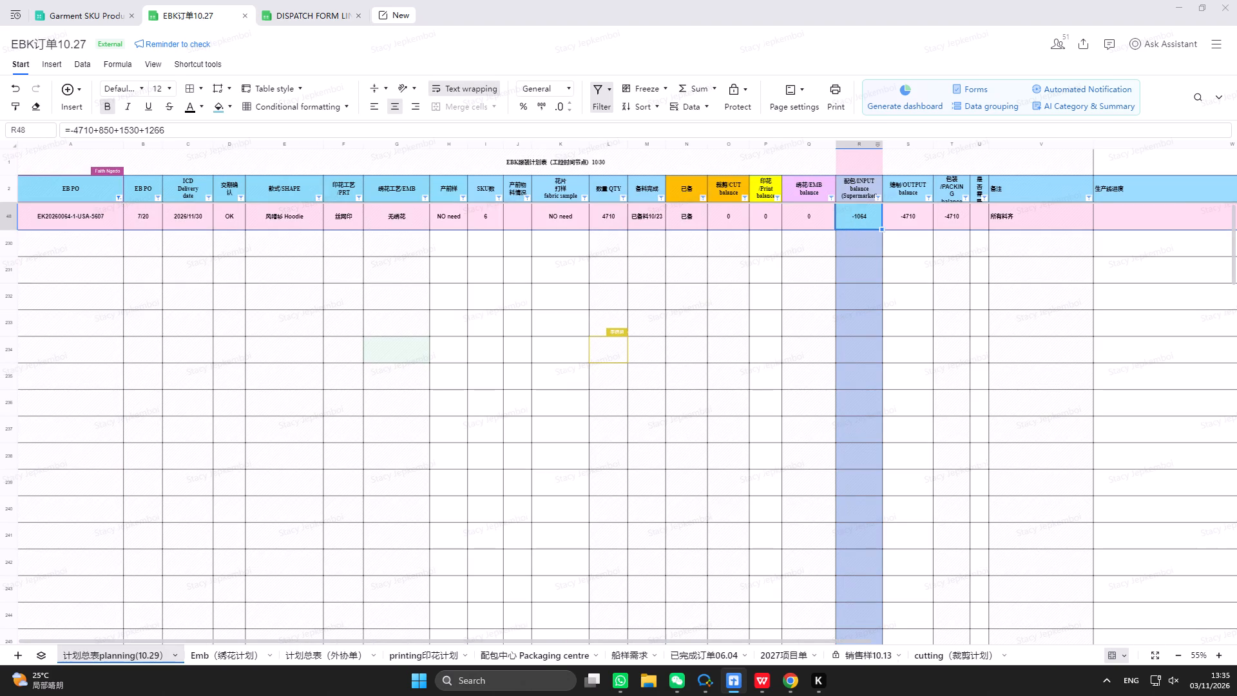
left_click(224, 136)
key("BackSpace")
key("BackSpace")
key("BackSpace")
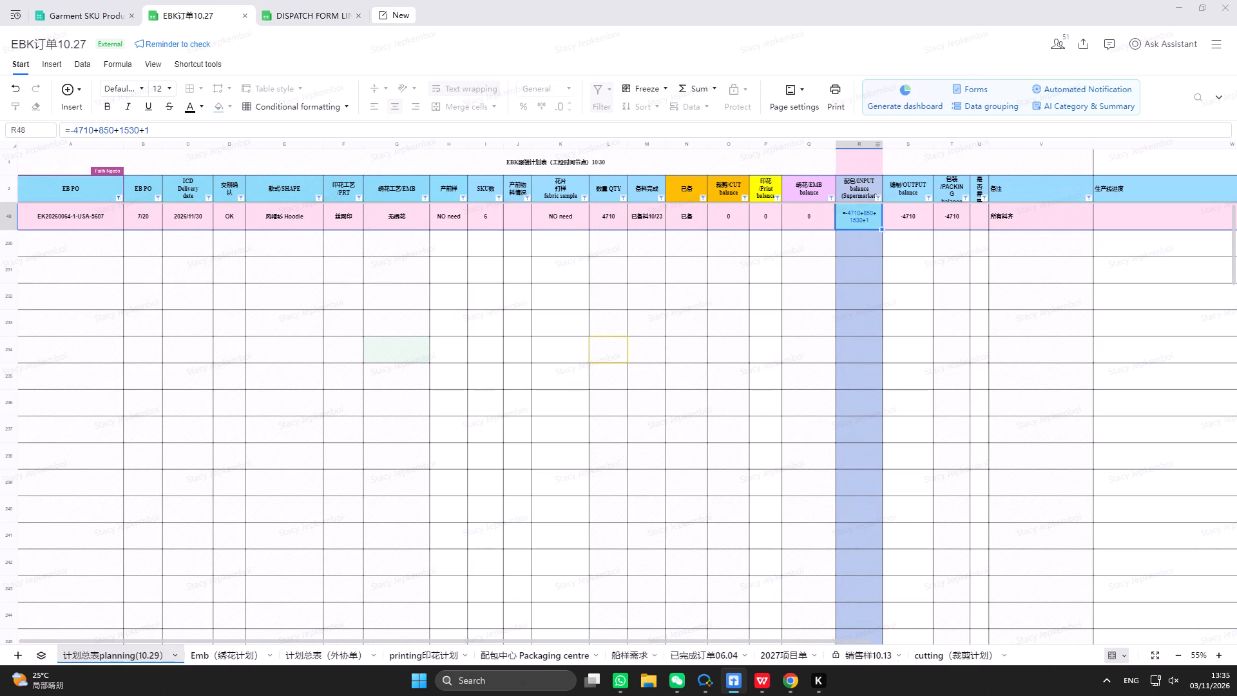
type("744")
key("Return")
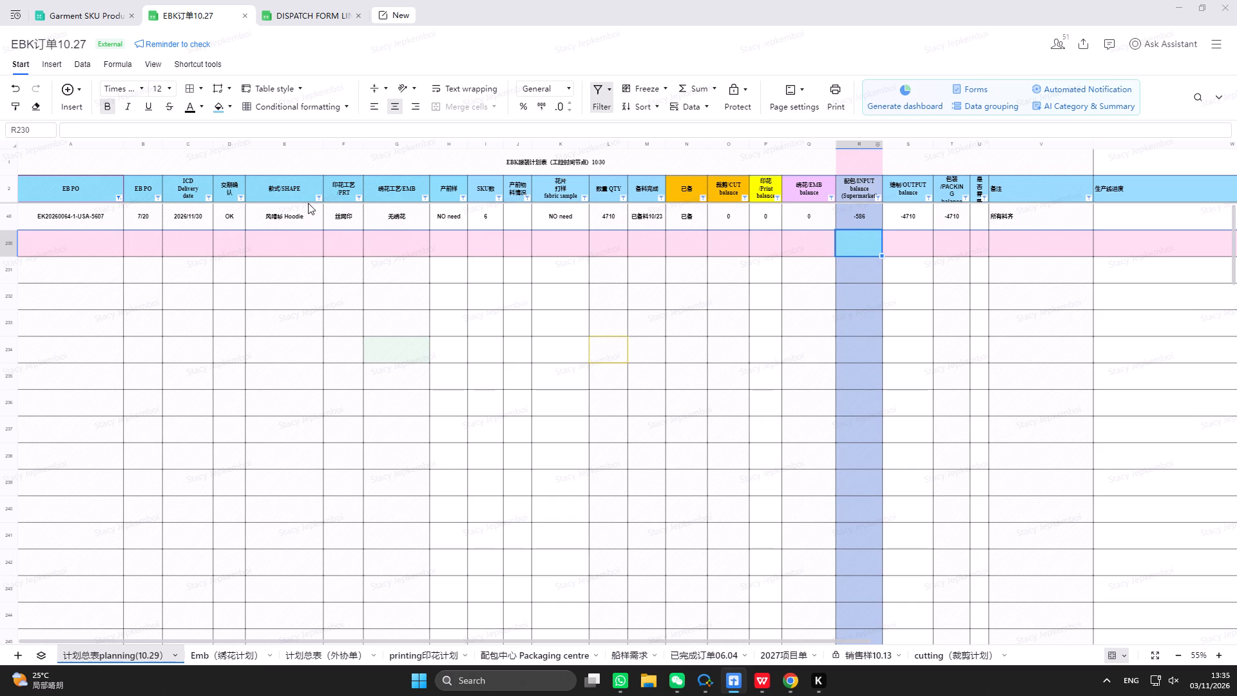
In the dispatch form, clear the STYLE column's 5607 filter and filter it for 5729.
left_click(295, 13)
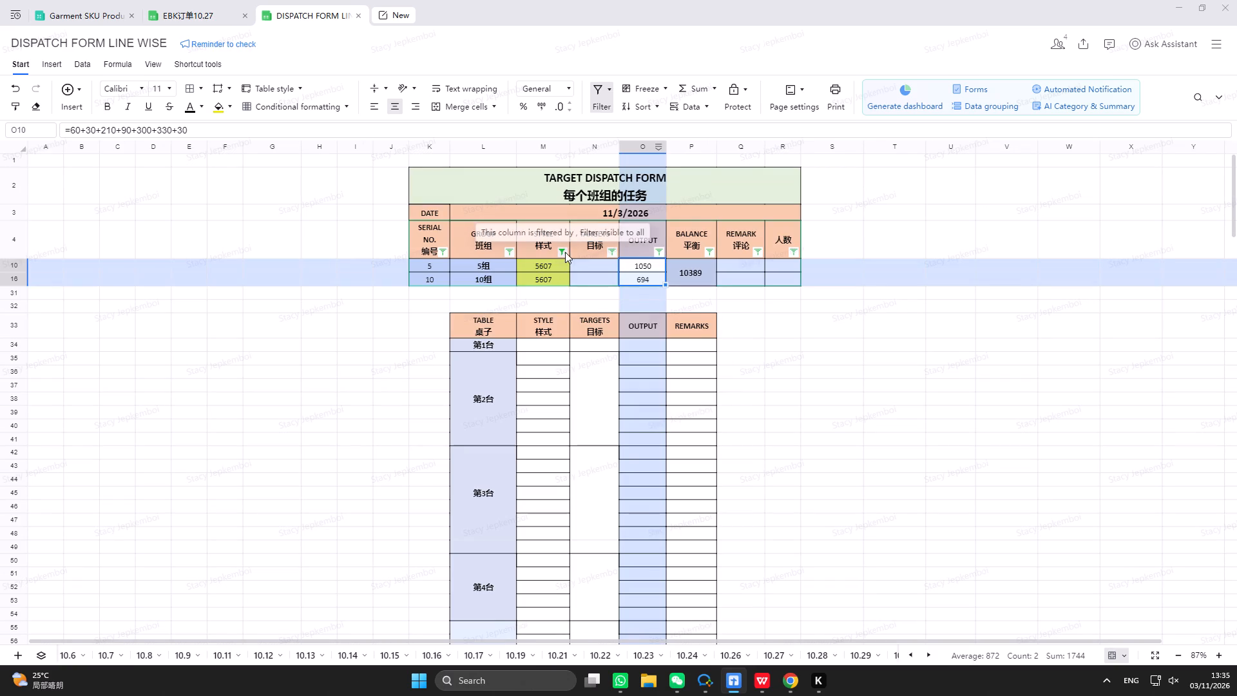
left_click(565, 252)
left_click(646, 608)
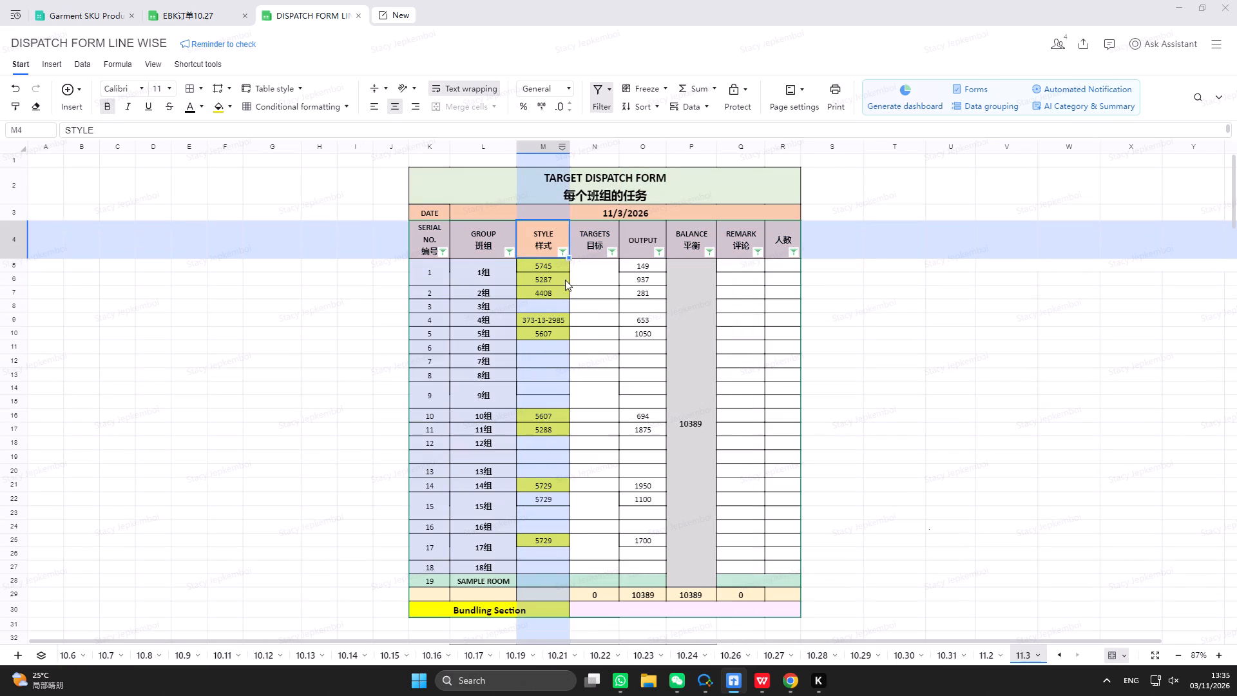
left_click(562, 255)
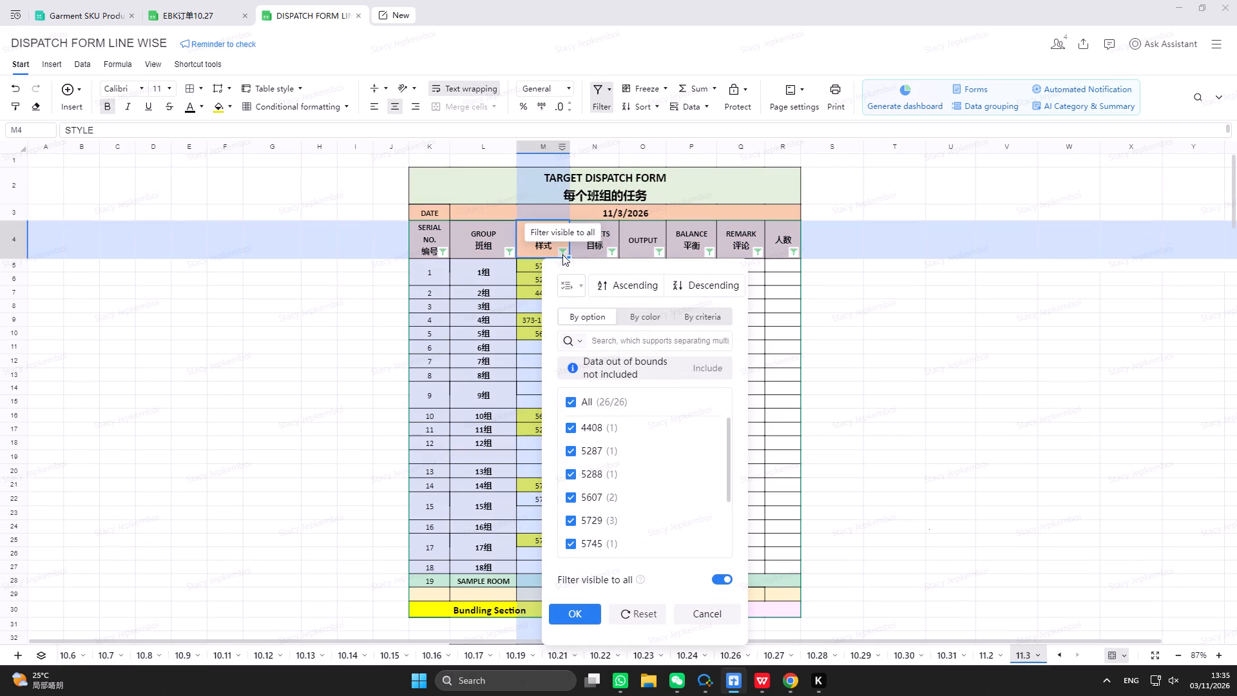
key("5")
key("7")
key("2")
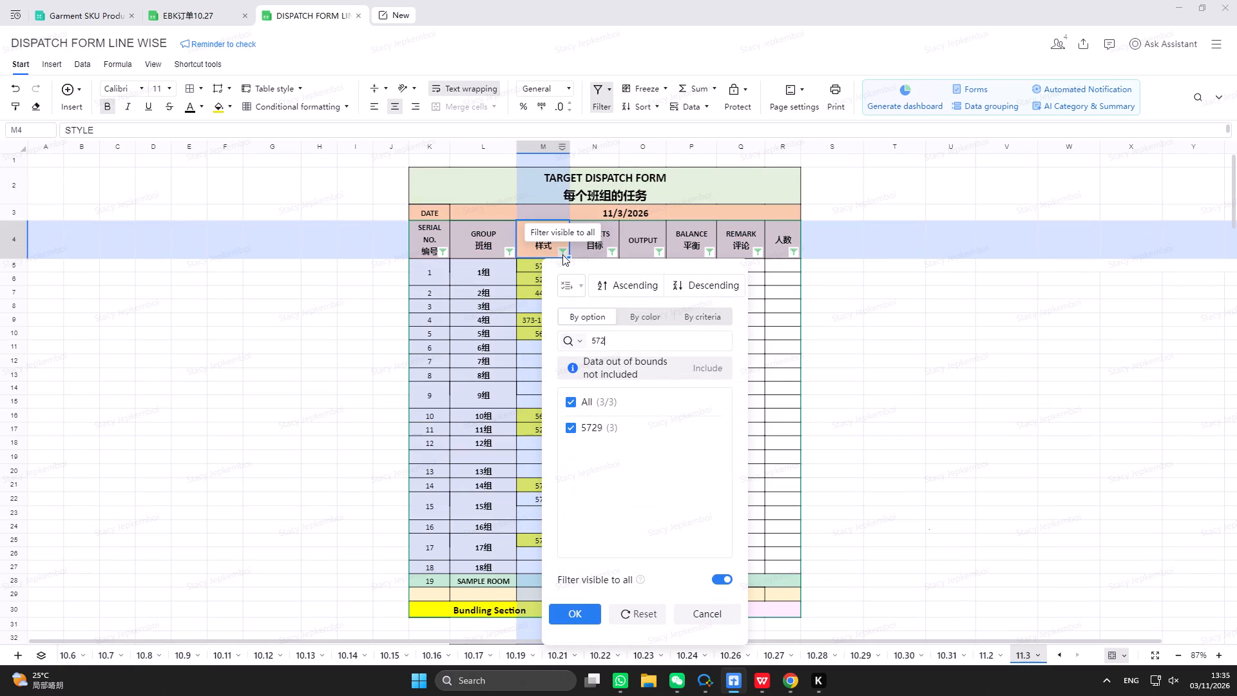
key("9")
left_click(585, 609)
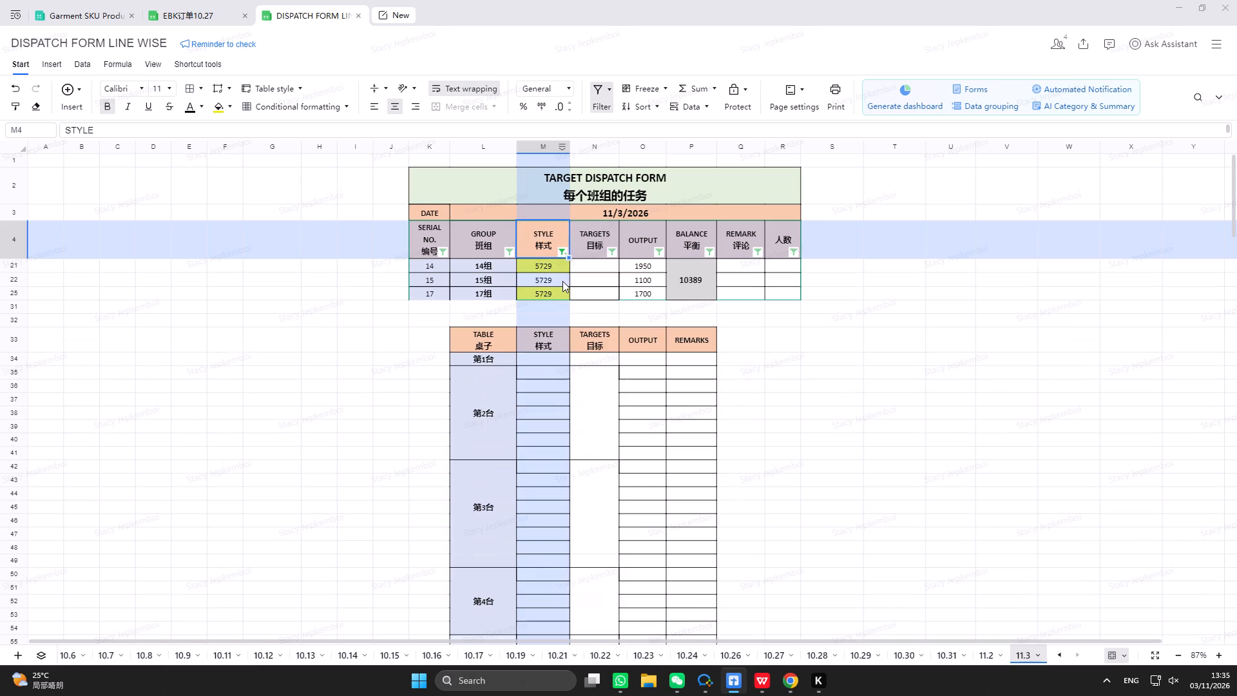
Fill group 15's style 5729 cell with yellow.
left_click(558, 280)
left_click(221, 108)
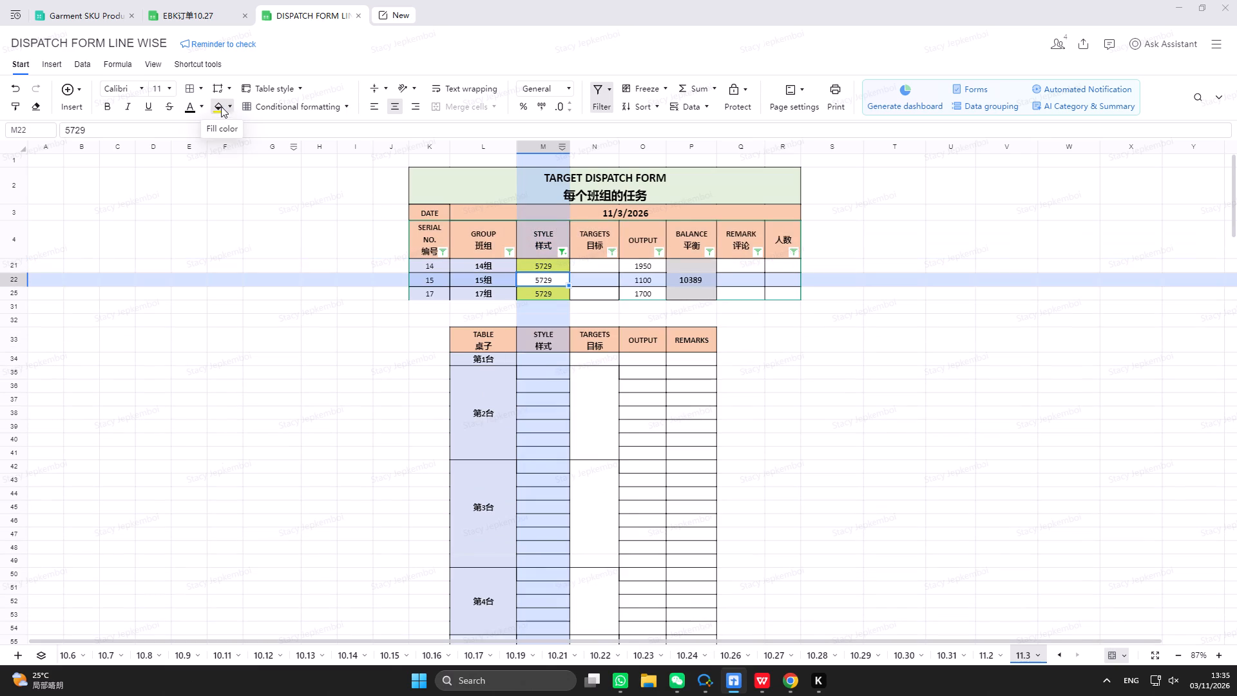
In the EBK order plan, filter the EB PO column for 5729.
left_click(201, 7)
left_click(119, 198)
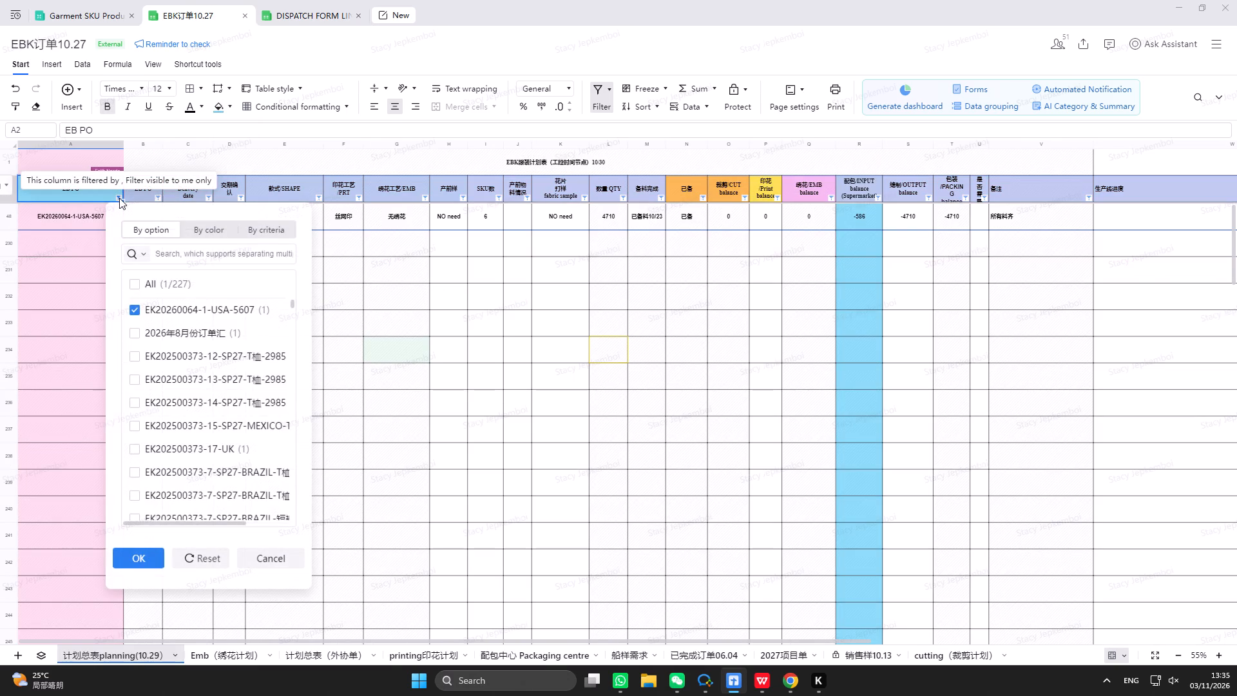
type("5729")
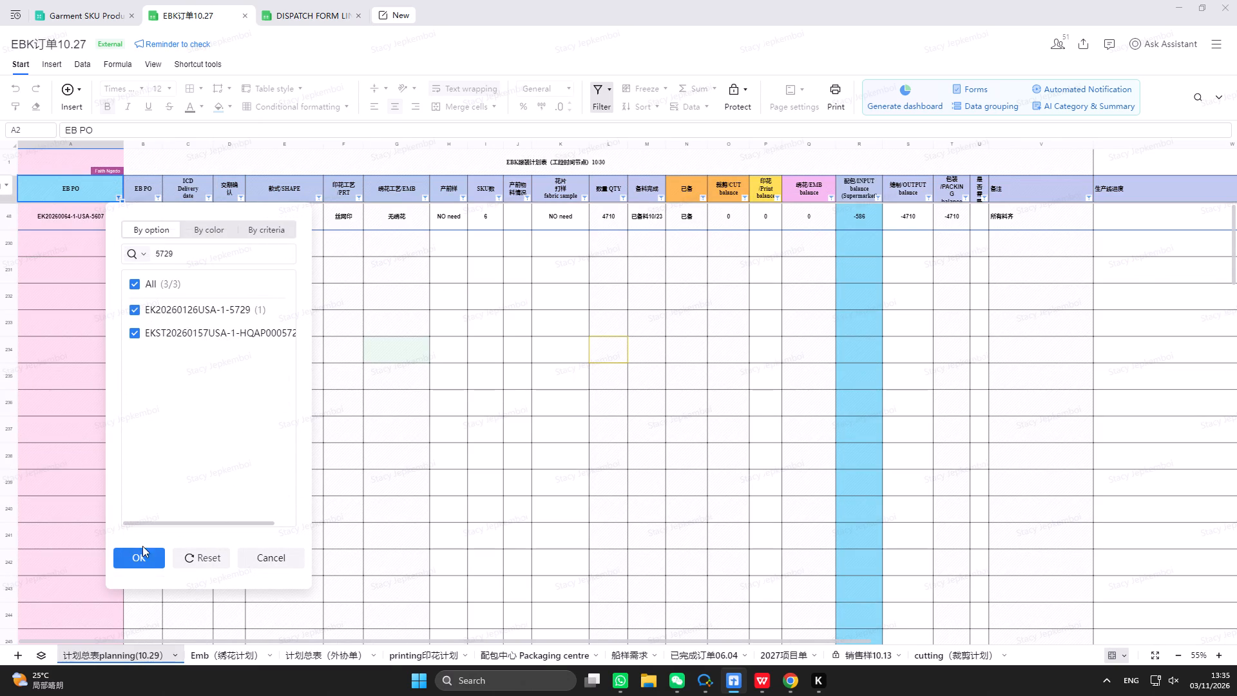
left_click(142, 552)
Total the three 5729 outputs in the dispatch form and set order EK20260126USA-1-5729's INPUT balance in the plan to =-18239+4750.
left_click(286, 17)
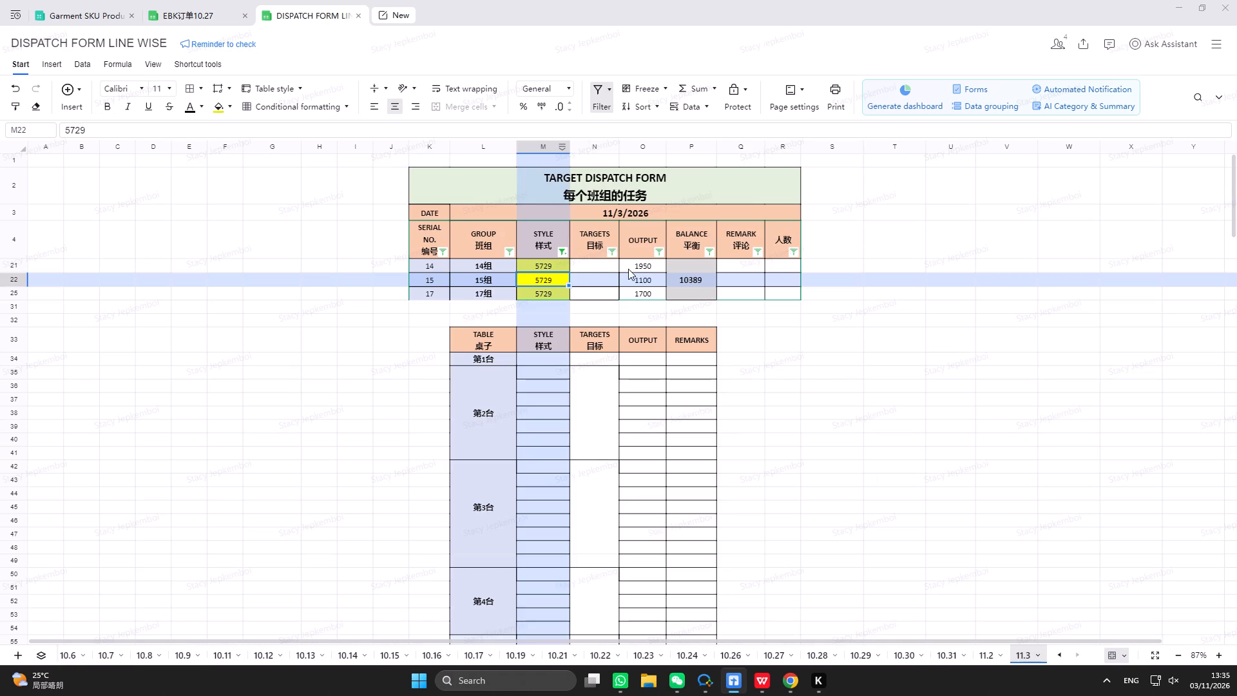
left_click_drag(649, 266, 651, 289)
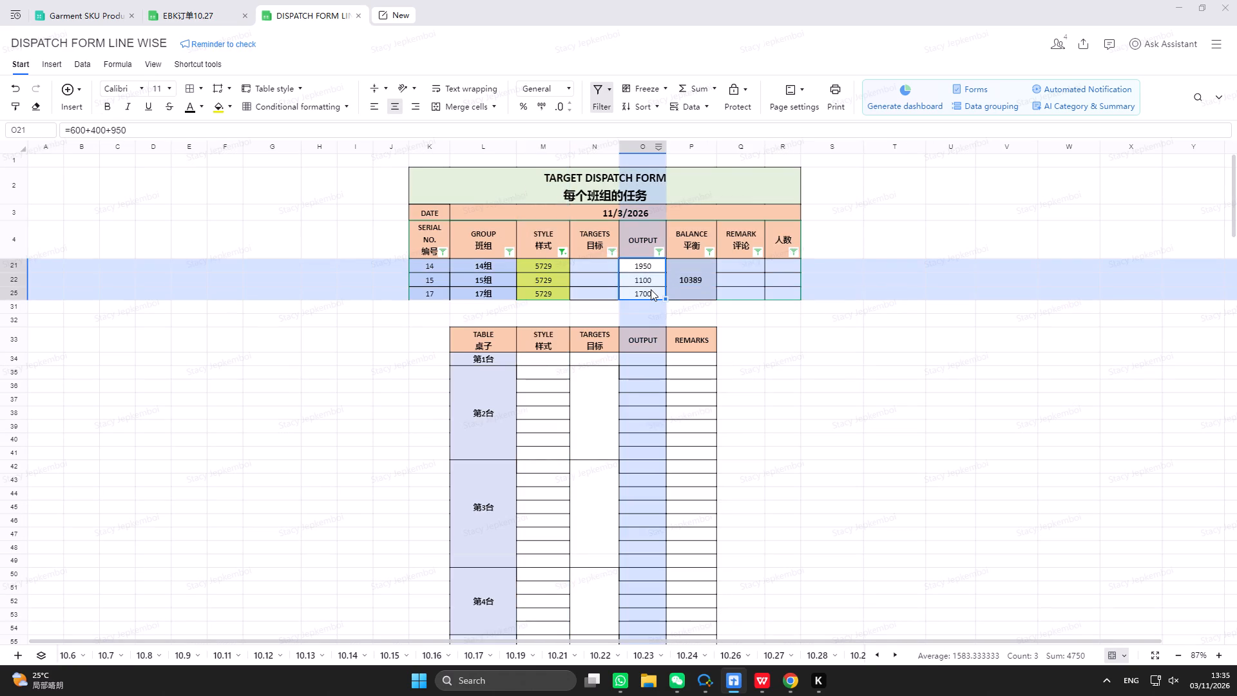
left_click(213, 17)
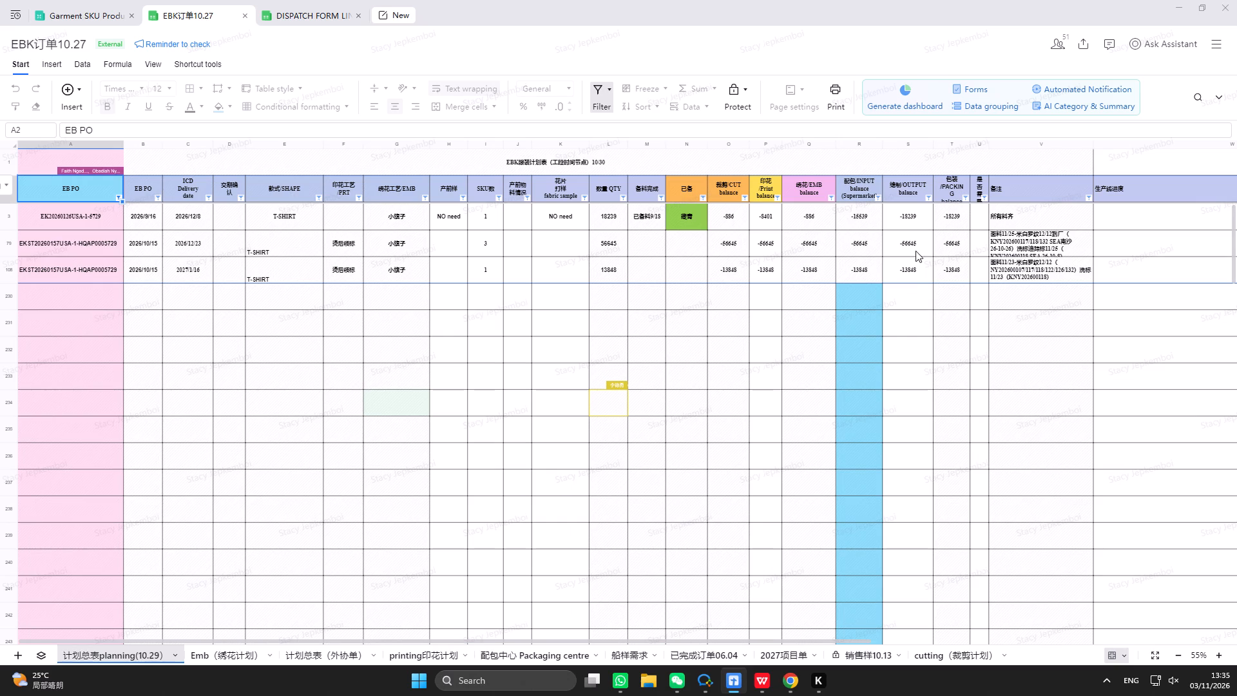
left_click(862, 217)
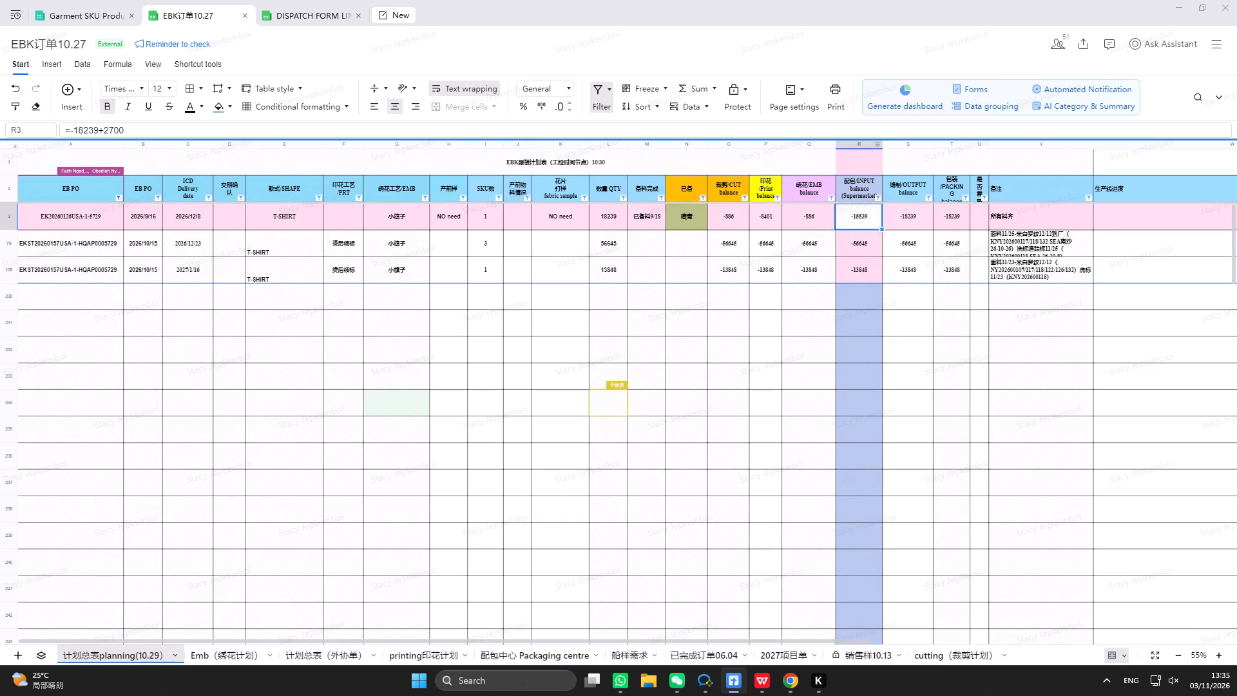
left_click(139, 131)
key("BackSpace")
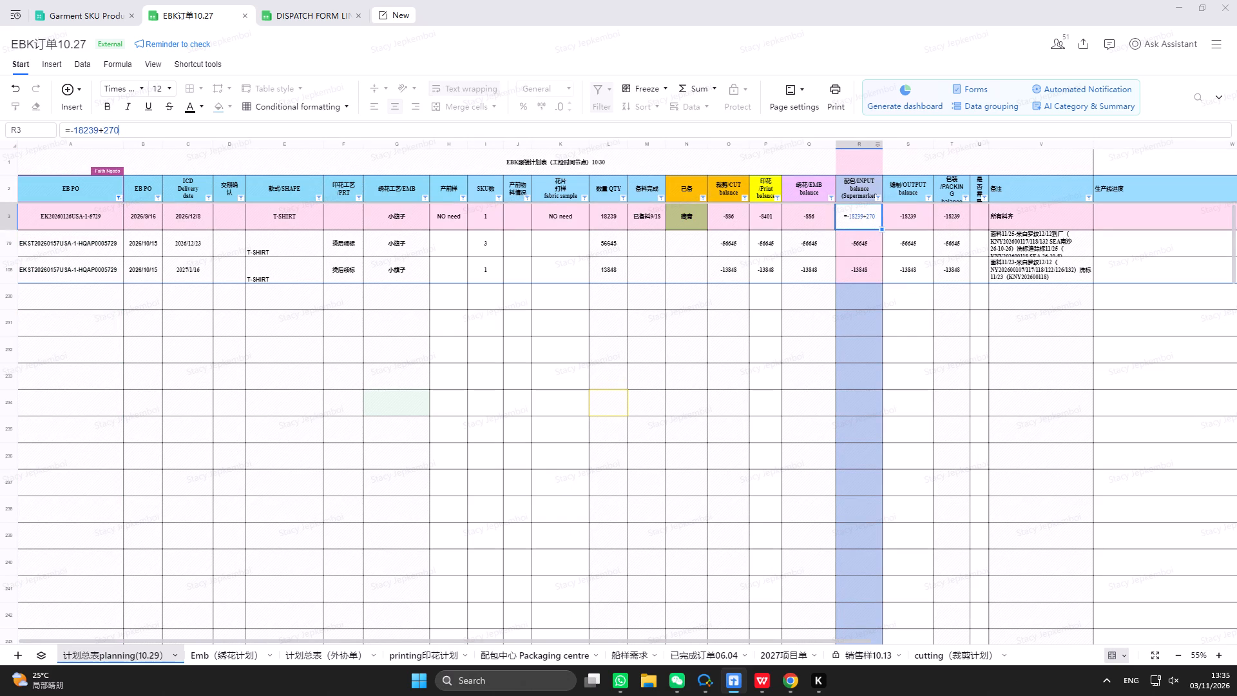
key("BackSpace")
key("BackSpace")
key("BackSpace")
type("4750")
key("Return")
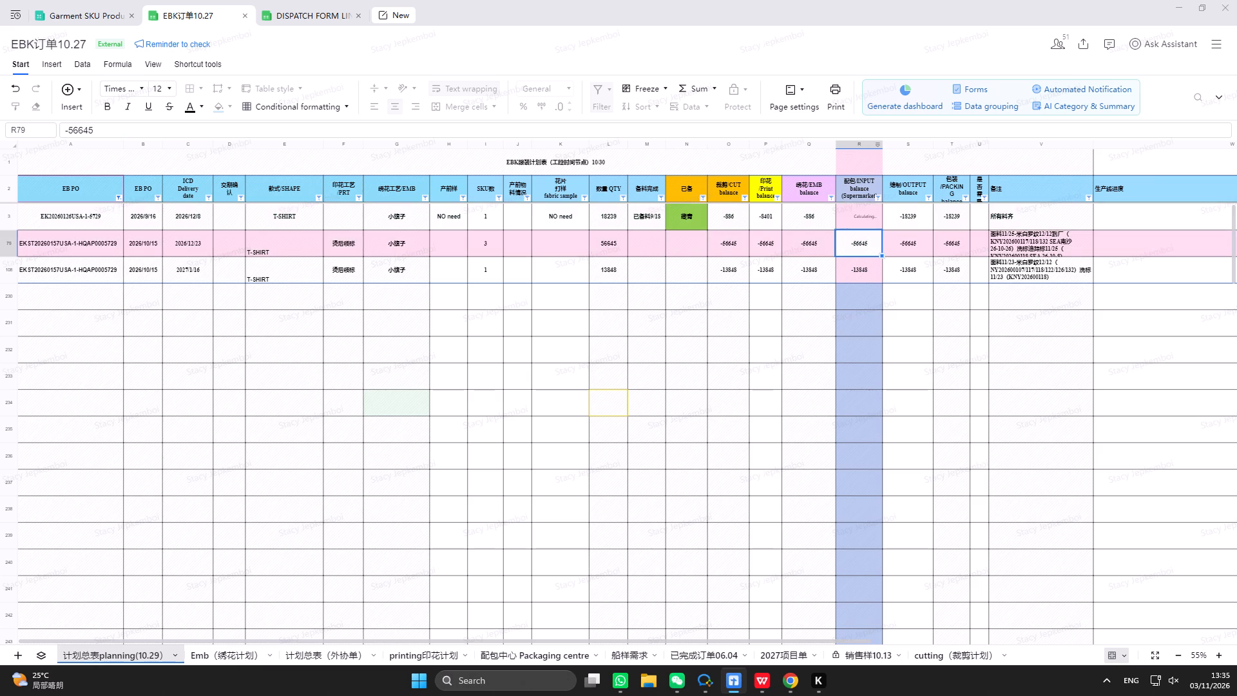
In the Garment SKU Production Tracker, open the BLANK copy table below 157-5745.
left_click(59, 15)
scroll(84, 417, "down", 7)
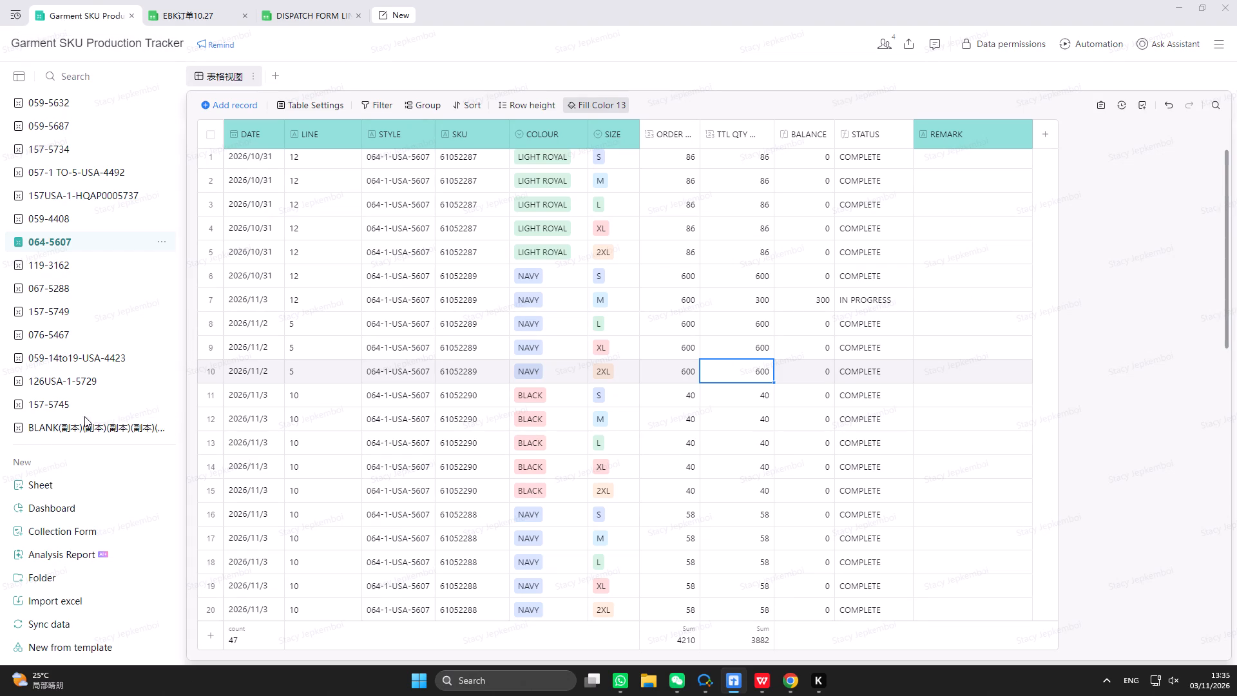
left_click(91, 432)
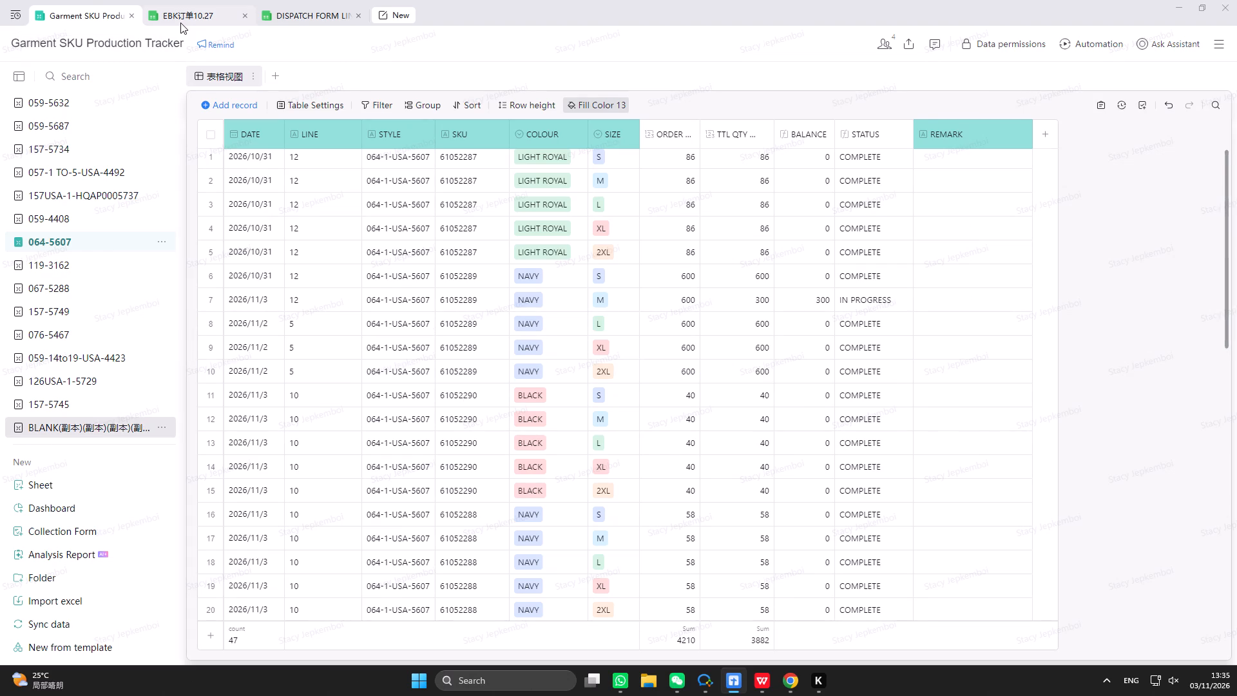
In the EBK order plan, filter the EB PO column for 5287 again.
left_click(180, 22)
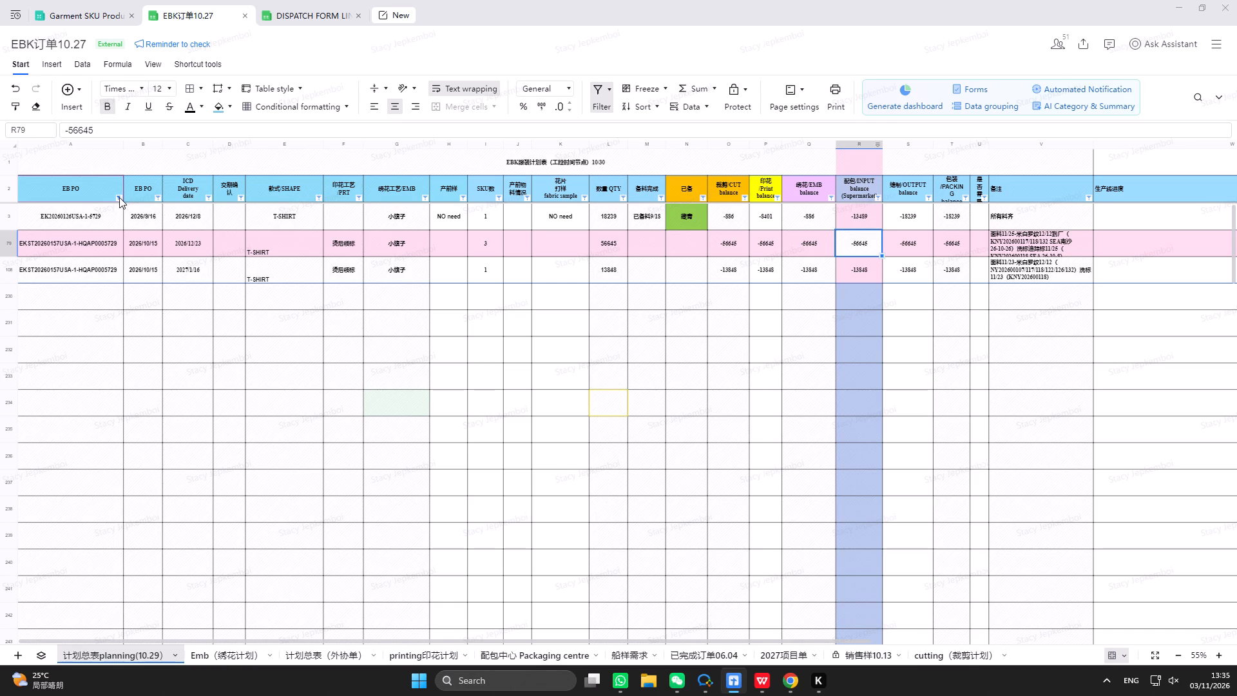
left_click(119, 197)
type("5287")
left_click(153, 559)
scroll(207, 429, "up", 4)
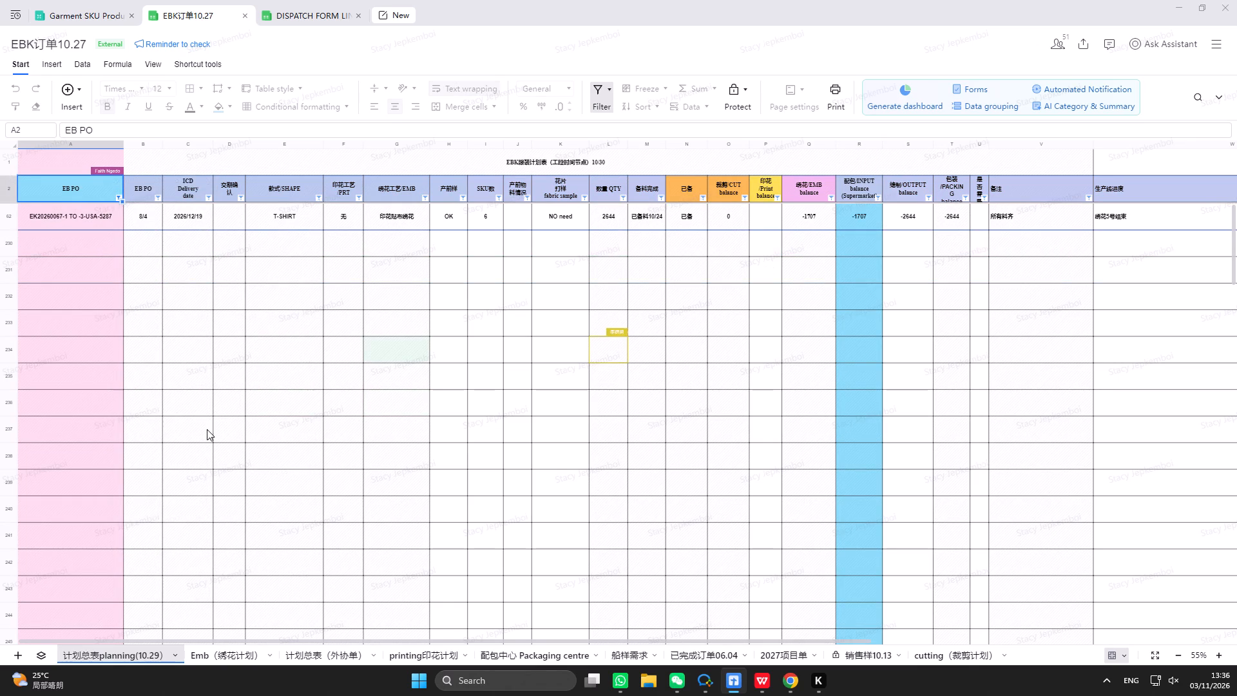
In the Garment SKU Production Tracker, duplicate the BLANK copy table below 157-5745 with its structure and all records.
scroll(207, 429, "up", 2)
left_click(71, 16)
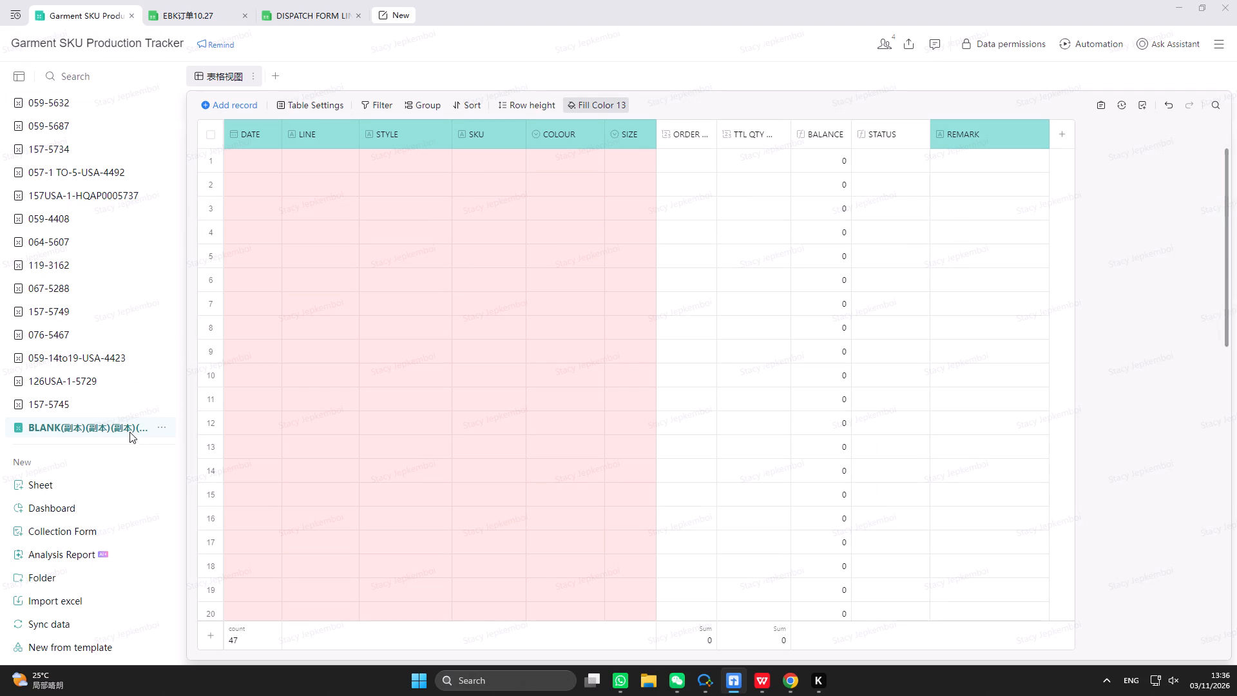
right_click(131, 429)
left_click(198, 467)
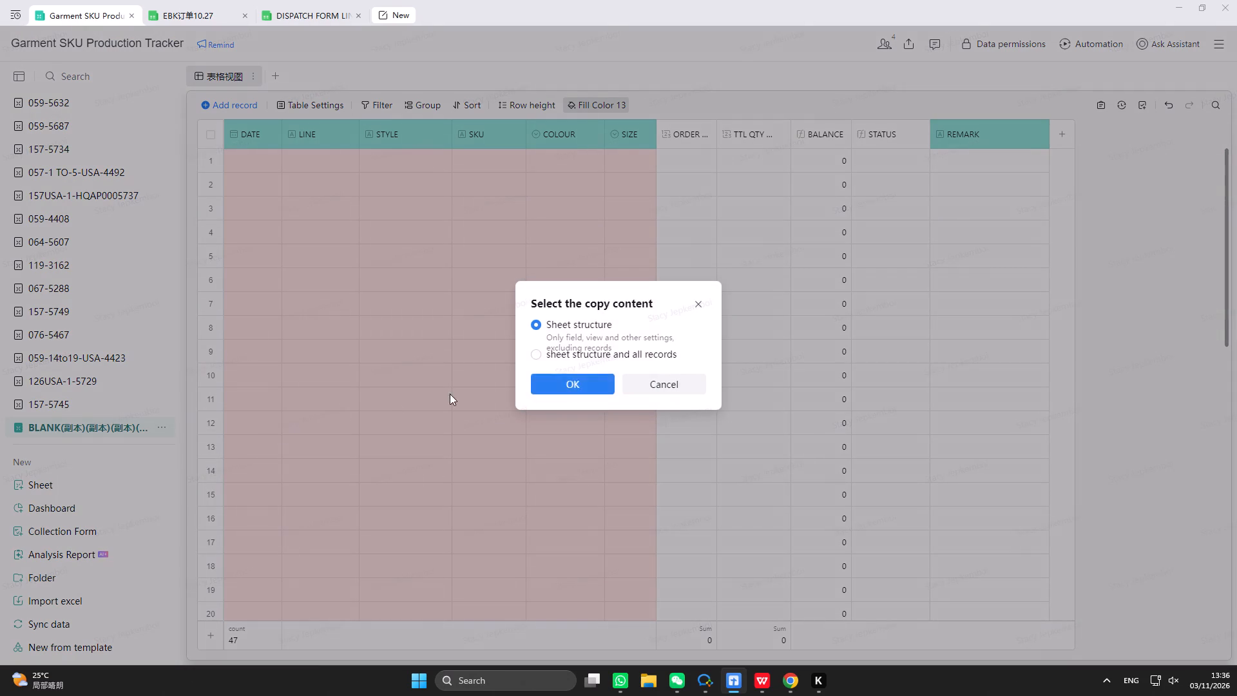
left_click(540, 358)
left_click(584, 388)
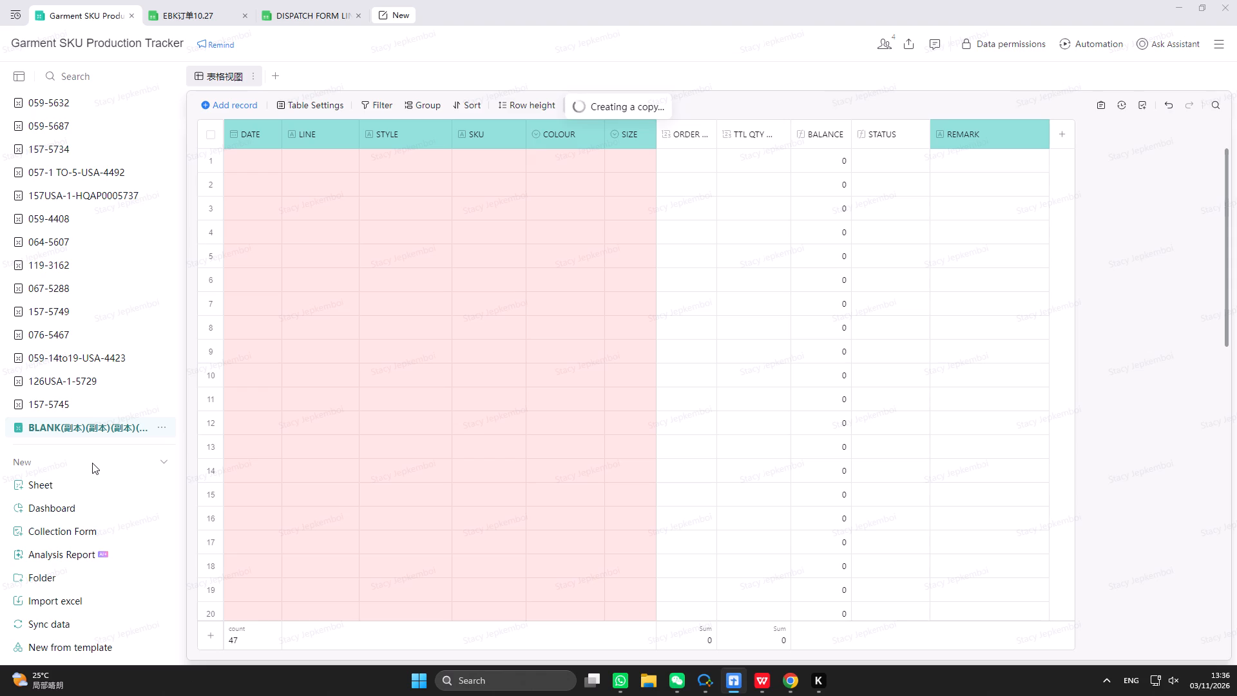
Open the BLANK copy directly below 157-5745, add a leading = to its STATUS formula and save it.
left_click(98, 406)
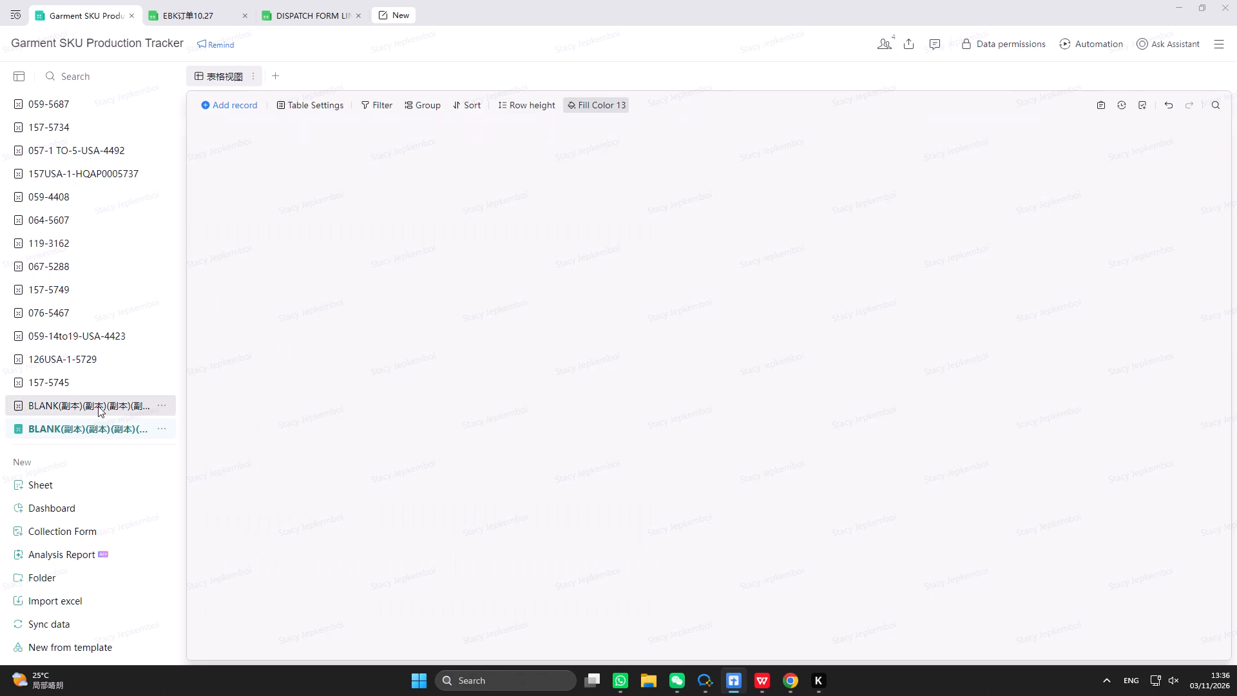
double_click(867, 158)
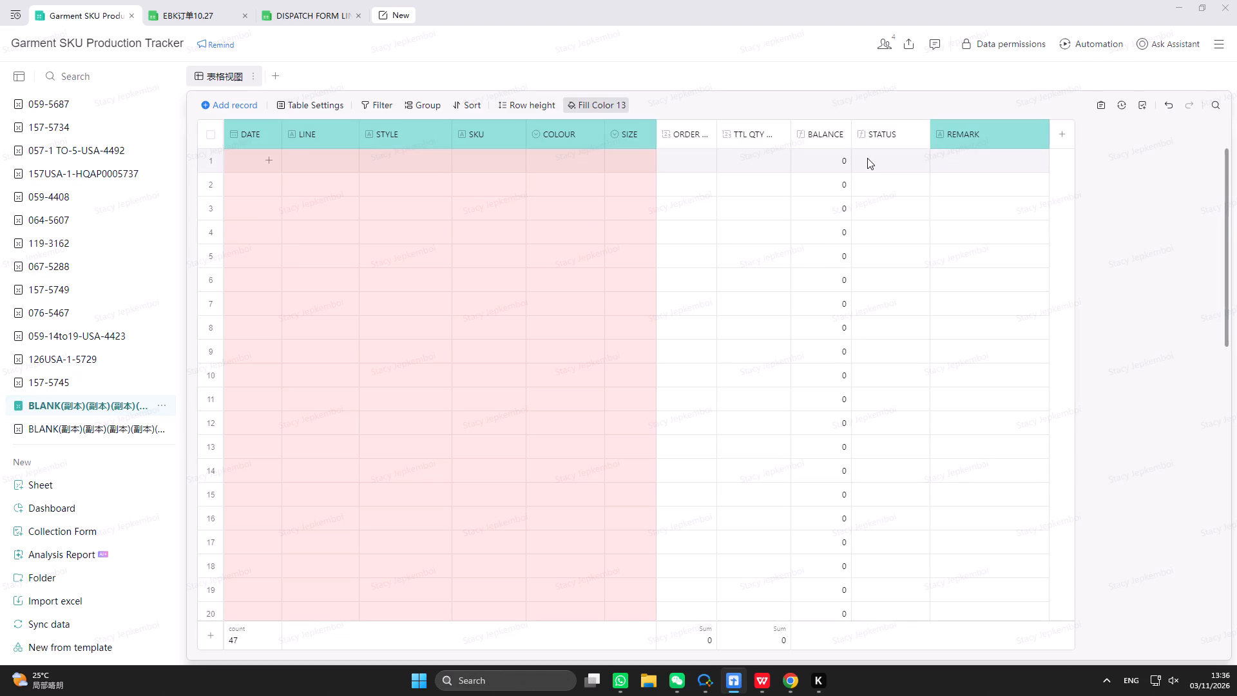
double_click(867, 158)
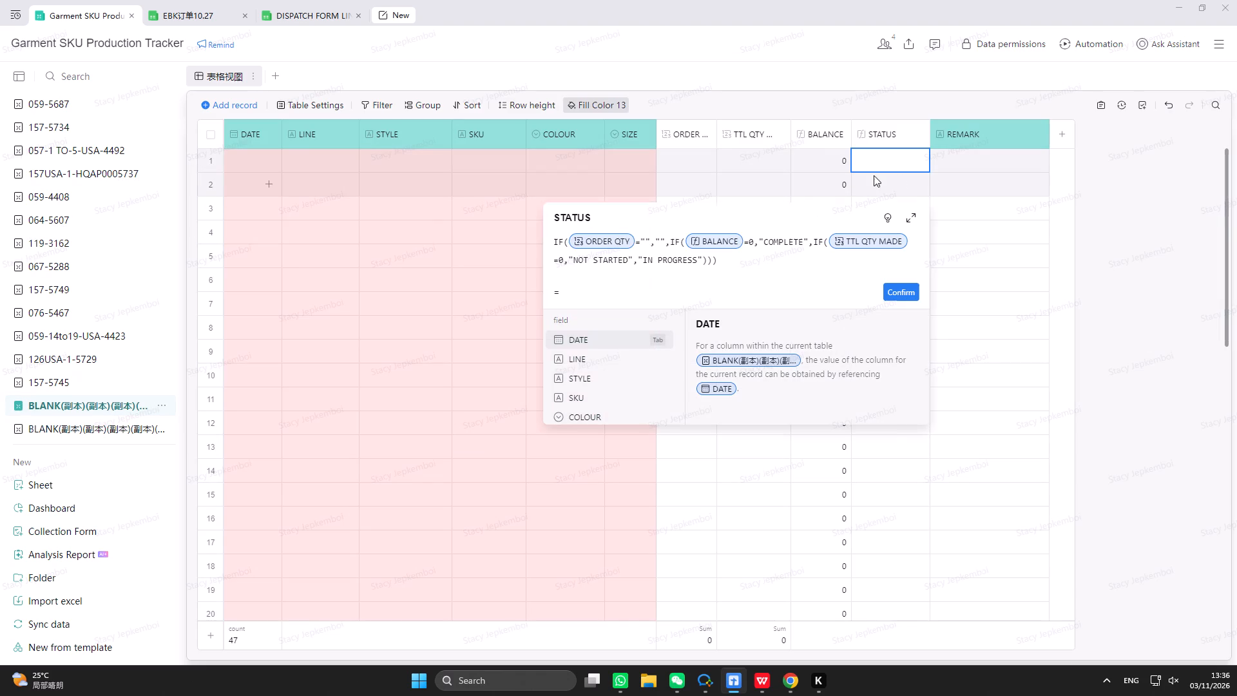
left_click(553, 242)
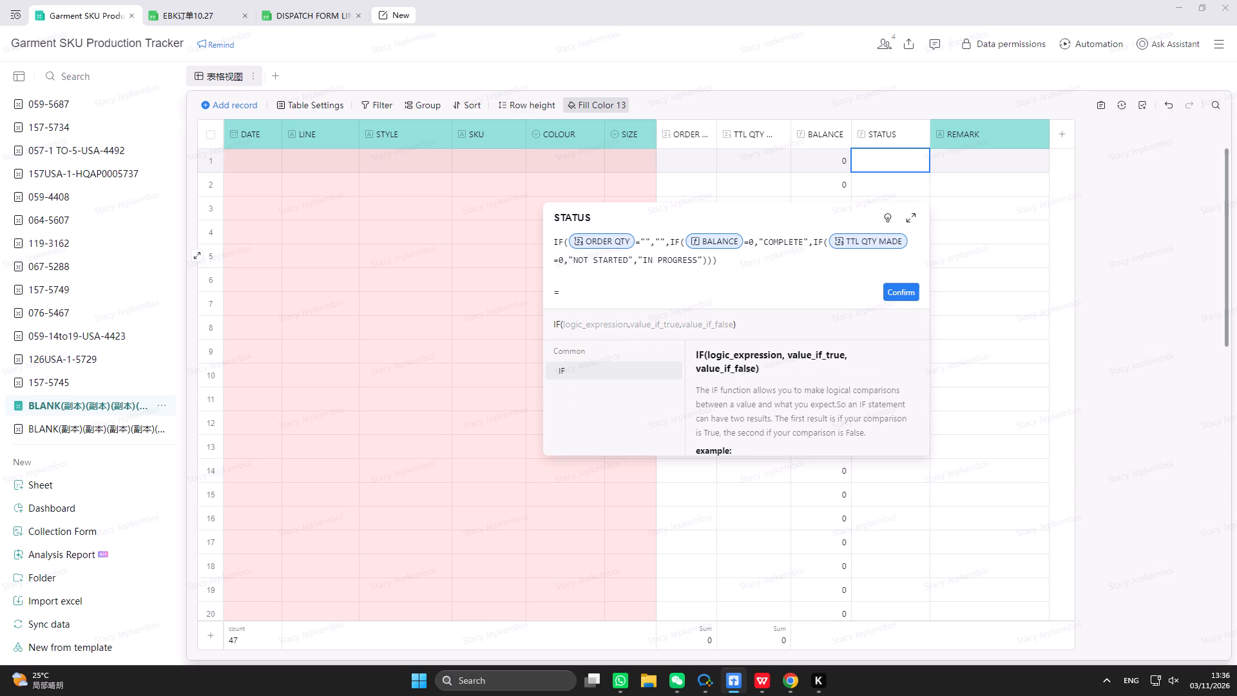
key("equal")
left_click(906, 288)
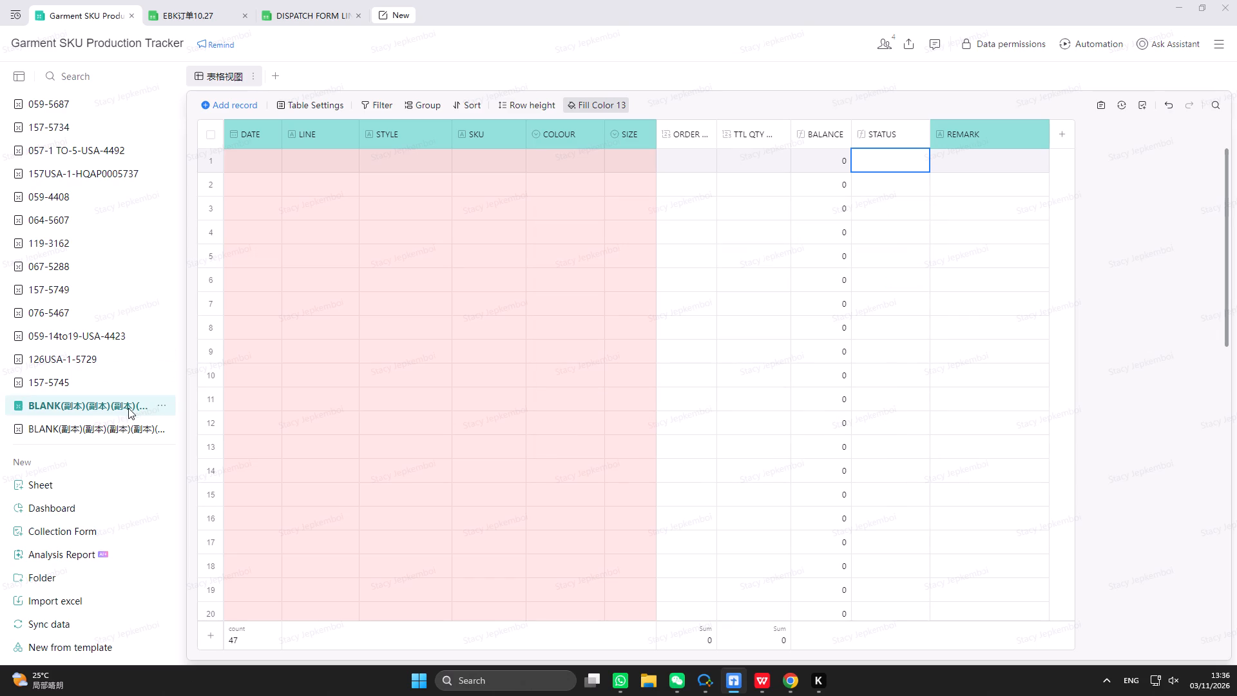
Rename the BLANK copy directly below 157-5745 as 067-5287, checking the order number in the EBK order plan.
right_click(128, 408)
left_click(332, 417)
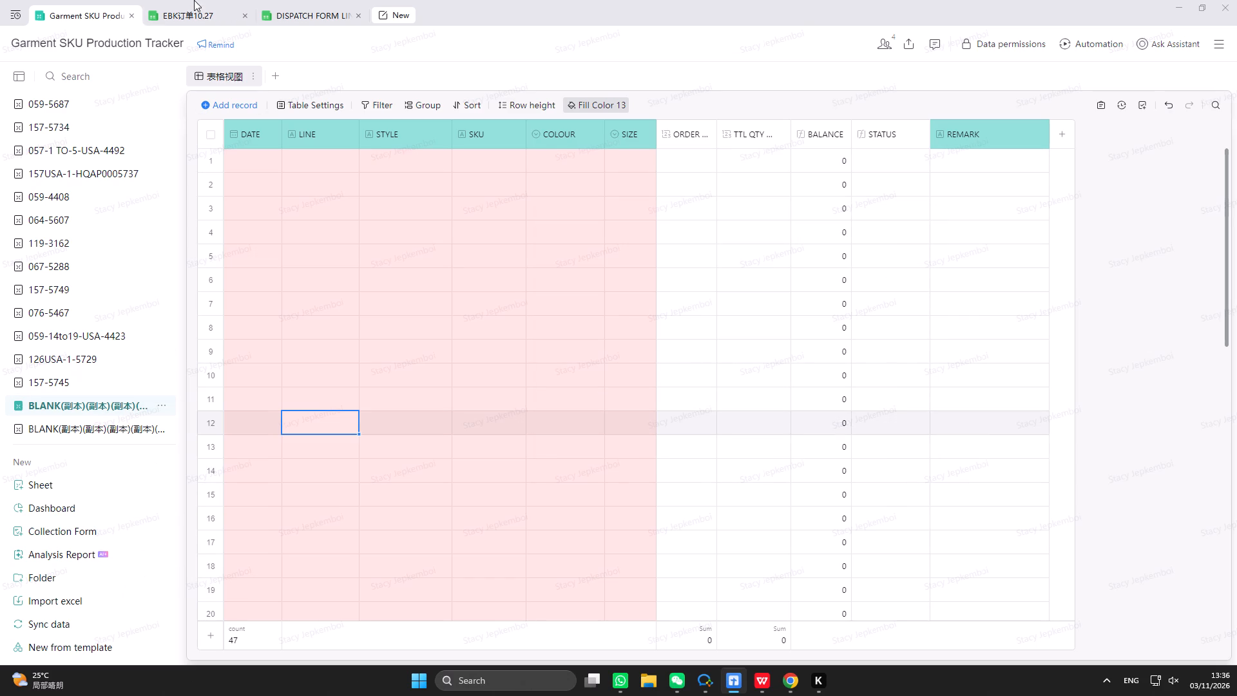
left_click(194, 0)
left_click(195, 21)
left_click(82, 19)
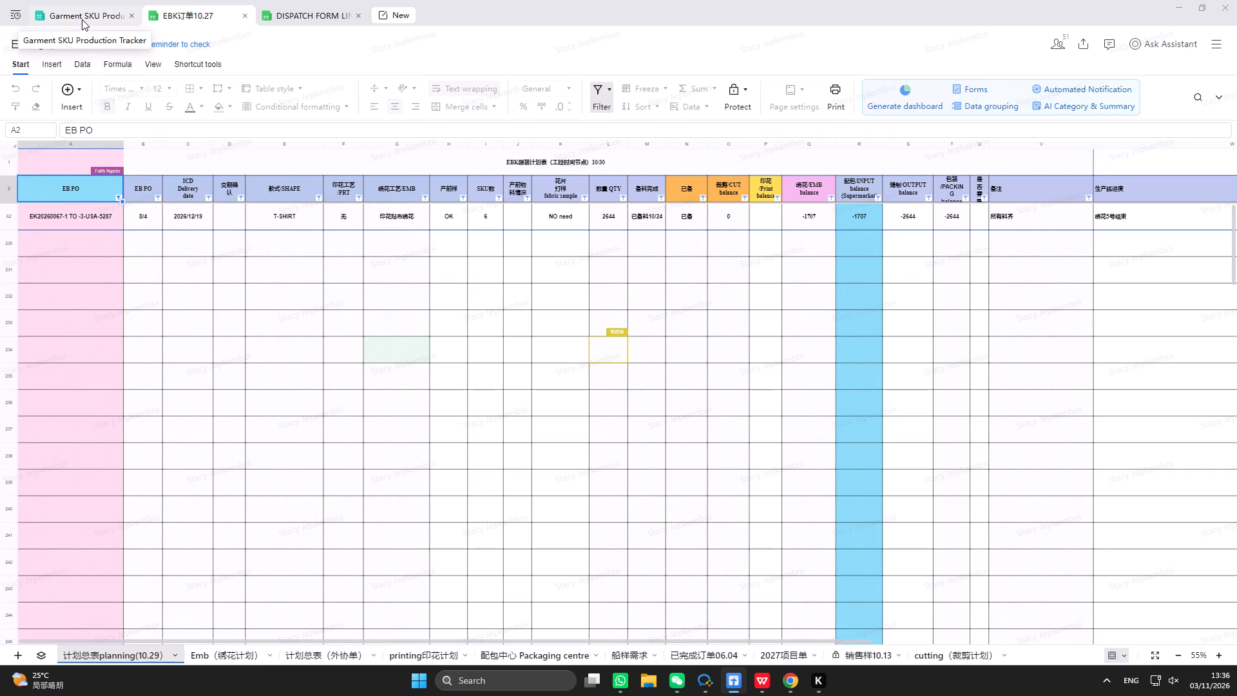
right_click(100, 403)
left_click(177, 420)
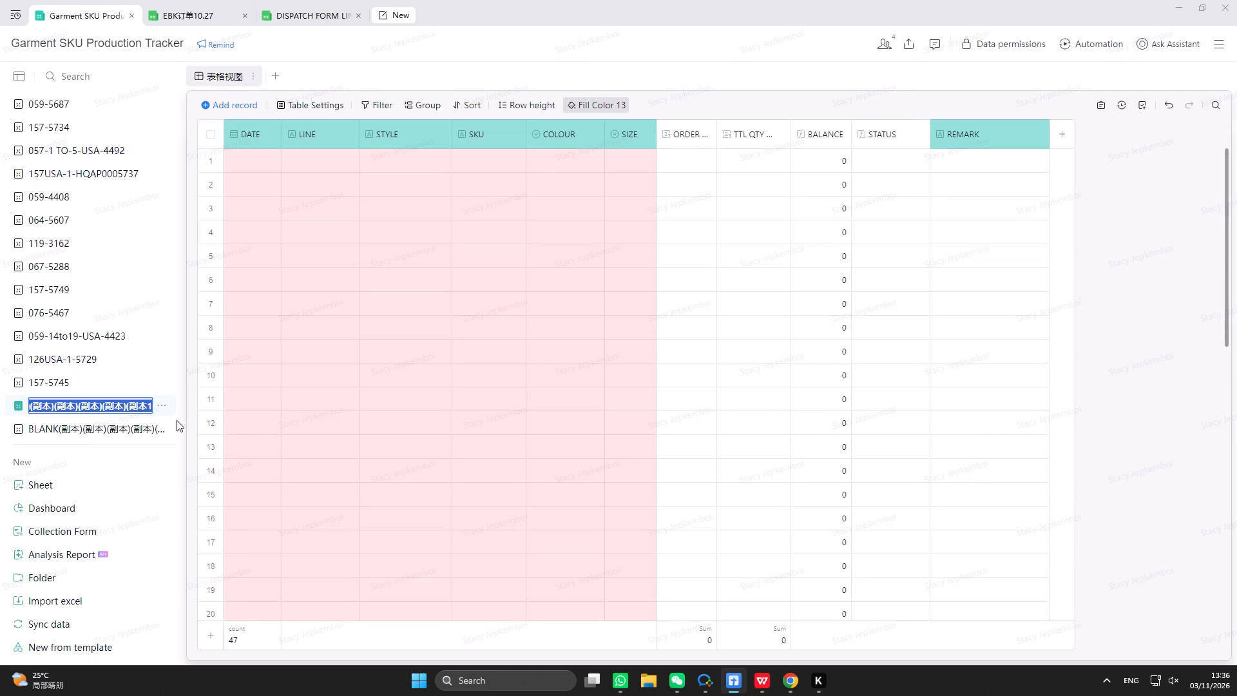
key("0")
type("67-")
type("5287")
key("Return")
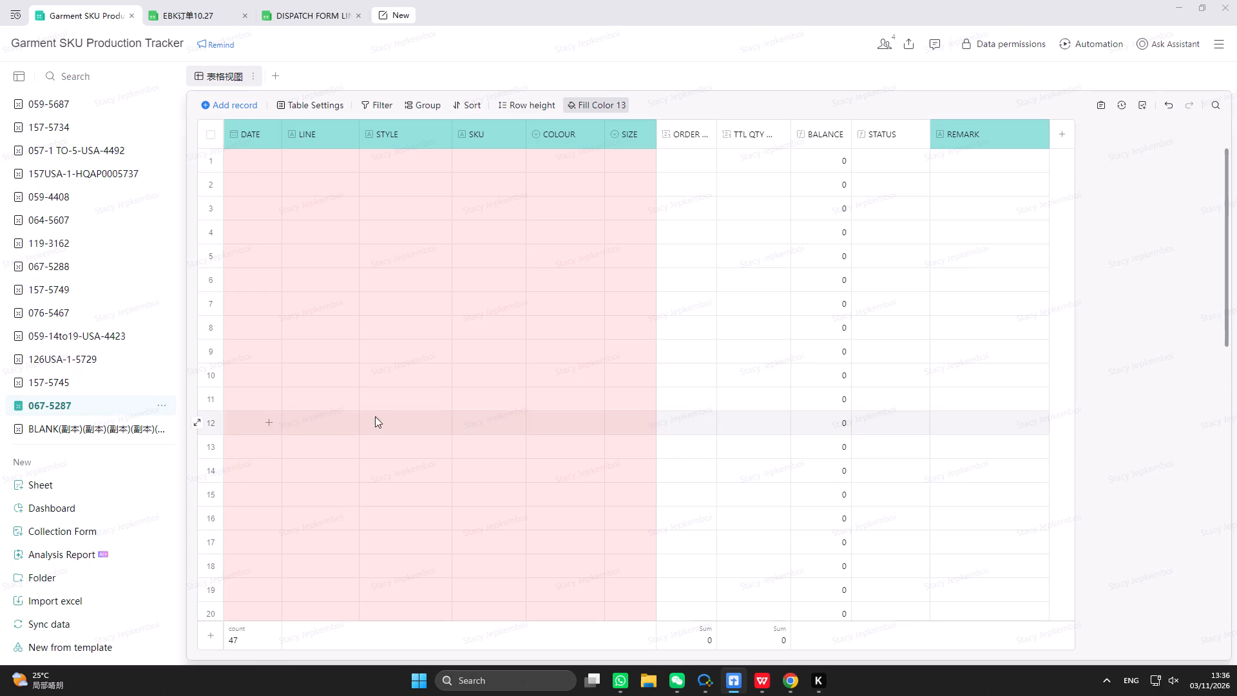
In the first record of table 067-5287, set the date to 2026/11/3 and the line to 1.
scroll(350, 256, "up", 3)
double_click(246, 164)
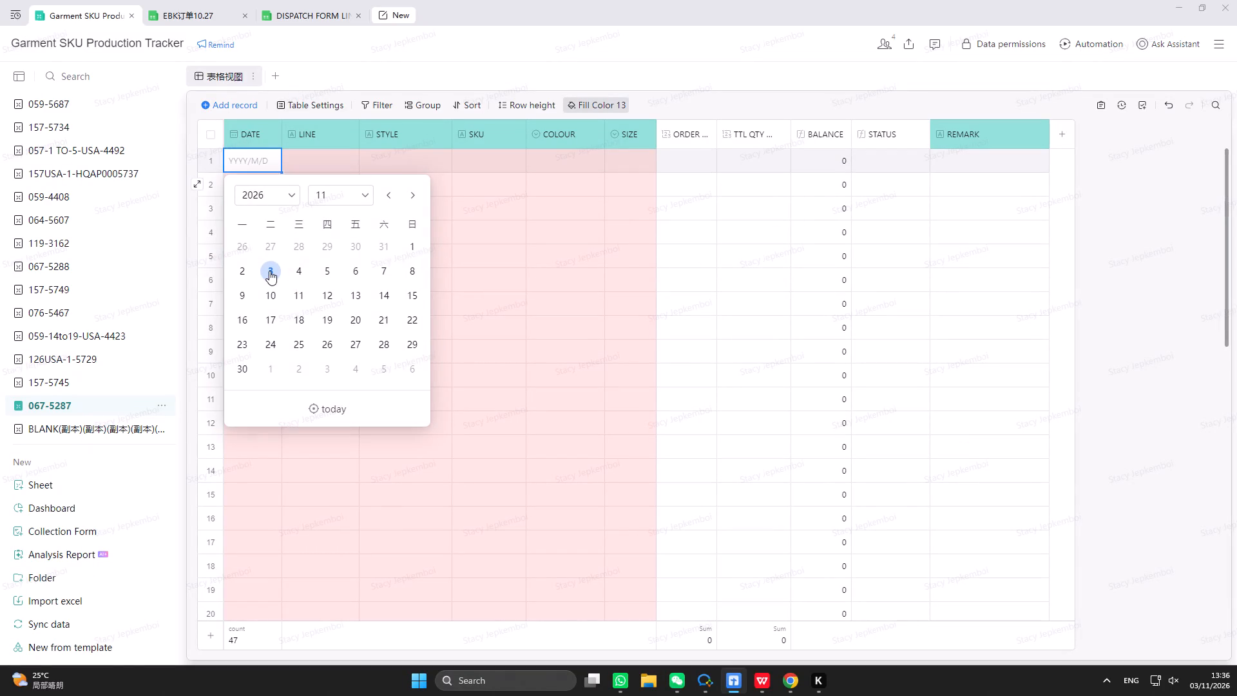
left_click(269, 271)
left_click(301, 167)
left_click(301, 167)
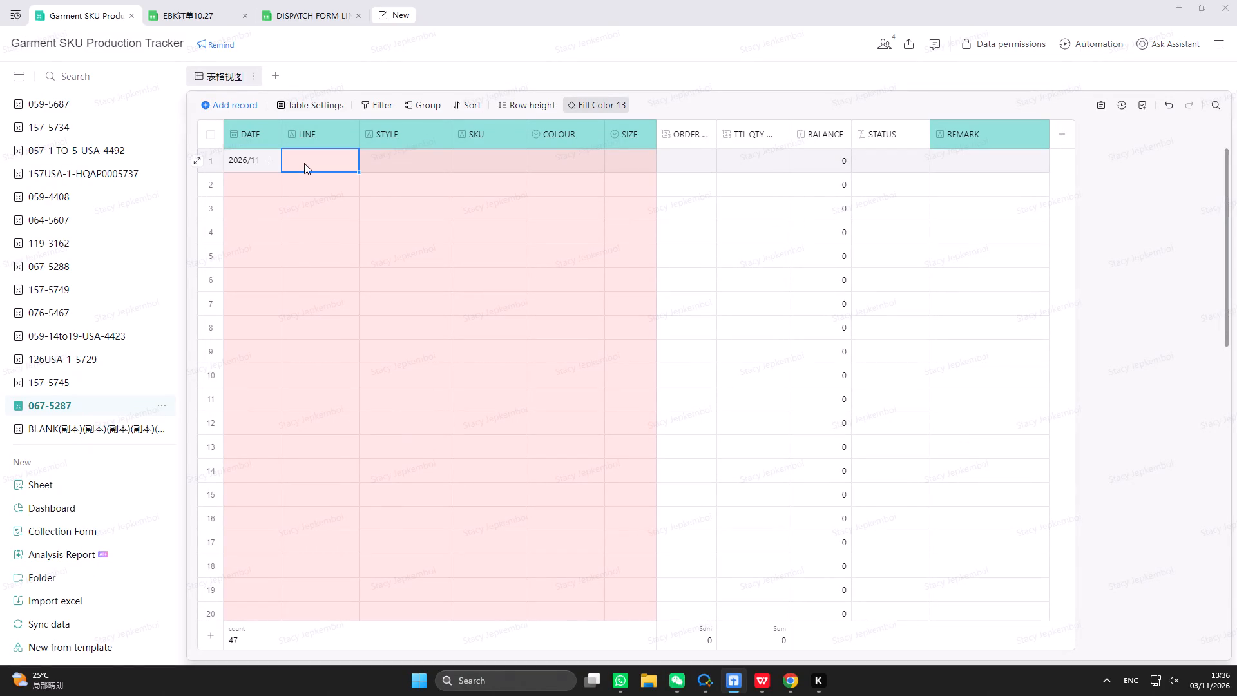
key("1")
Copy 067-1 TO -3-USA-5287 from the EBK order plan into the first record's STYLE and widen that column to fit.
left_click(383, 162)
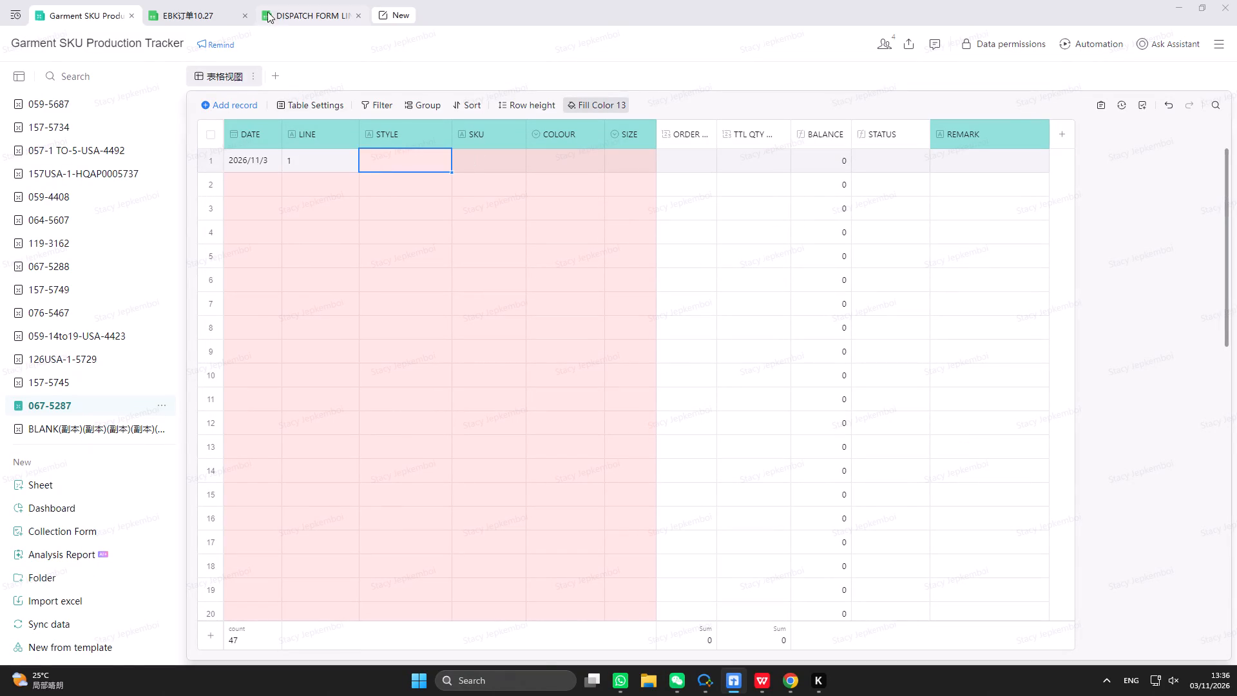
left_click(222, 8)
left_click(80, 214)
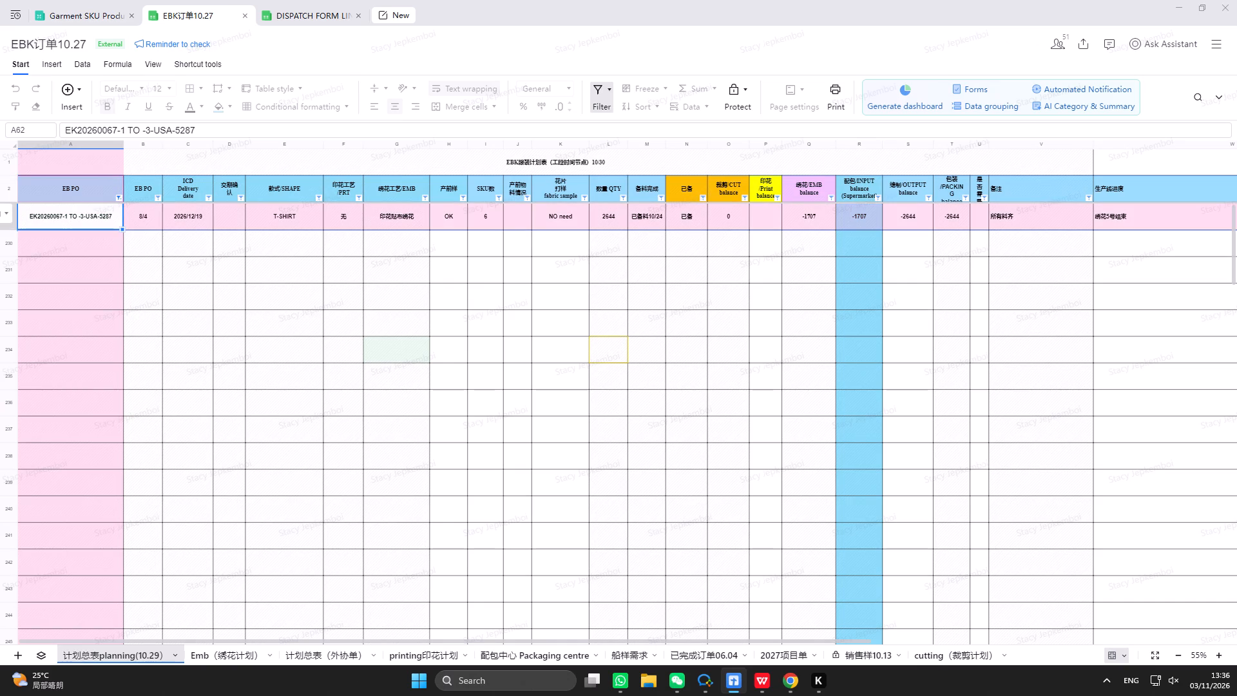
left_click_drag(102, 129, 202, 126)
right_click(202, 126)
left_click(229, 137)
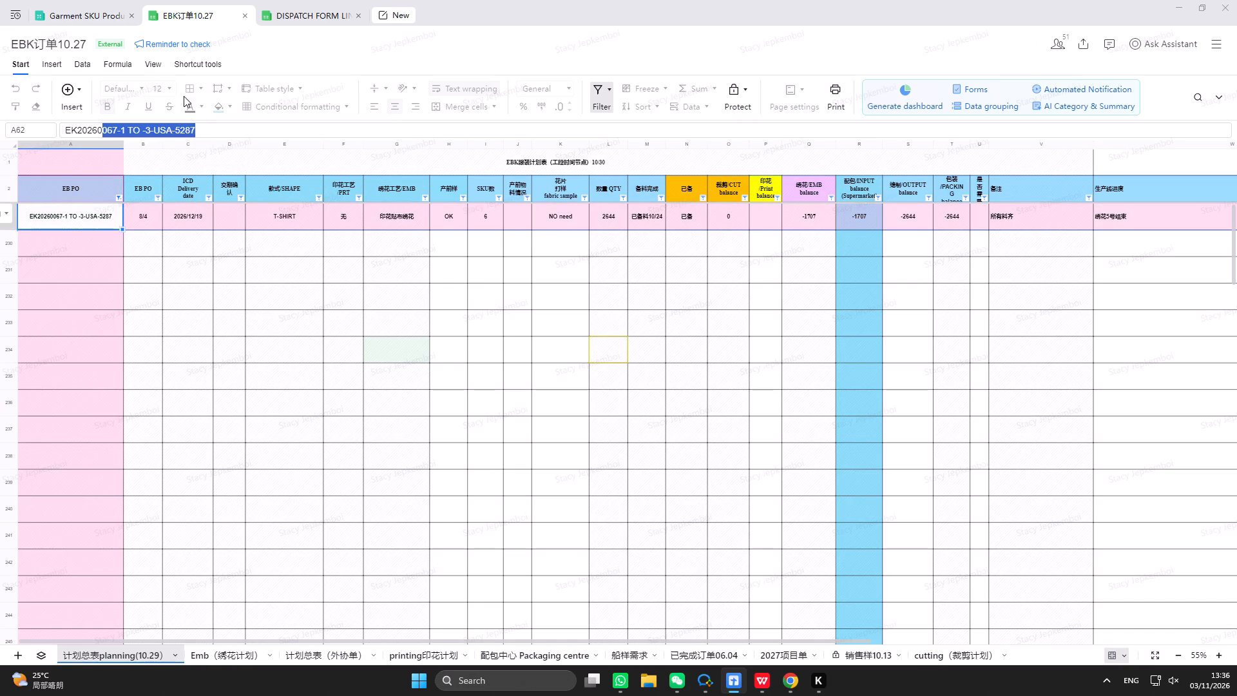
left_click(93, 16)
triple_click(396, 160)
right_click(396, 160)
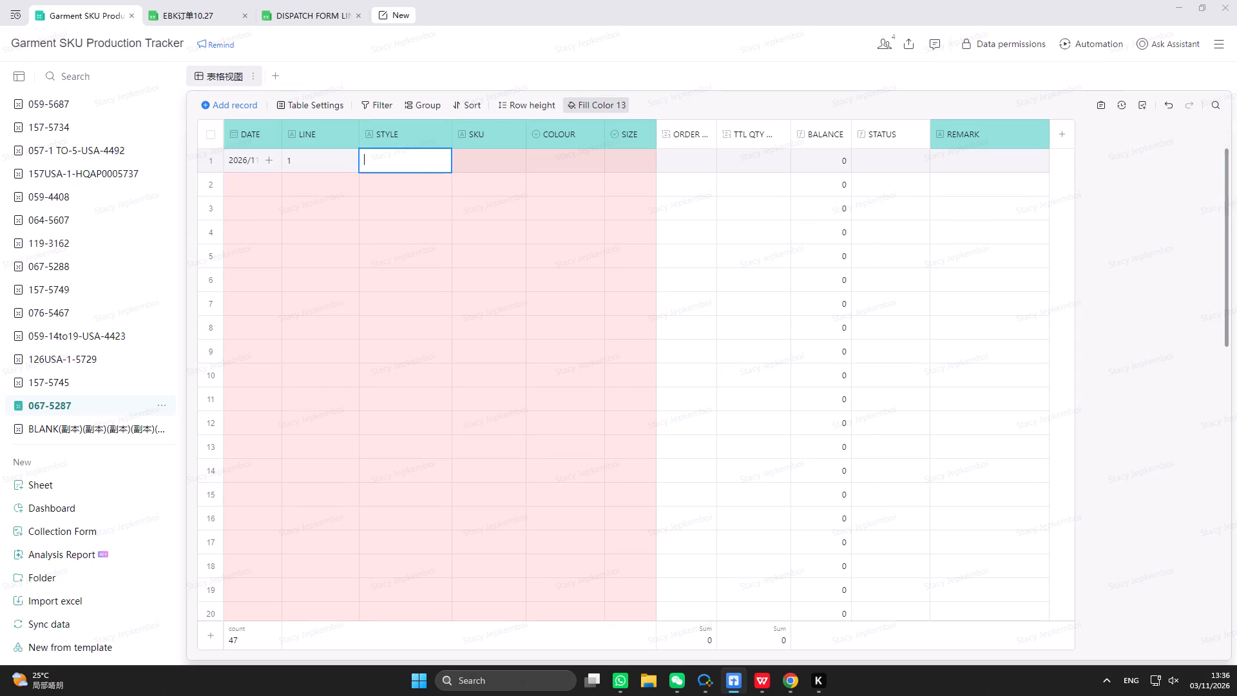
left_click(429, 256)
left_click(491, 164)
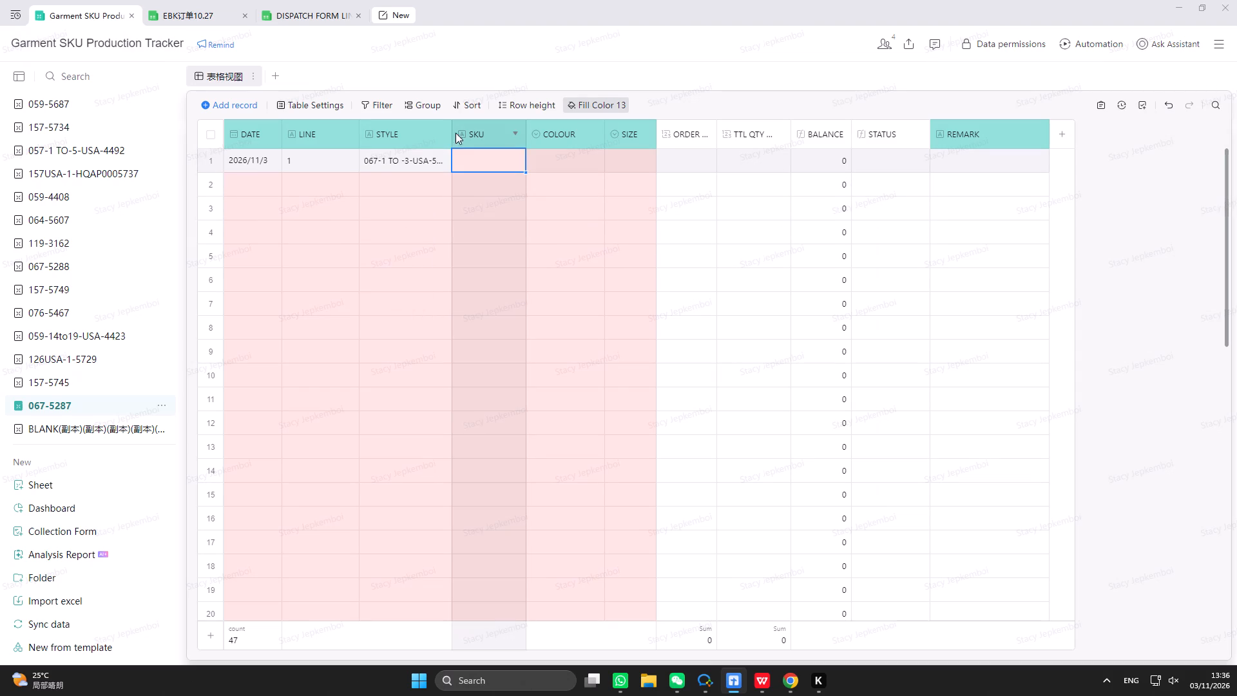
left_click_drag(452, 127, 459, 129)
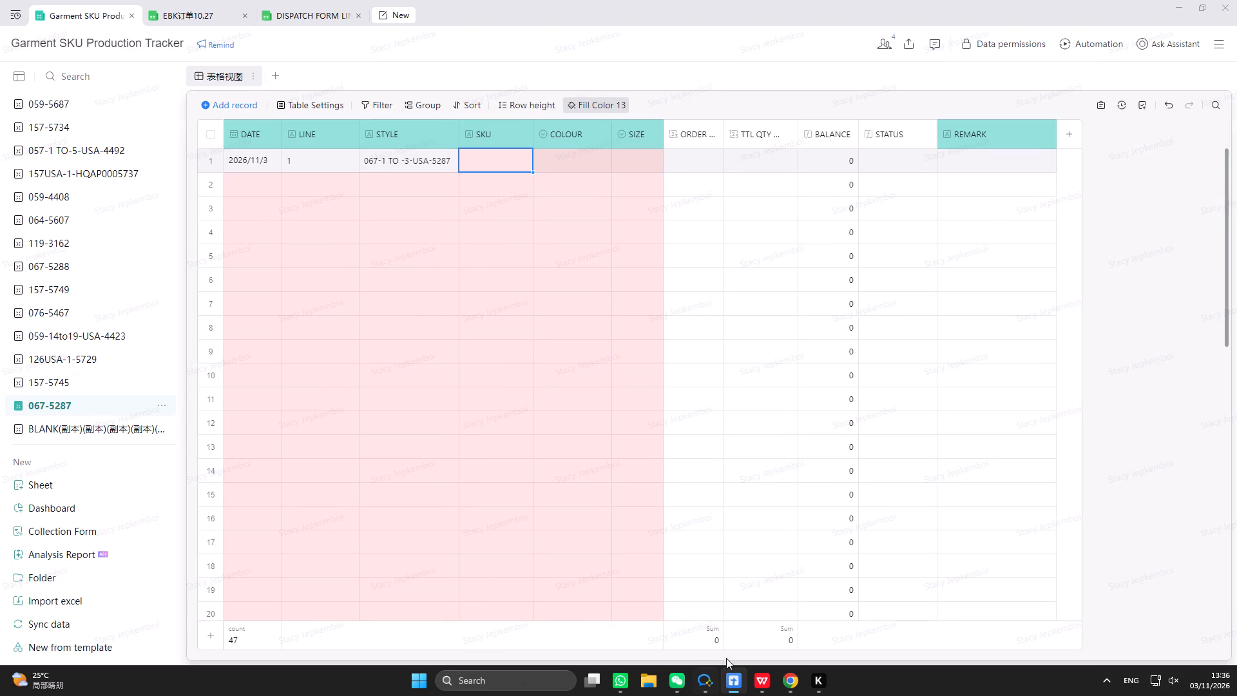
Open the 5287 production order workbook from the EK20260067 folder in EK-order+BOM on the planning drive.
left_click(649, 685)
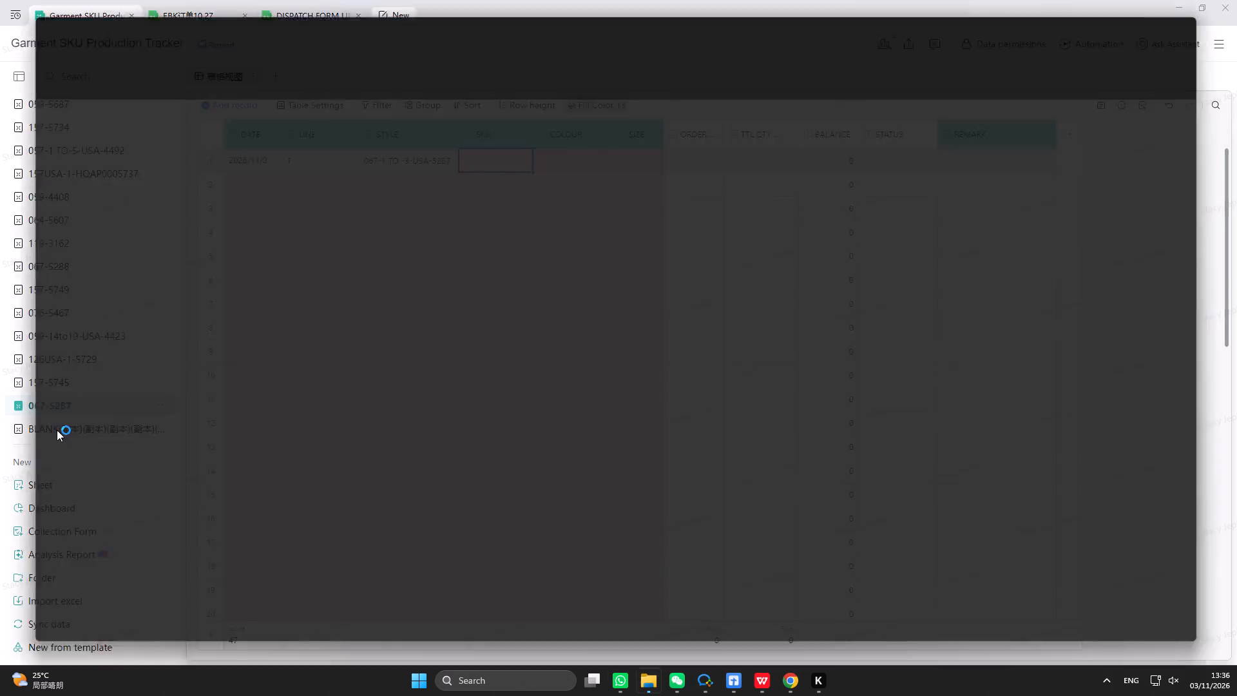
double_click(108, 311)
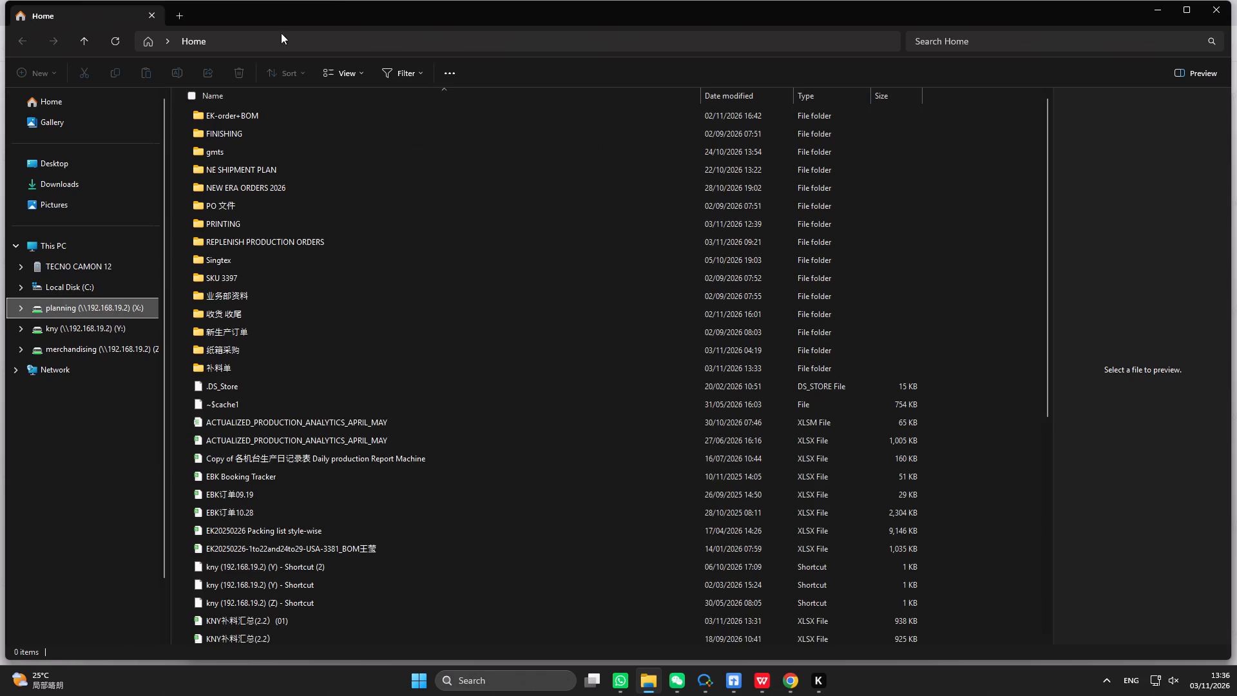
double_click(273, 113)
scroll(262, 394, "down", 15)
scroll(257, 436, "down", 9)
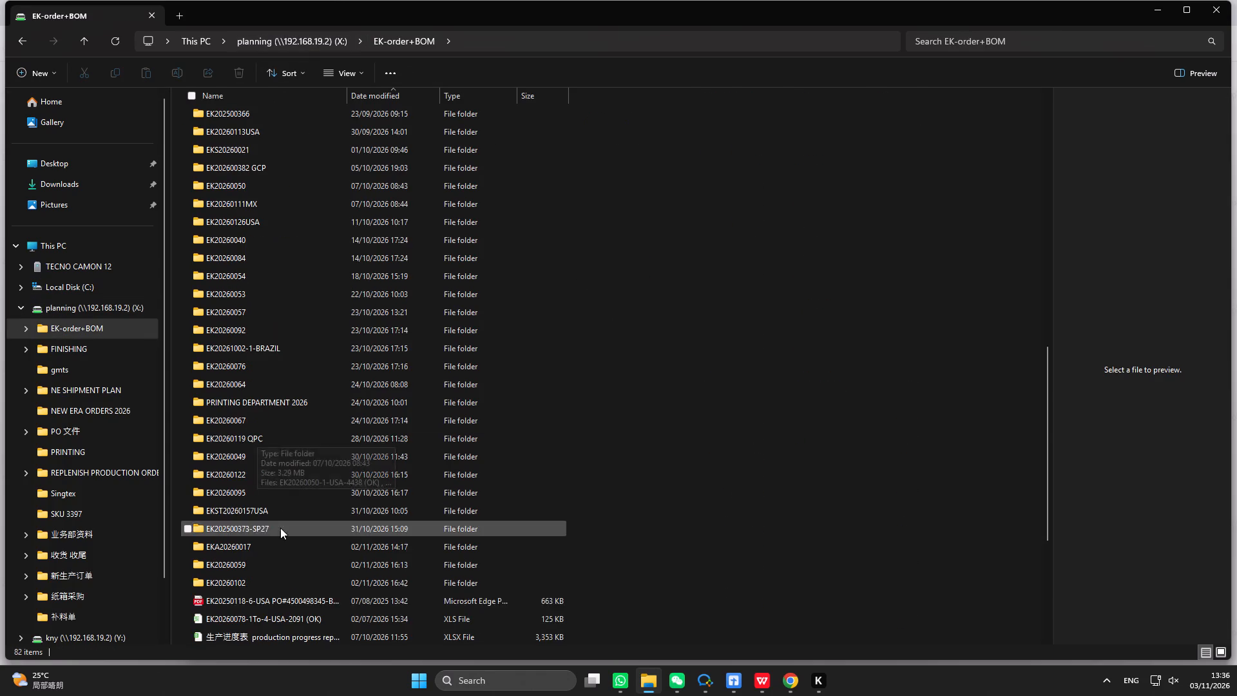
scroll(280, 528, "down", 15)
double_click(249, 423)
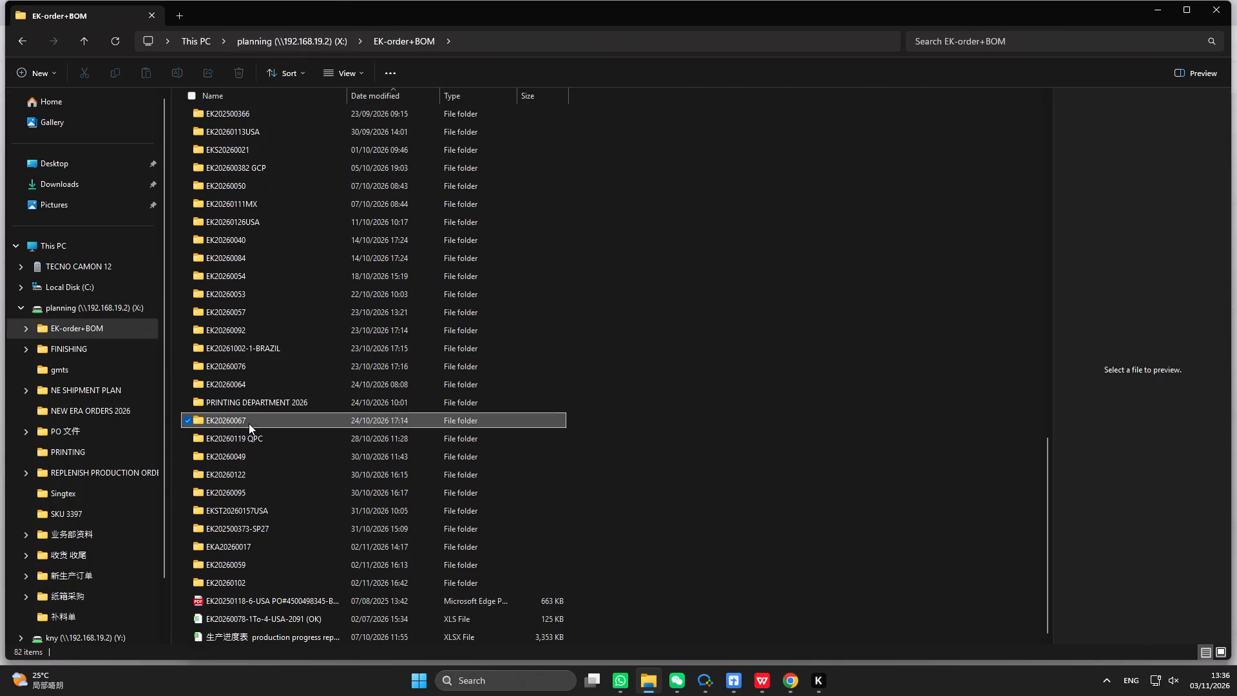
double_click(282, 120)
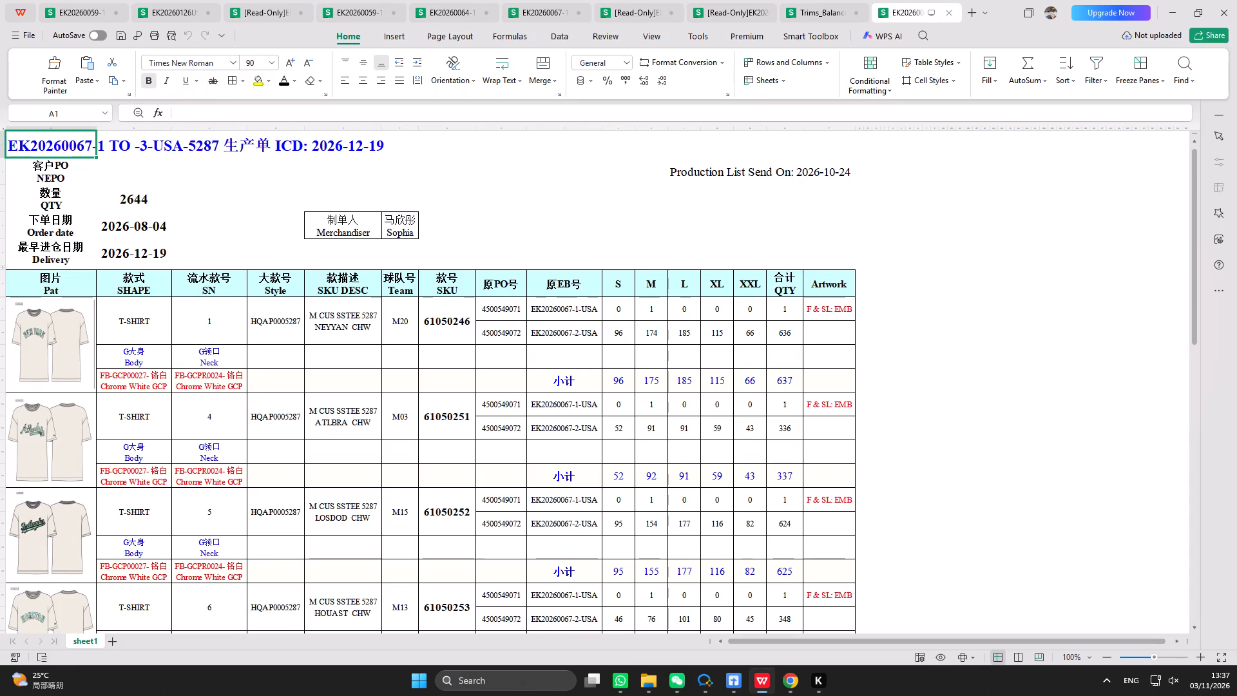
Hide the SHAPE, SN, Style, SKU DESC and Team columns in the 5287 production order sheet.
left_click(154, 132)
left_click_drag(148, 126, 376, 259)
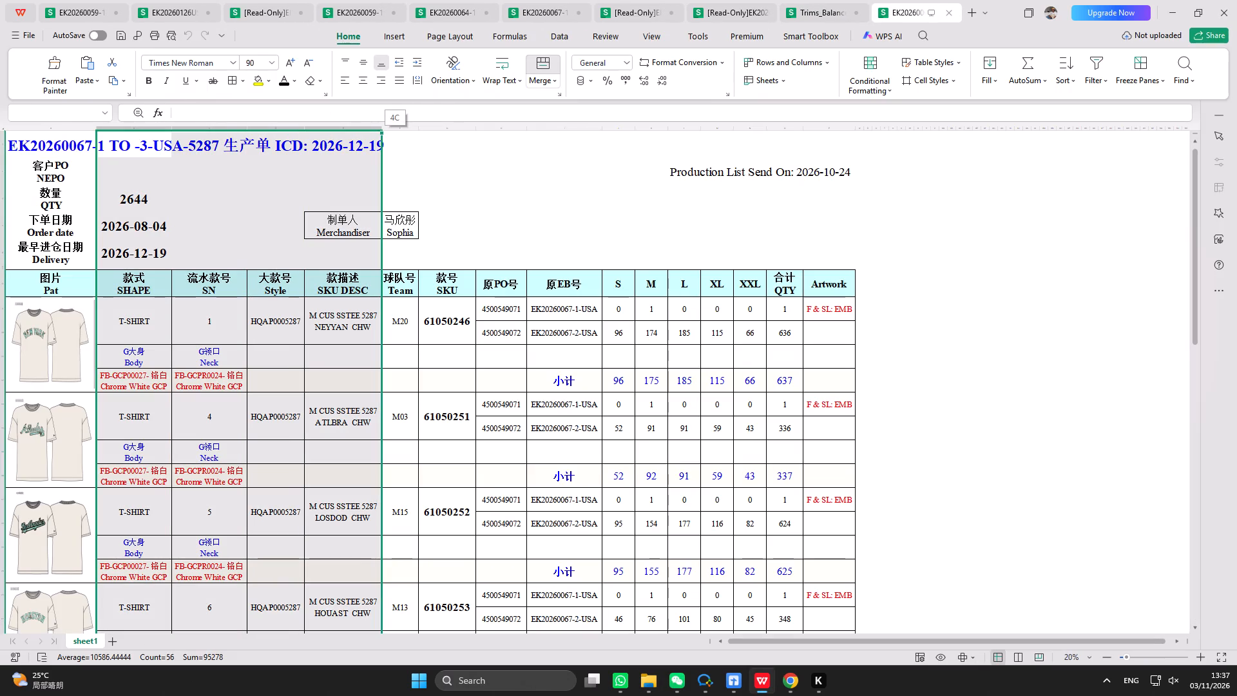
left_click_drag(376, 259, 403, 271)
right_click(374, 245)
left_click(416, 318)
Freeze the production order sheet at its size header row.
scroll(404, 322, "down", 4)
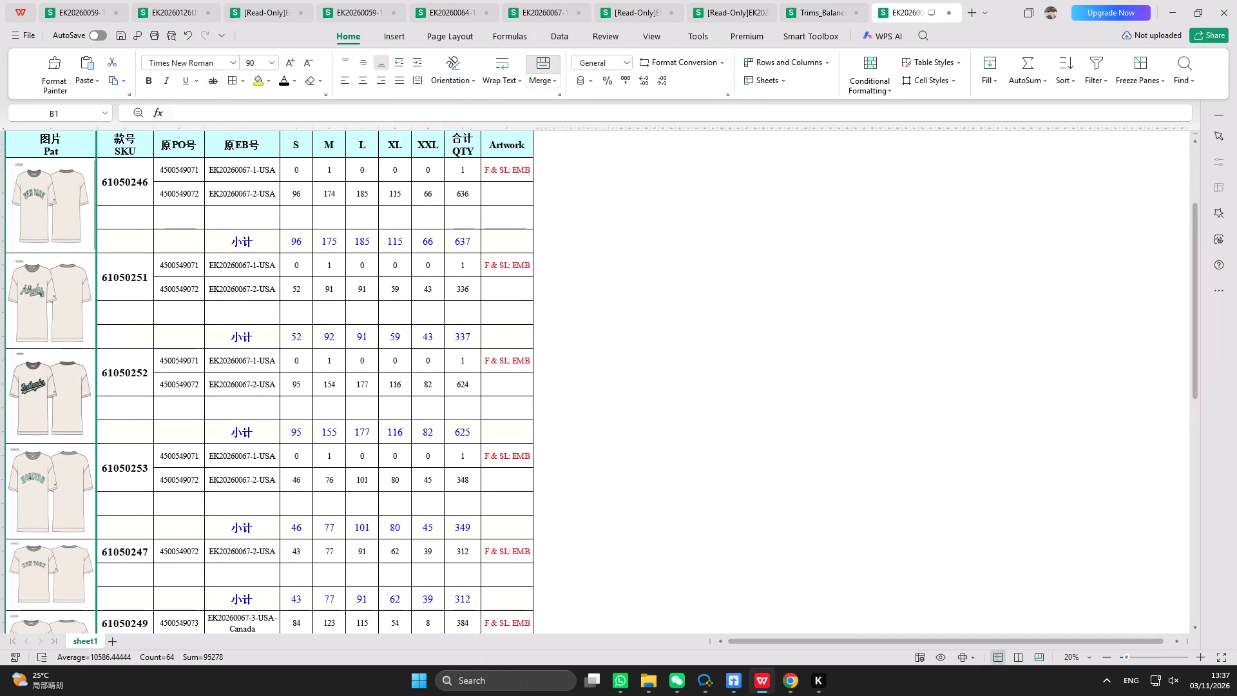
left_click(1, 146)
left_click_drag(657, 37, 667, 41)
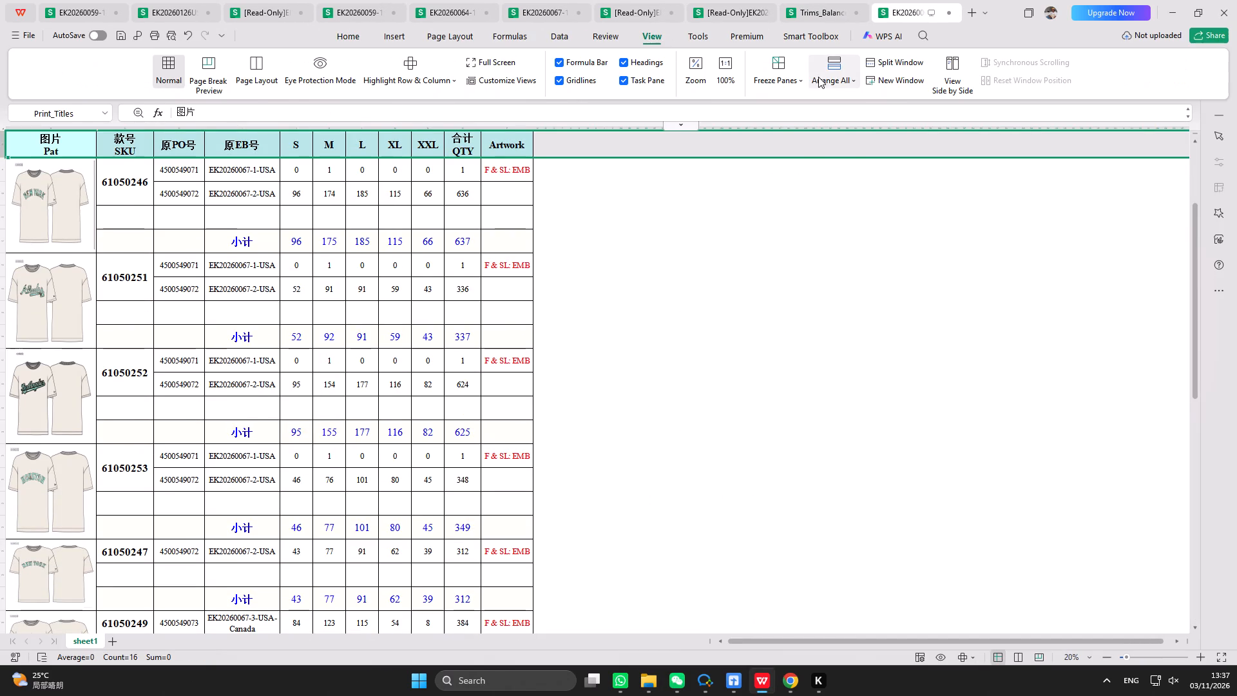
left_click(803, 79)
left_click(813, 130)
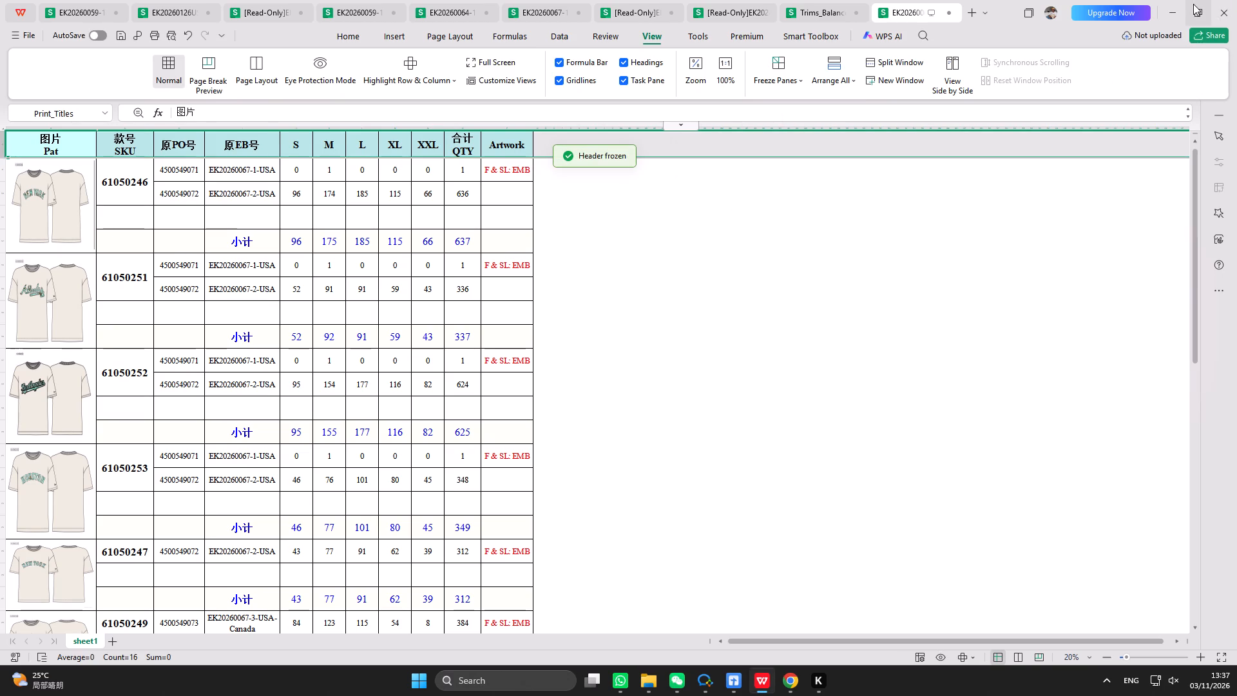
Place the SKU tracker and the 5287 production order side by side, with the tracker's SKU, COLOUR and SIZE columns in view.
left_click(1071, 102)
left_click(448, 174)
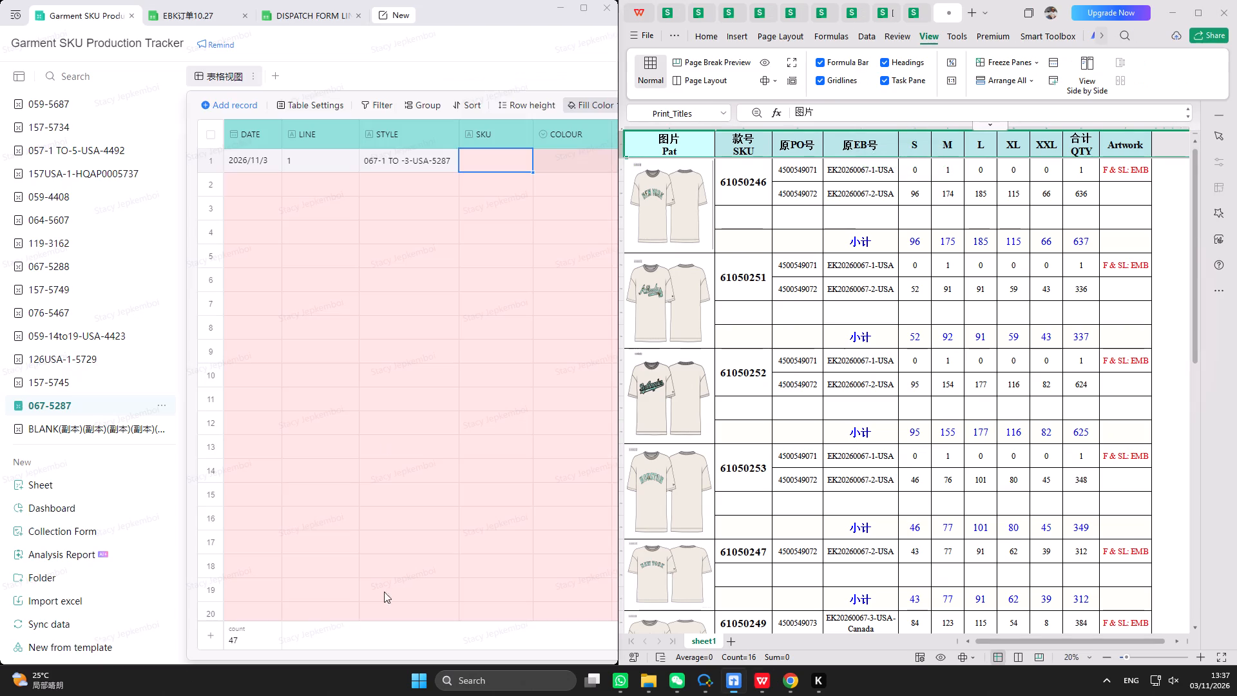
left_click_drag(367, 653, 419, 653)
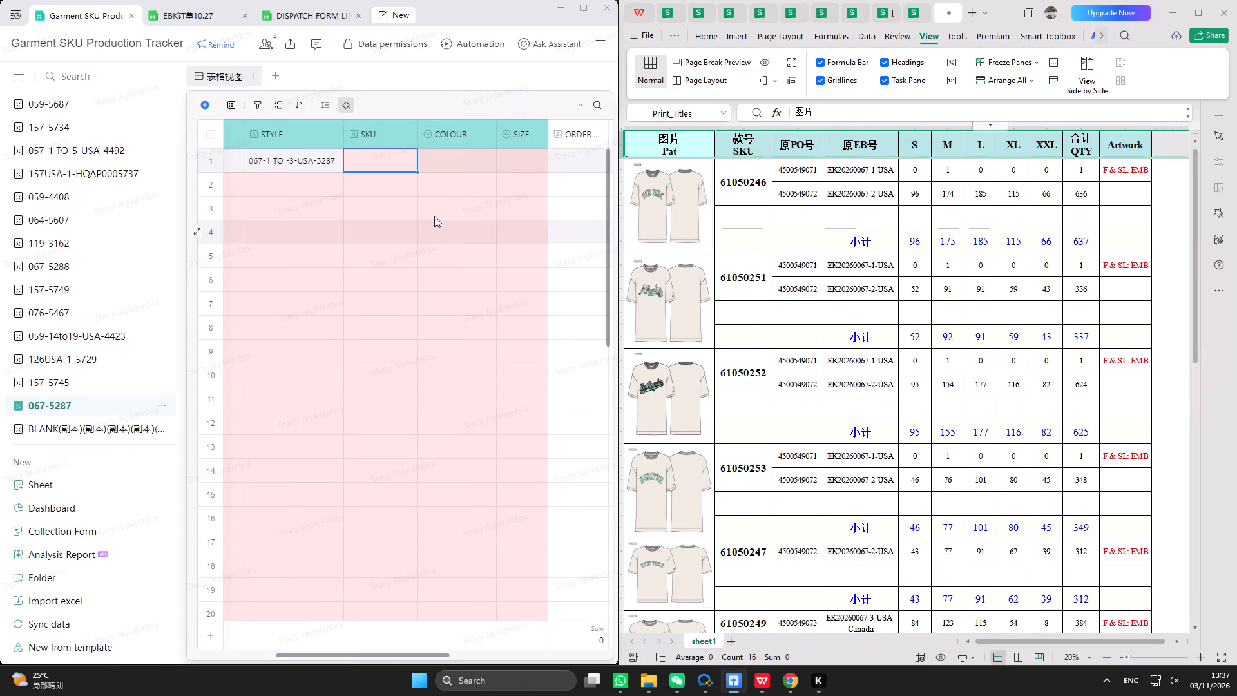
Copy SKU 61050247 from the production order into the SKU cell of row 1 in the 067-5287 tracker table.
left_click(403, 187)
left_click(393, 167)
scroll(825, 450, "down", 3)
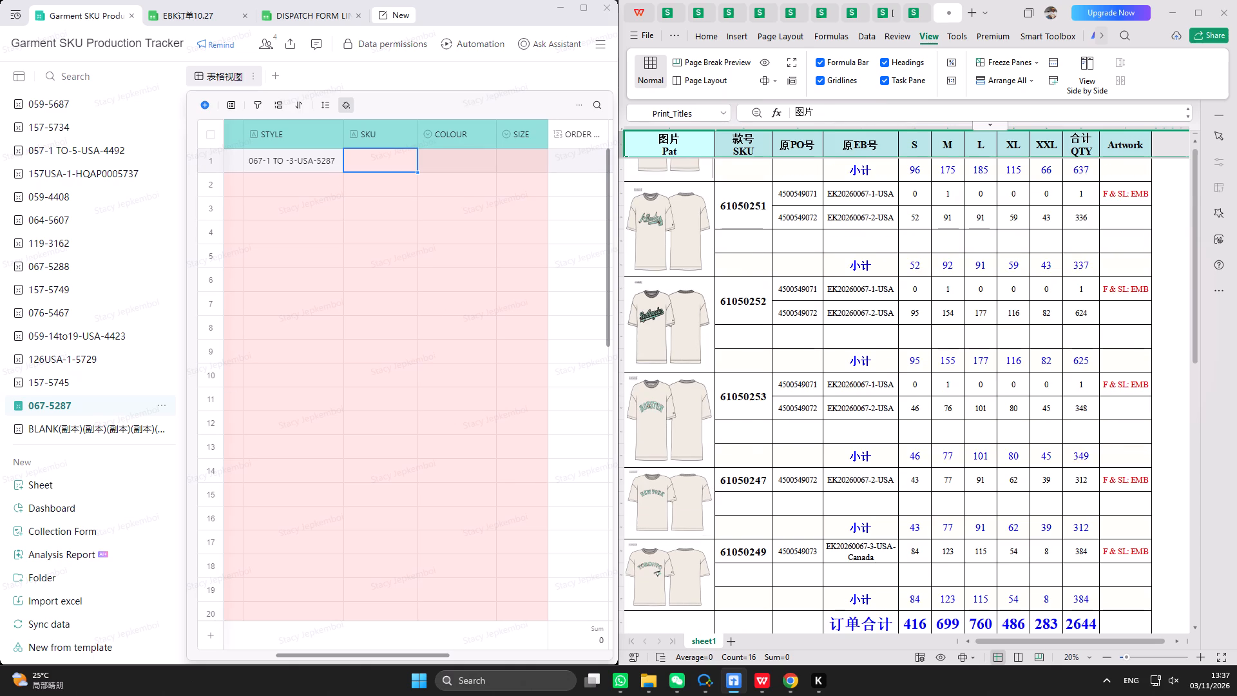
left_click(749, 442)
left_click(817, 106)
double_click(820, 111)
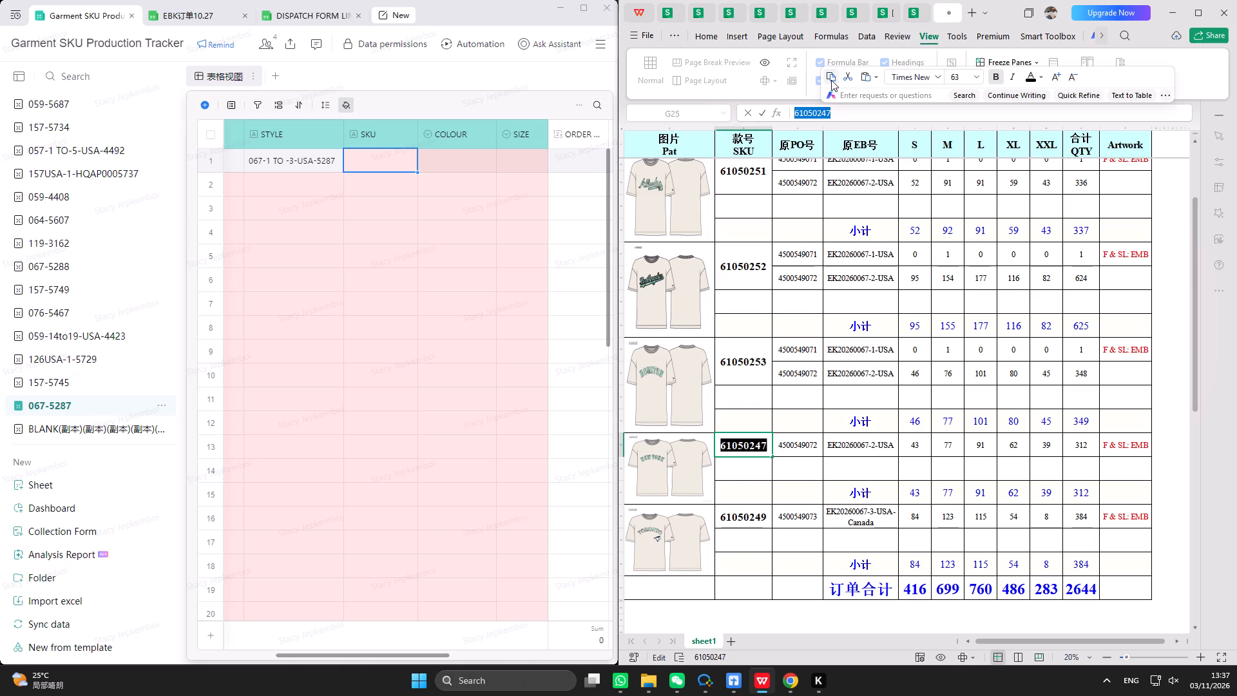
double_click(831, 80)
double_click(375, 160)
right_click(375, 160)
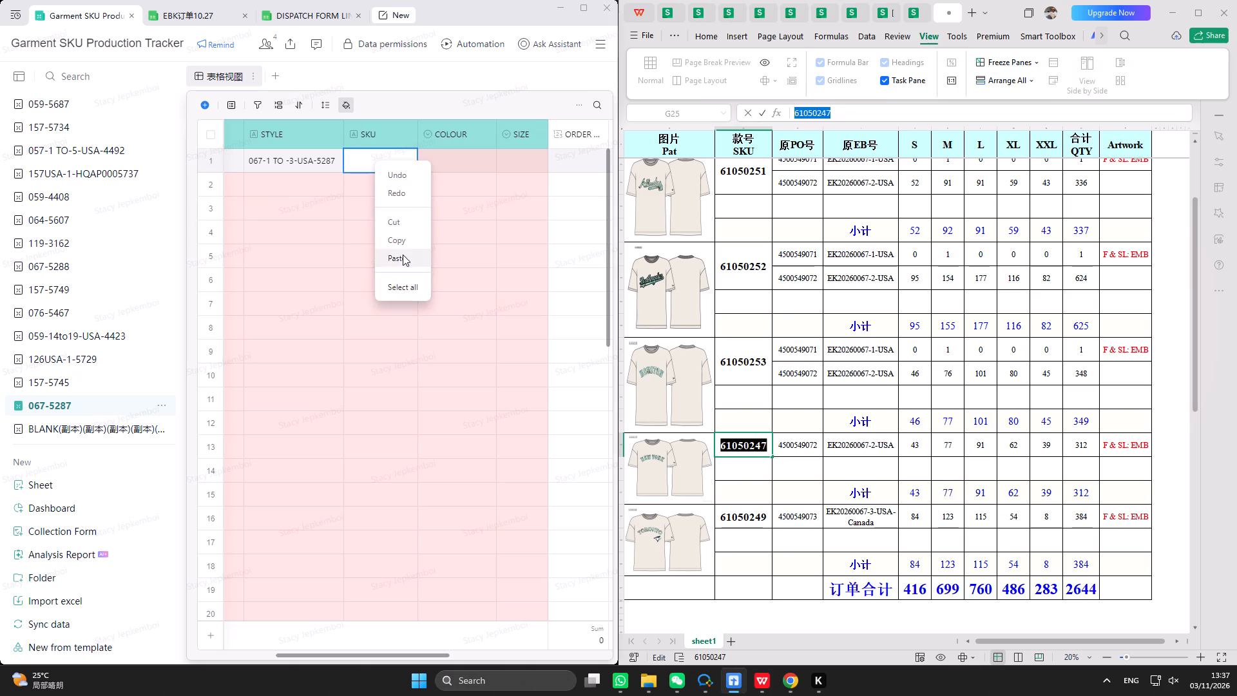
left_click(403, 255)
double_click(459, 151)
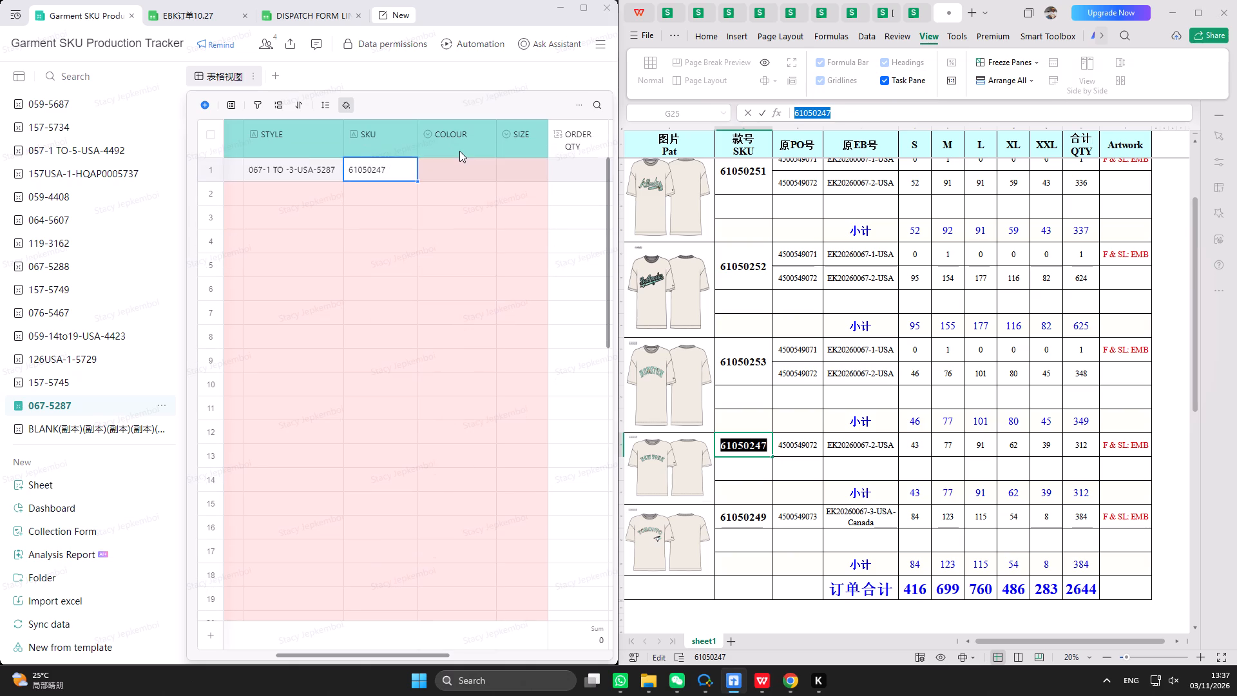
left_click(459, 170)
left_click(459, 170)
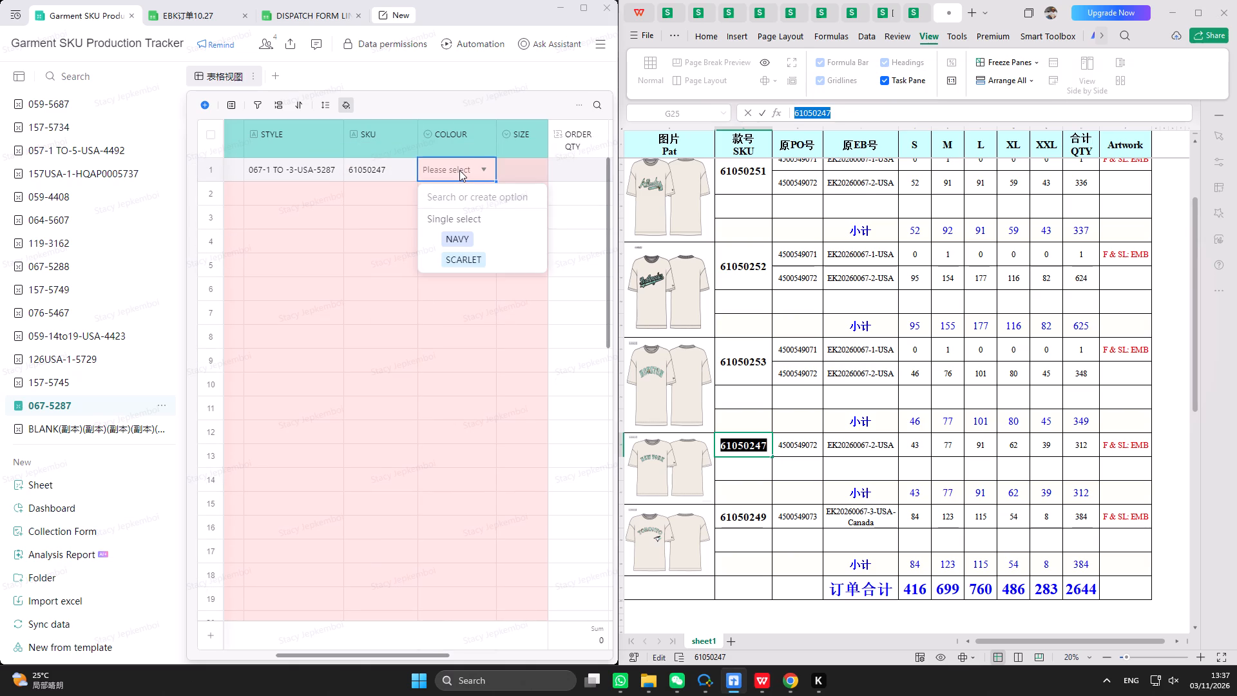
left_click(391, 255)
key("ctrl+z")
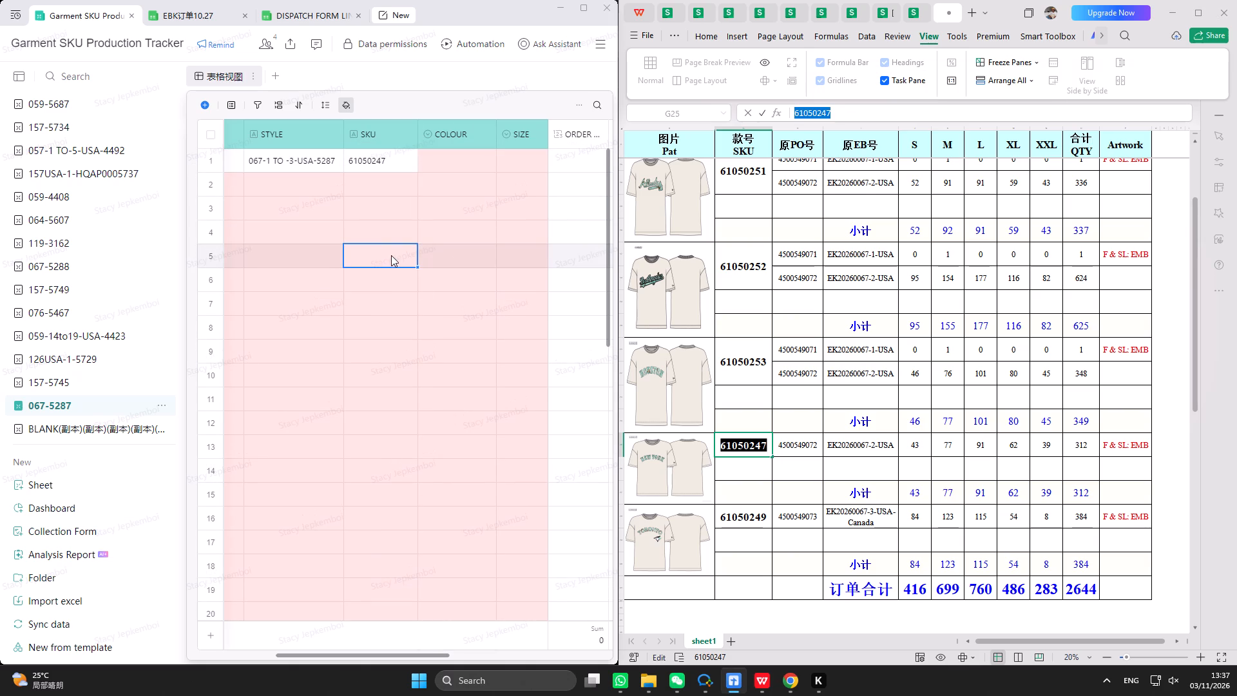
Add a new colour option CHROME WHITE and assign it to row 1, SKU 61050247.
double_click(447, 168)
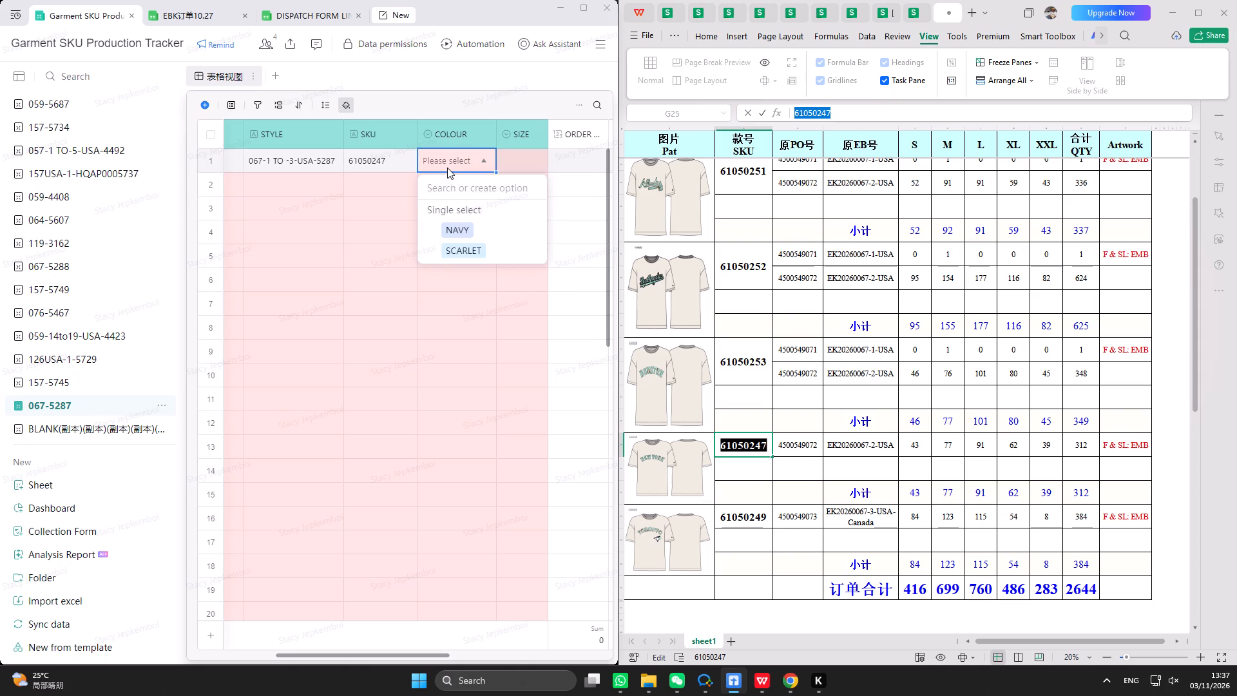
key("c")
key("BackSpace")
type("CHROME WHITE")
key("Return")
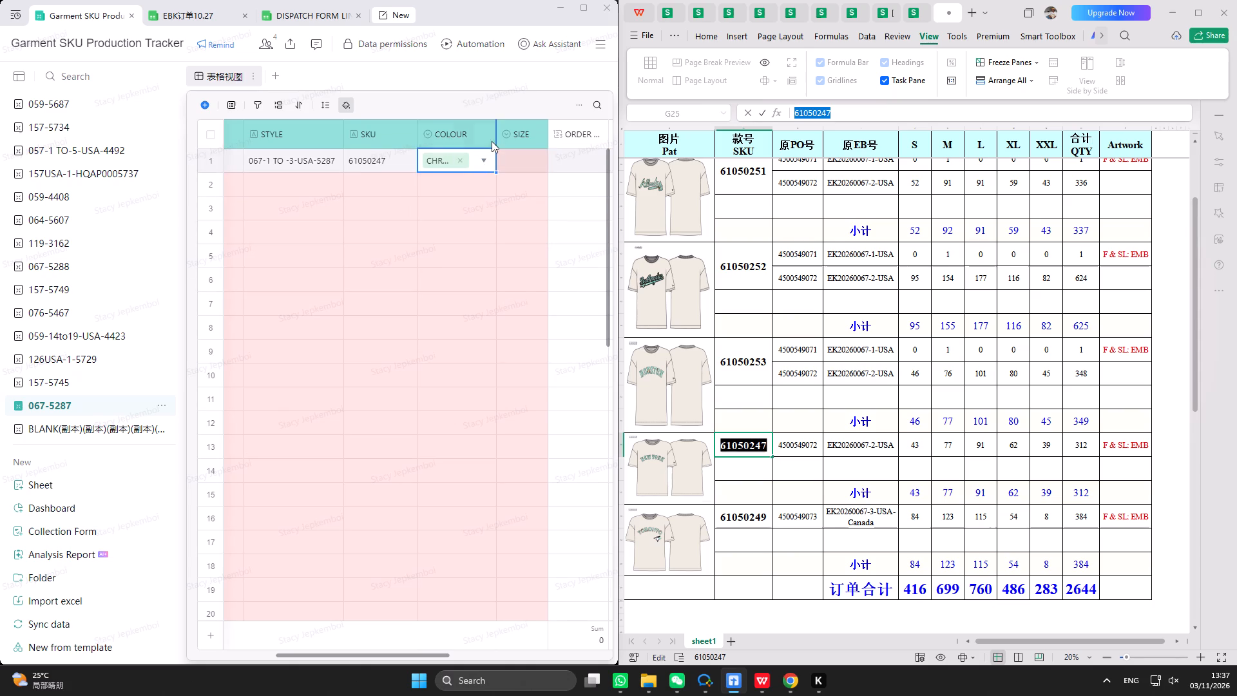
Widen the COLOUR column enough to show CHROME WHITE in full.
left_click_drag(495, 141, 502, 142)
left_click(502, 133)
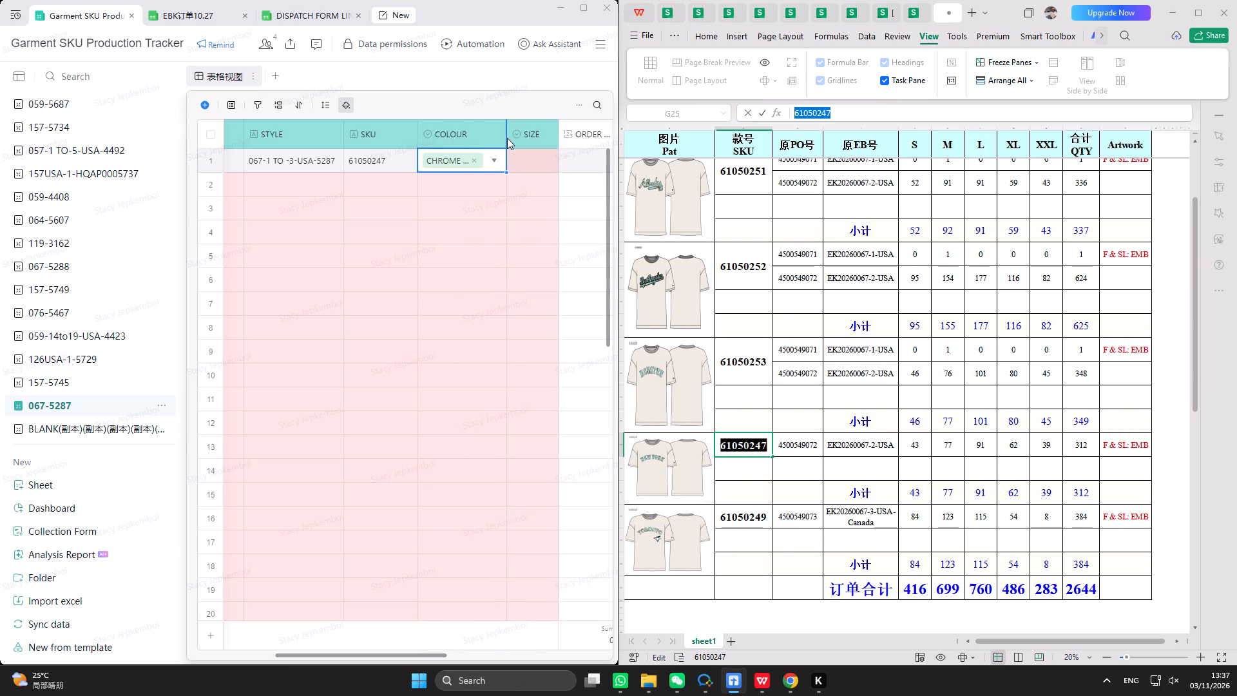
left_click_drag(506, 141, 519, 146)
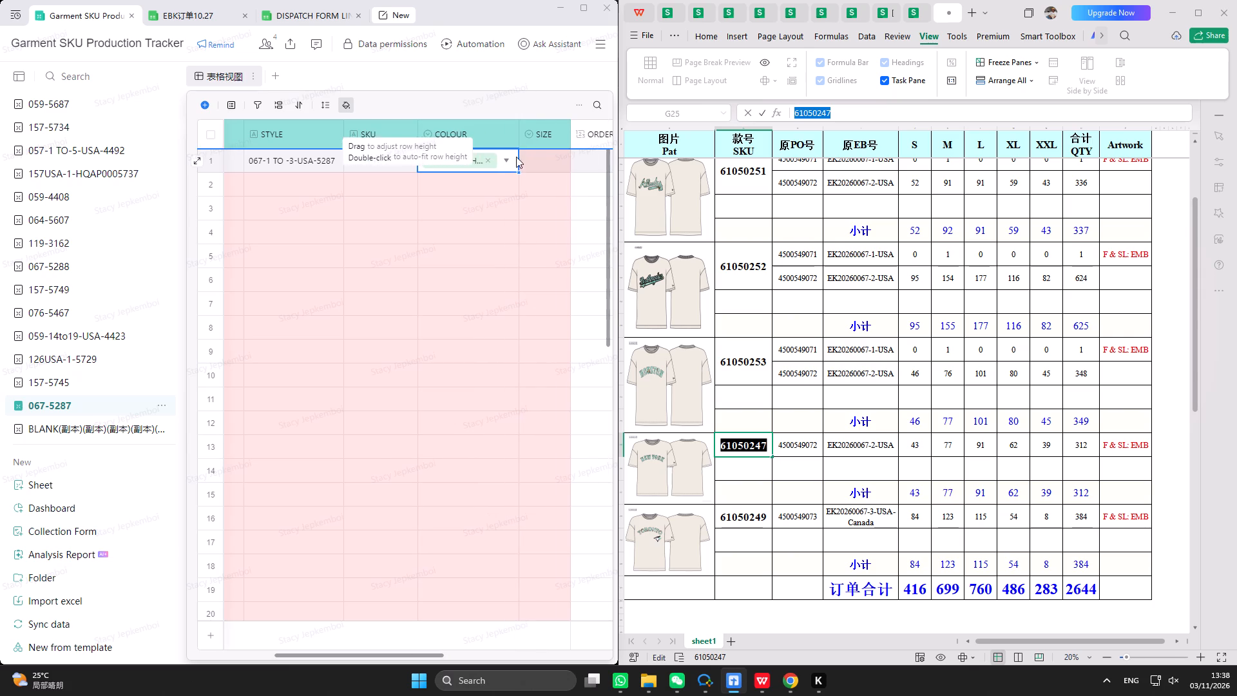
Fill the SIZE column for SKU 61050247 in rows 1 to 5 with S, M, L, XL and 2XL.
left_click(535, 157)
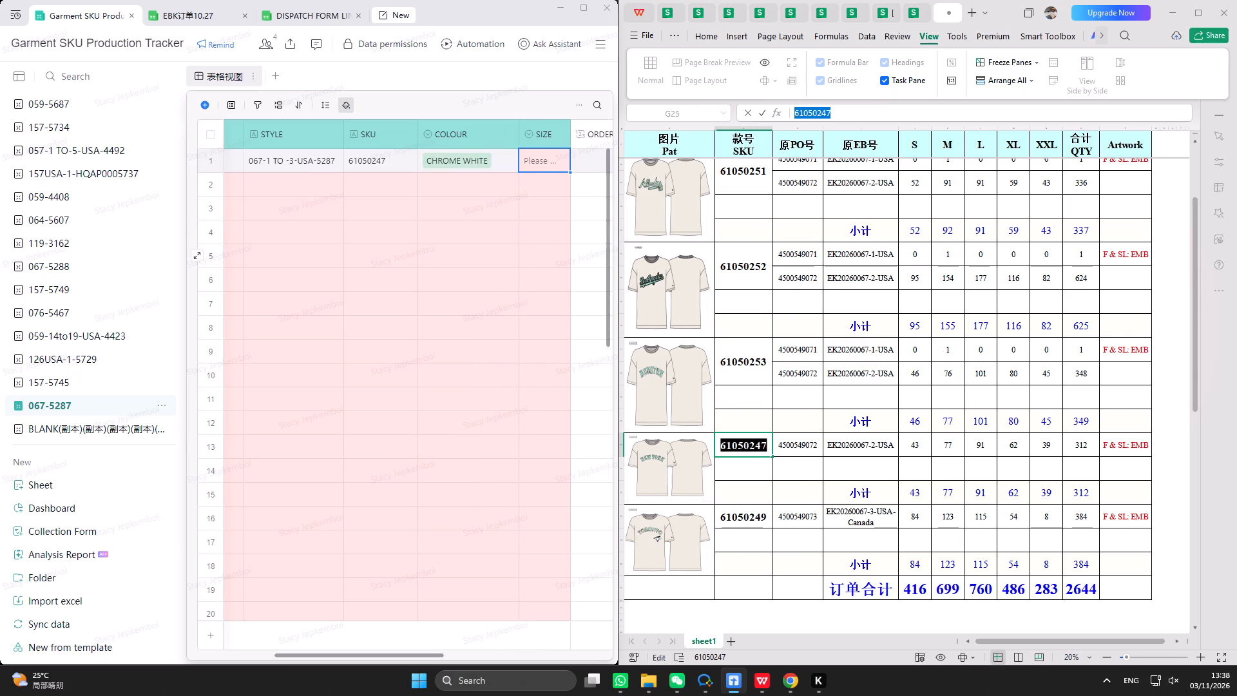
double_click(535, 164)
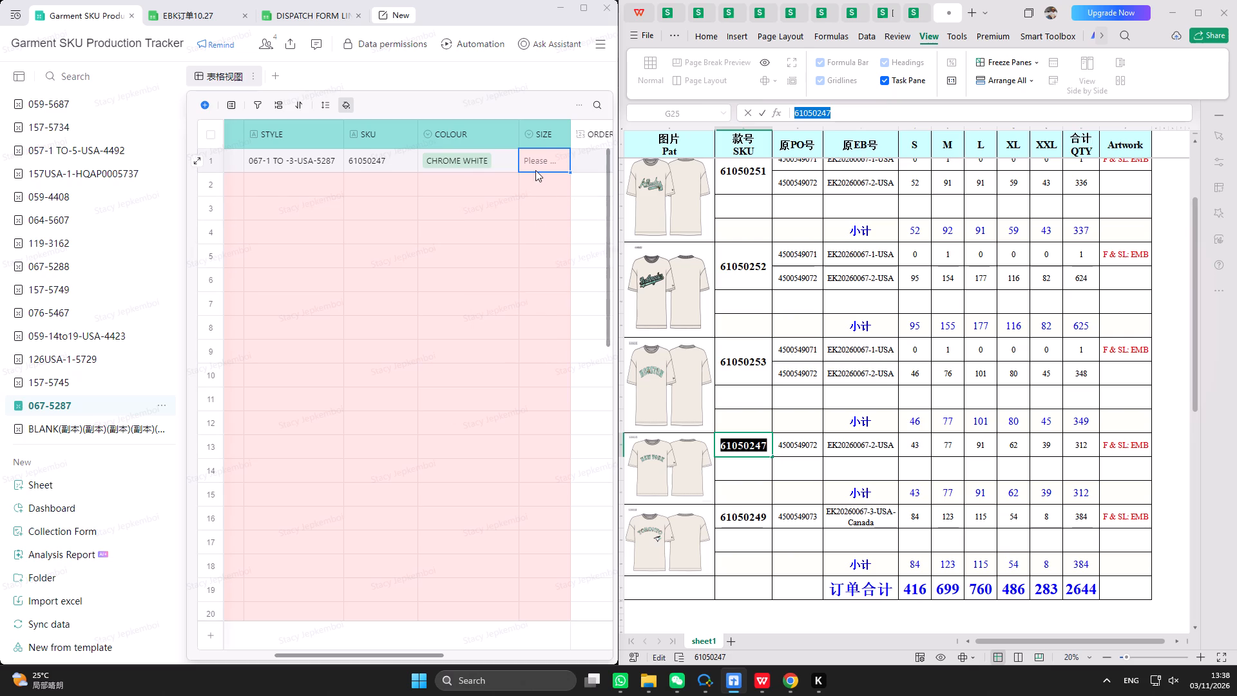
left_click(535, 169)
left_click(532, 321)
left_click(550, 187)
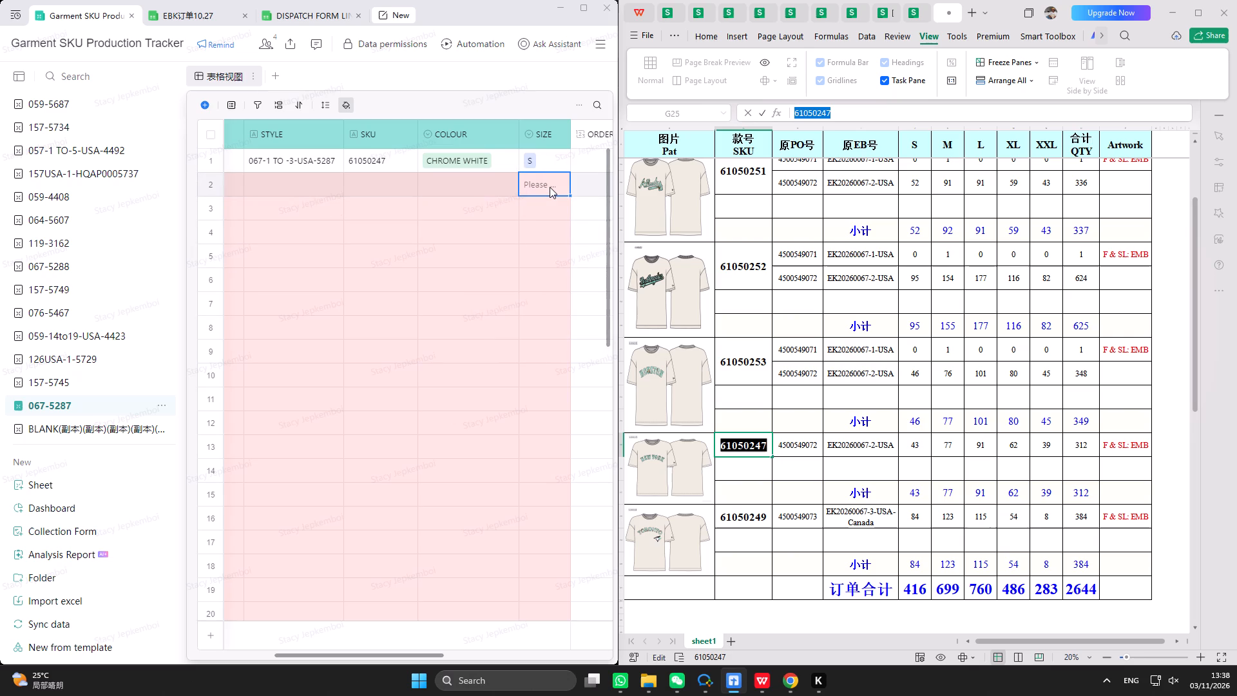
left_click(550, 187)
left_click(524, 316)
double_click(539, 215)
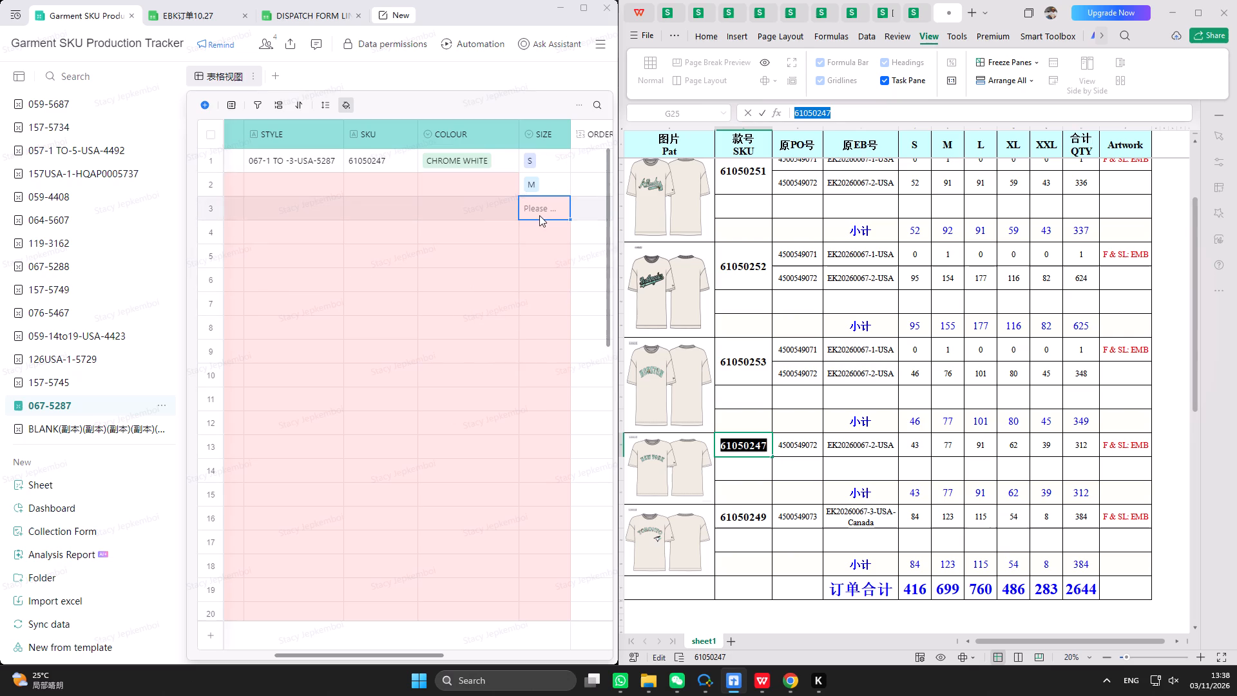
left_click(532, 318)
double_click(545, 235)
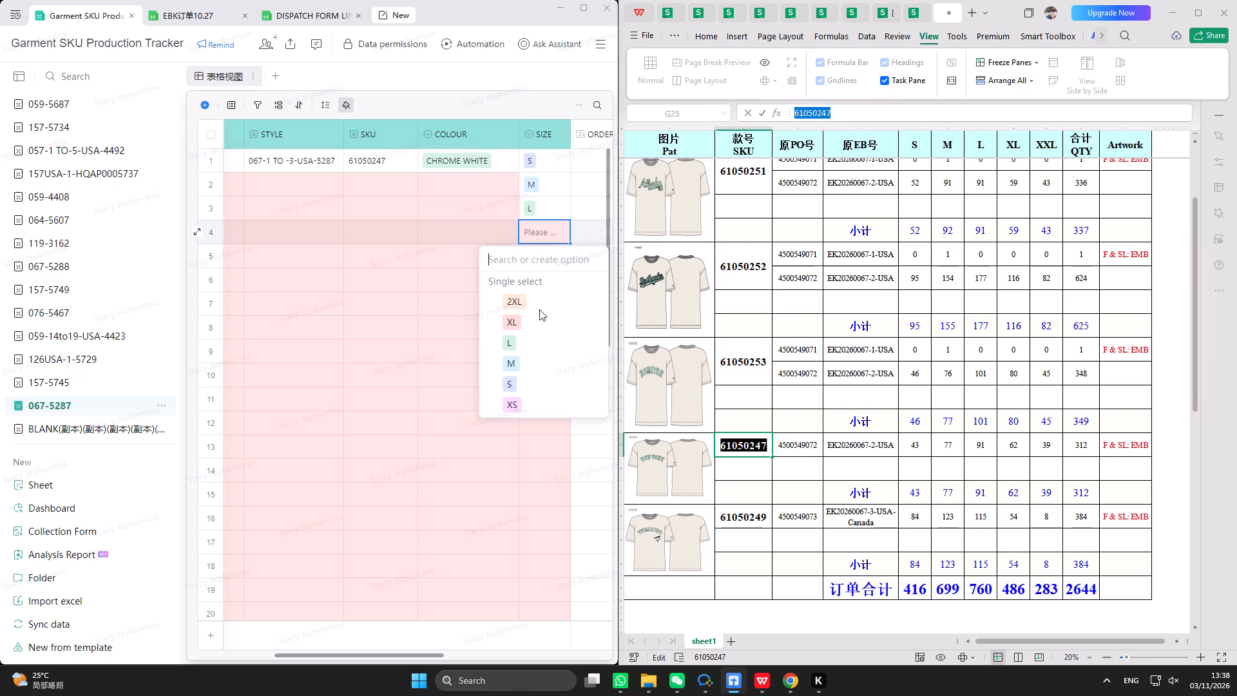
left_click(539, 330)
double_click(549, 258)
left_click(535, 323)
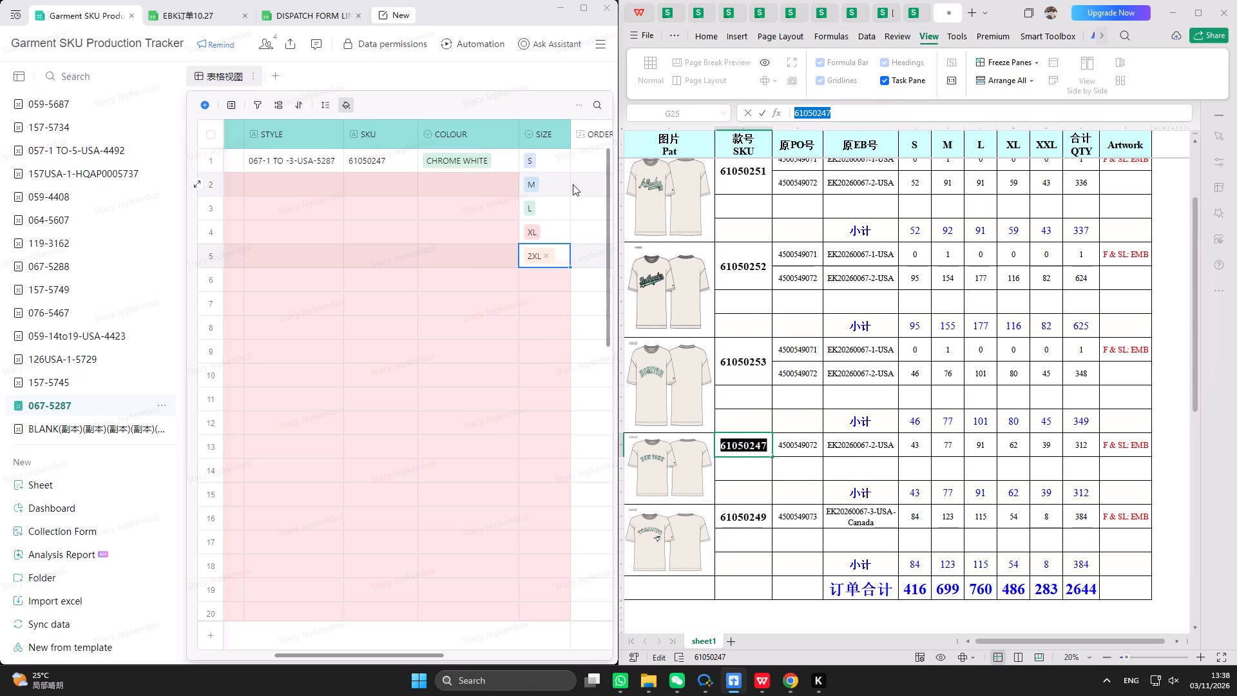
Highlight the subtotal row of SKU 61050247 in yellow in the production order sheet.
left_click(581, 162)
left_click_drag(445, 653, 447, 654)
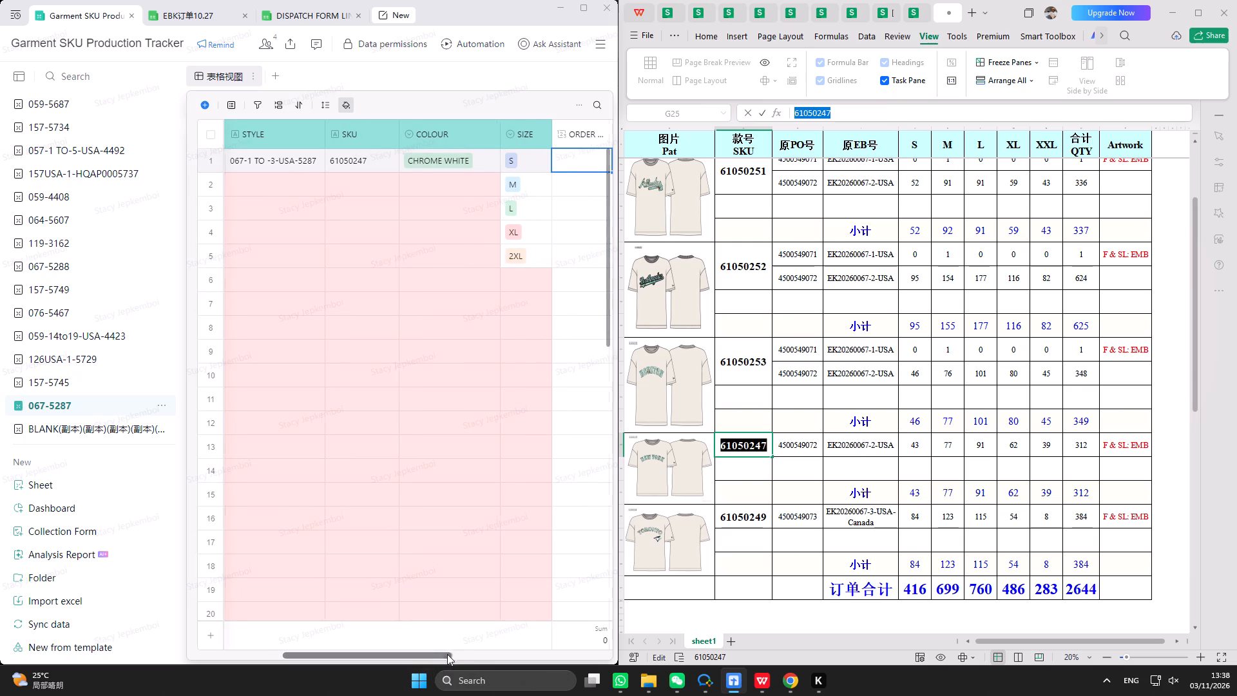
left_click_drag(447, 654, 458, 655)
left_click_drag(763, 497, 1114, 499)
left_click(718, 39)
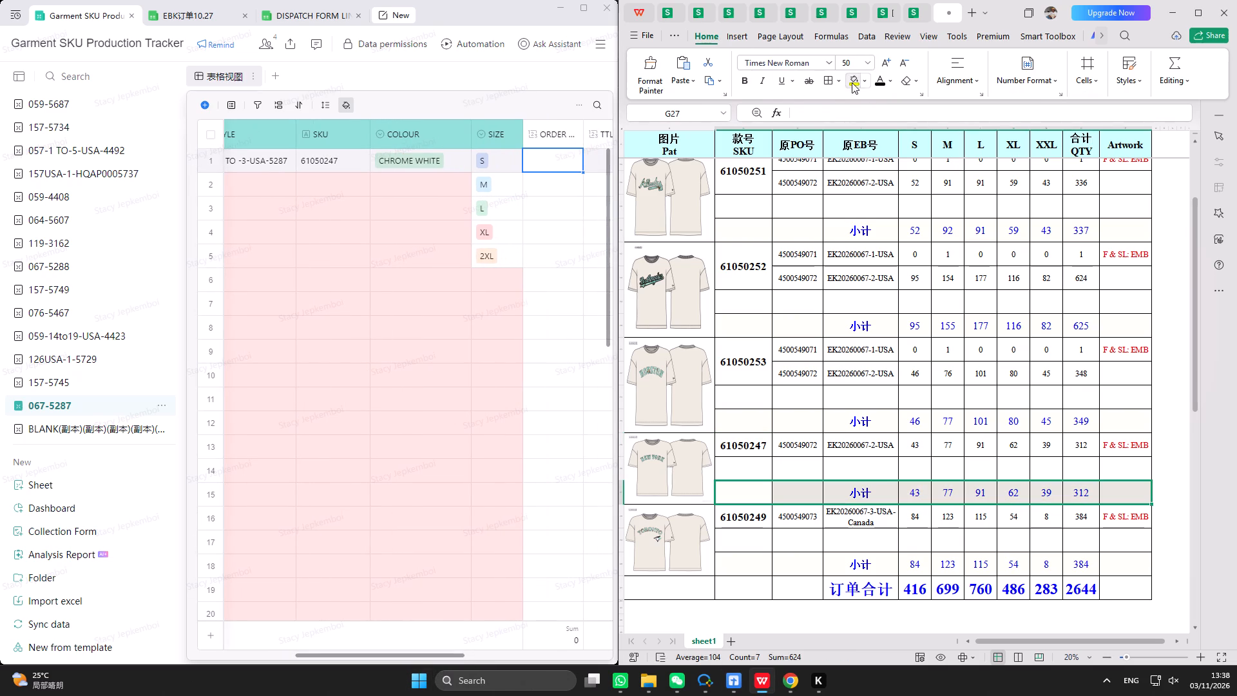
left_click(853, 82)
Enter order quantities 43, 77, 91, 62 and 39 for sizes S to 2XL of SKU 61050247 in the tracker.
left_click(548, 190)
left_click(553, 157)
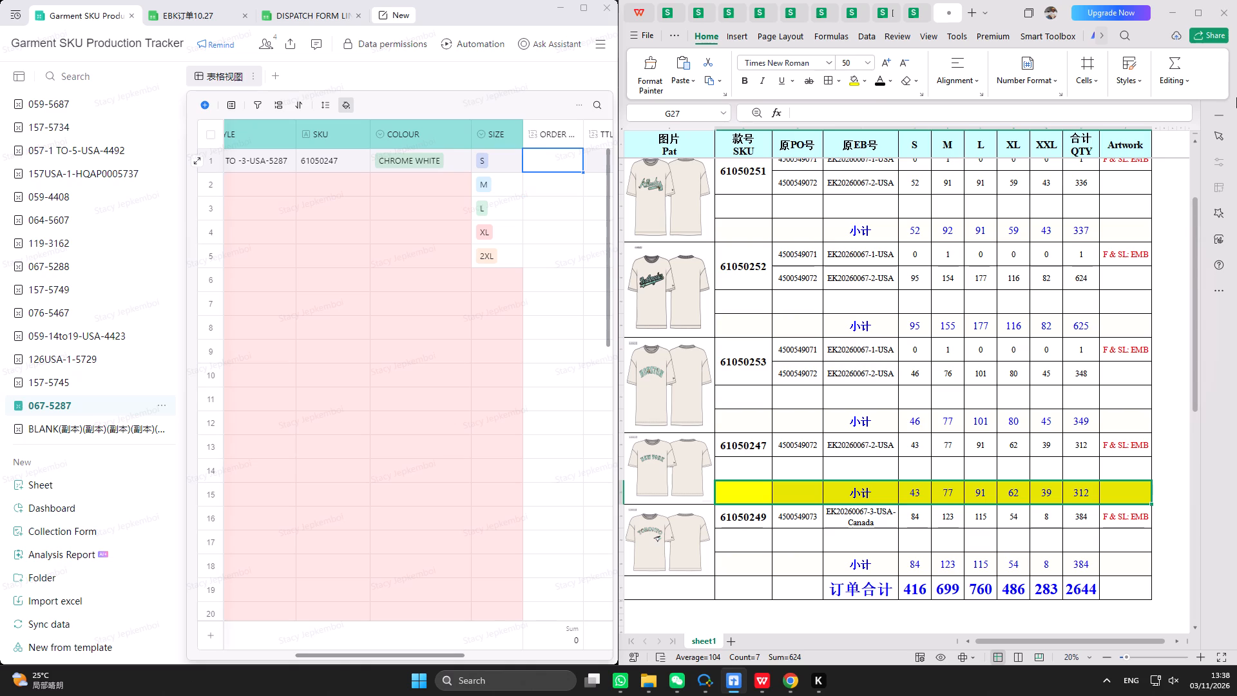
key("4")
key("3")
key("Return")
type("77")
key("Return")
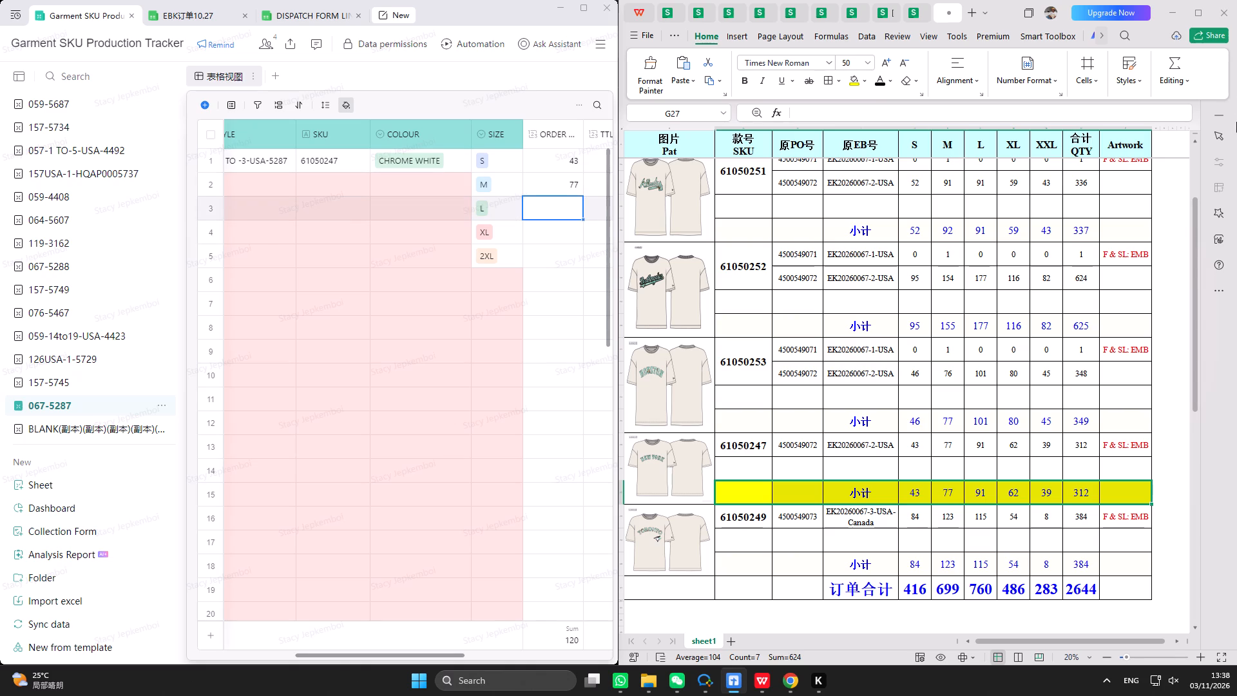
type("91")
key("Return")
type("62")
key("Return")
type("39")
key("Return")
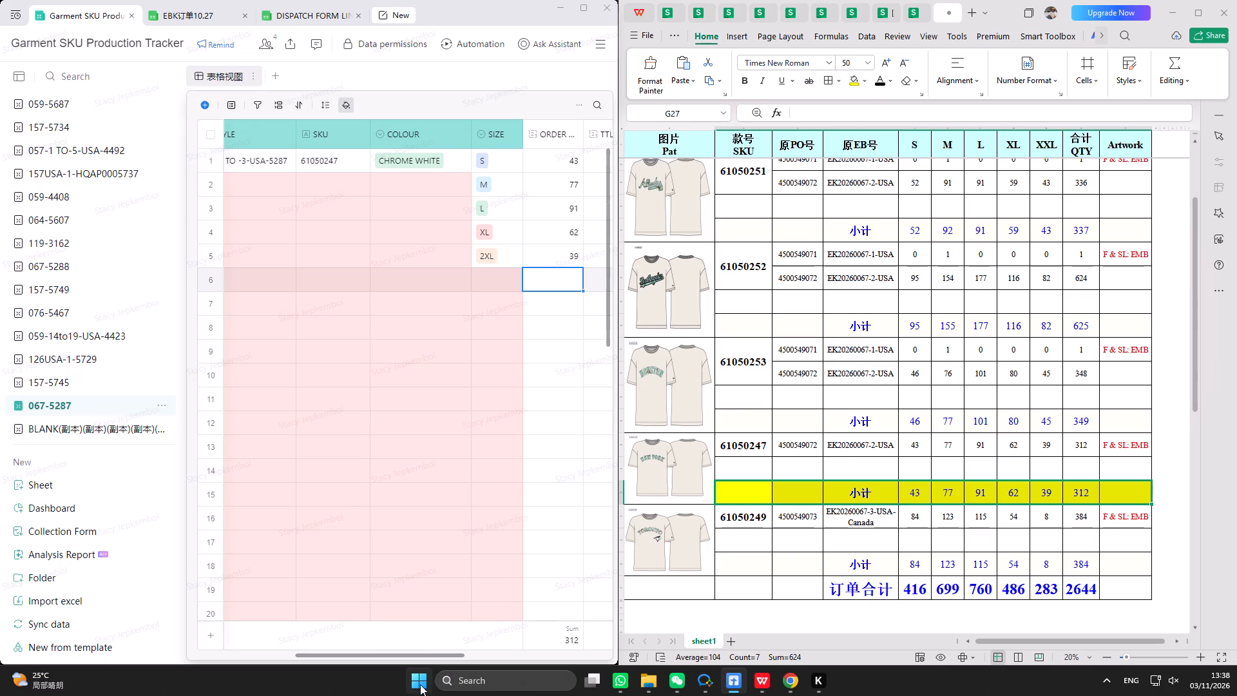
Enter 43, 77, 91, 62 and 39 in the TTL QTY column for sizes S to 2XL of SKU 61050247.
left_click_drag(427, 654, 466, 652)
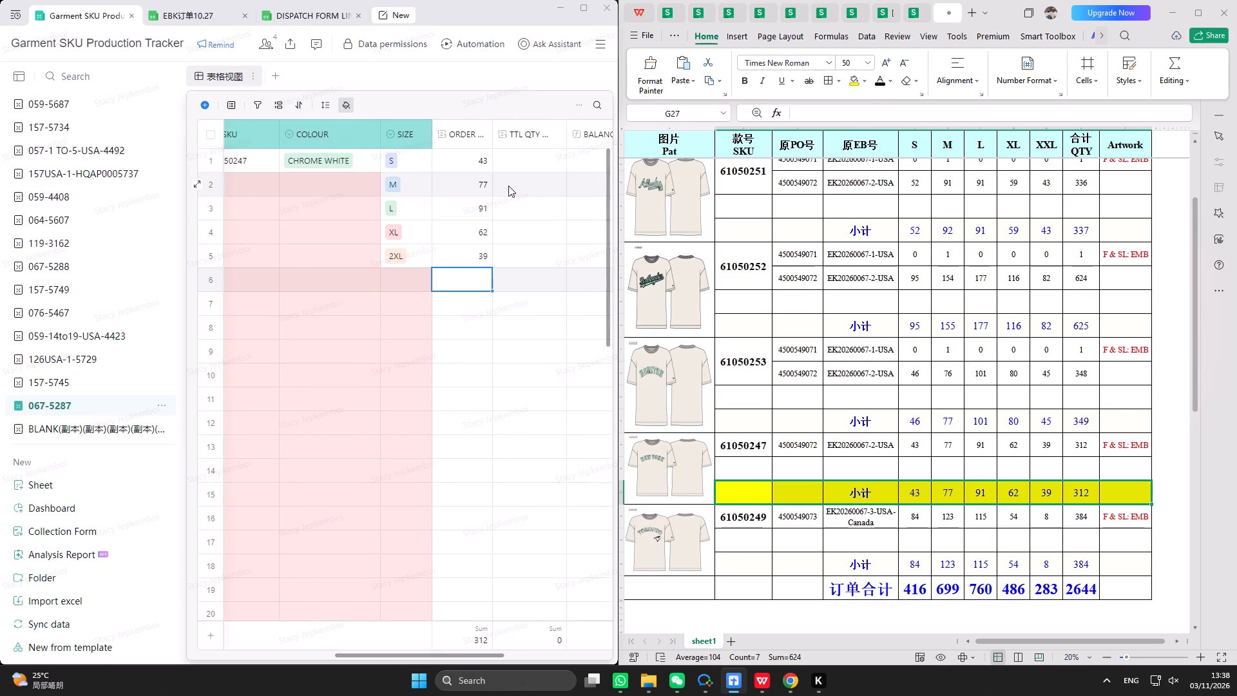
left_click(513, 171)
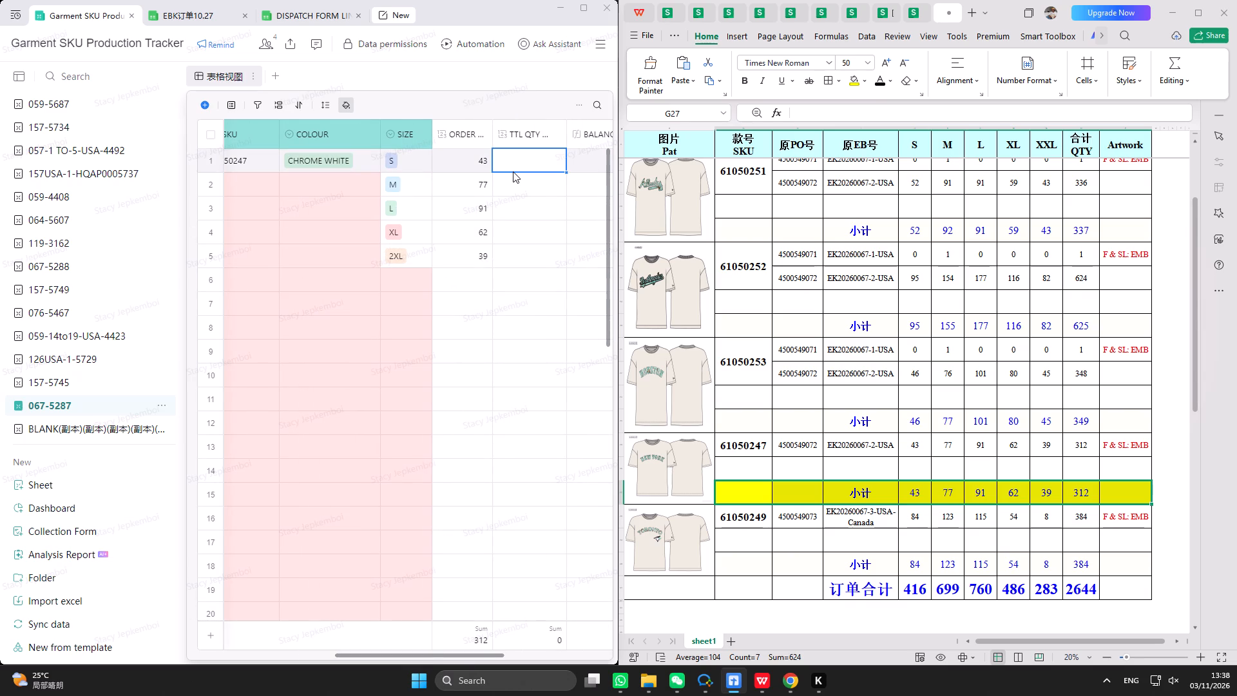
type("43")
key("Return")
type("77")
key("Return")
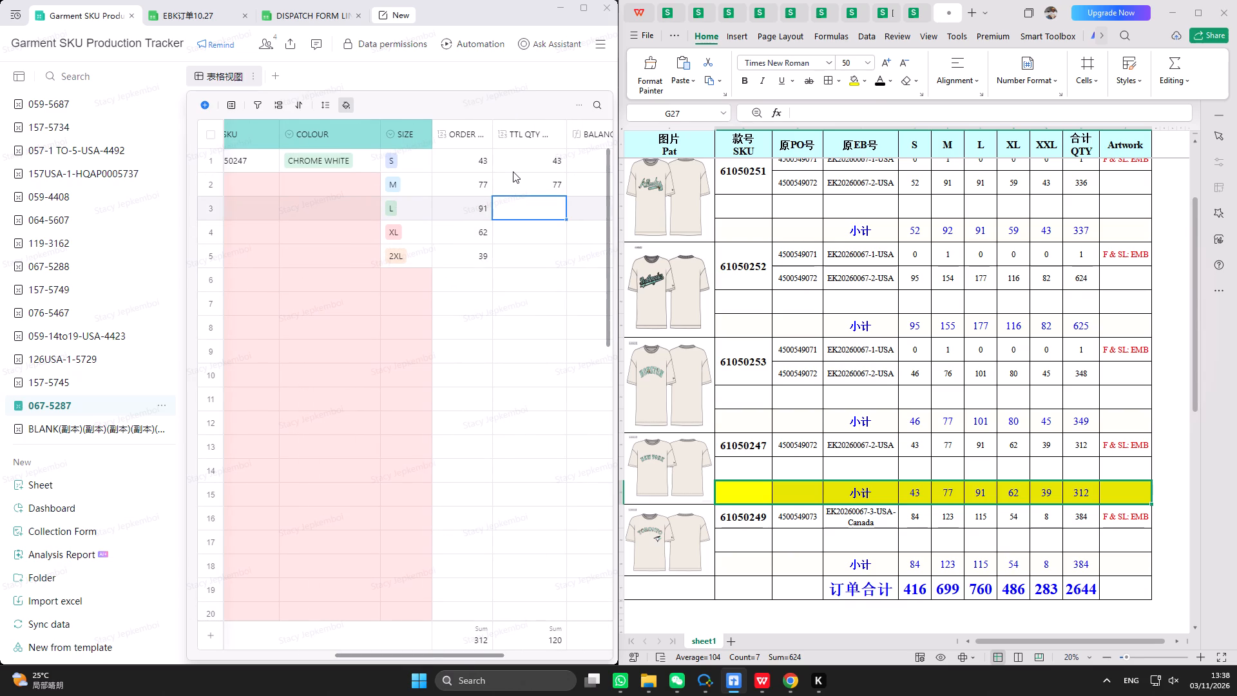
type("91")
key("Return")
type("62")
key("Return")
type("39")
key("Return")
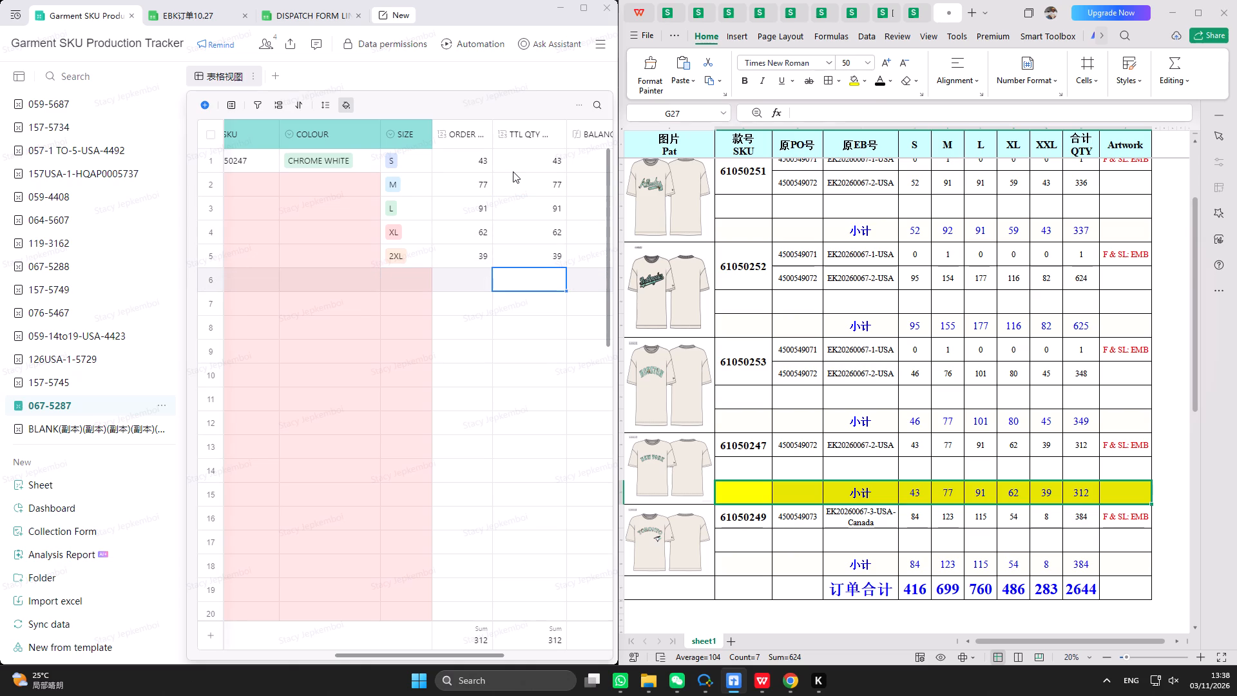
Copy SKU 61050252 from the production order into row 6 of the tracker and set its colour to CHROME WHITE.
left_click(246, 278)
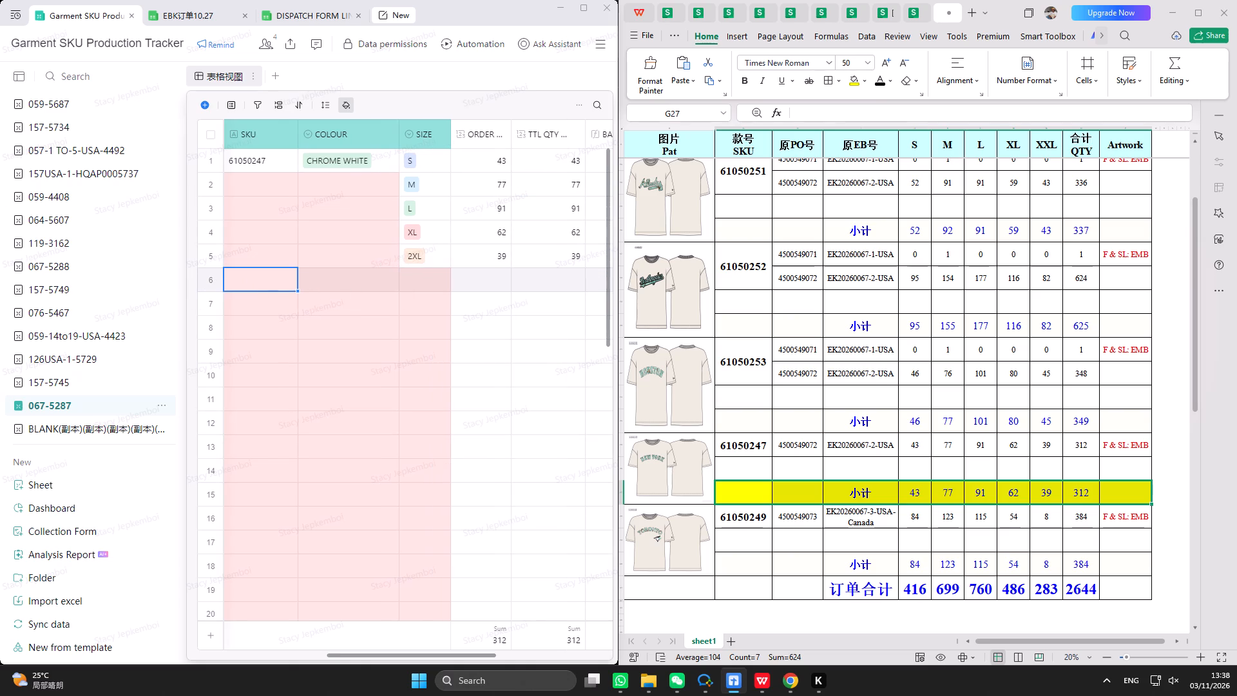
left_click(761, 272)
double_click(830, 111)
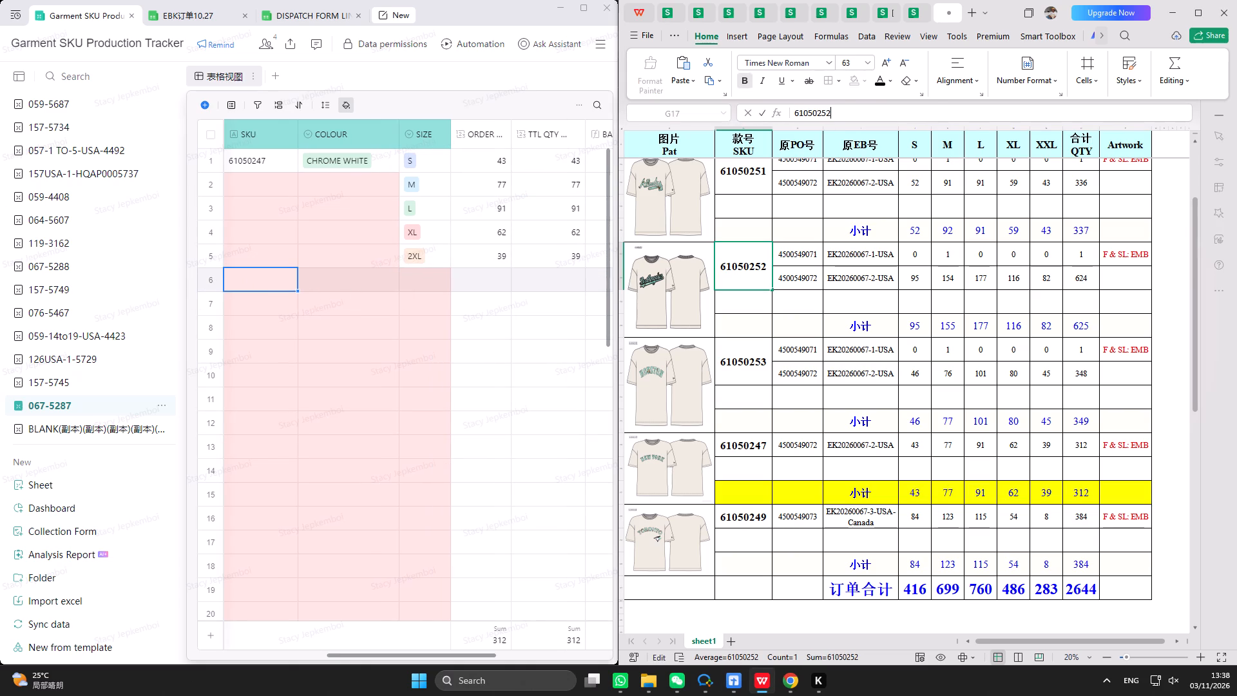
triple_click(841, 82)
double_click(272, 277)
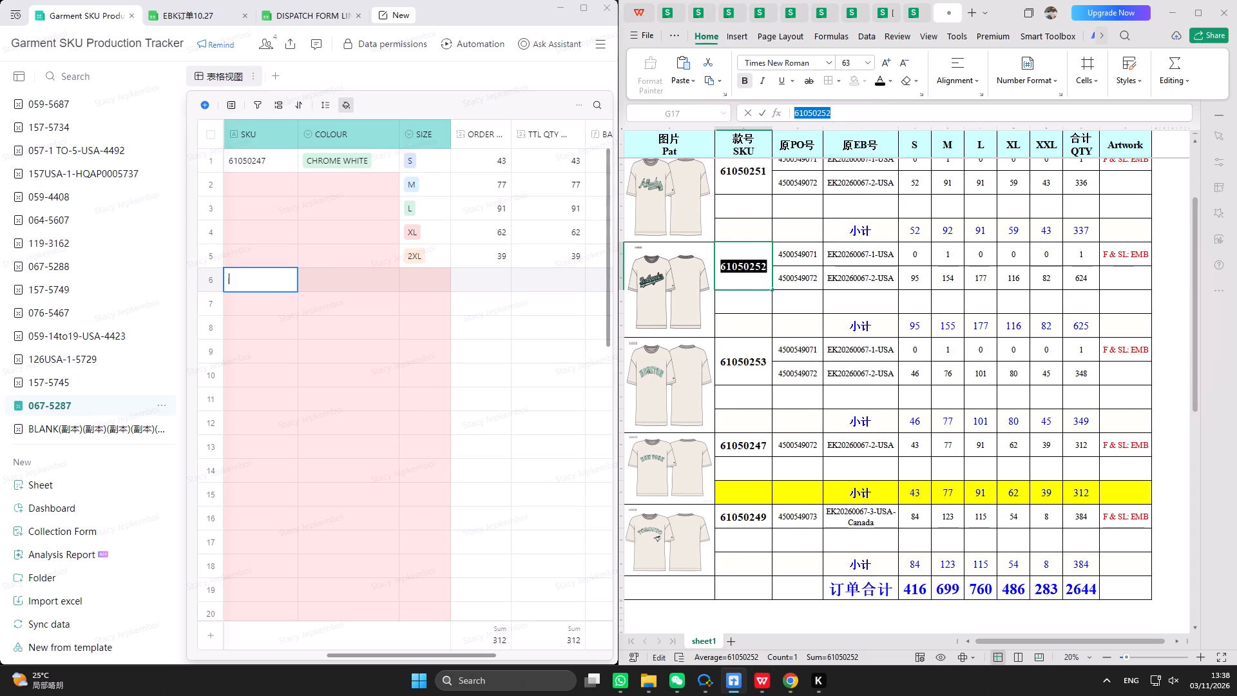
right_click(272, 277)
left_click(300, 370)
double_click(335, 280)
left_click(362, 347)
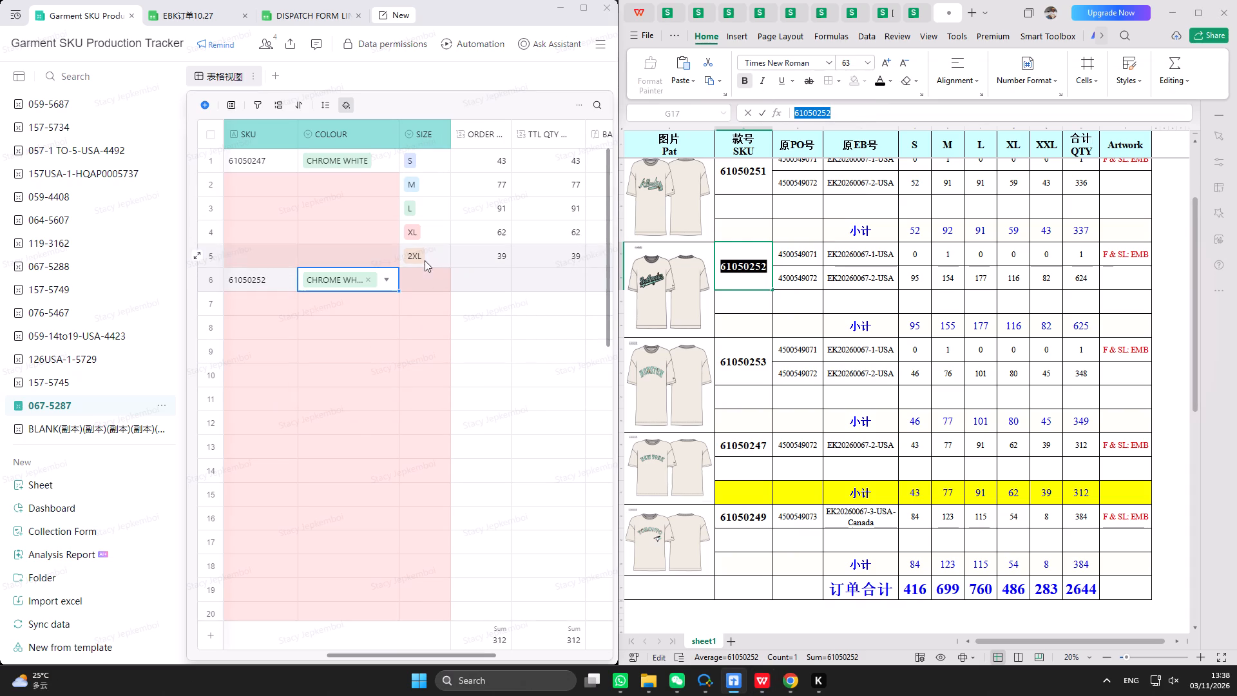
Set the sizes S, M, L, XL and 2XL in rows 6 to 10 of the tracker for SKU 61050252.
double_click(434, 285)
left_click(452, 438)
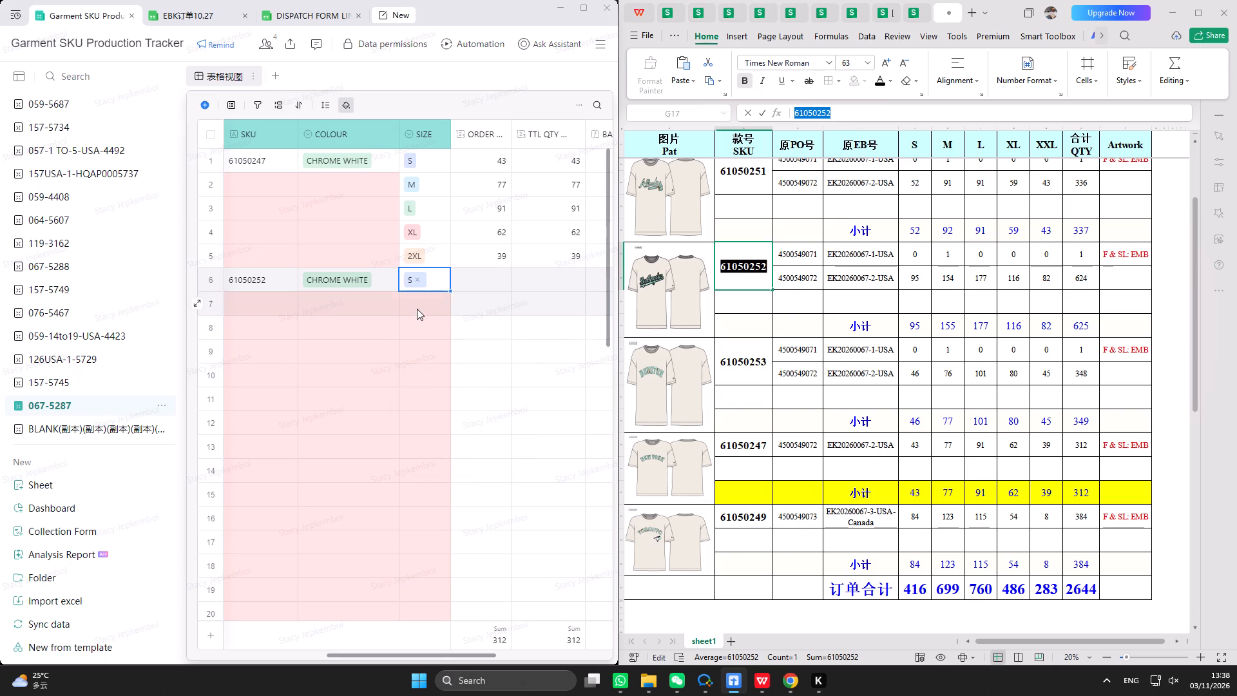
double_click(417, 309)
left_click(452, 436)
double_click(407, 328)
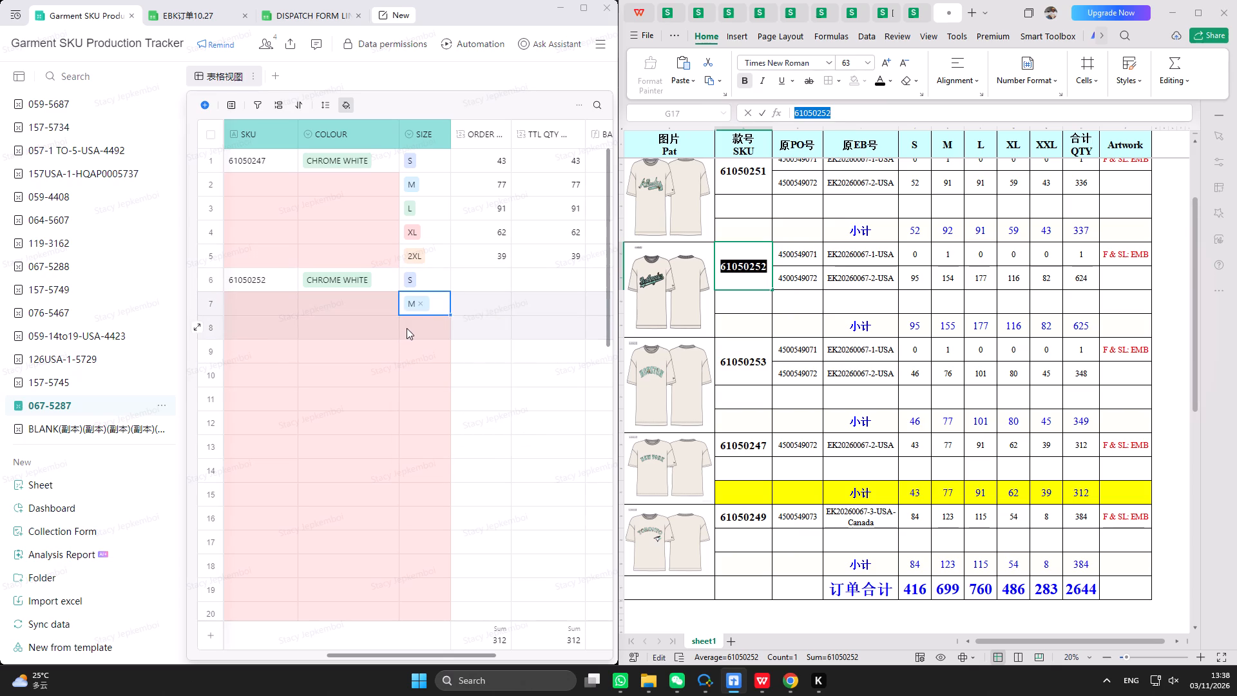
left_click(454, 441)
double_click(421, 360)
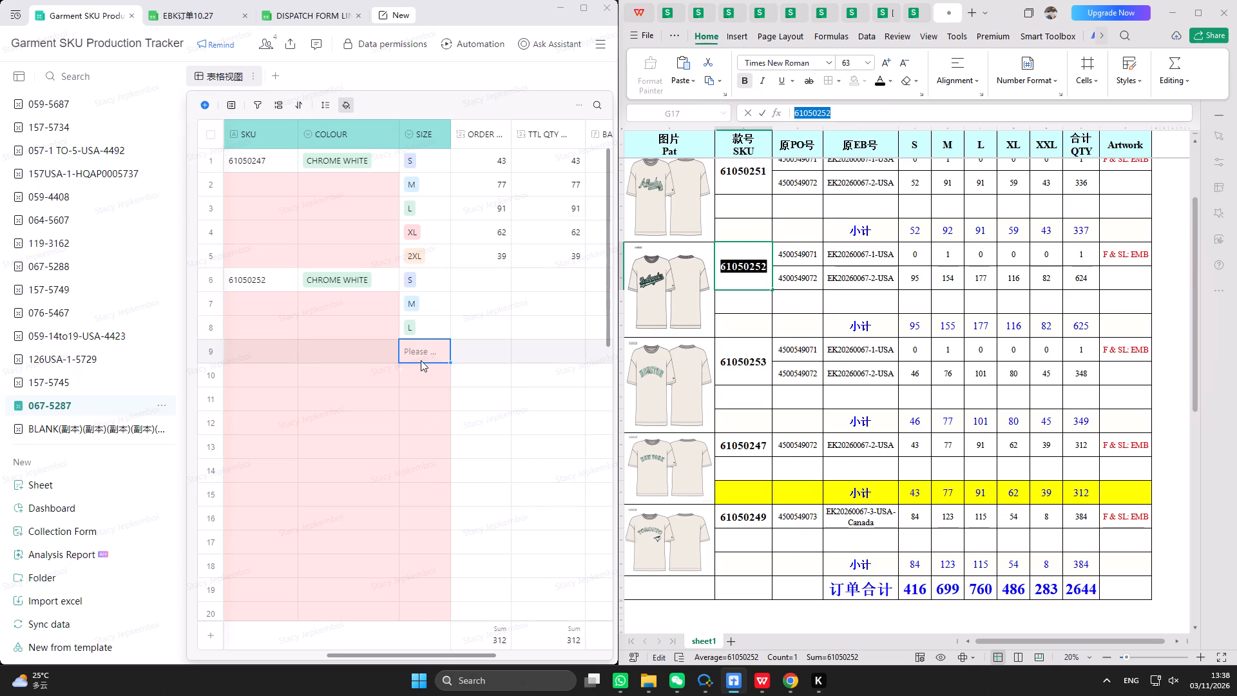
left_click(437, 437)
double_click(425, 371)
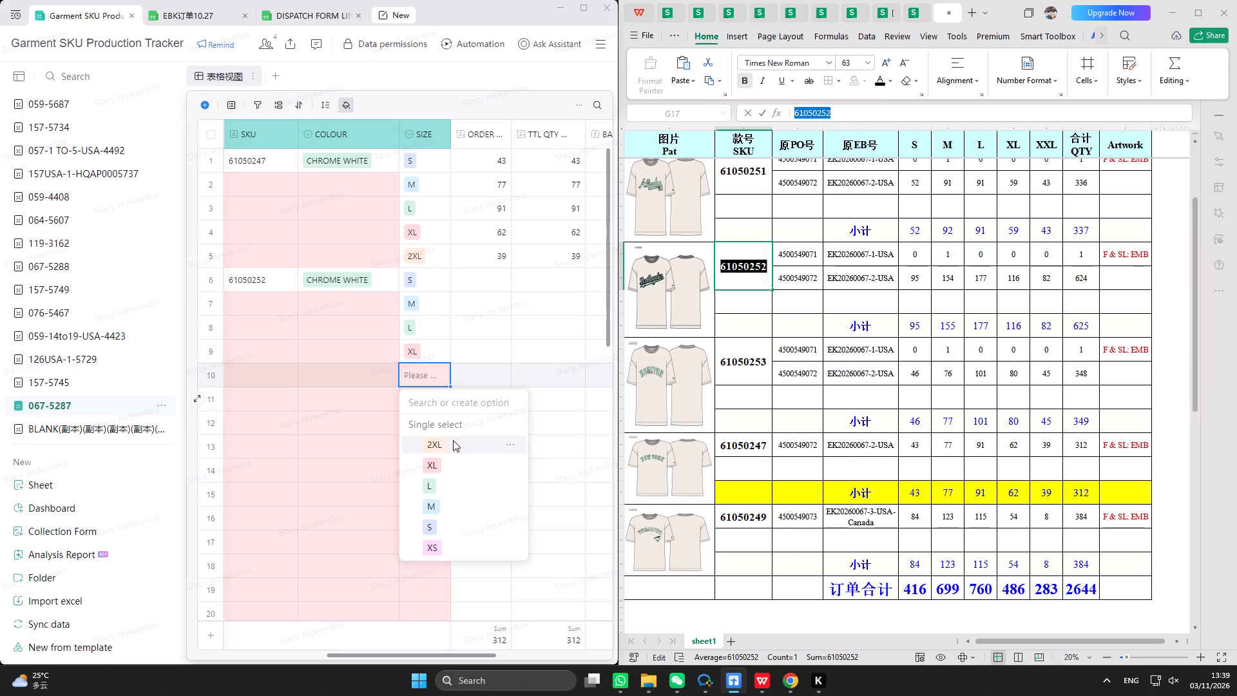
left_click(453, 441)
Highlight the subtotal row of SKU 61050252 in yellow in the production order sheet.
left_click(468, 287)
left_click_drag(756, 334, 1097, 339)
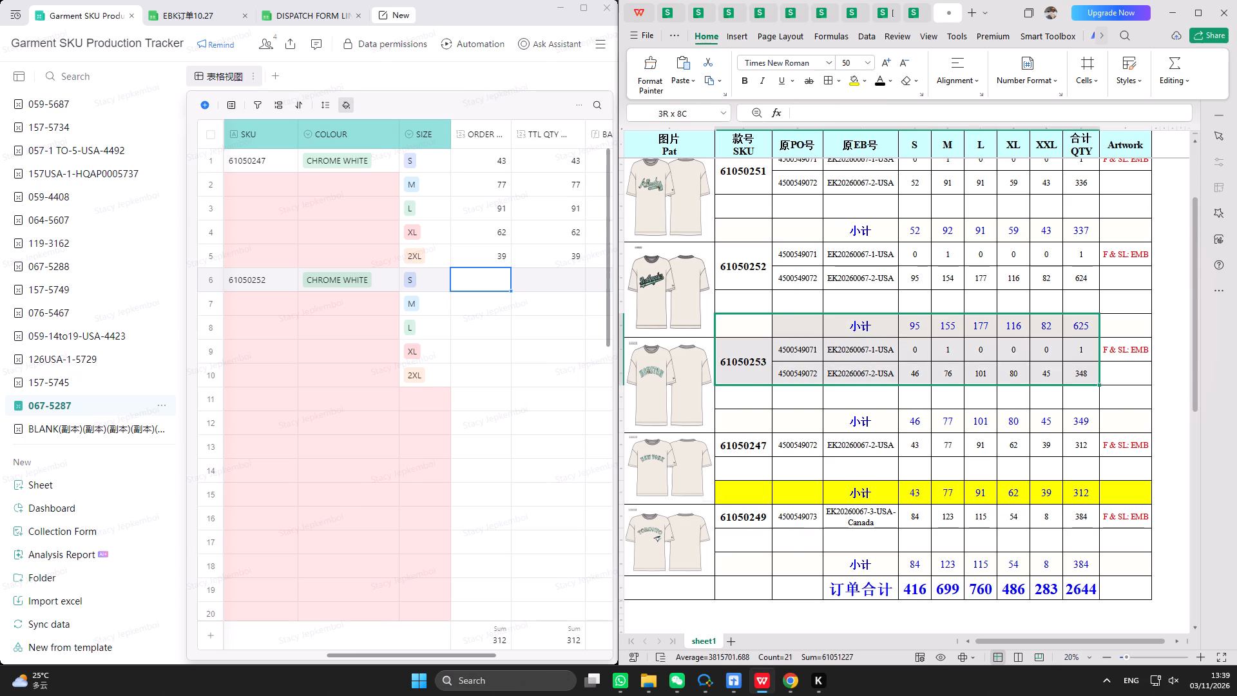
left_click_drag(1097, 339, 1110, 331)
left_click(856, 86)
Enter order quantities 95, 155, 177, 116 and 82 for sizes S to 2XL of SKU 61050252 in the tracker.
left_click(486, 314)
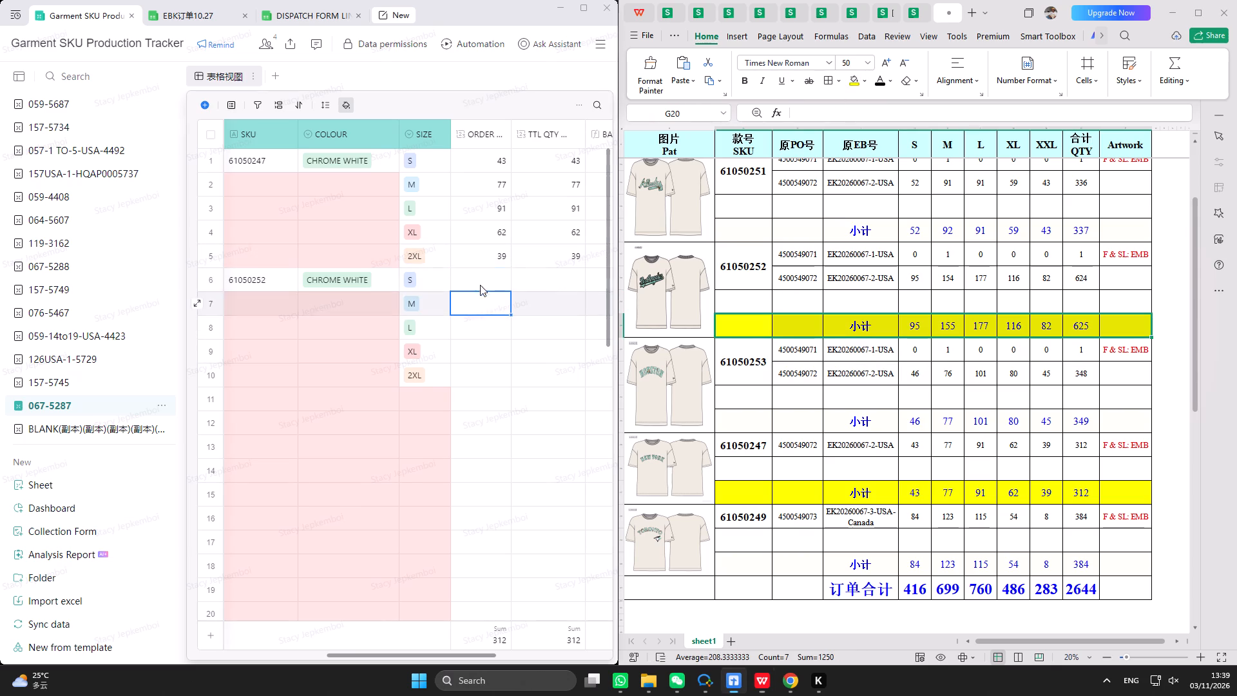
left_click(479, 278)
type("95")
key("Return")
type("155")
key("Return")
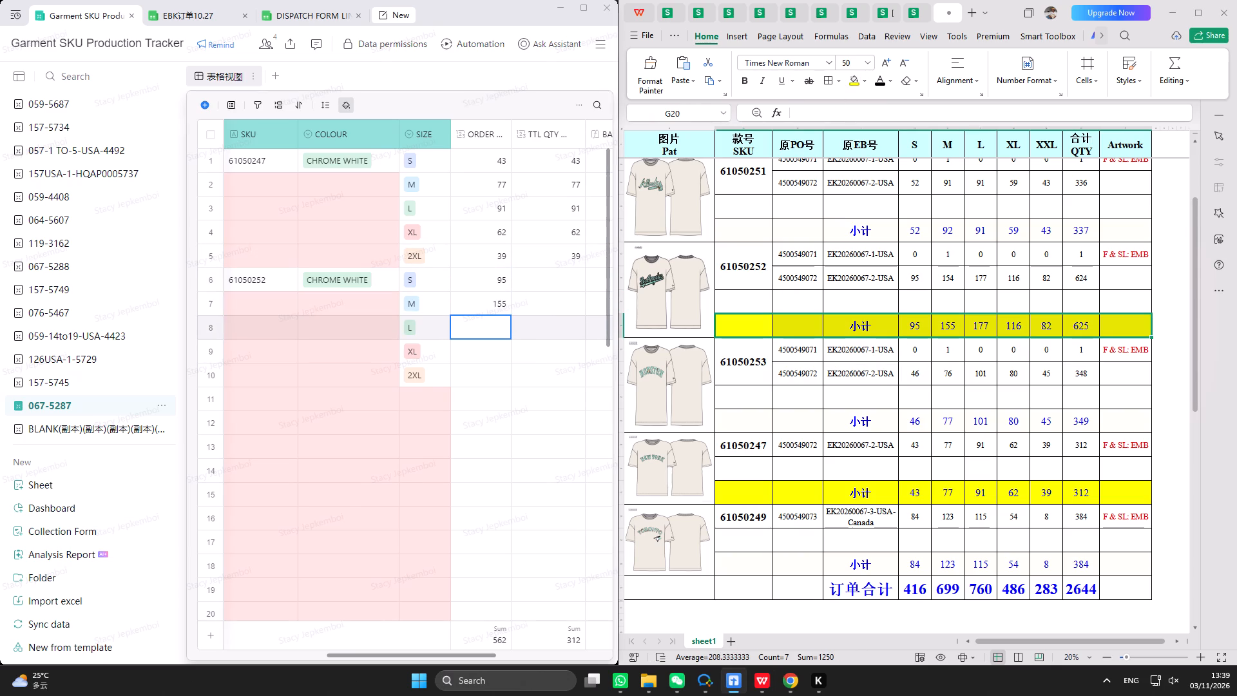
type("177")
key("Return")
type("116")
key("Return")
type("82")
key("Return")
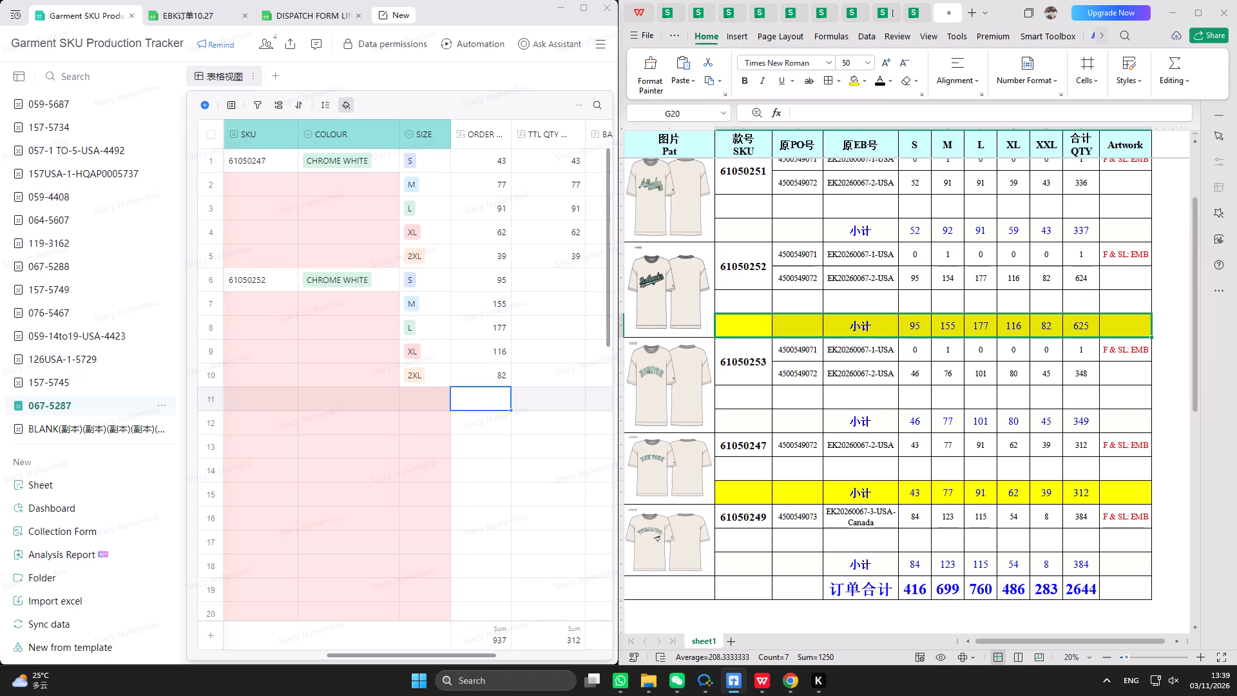
Enter 95, 155, 177, 66 and 82 in the TTL QTY column for sizes S to 2XL of SKU 61050252.
left_click(580, 276)
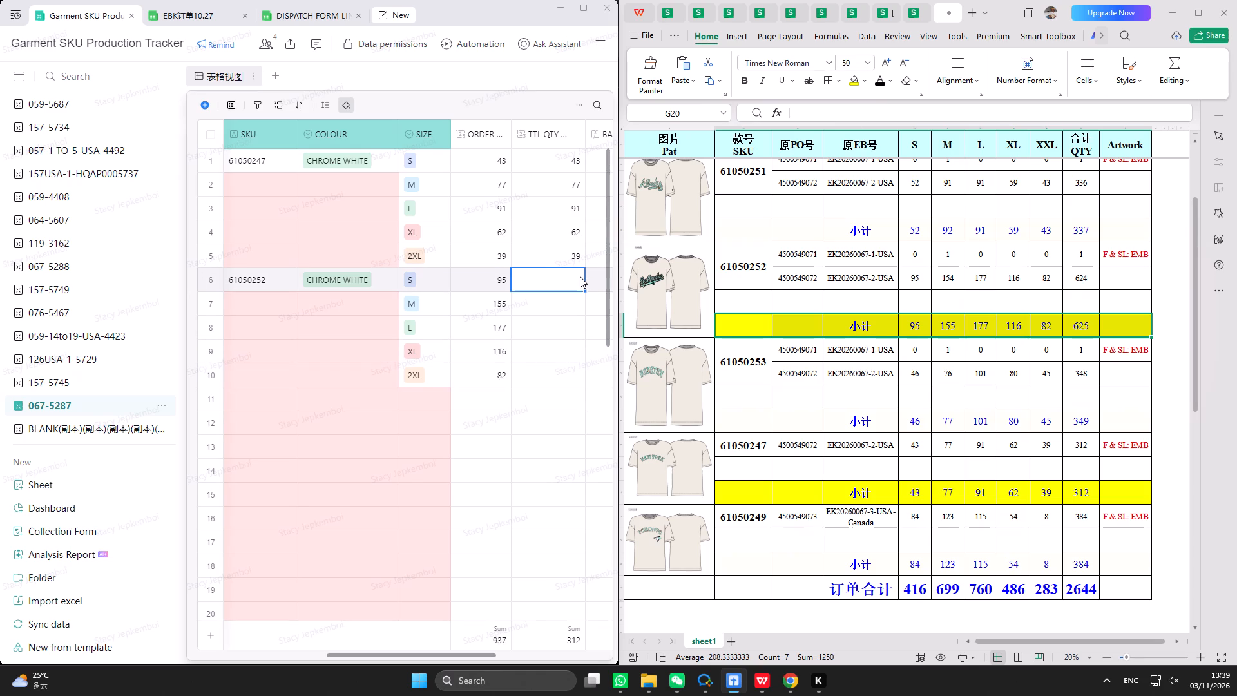
type("95")
key("Return")
type("155")
key("Return")
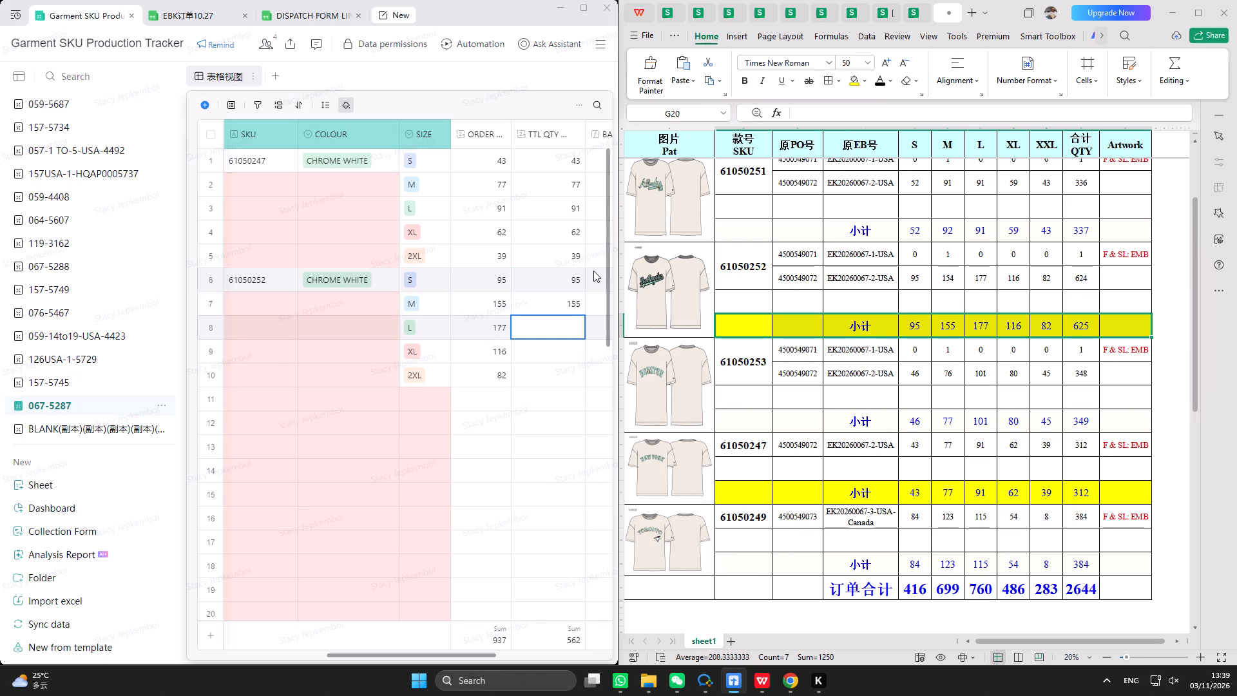
type("177")
key("Return")
type("66")
key("Return")
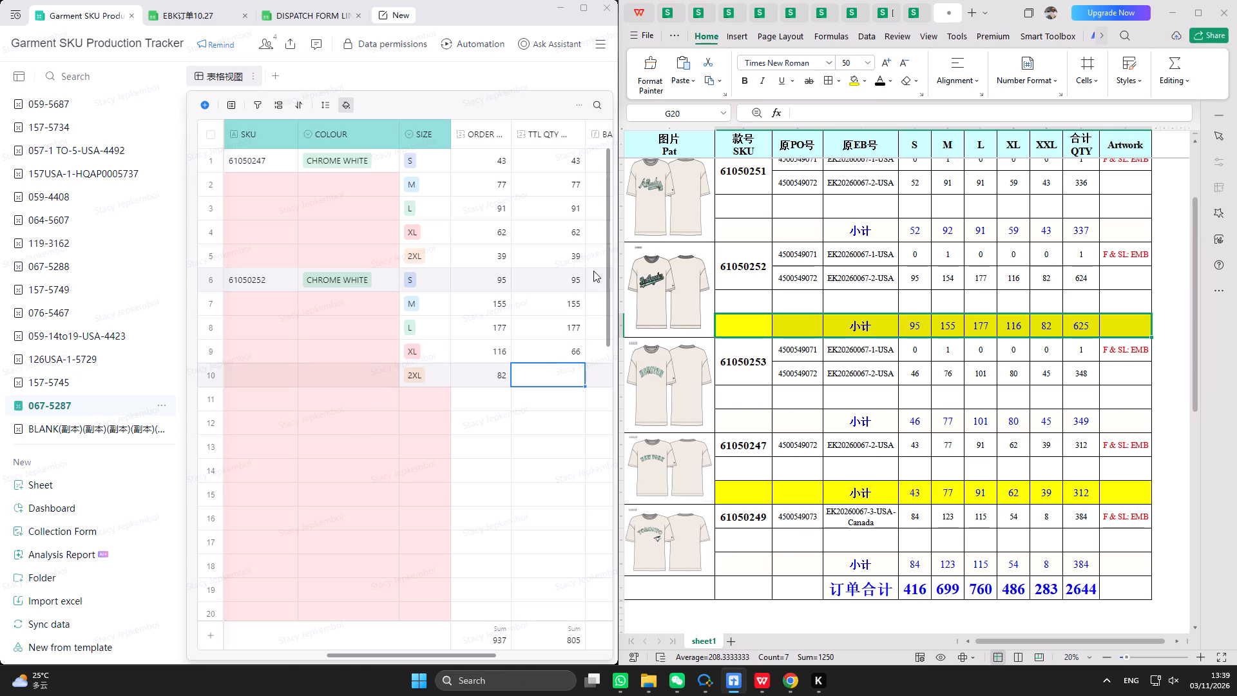
type("82")
key("Return")
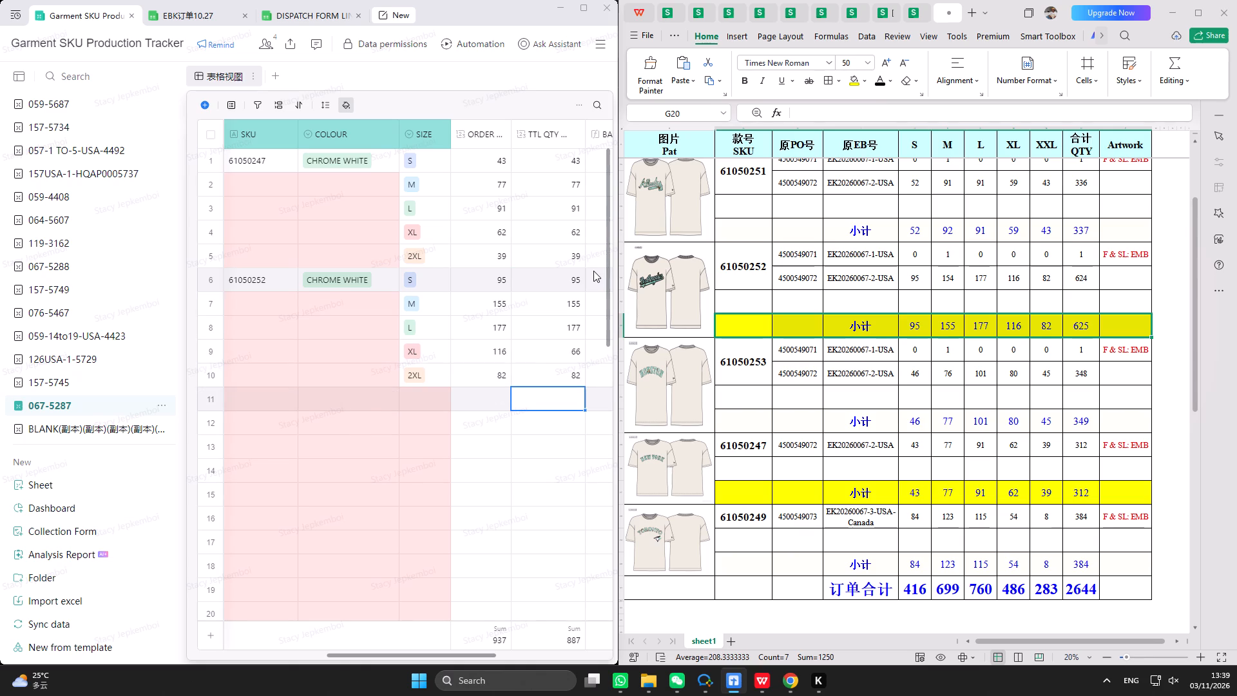
Check the sum of SKU 61050252's TTL QTY values and set its XL quantity to 116.
left_click_drag(559, 281, 570, 380)
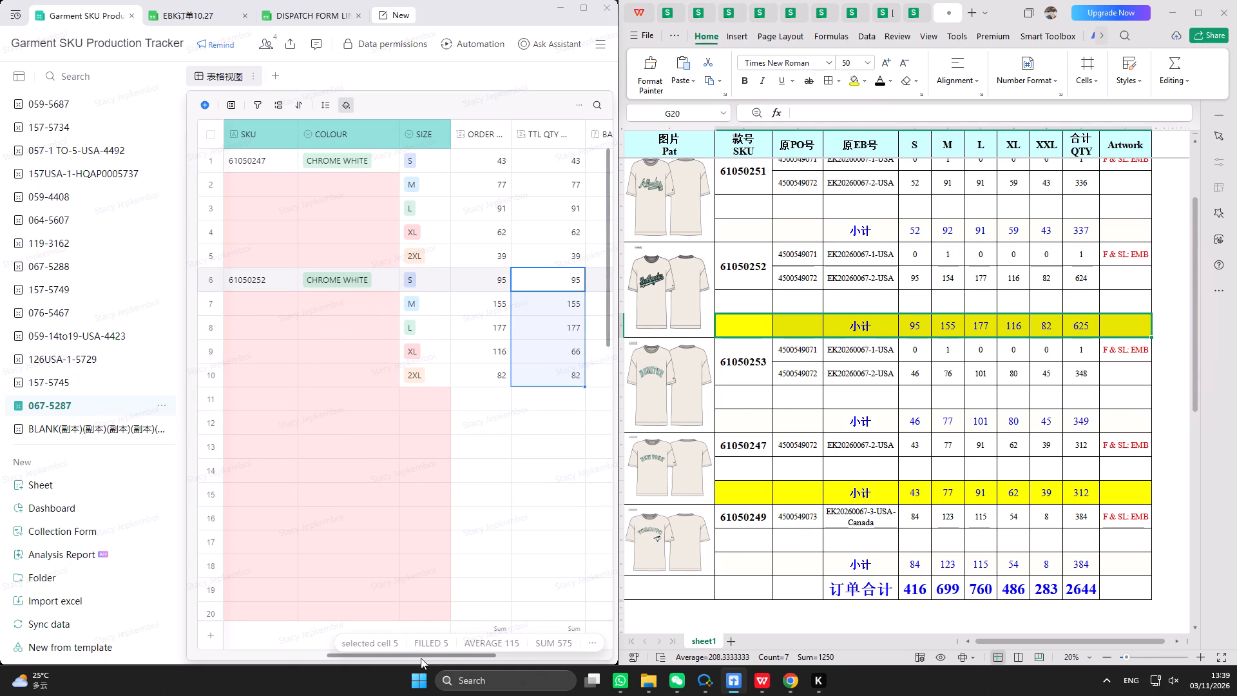
left_click(269, 380)
left_click(269, 398)
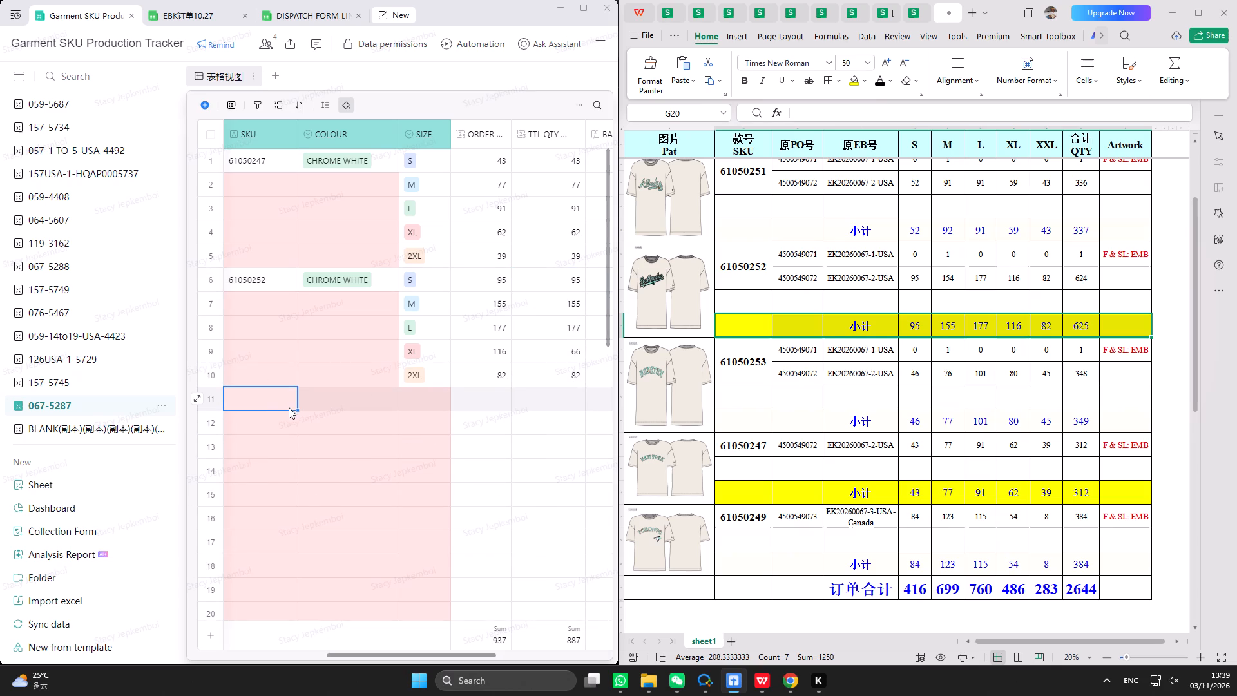
left_click(553, 355)
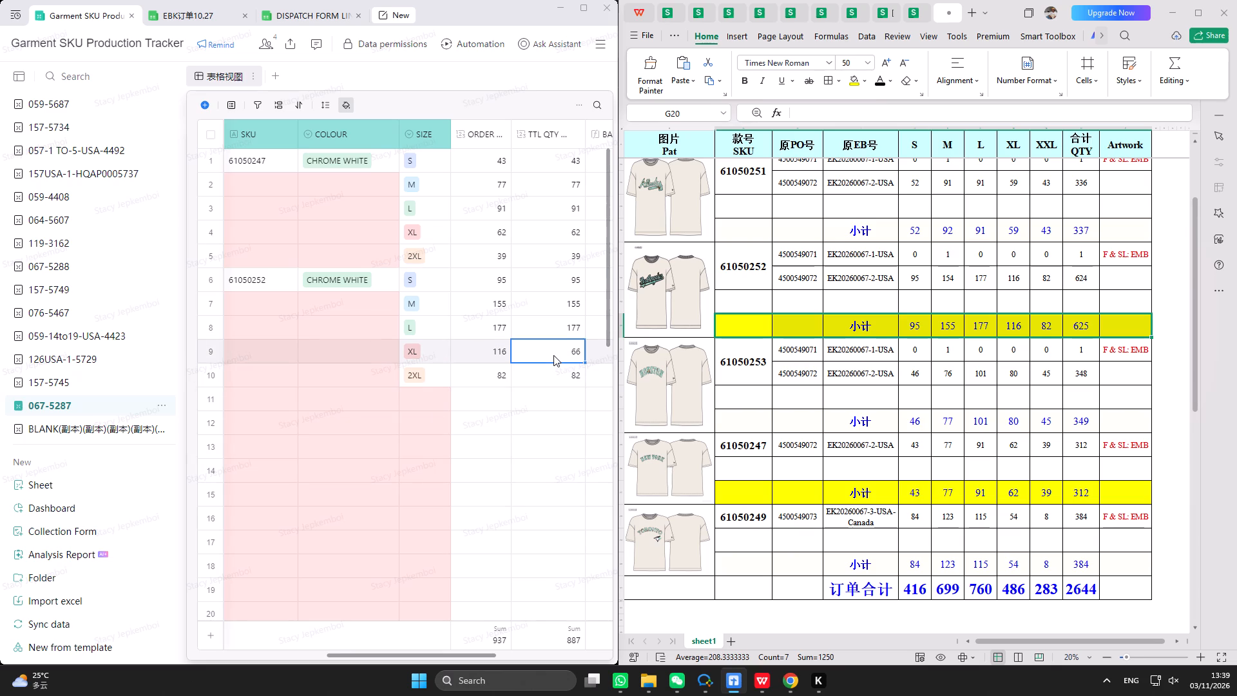
type("116")
key("Return")
Maximize the tracker window, switch to DISPATCH FORM LINE WISE and reset the STYLE filter on sheet 11.3.
left_click(582, 7)
scroll(843, 409, "up", 2)
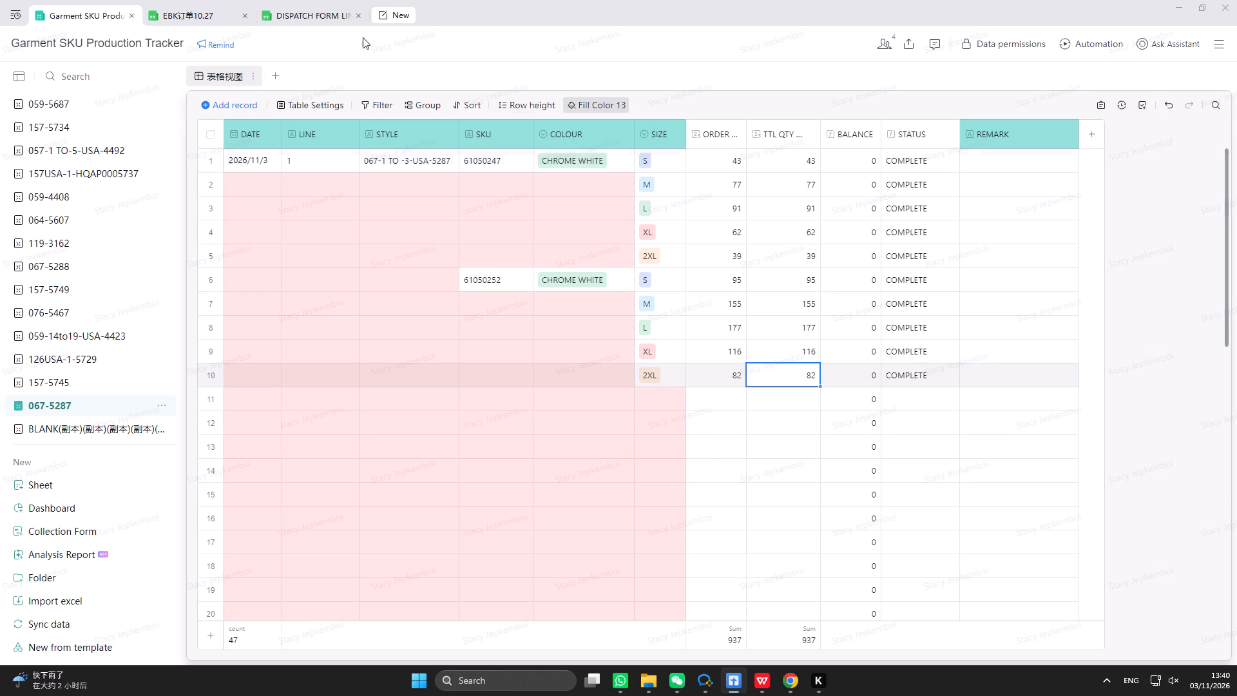
left_click(327, 23)
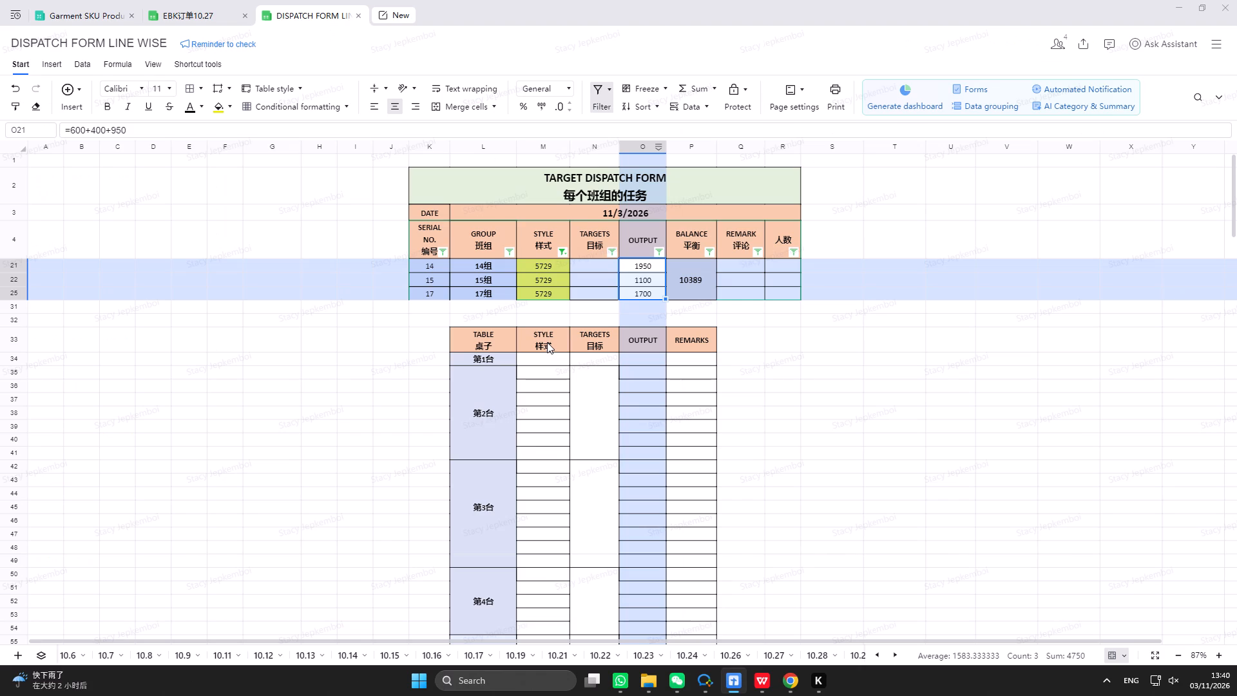
left_click(564, 251)
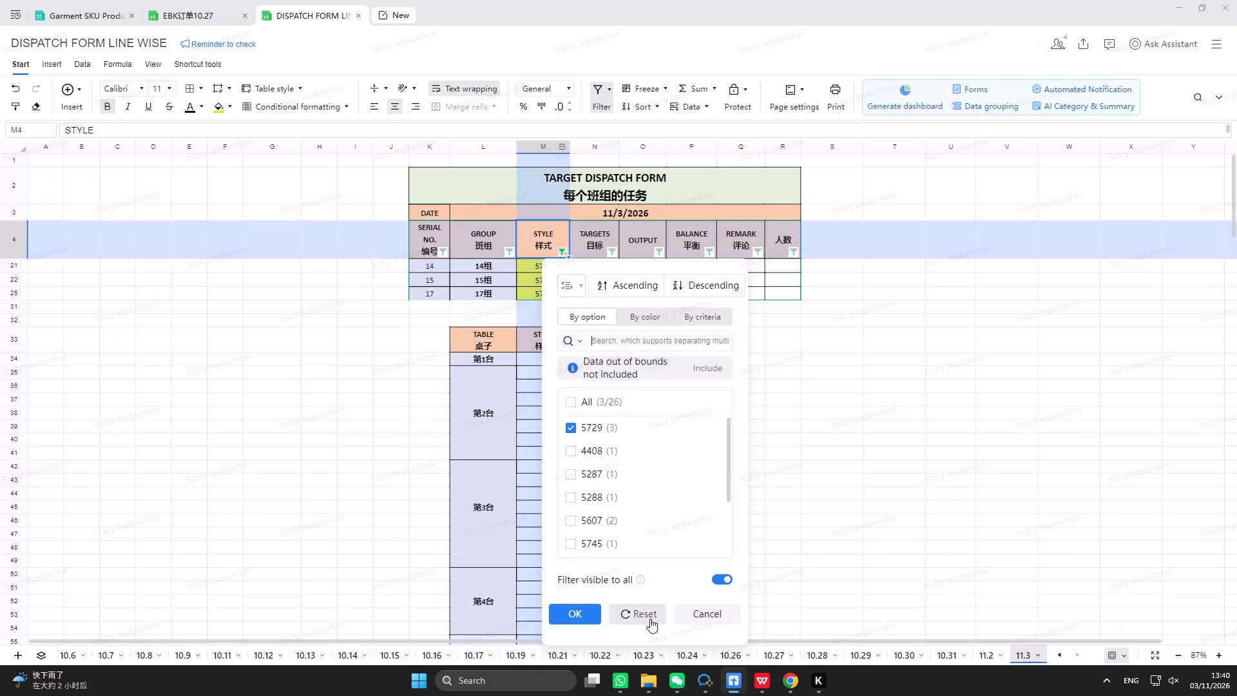
left_click_drag(650, 619, 656, 617)
left_click(963, 507)
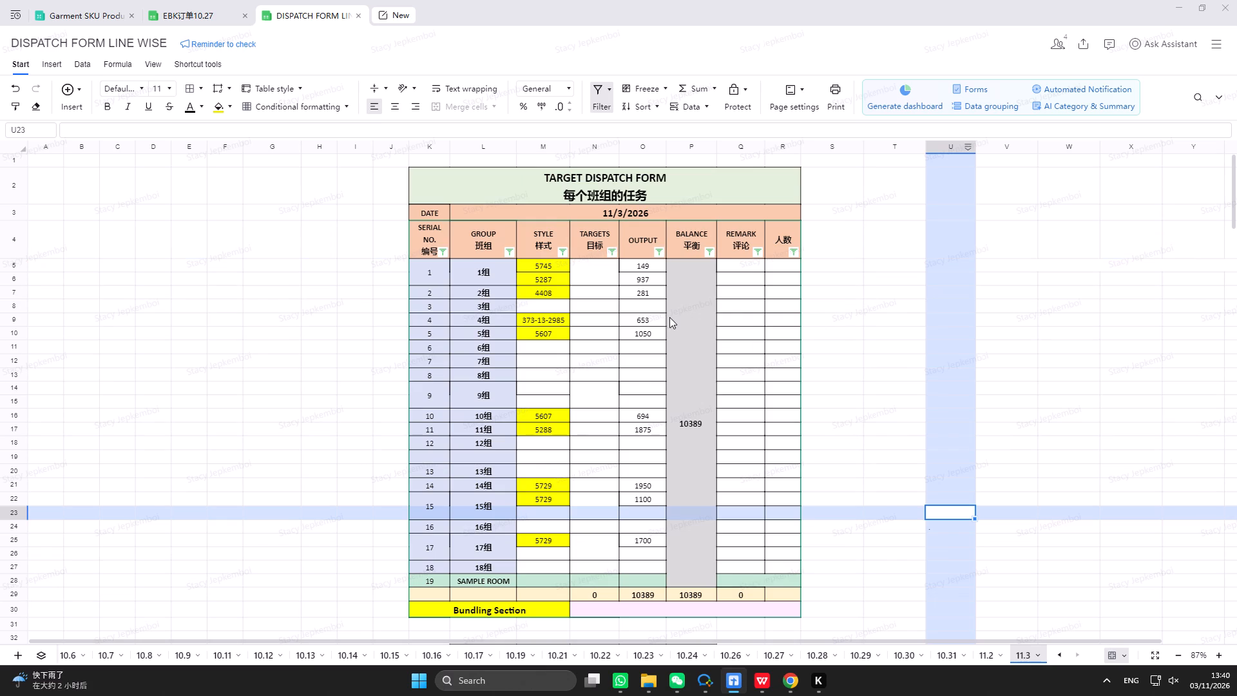
Extend the output formula of group 2, style 4408, with +145+72+15+32 in the 11/3 dispatch form.
left_click(644, 294)
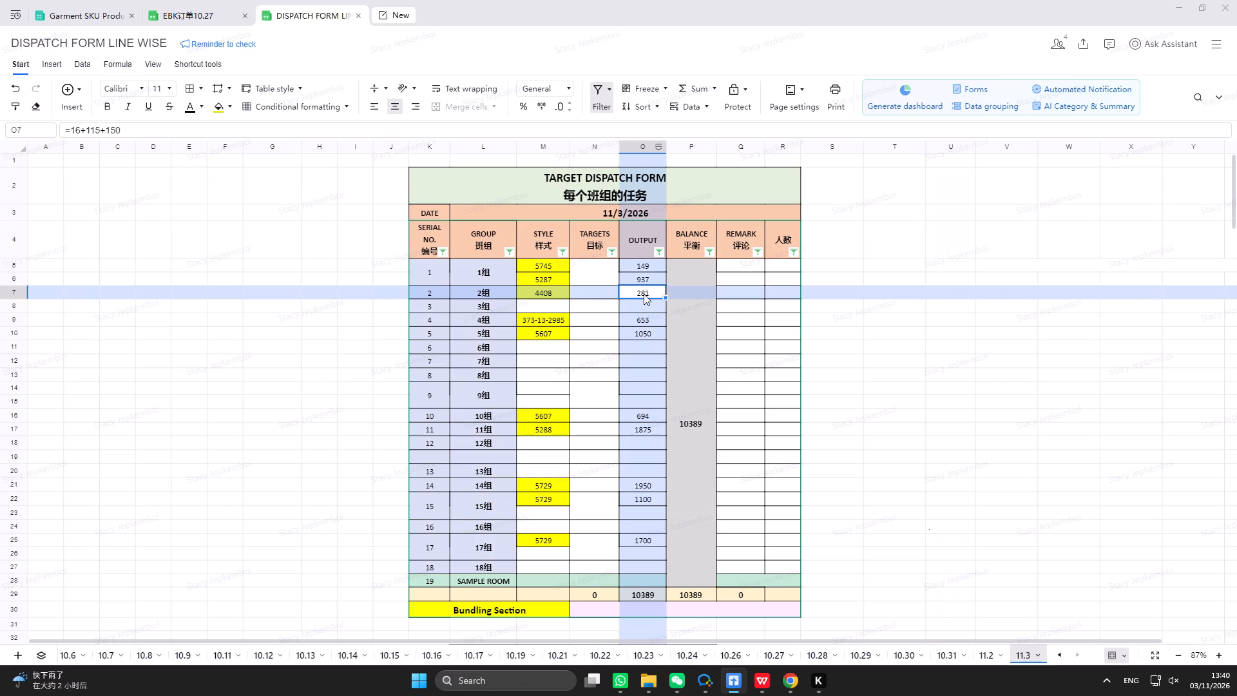
left_click(479, 134)
type("+15")
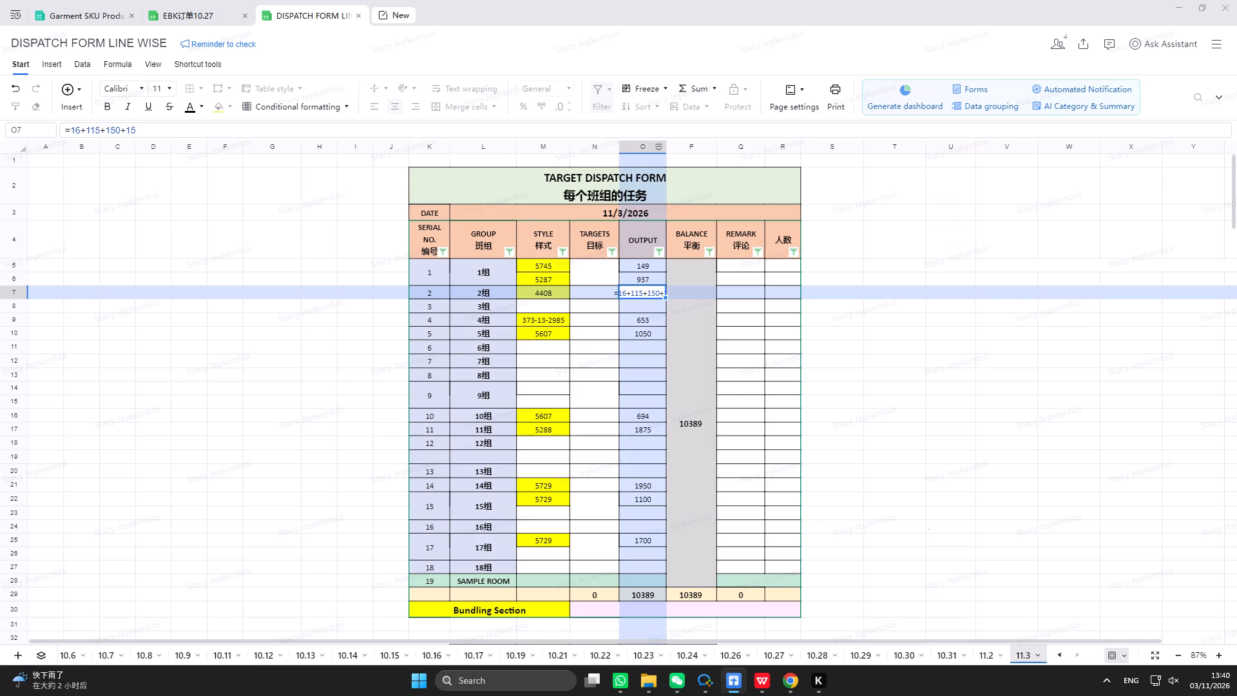
key("BackSpace")
type("45")
type("+72")
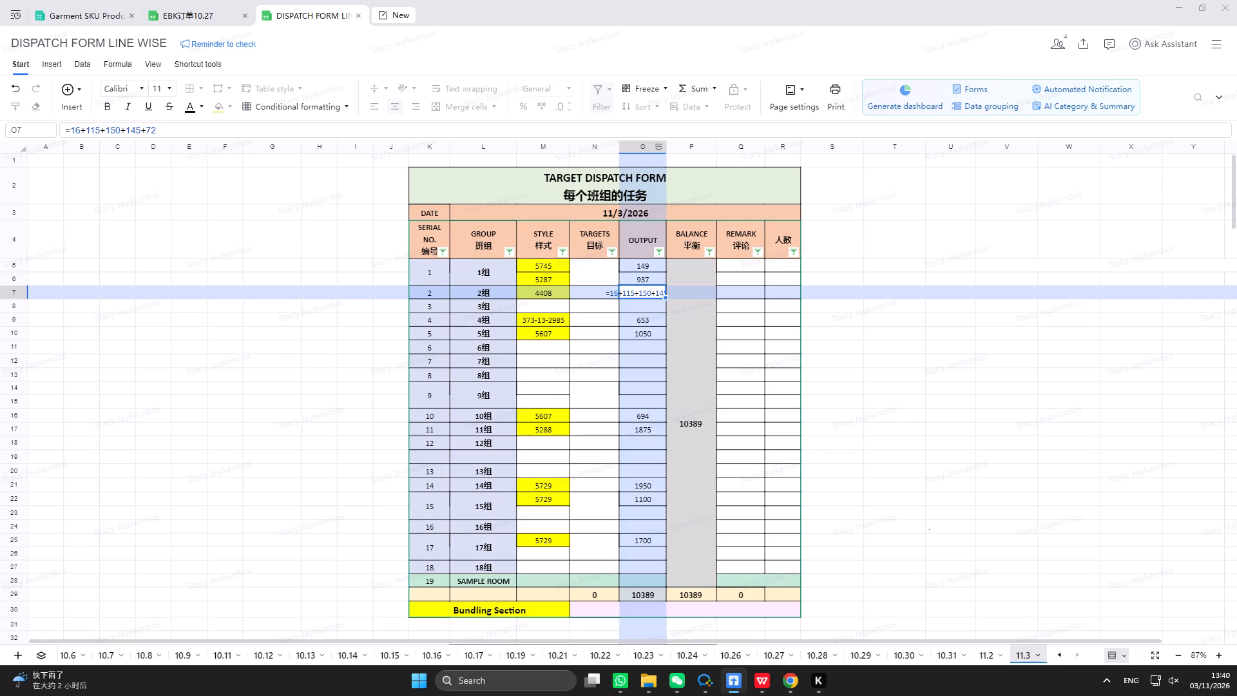
type("+15+")
type("32")
key("Return")
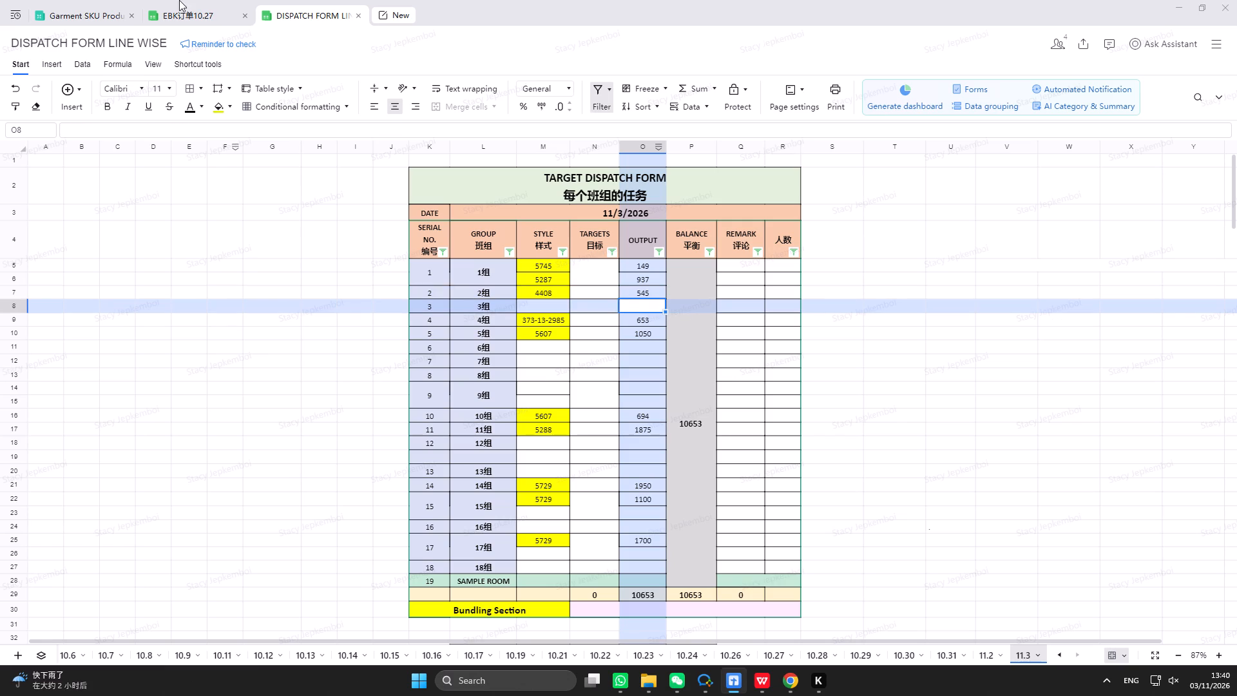
Open the 059-4408 table in the Garment SKU Production Tracker and review its records for sizes with an open balance.
left_click(103, 9)
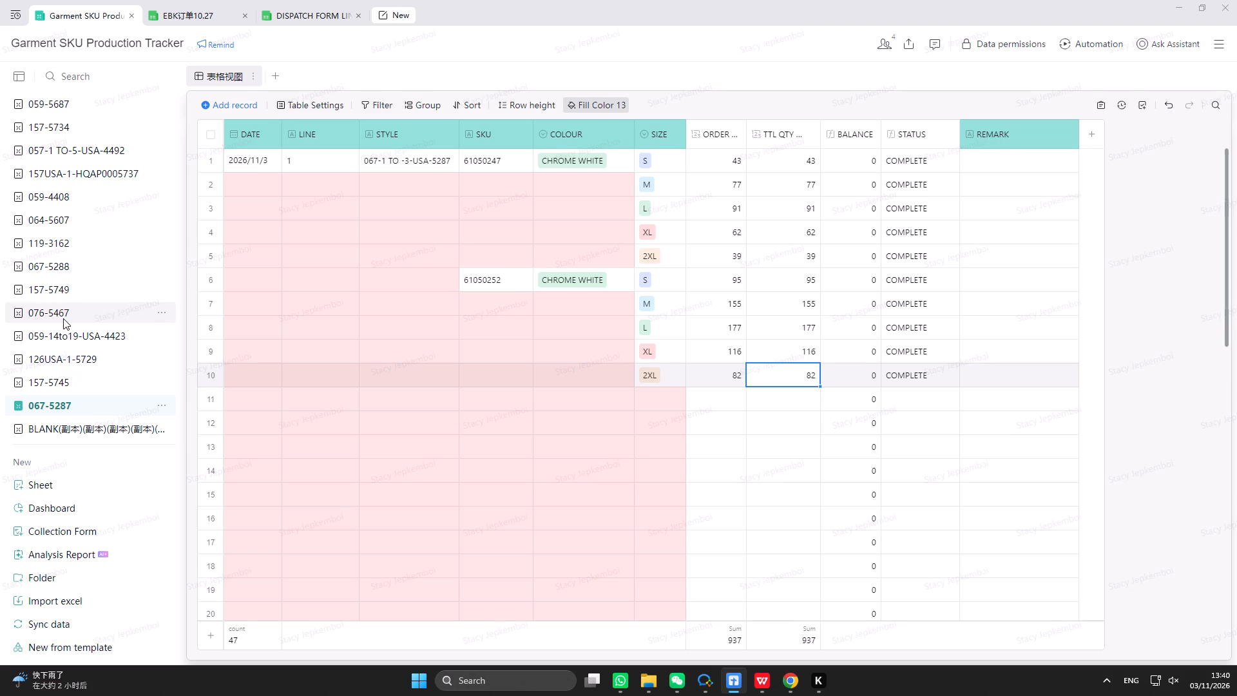
left_click(91, 188)
left_click(96, 198)
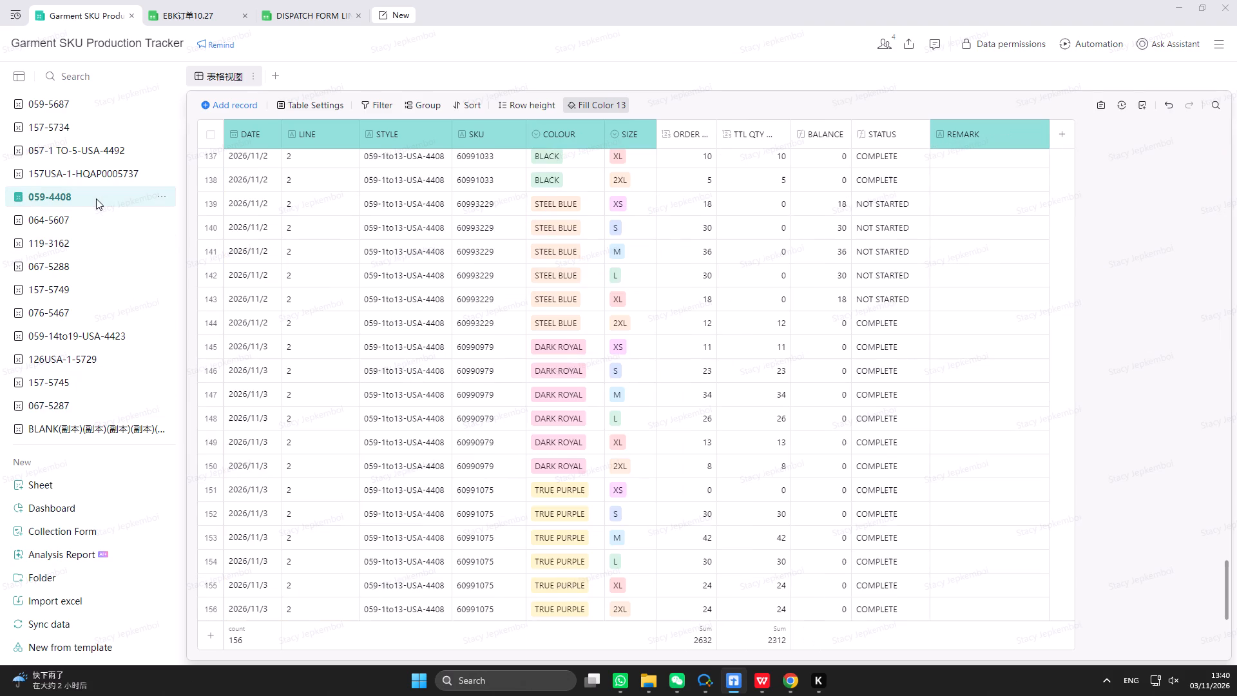
scroll(674, 377, "down", 8)
scroll(639, 542, "down", 3)
scroll(484, 498, "up", 5)
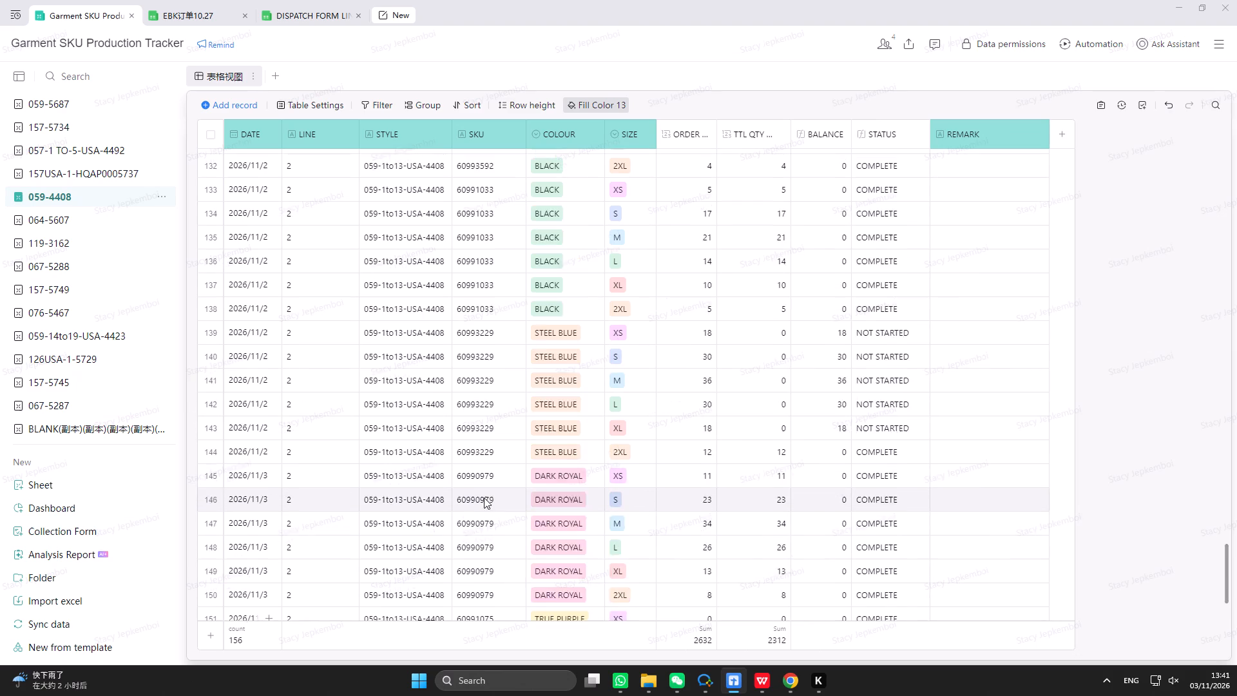
scroll(484, 498, "up", 18)
scroll(484, 498, "up", 3)
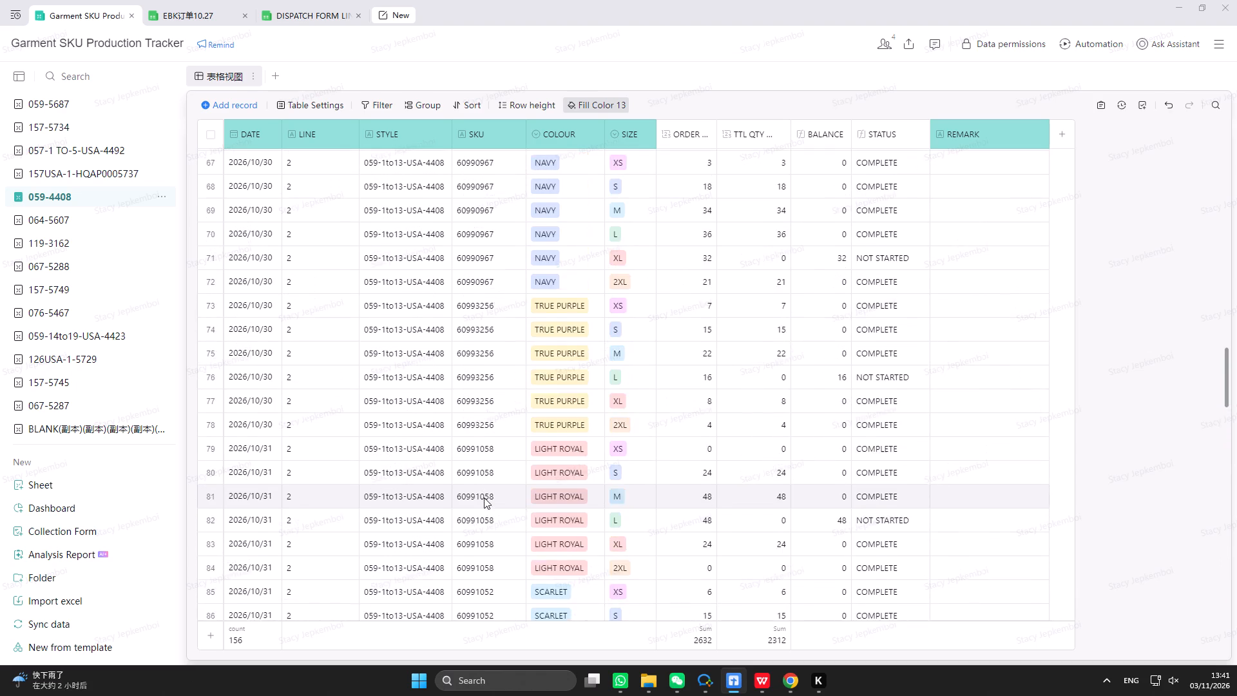
scroll(484, 498, "up", 17)
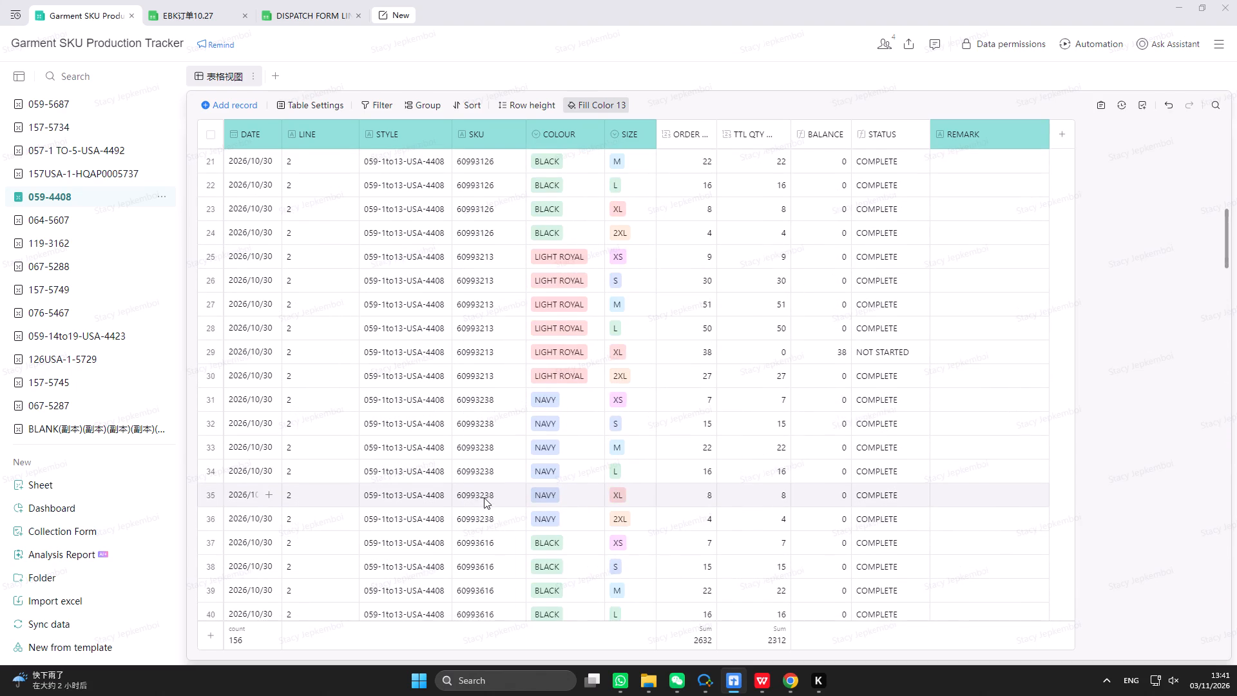
scroll(484, 498, "up", 19)
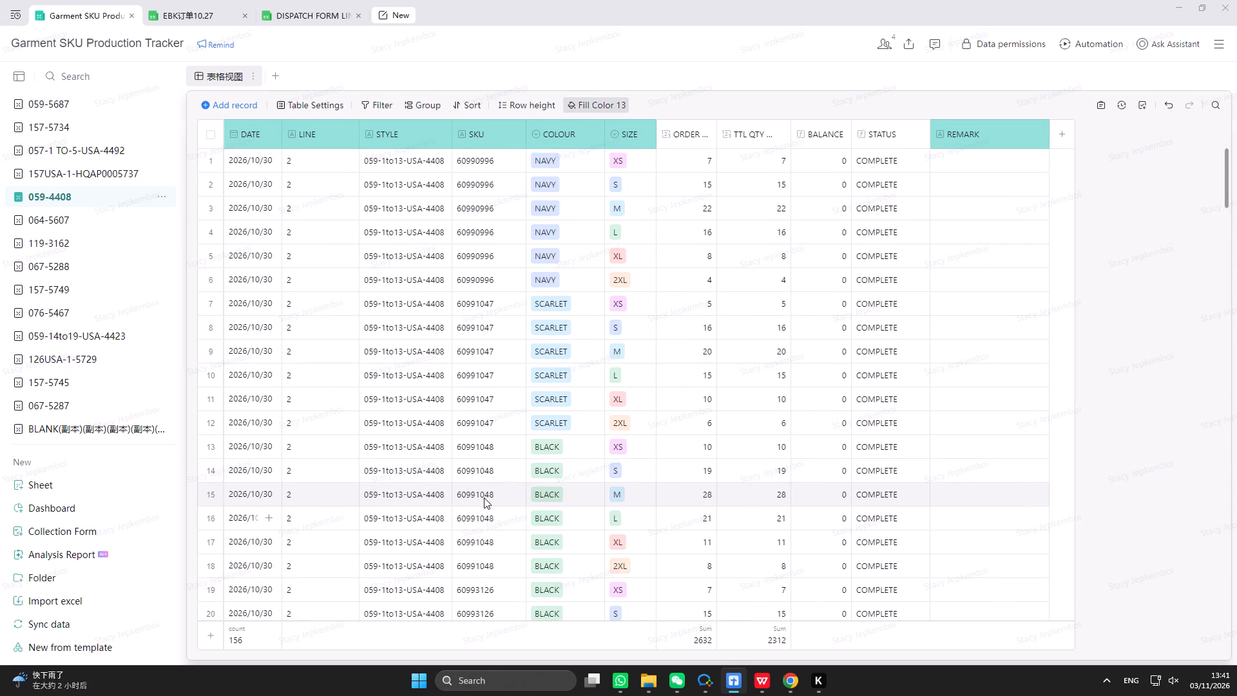
Duplicate the six TRUE PURPLE records of SKU 60991075 dated 2026/11/3 into new rows at the end of the 059-4408 table.
scroll(482, 498, "down", 20)
scroll(482, 498, "down", 18)
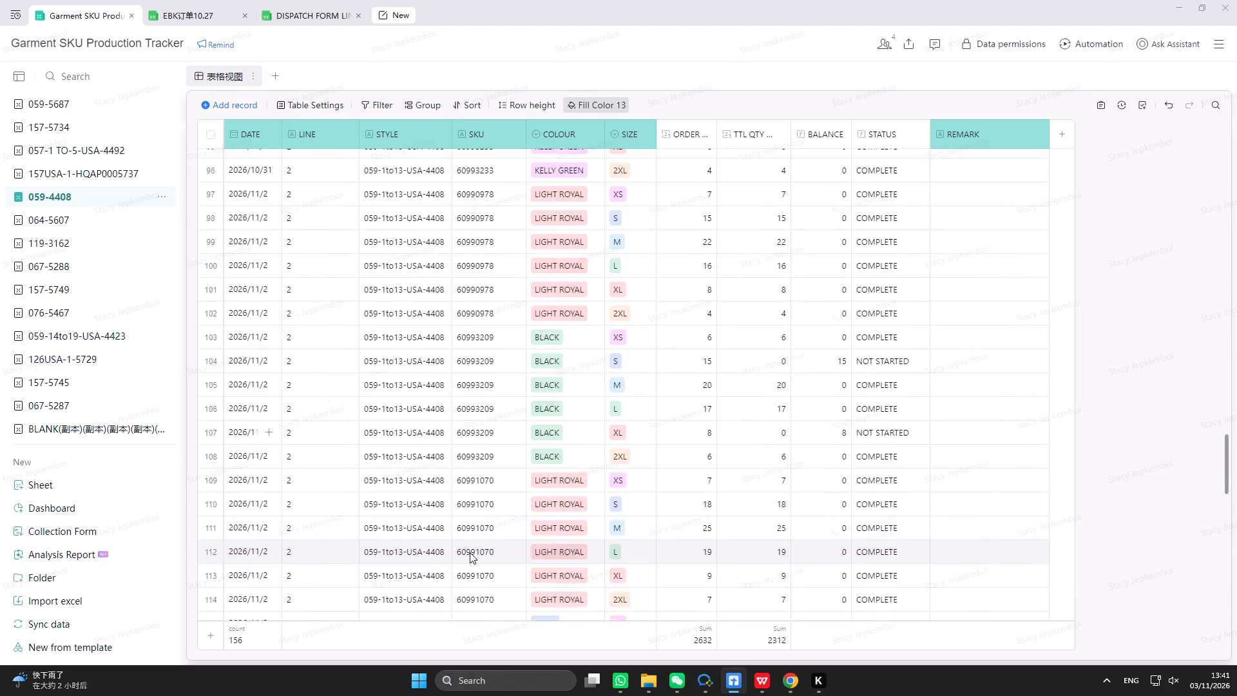
scroll(470, 552, "down", 16)
scroll(481, 581, "down", 9)
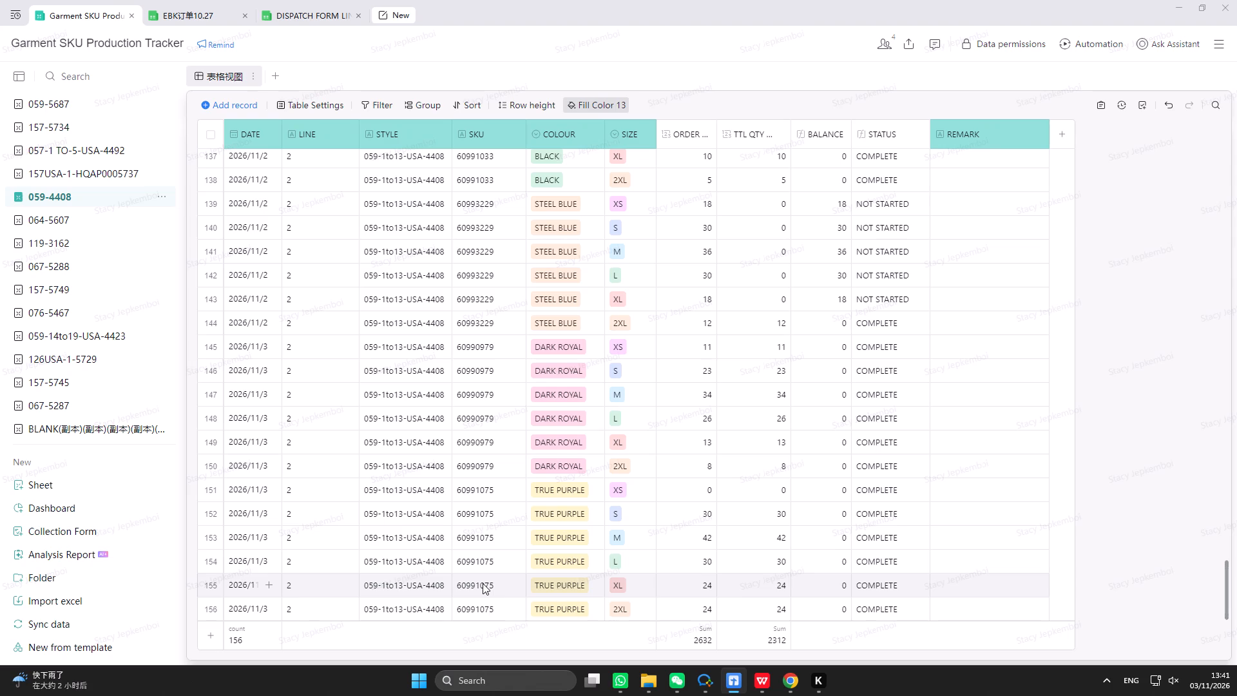
left_click(244, 612)
right_click(244, 612)
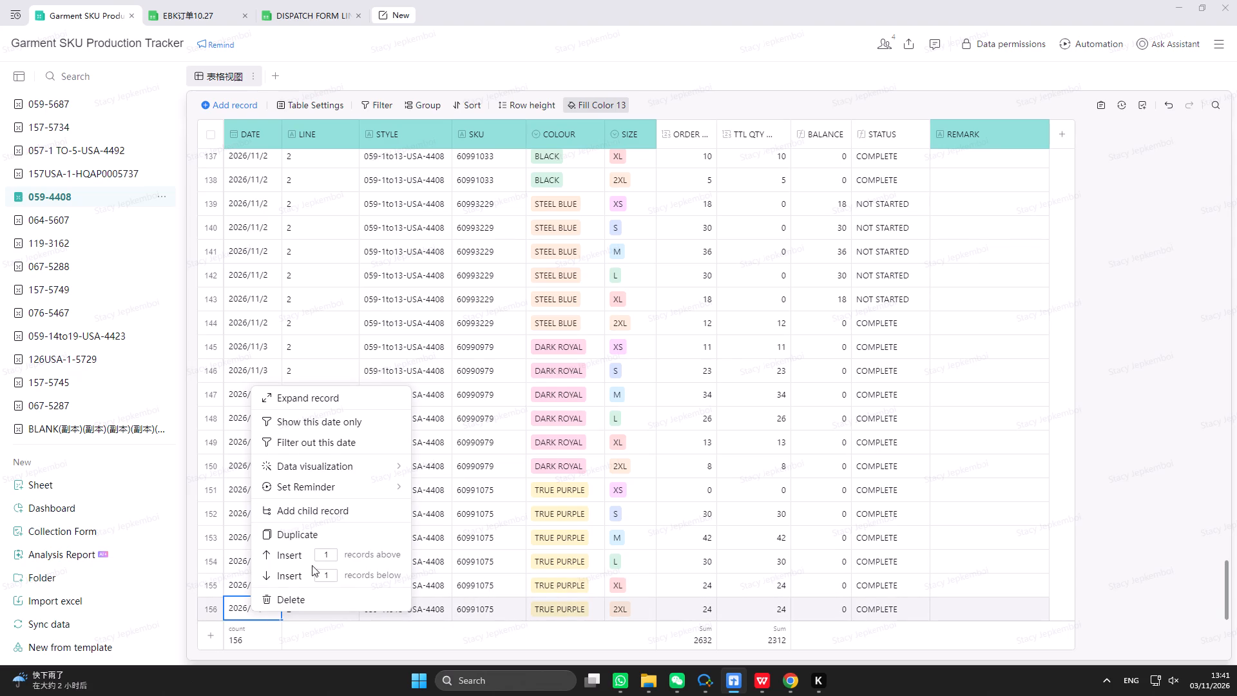
left_click(291, 578)
scroll(269, 611, "down", 1)
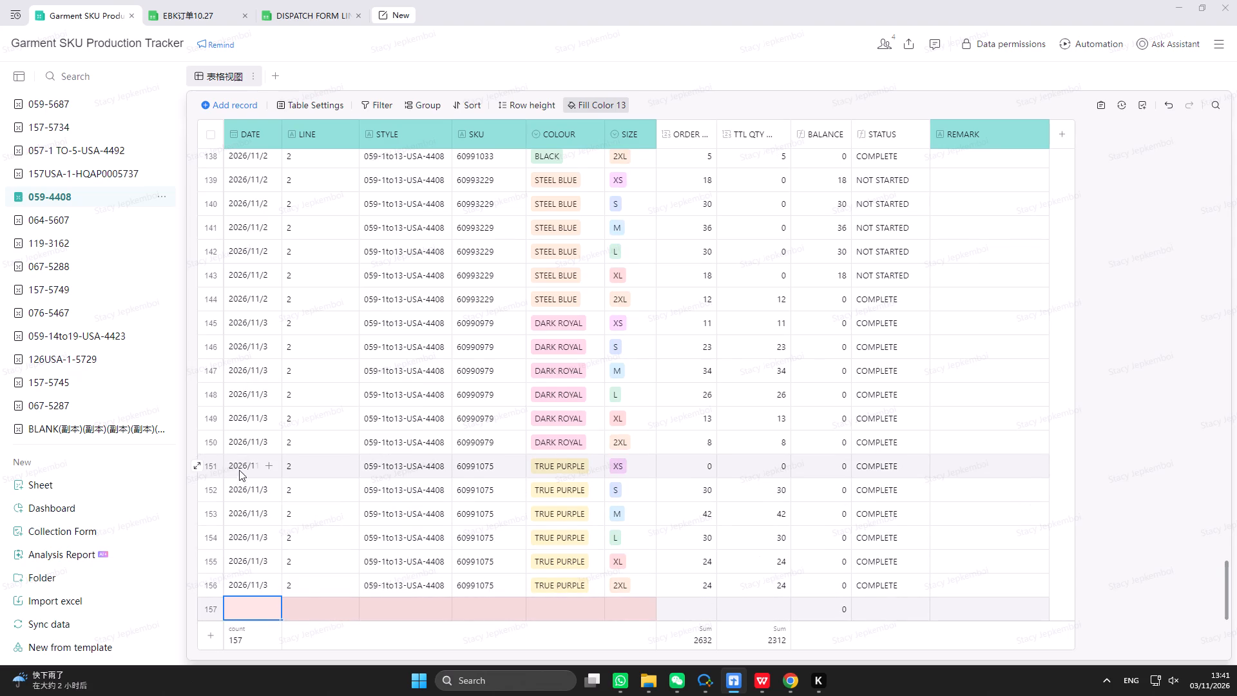
left_click_drag(241, 465, 967, 587)
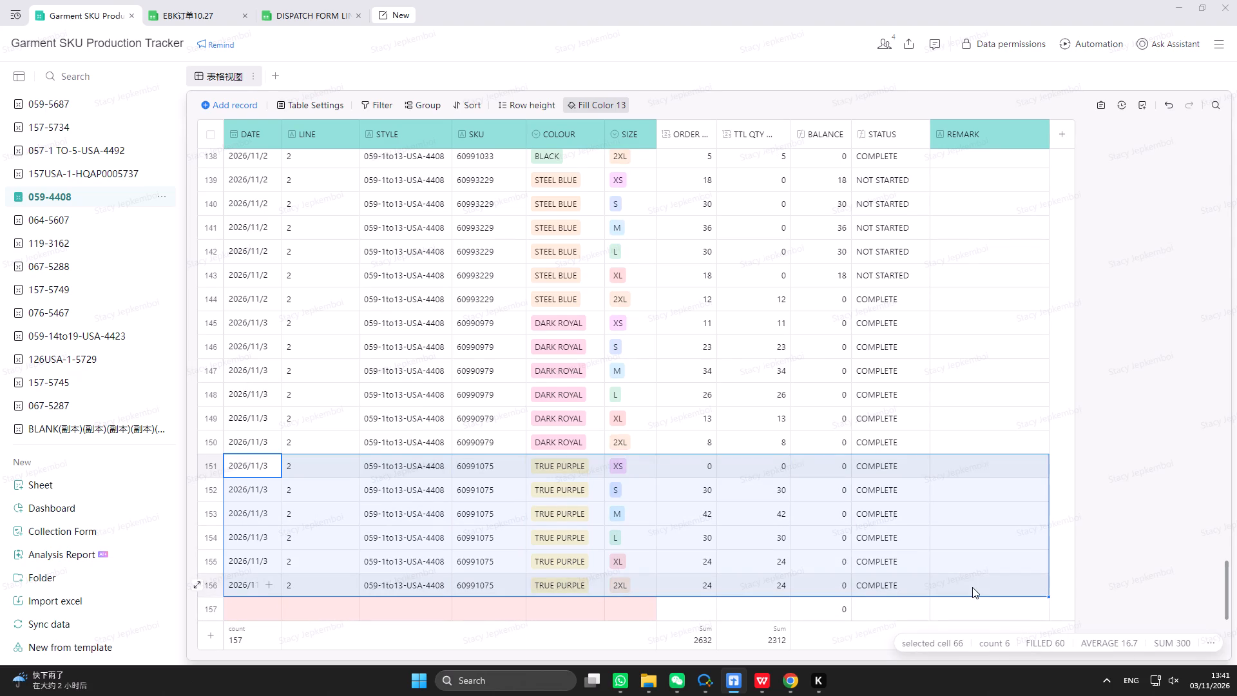
key("ctrl+c")
left_click(242, 613)
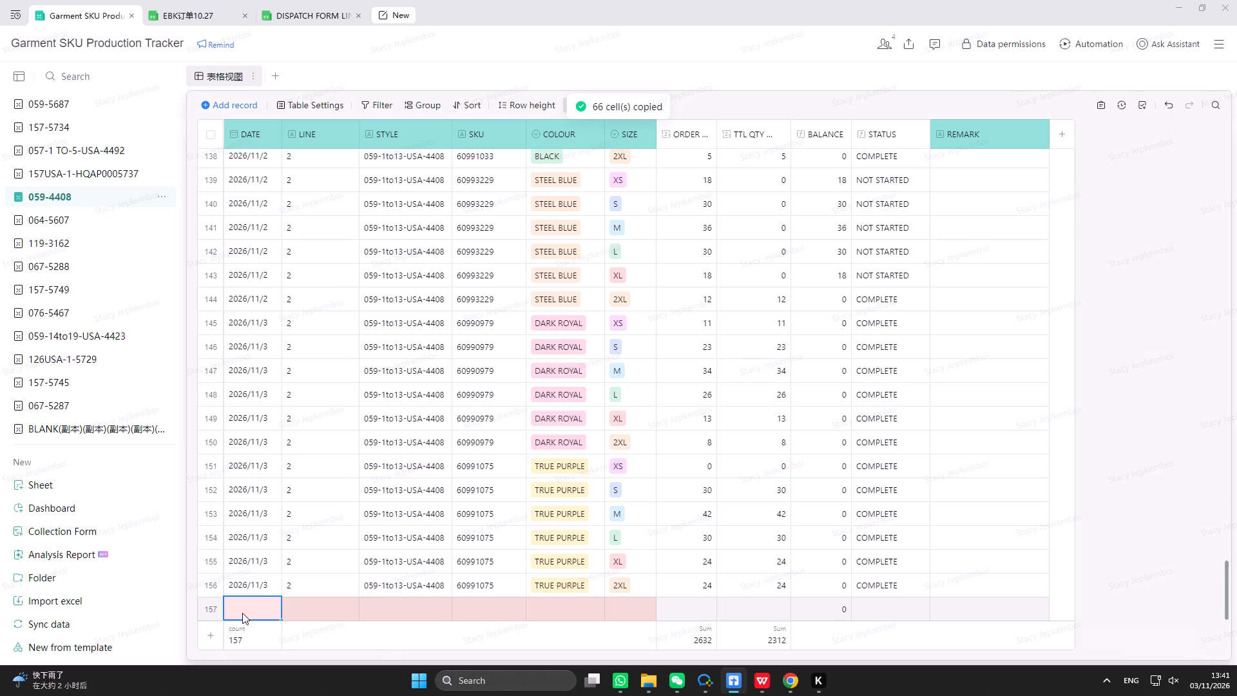
key("ctrl+v")
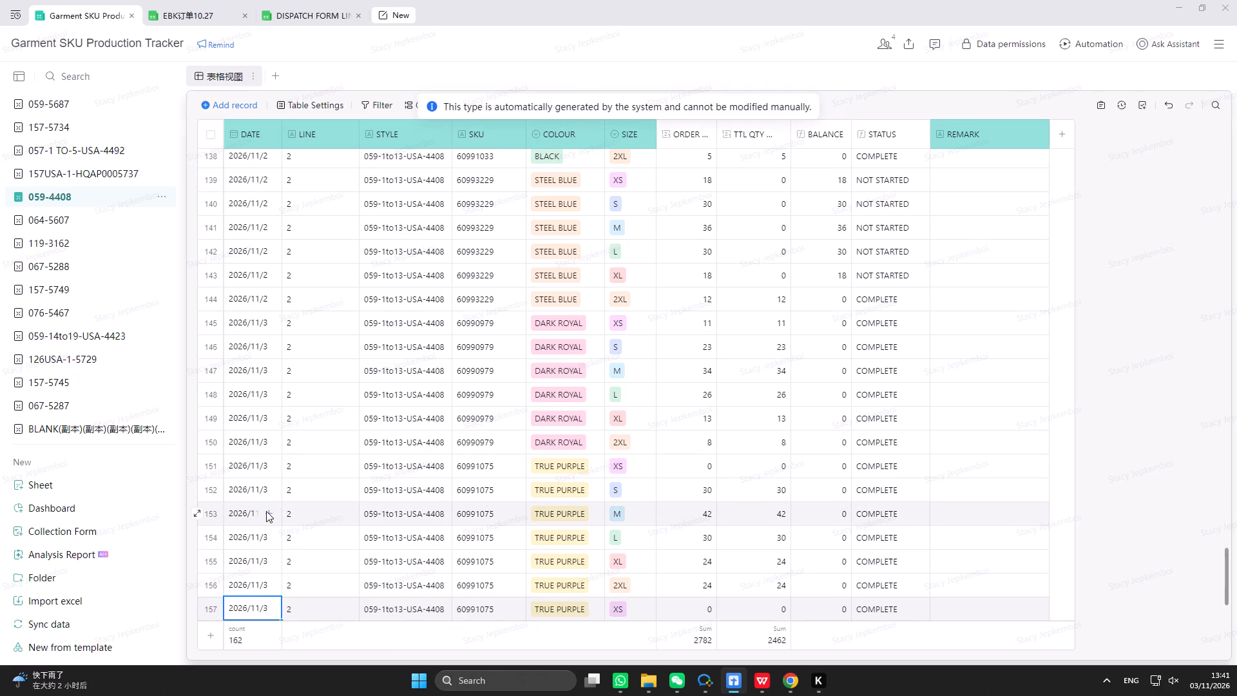
scroll(282, 540, "down", 4)
left_click(482, 491)
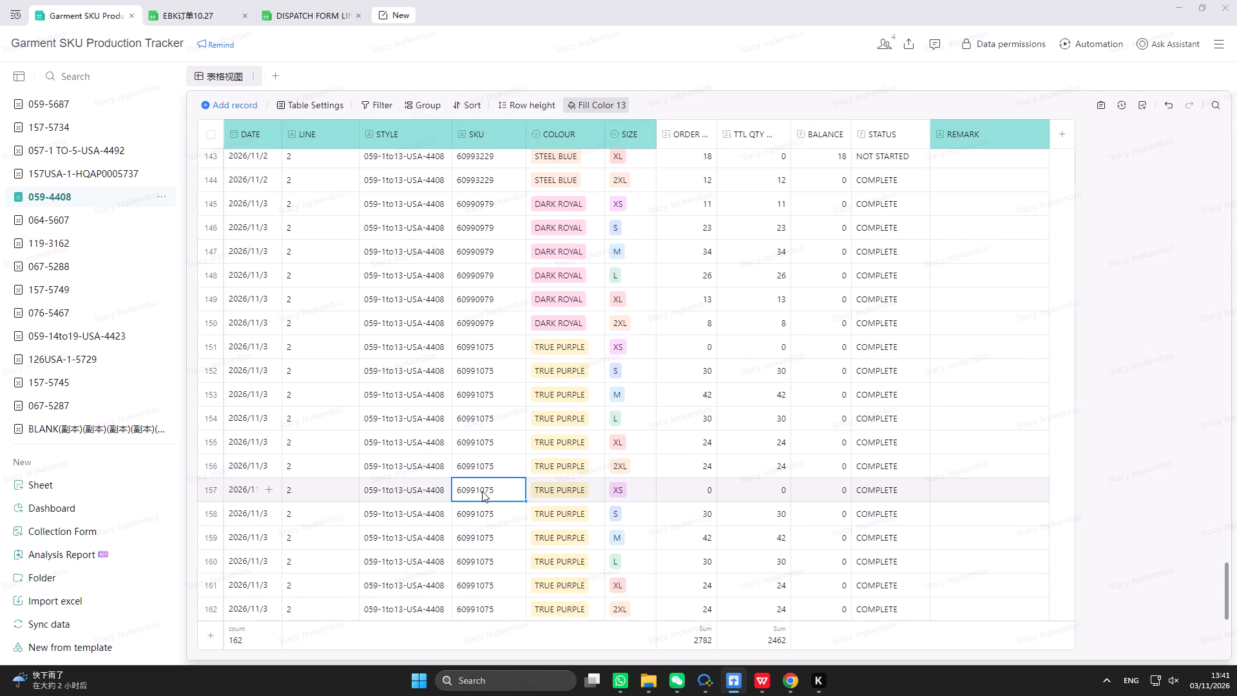
Switch to the EK20260059 order workbook in WPS and look through its SKU blocks on sheet 9-30 for the SKU being recorded.
left_click(759, 682)
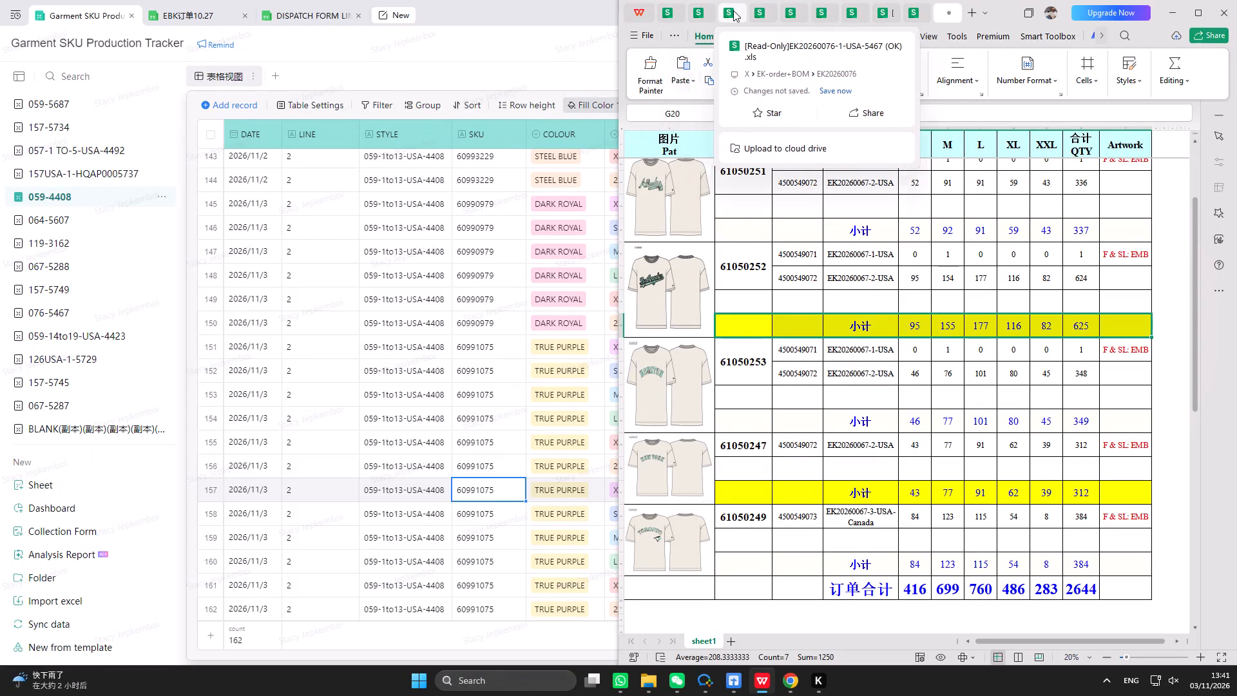
left_click(755, 10)
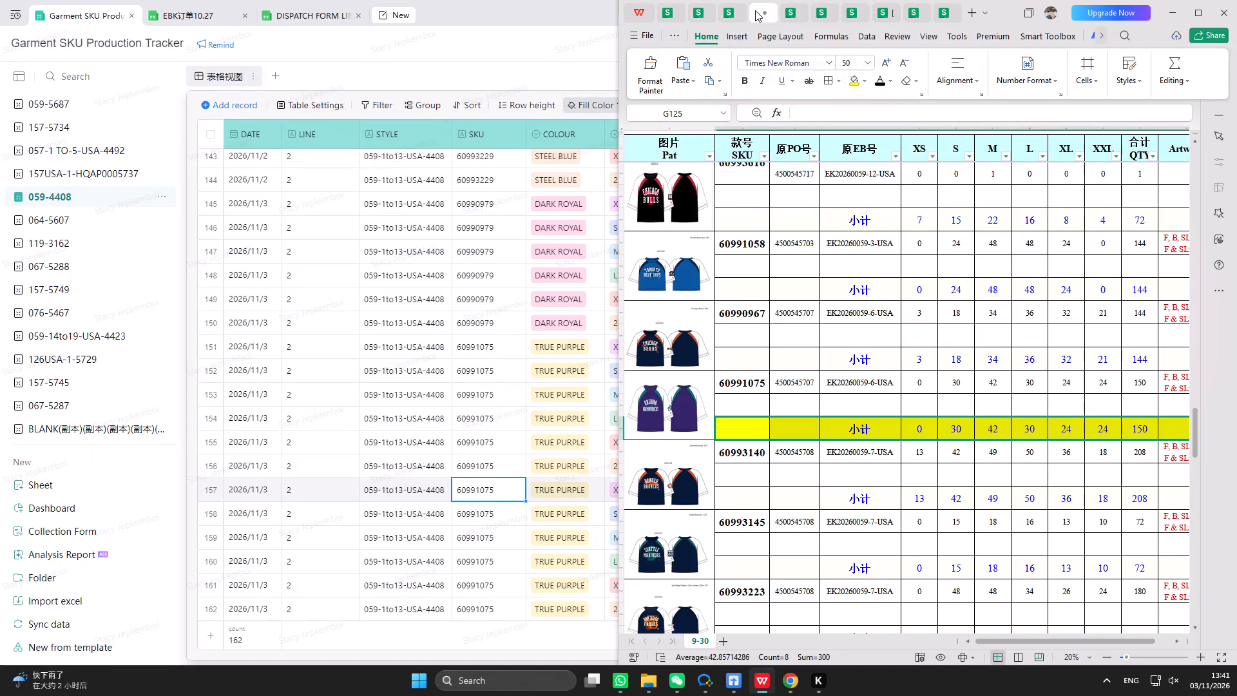
scroll(803, 412, "up", 6)
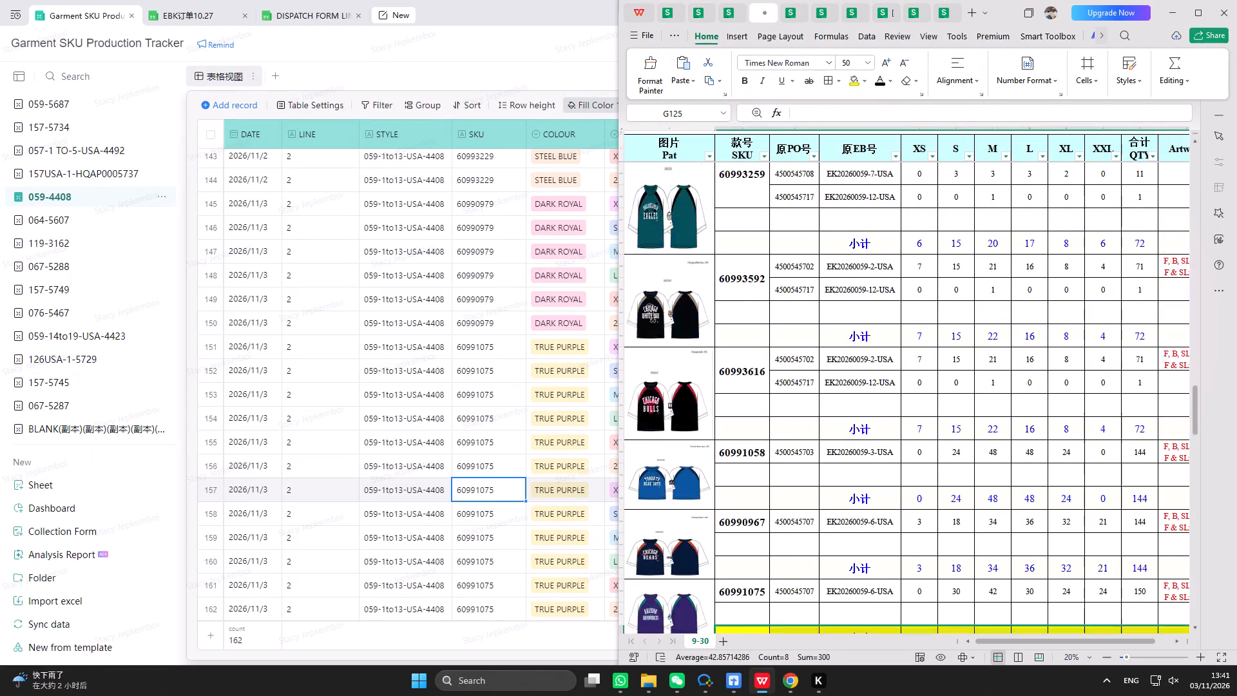
scroll(803, 412, "up", 20)
scroll(803, 412, "up", 2)
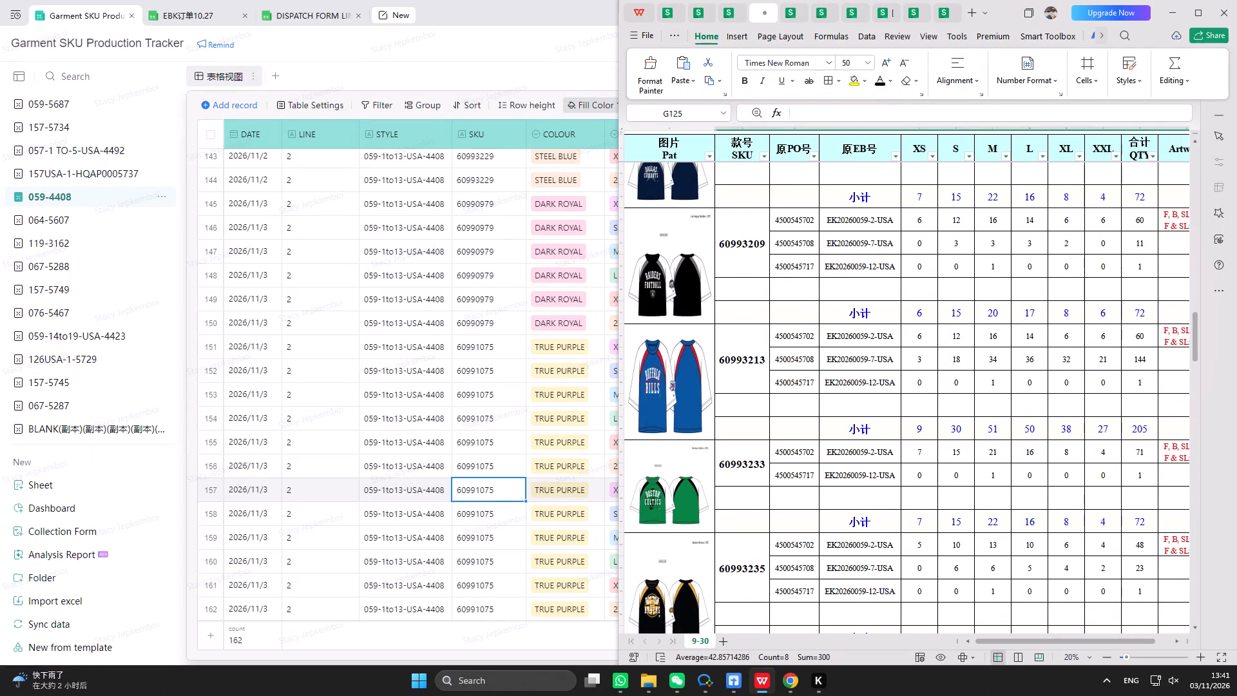
scroll(803, 412, "up", 13)
scroll(803, 412, "up", 18)
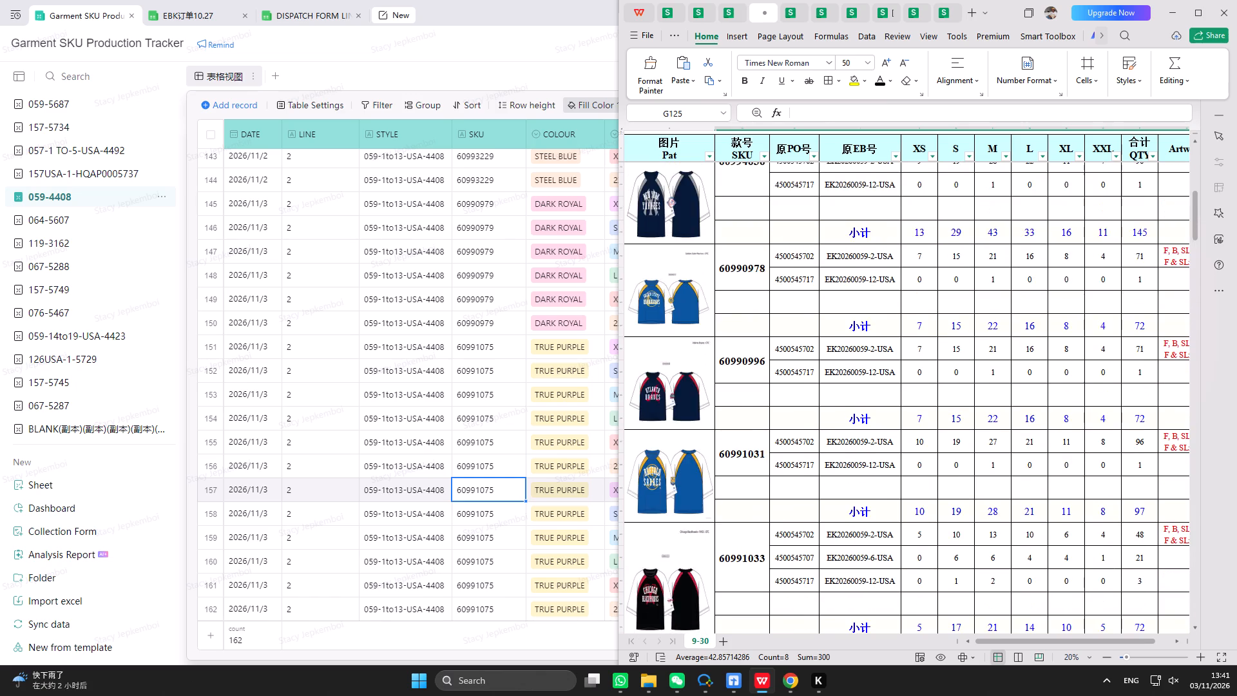
scroll(803, 412, "up", 20)
scroll(803, 412, "up", 10)
scroll(800, 421, "down", 15)
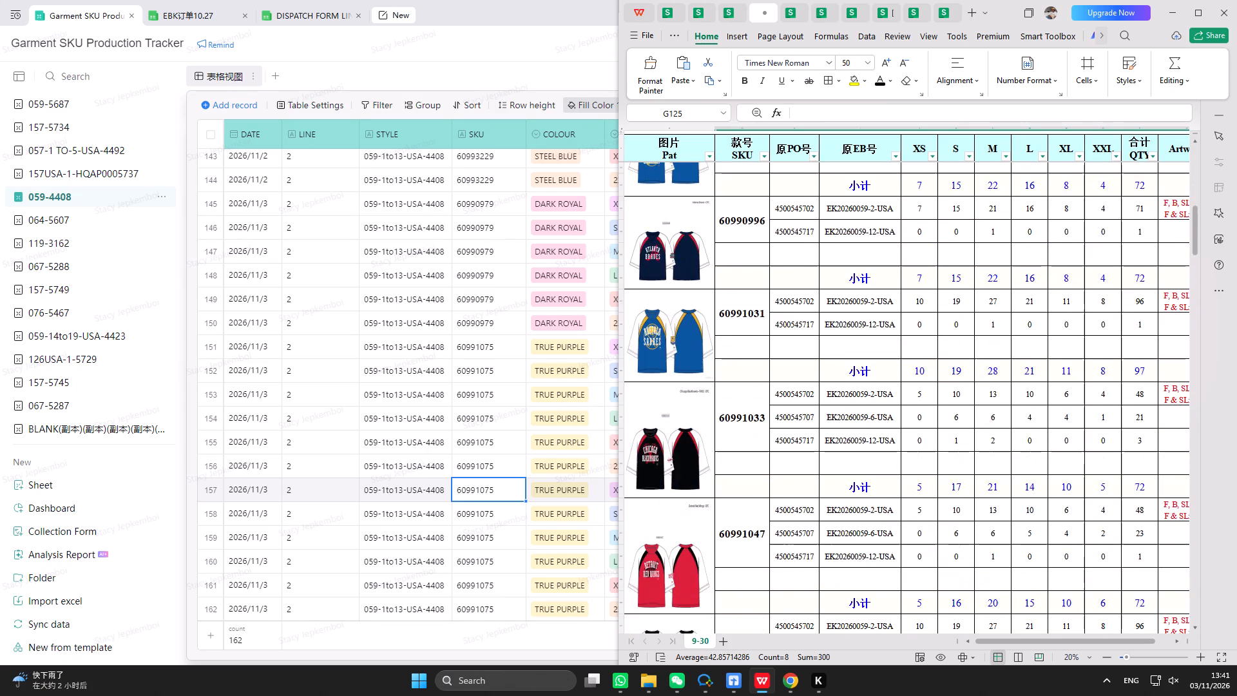
scroll(797, 423, "down", 13)
scroll(797, 423, "down", 16)
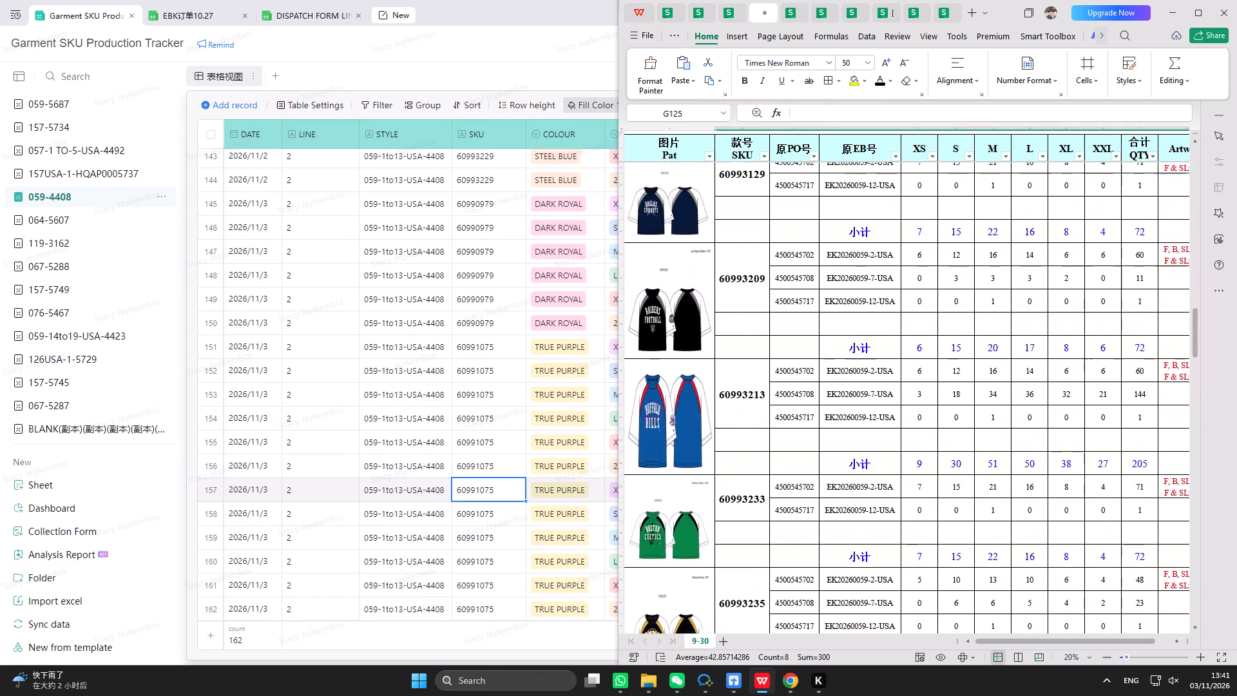
scroll(797, 423, "down", 18)
scroll(797, 423, "down", 7)
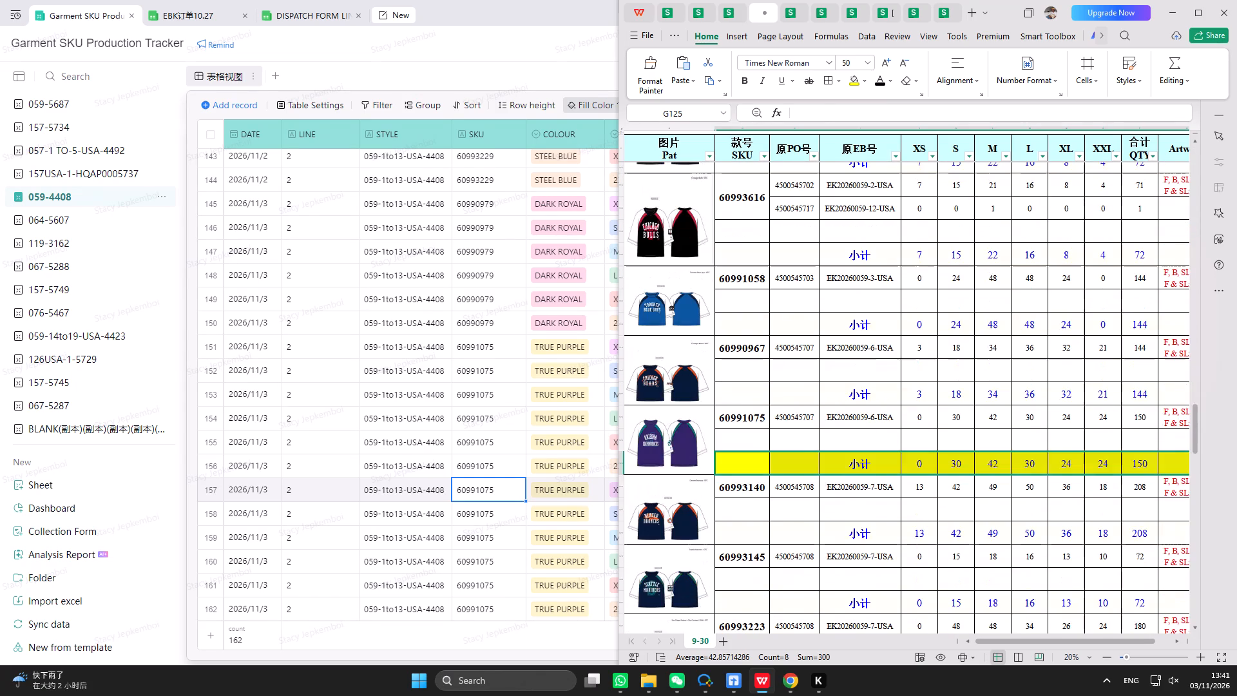
scroll(797, 423, "down", 13)
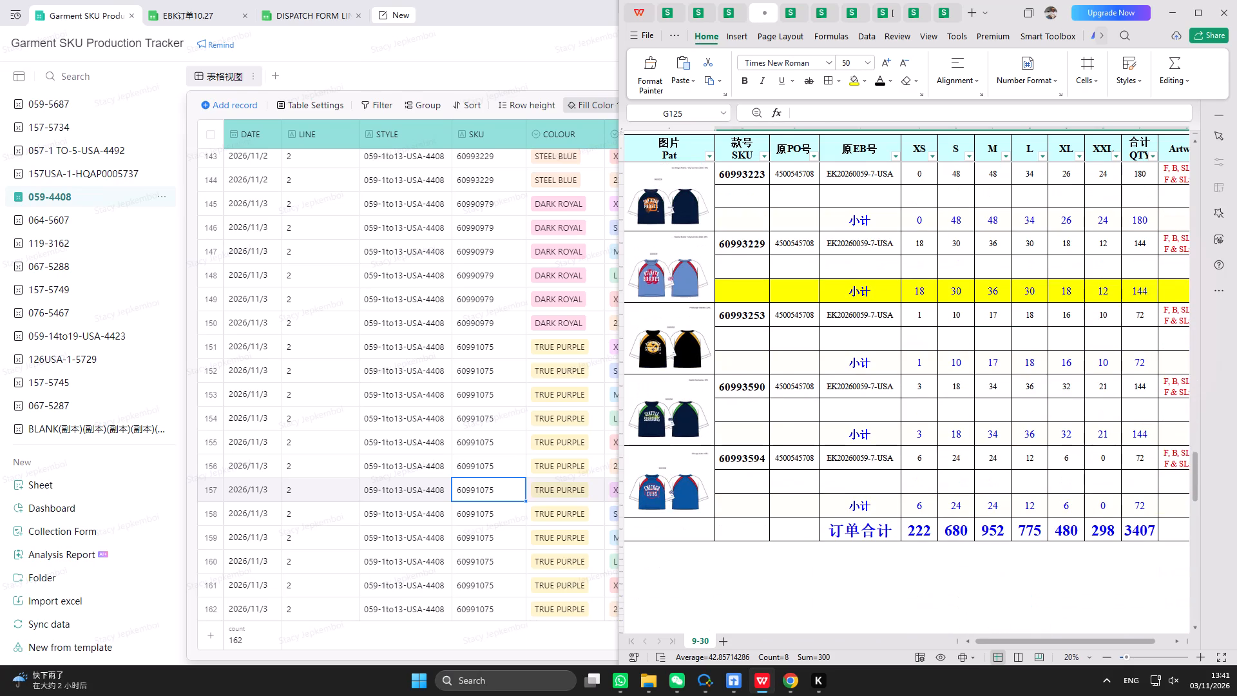
scroll(797, 423, "up", 5)
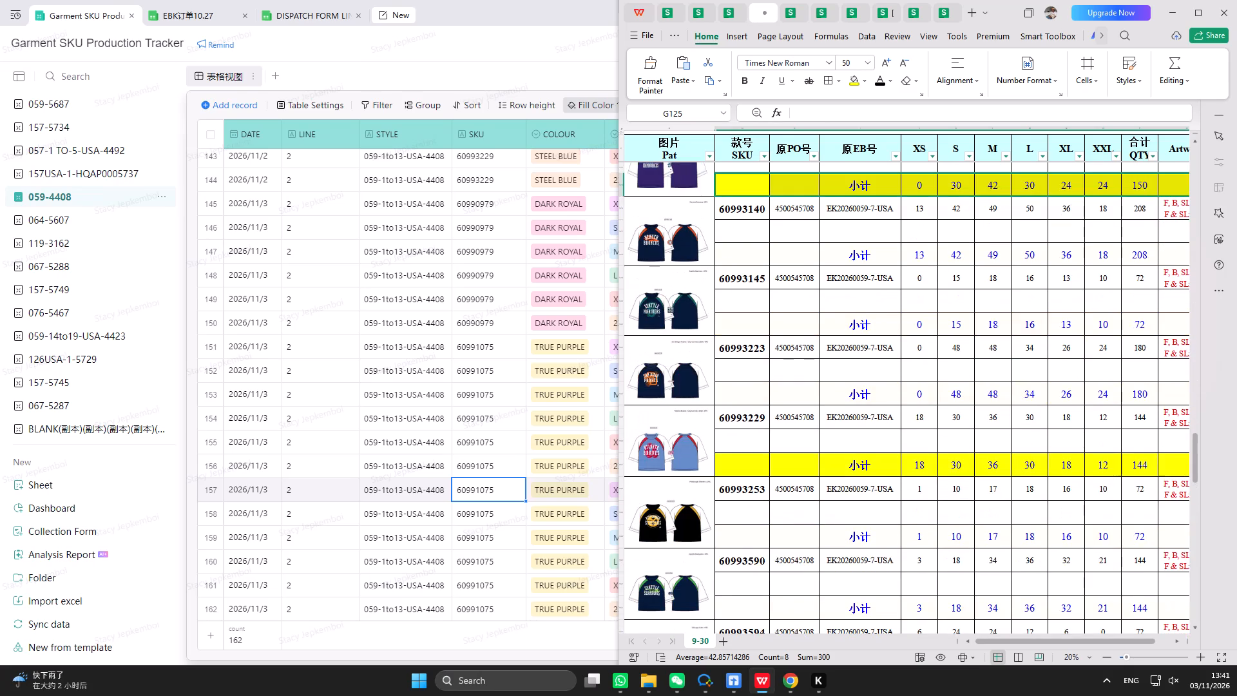
scroll(797, 423, "up", 4)
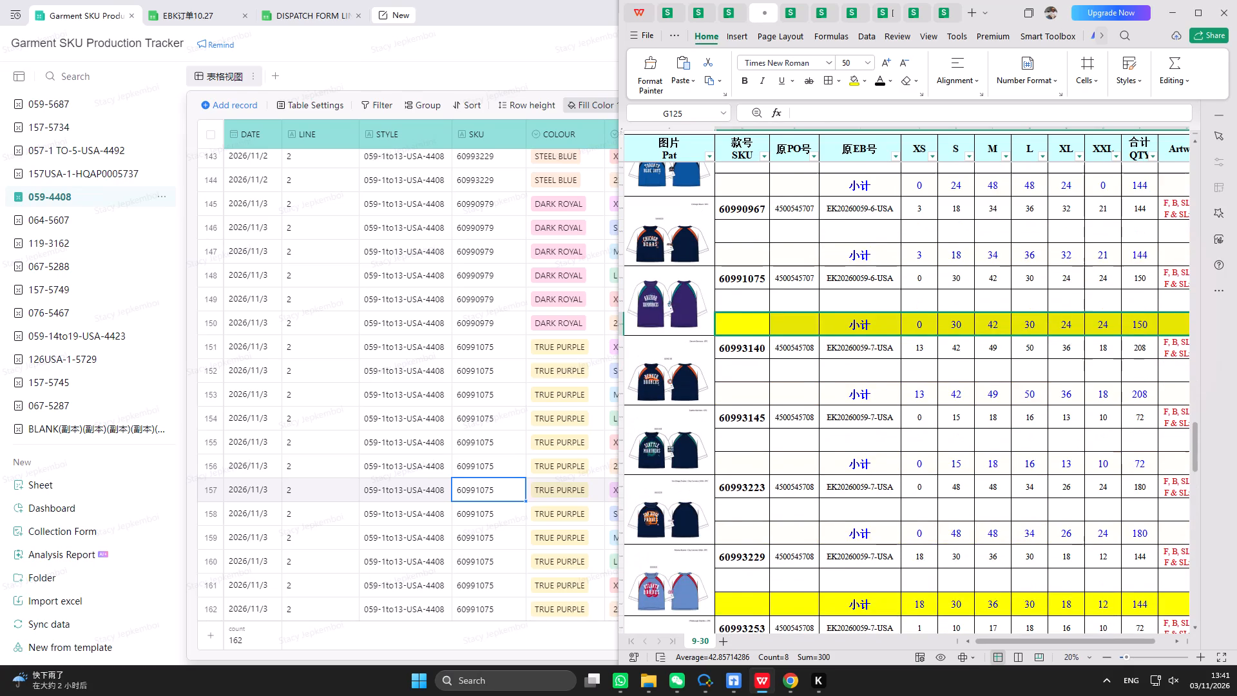
scroll(797, 423, "up", 8)
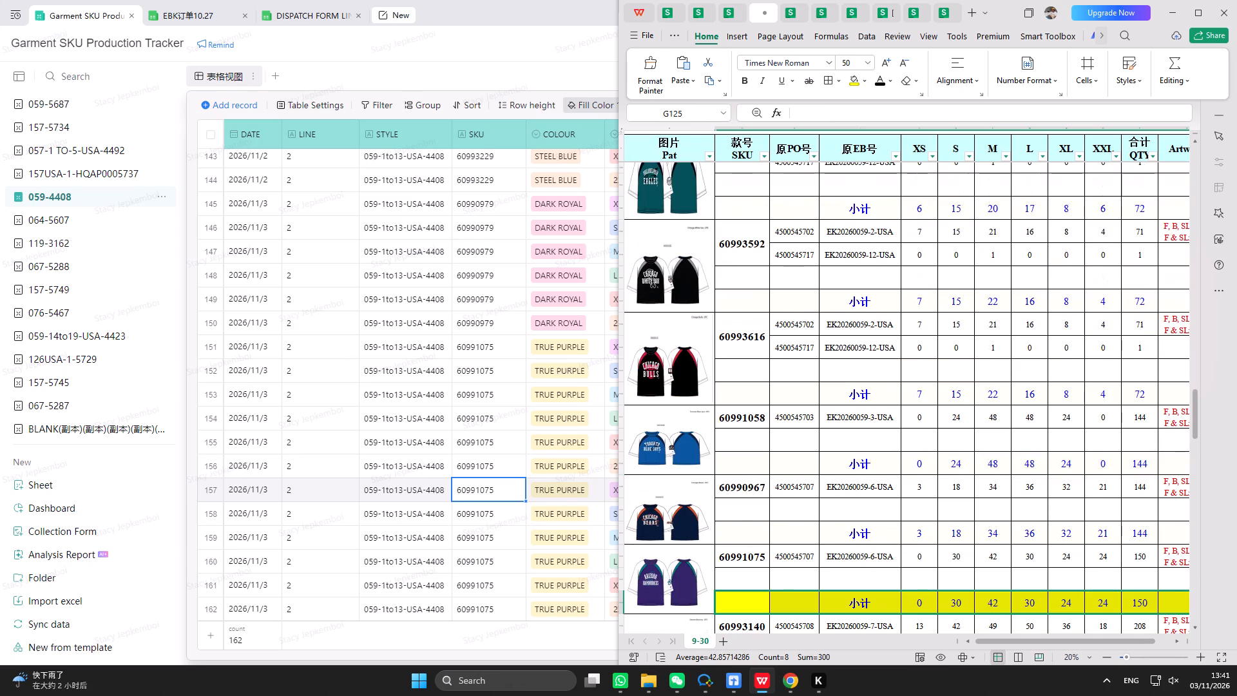
scroll(797, 423, "up", 8)
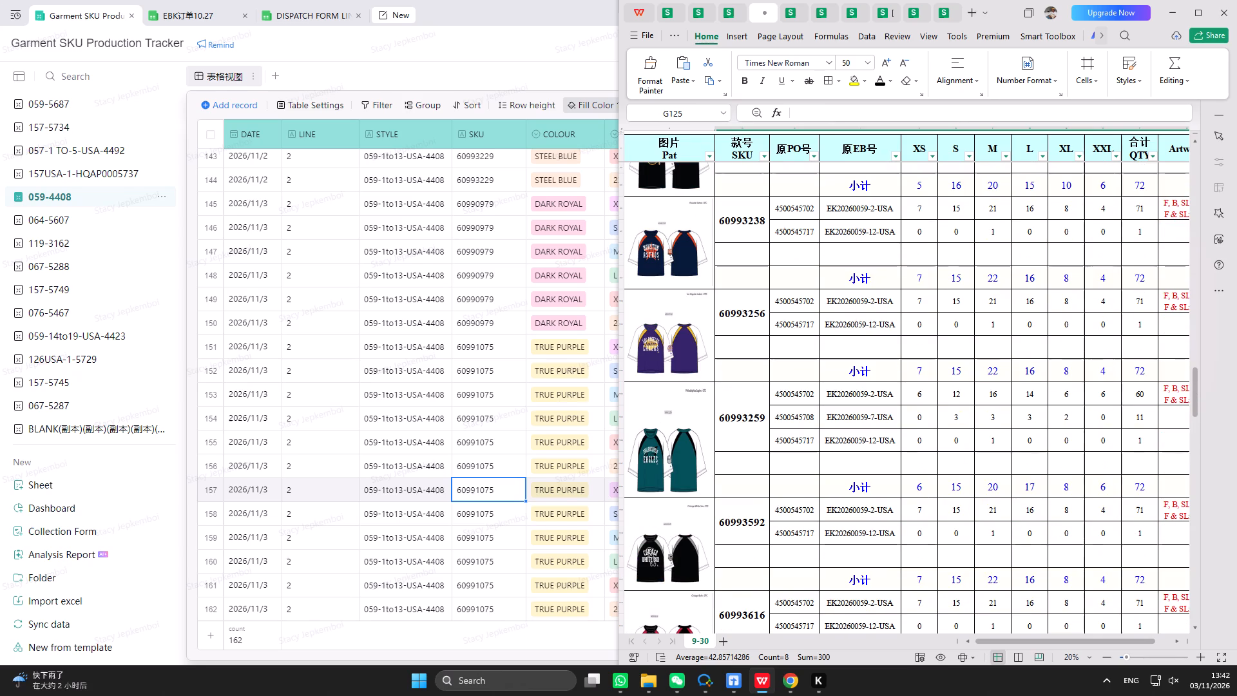
Filter the order sheet's SKU column by 636 to identify the full SKU, and clear the filter again.
left_click(768, 159)
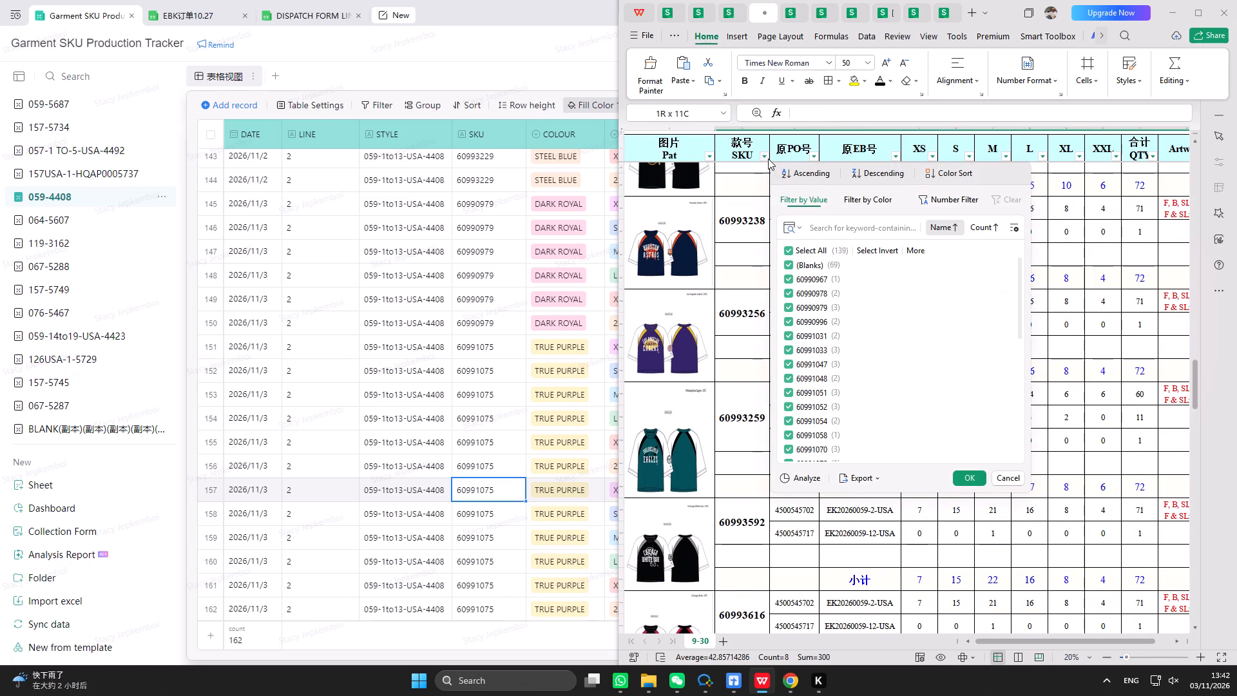
type("636")
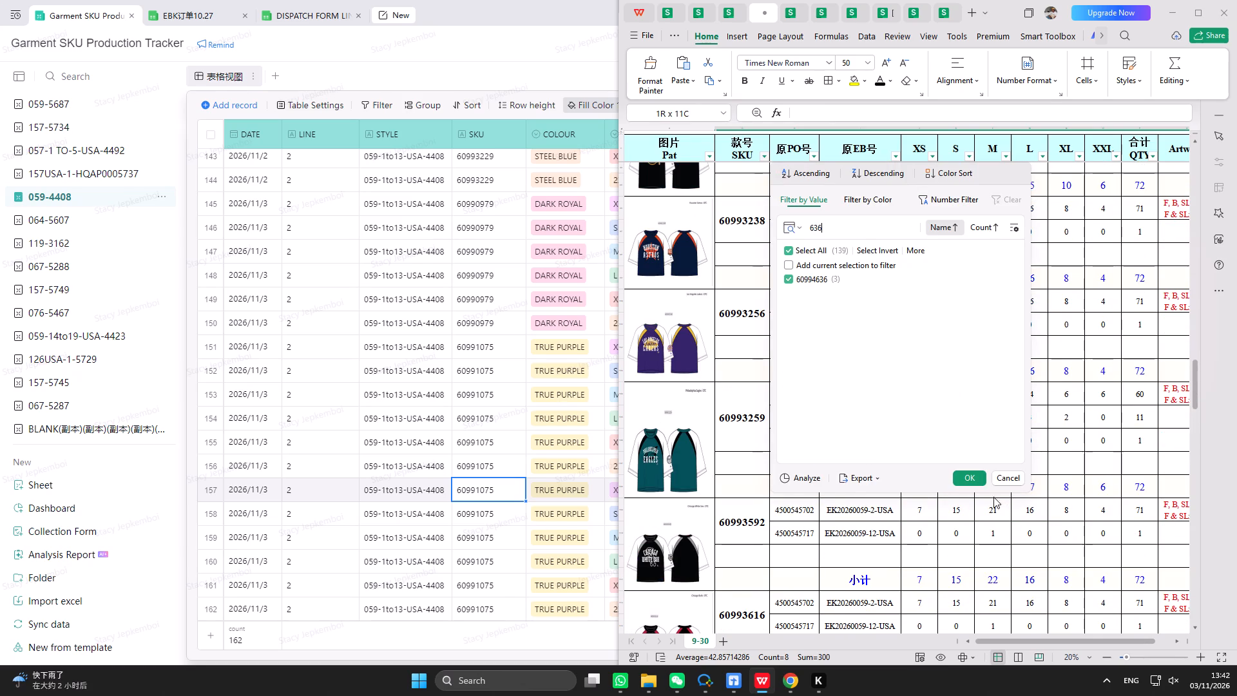
left_click(959, 471)
scroll(762, 258, "up", 8)
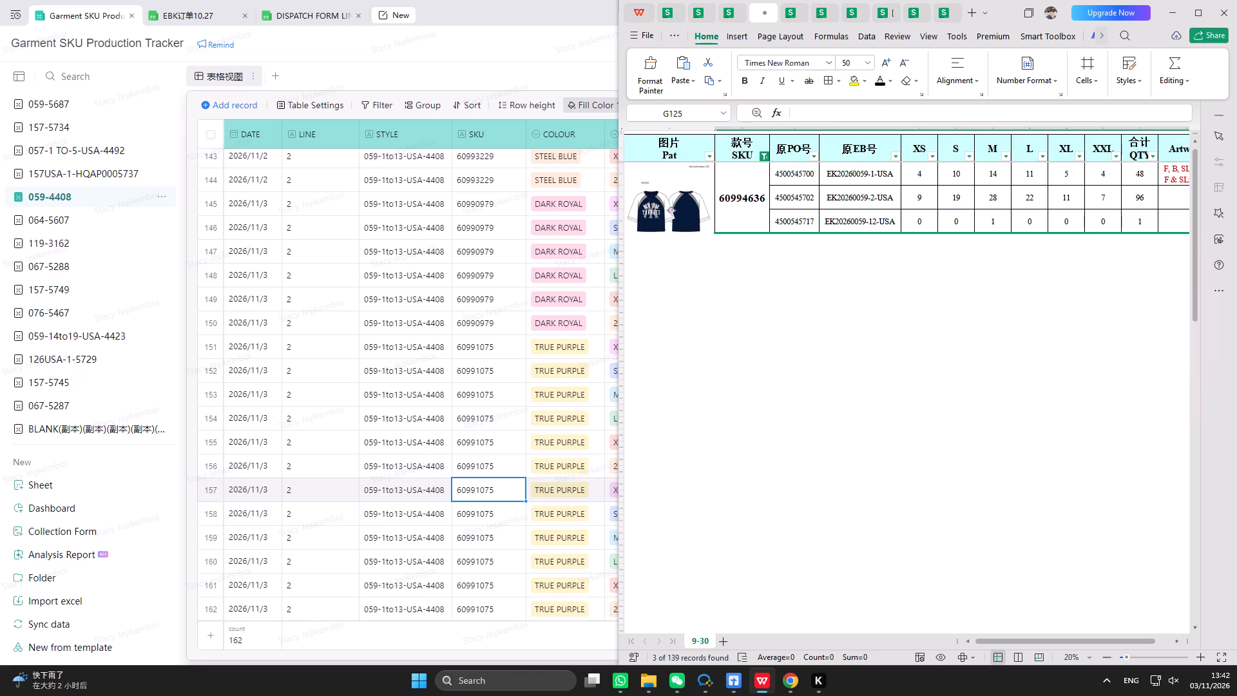
left_click(768, 157)
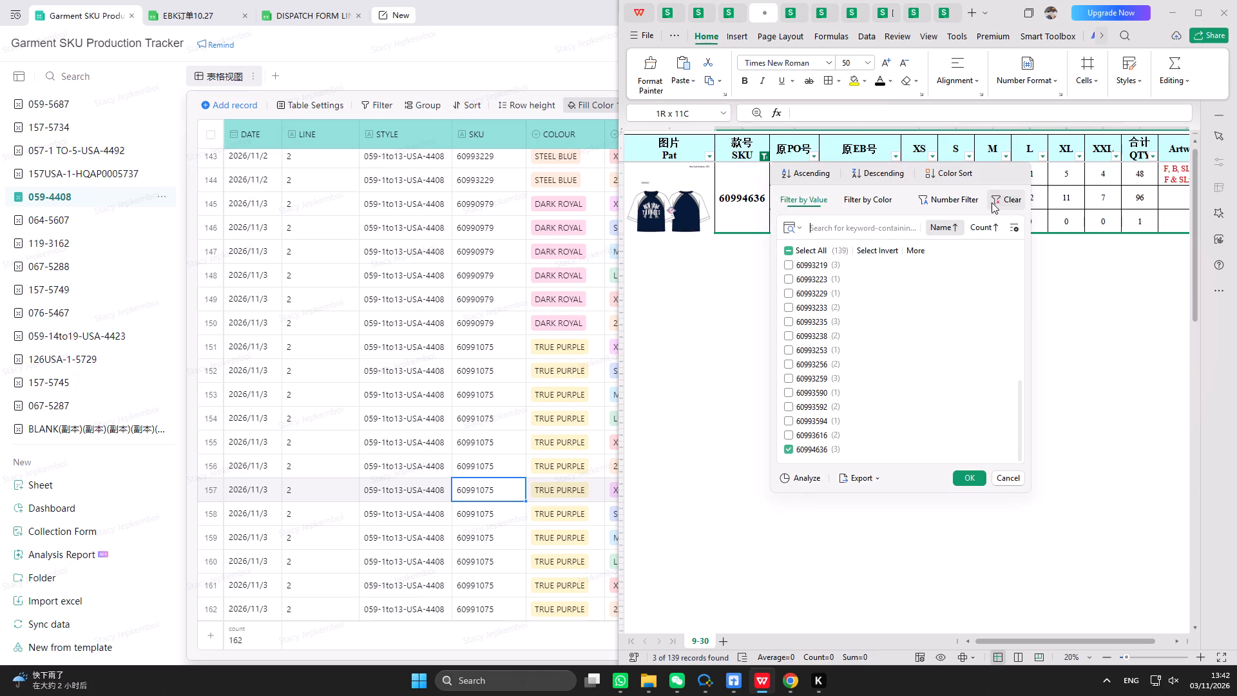
left_click(992, 202)
Copy SKU 60994636 from the order sheet and fill it into all six new records of the tracker's 059-4408 table.
scroll(781, 347, "up", 5)
scroll(781, 348, "down", 2)
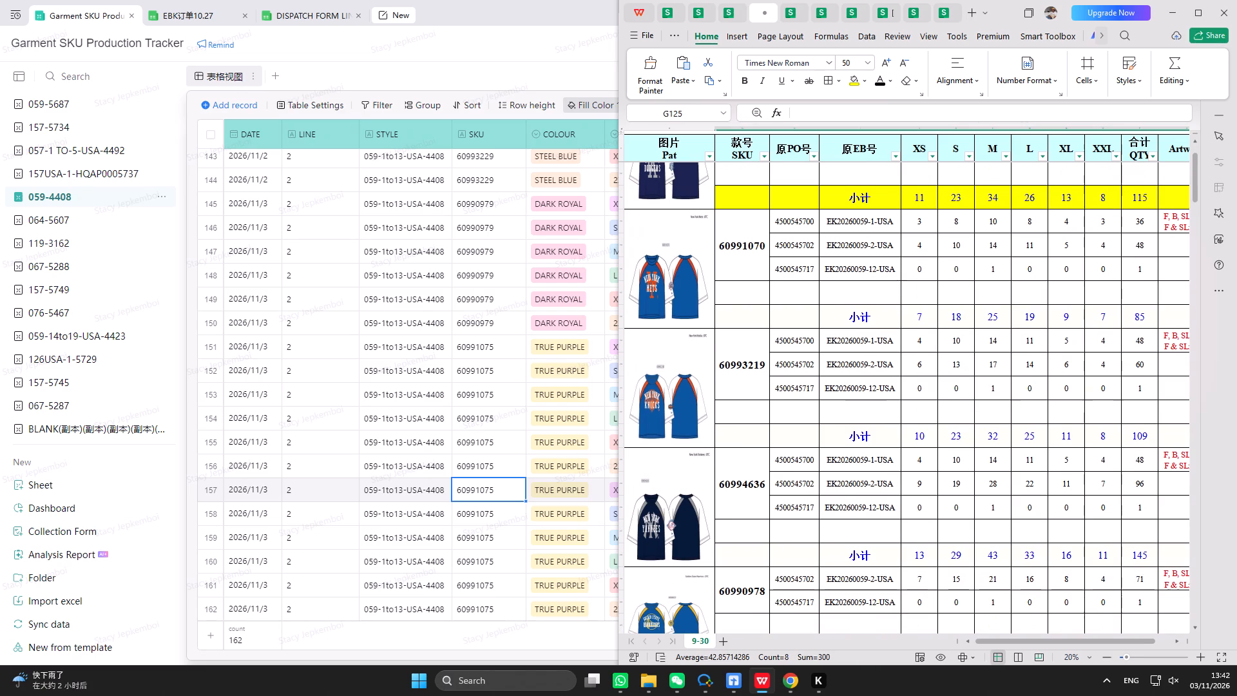
left_click(753, 491)
left_click(851, 111)
left_click(856, 101)
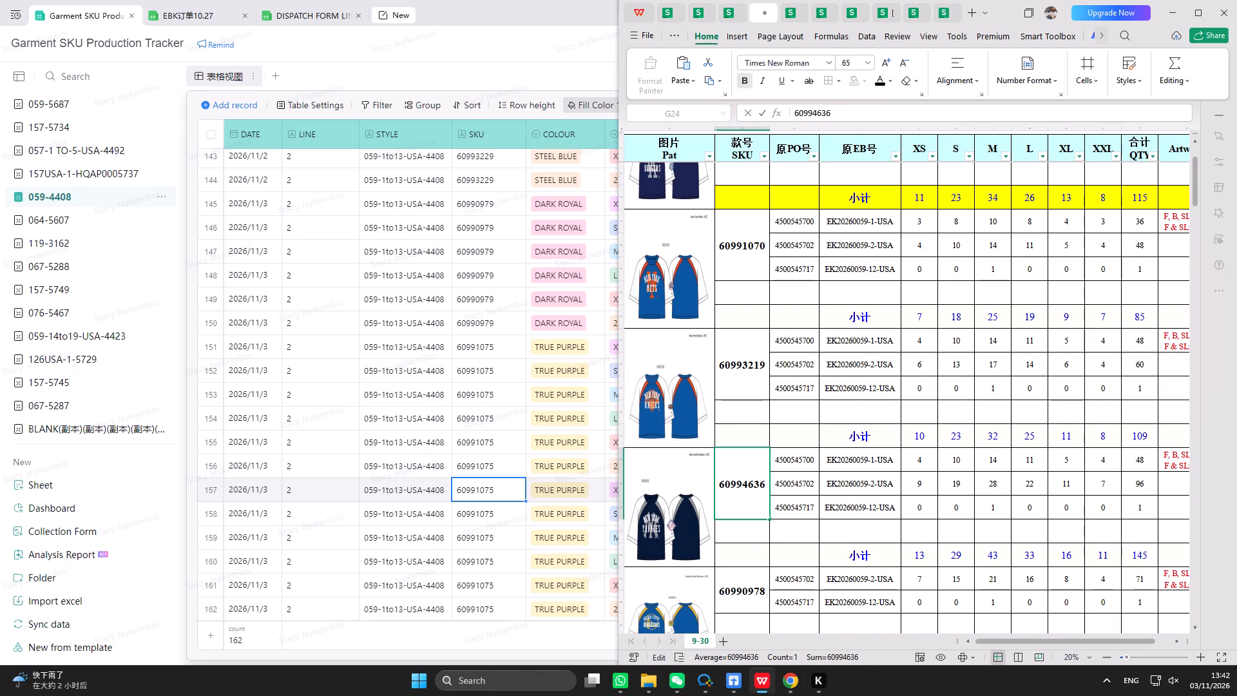
double_click(852, 110)
double_click(859, 79)
triple_click(465, 488)
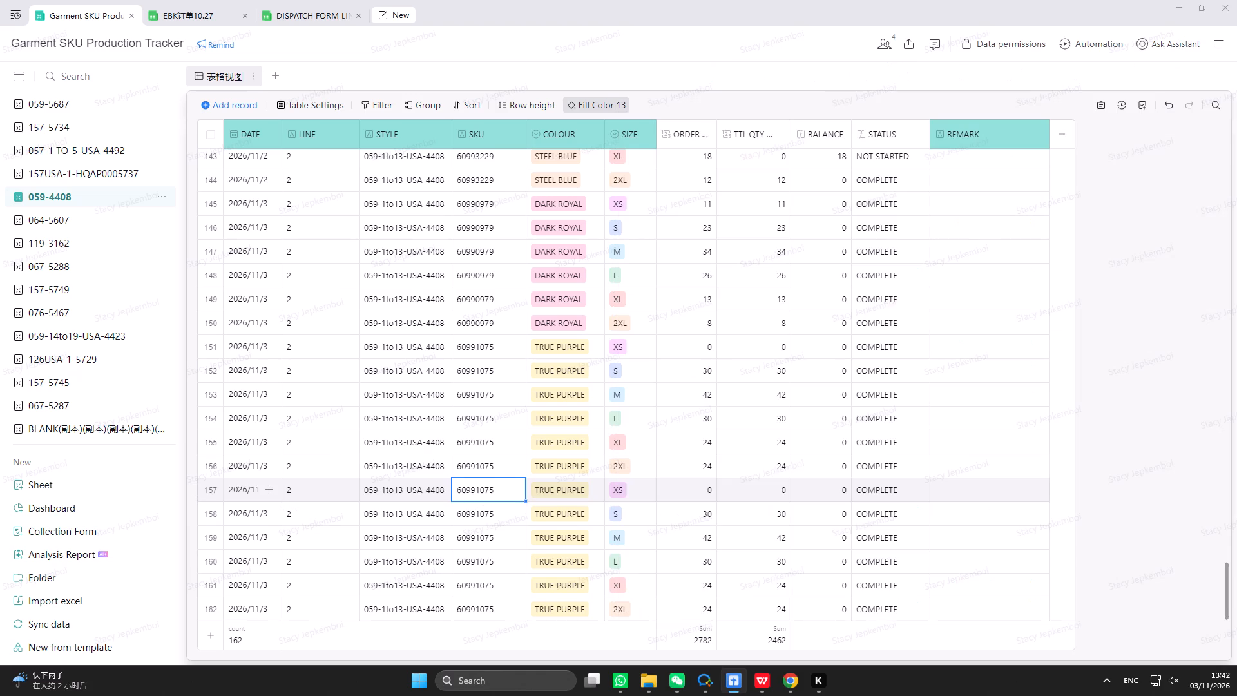
left_click(465, 488)
key("ctrl+v")
left_click(483, 526)
left_click(503, 500)
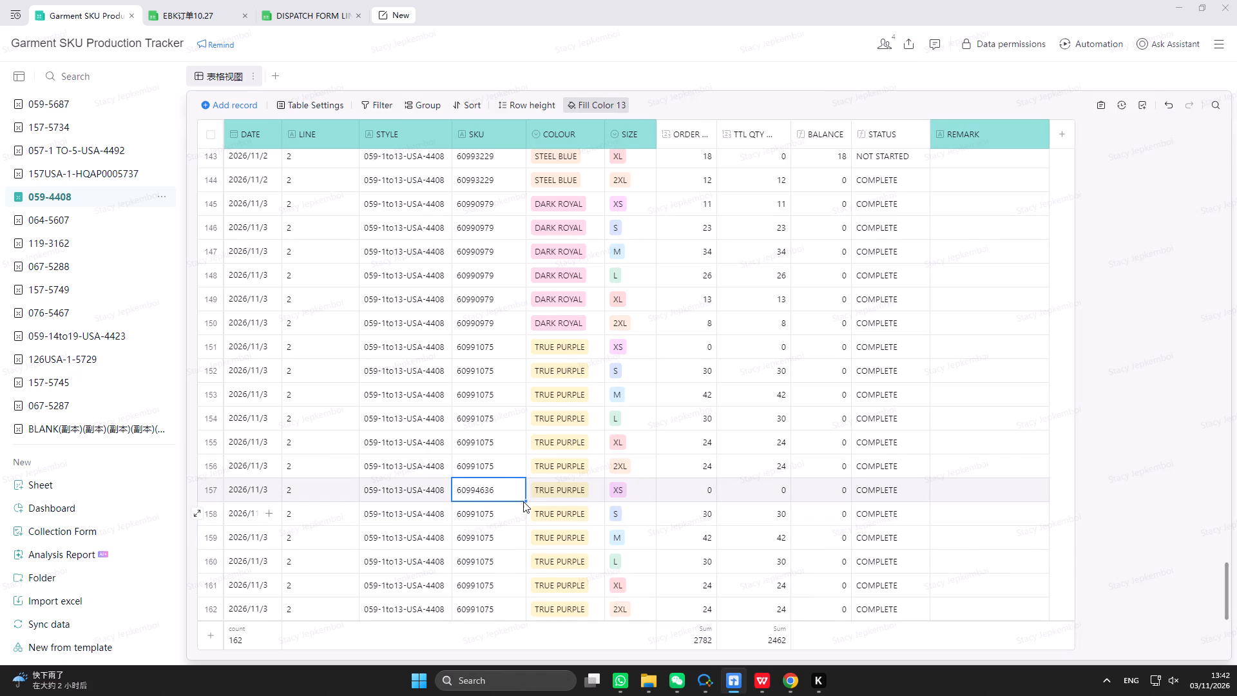
left_click_drag(525, 501, 507, 608)
Set the COLOUR of the six SKU 60994636 records to NAVY.
left_click(575, 485)
left_click(585, 491)
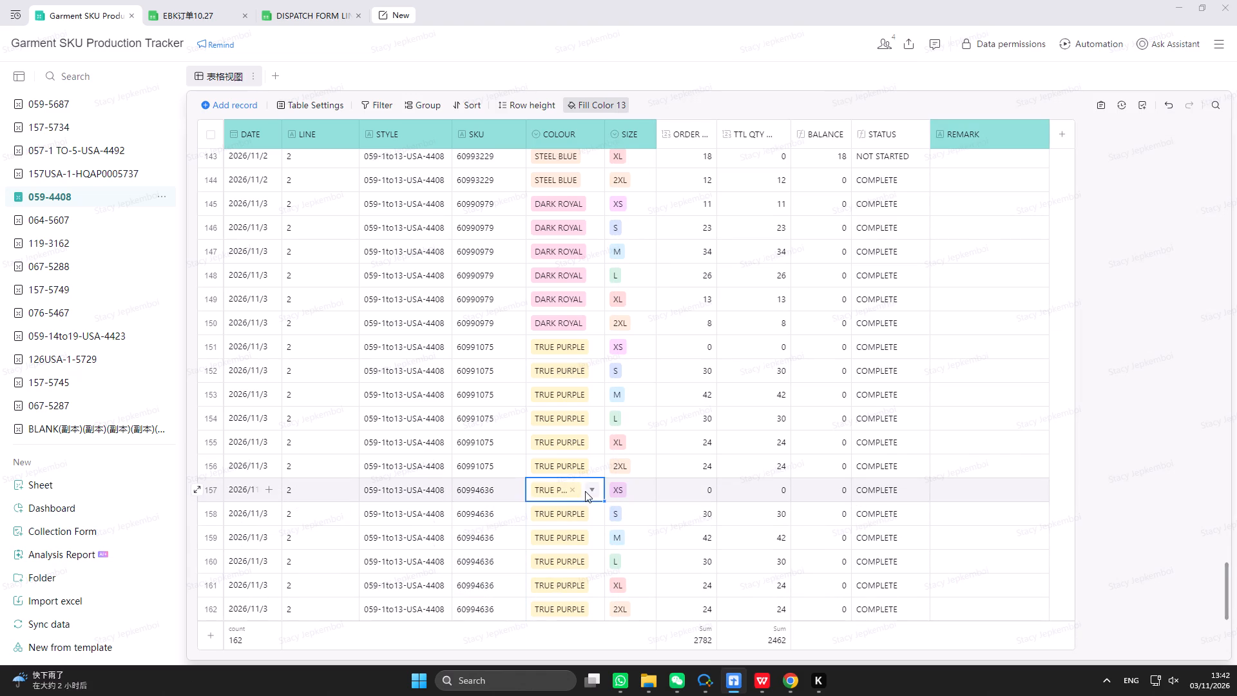
left_click(591, 440)
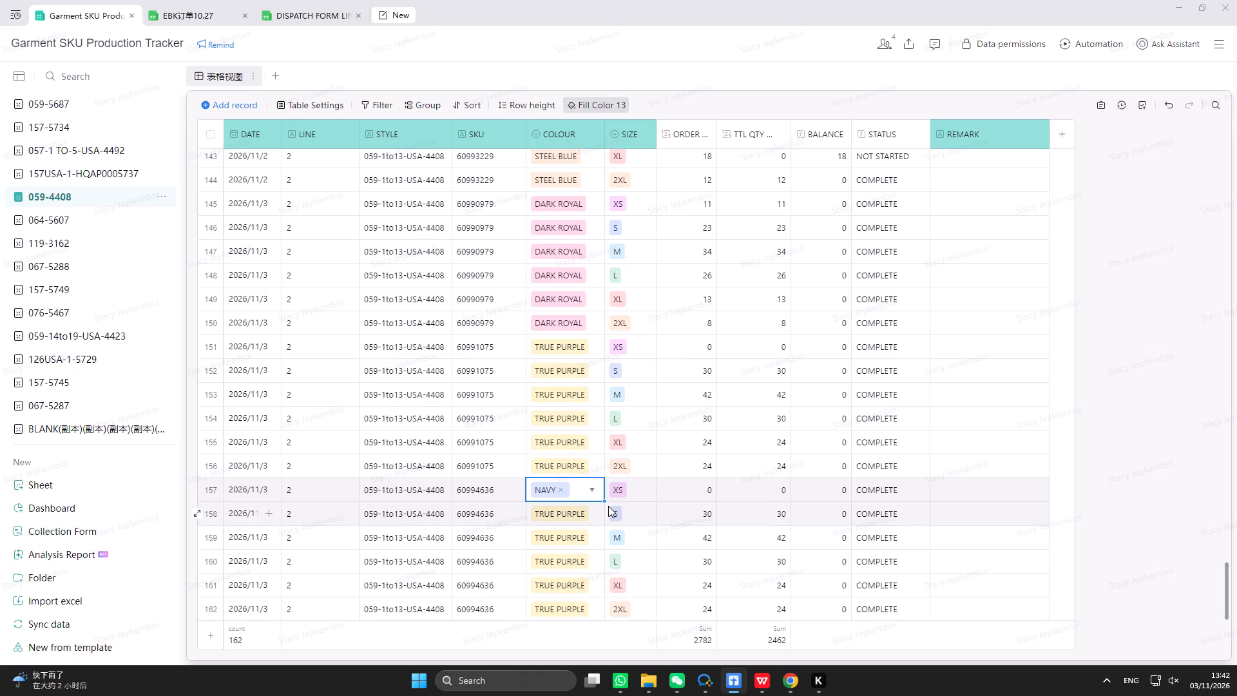
left_click_drag(604, 502, 588, 608)
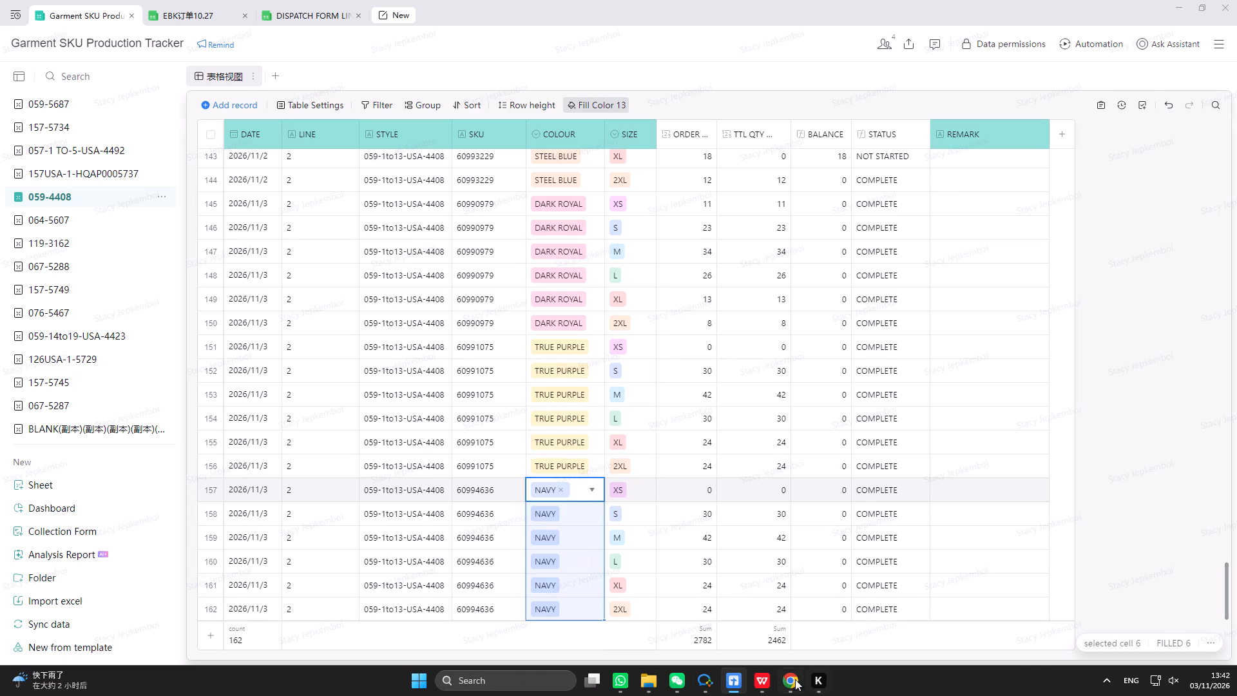
Bring back the WPS order workbook and arrange it side by side with the Garment SKU Production Tracker.
left_click(767, 681)
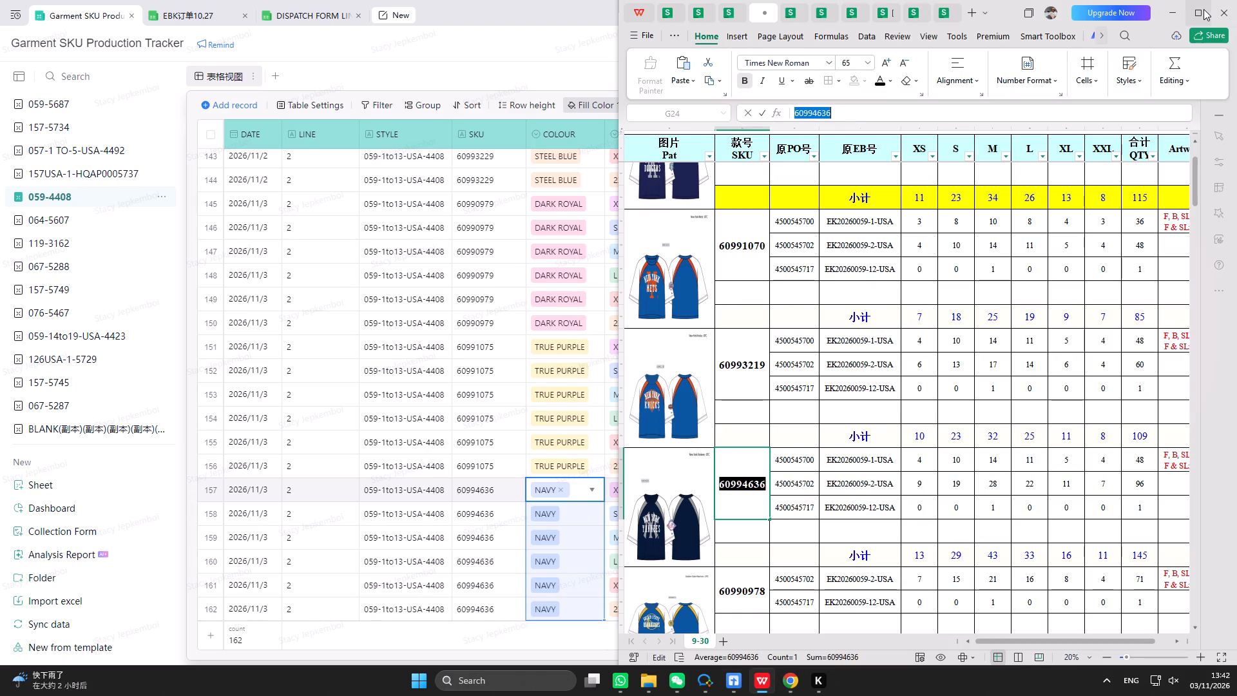
left_click(1071, 93)
left_click(198, 200)
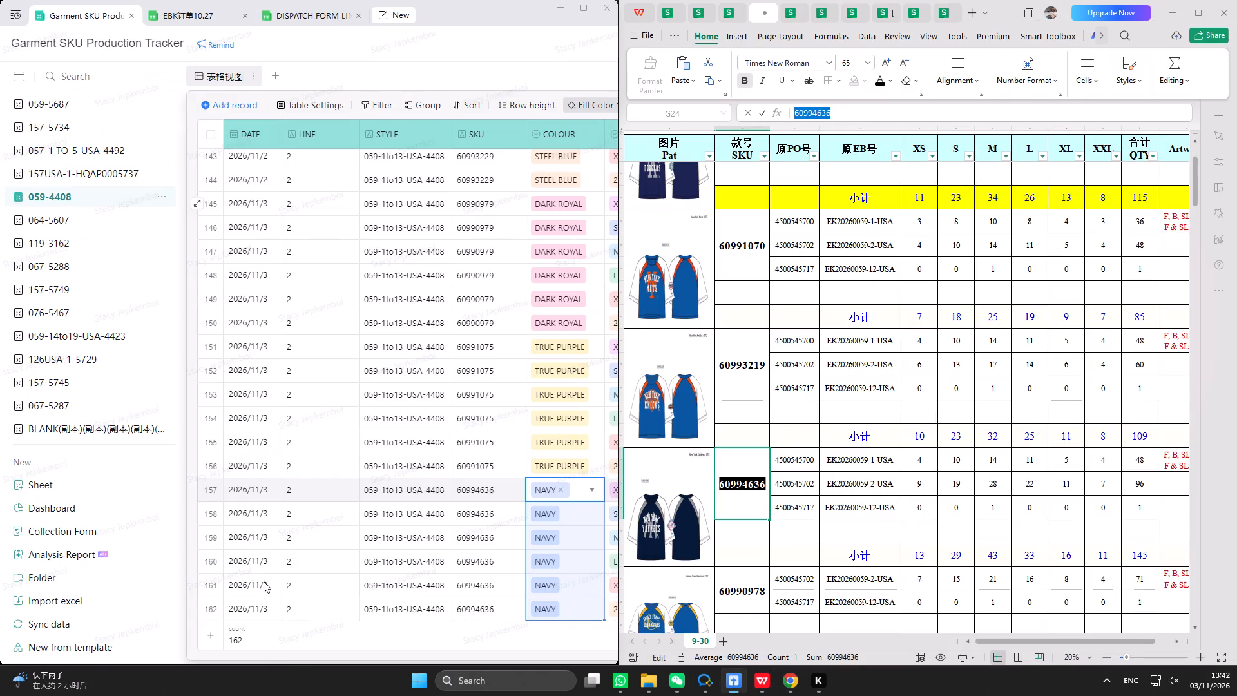
Highlight the subtotal row (小计) of SKU 60994636 in the order sheet with yellow fill.
left_click_drag(288, 657, 358, 657)
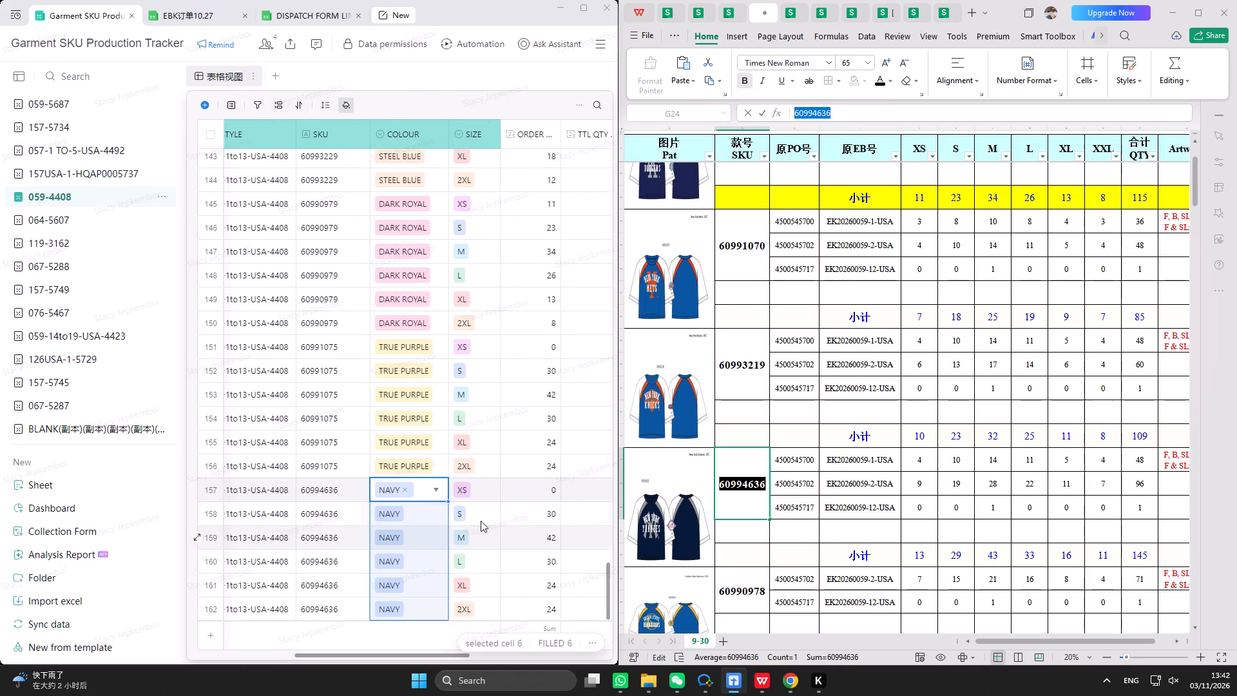
left_click(555, 493)
left_click_drag(754, 558, 1070, 562)
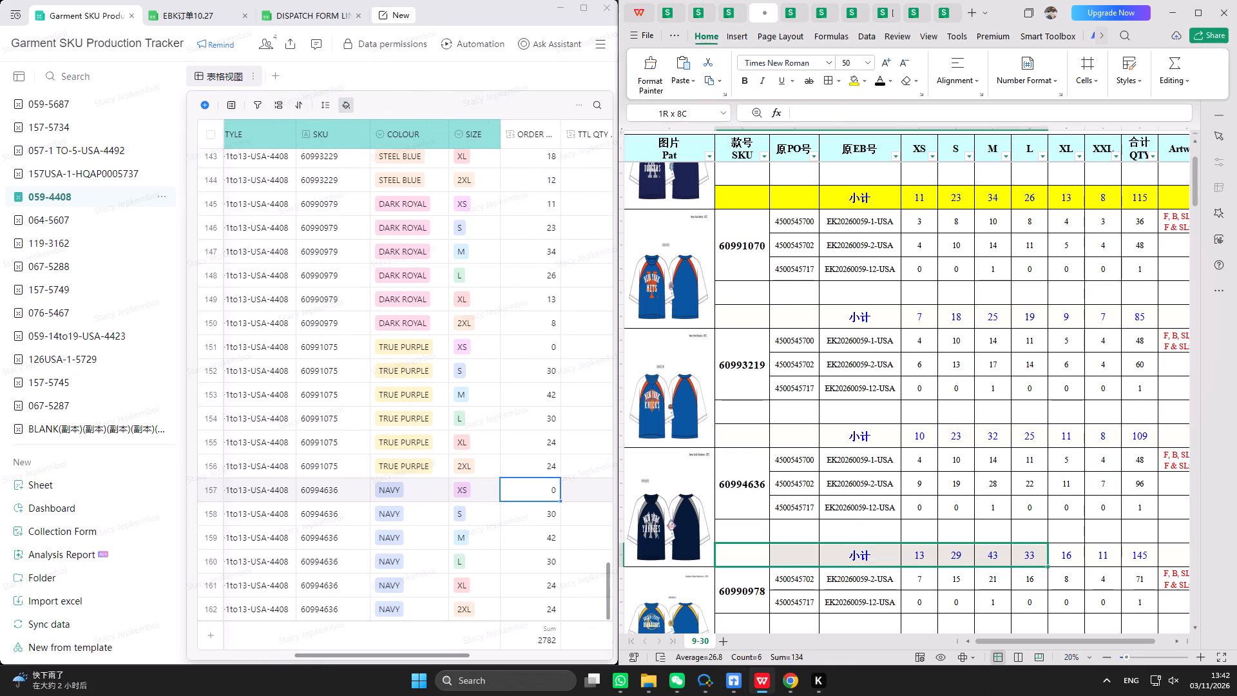
left_click_drag(1070, 562, 1158, 557)
left_click(847, 74)
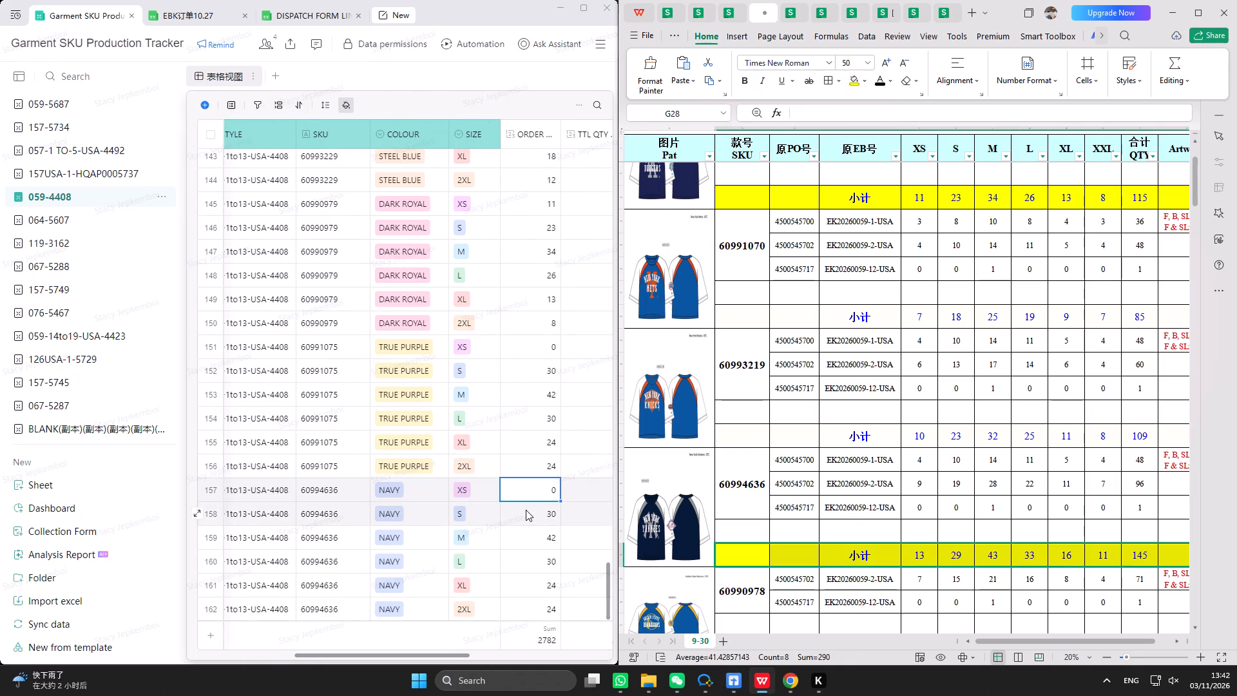
Enter order quantities 13, 29, 43, 33, 16 and 11 for sizes XS to 2XL of SKU 60994636.
left_click(523, 517)
left_click(529, 489)
type("13")
key("Return")
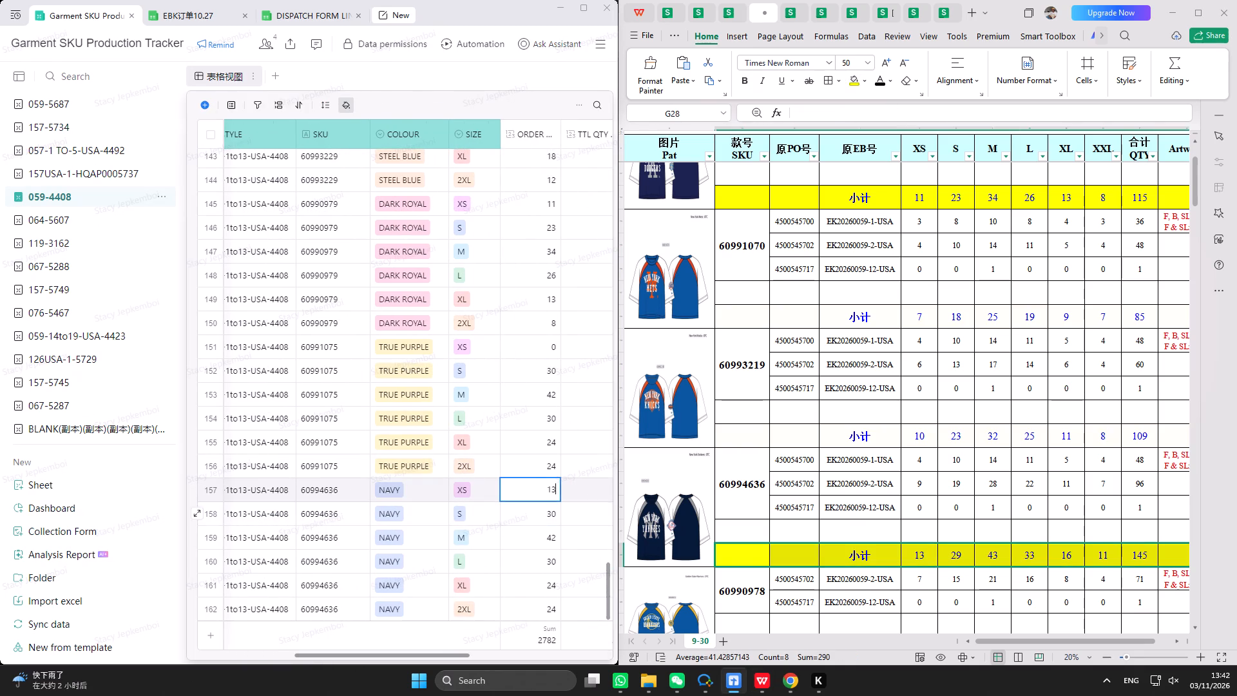
type("29")
key("Return")
type("43")
key("Return")
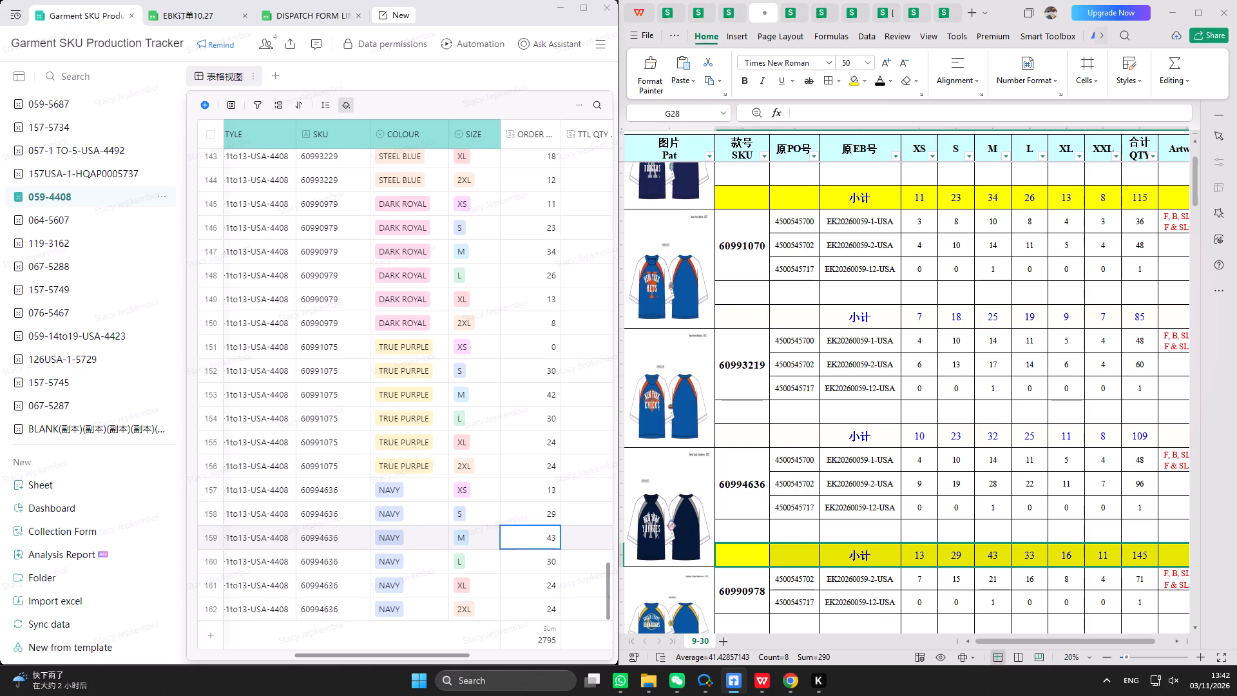
type("33")
key("Return")
type("16")
key("Return")
type("11")
key("Return")
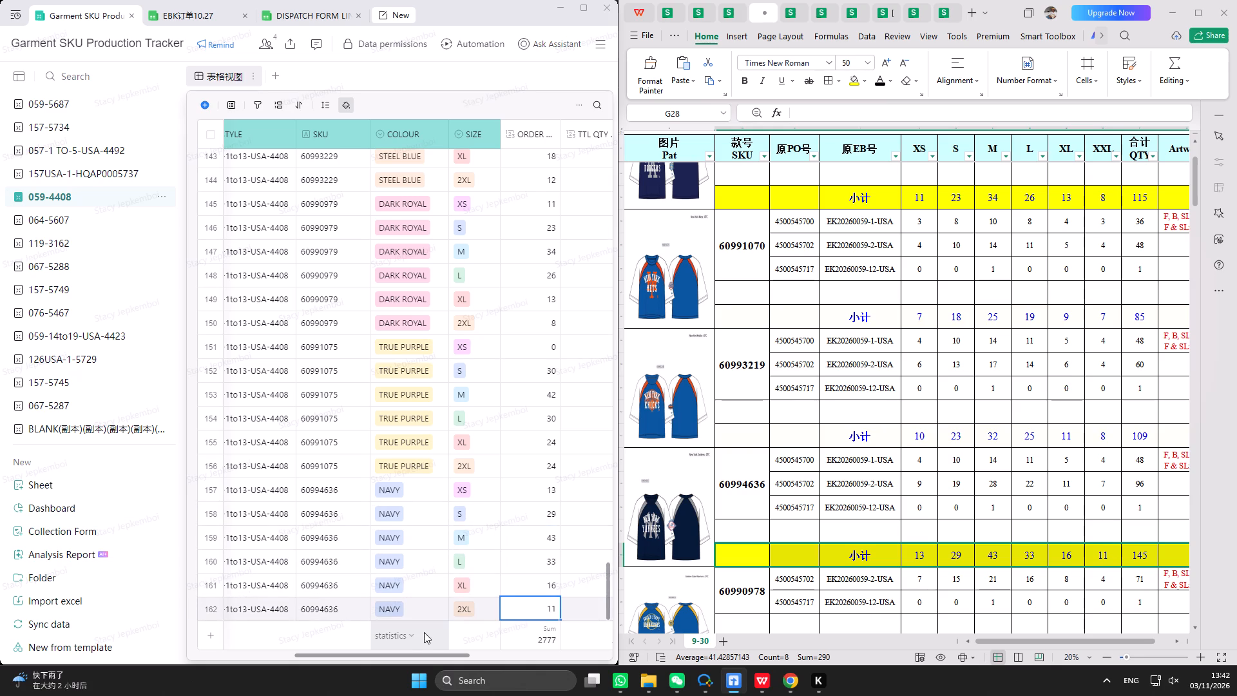
Enter TTL QTY values 13, 29, 43, 33, 16 and 11 for sizes XS to 2XL of SKU 60994636.
left_click_drag(428, 654, 472, 650)
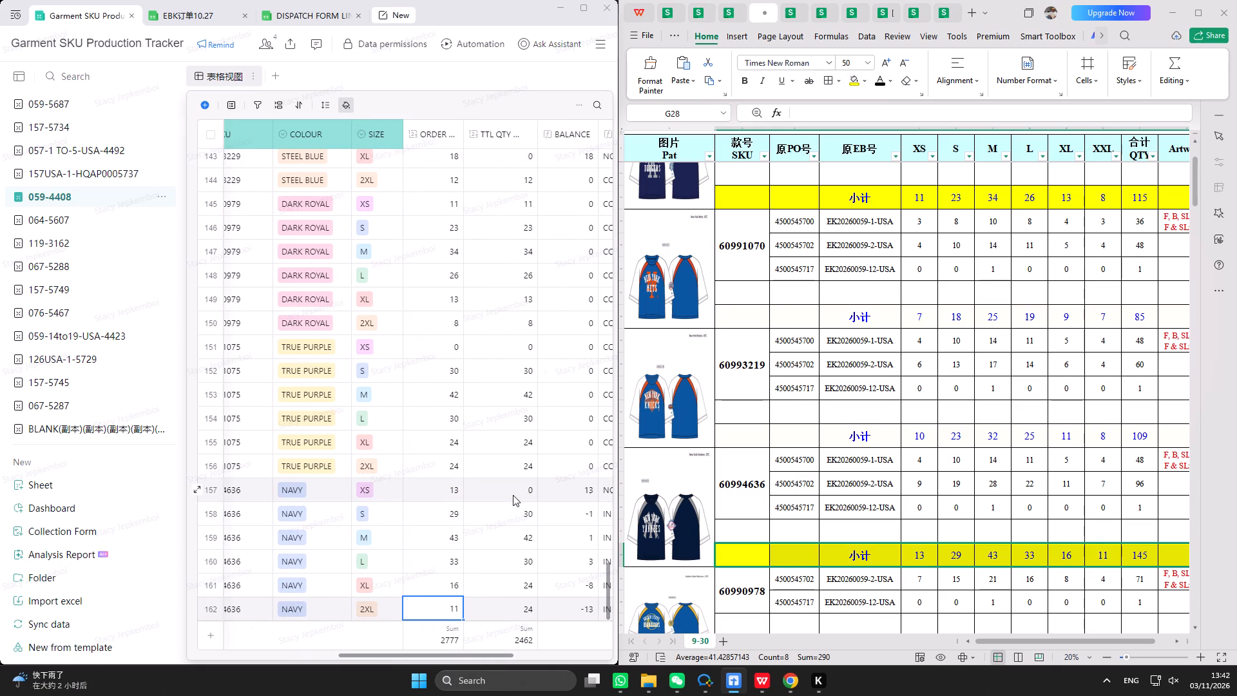
left_click(513, 495)
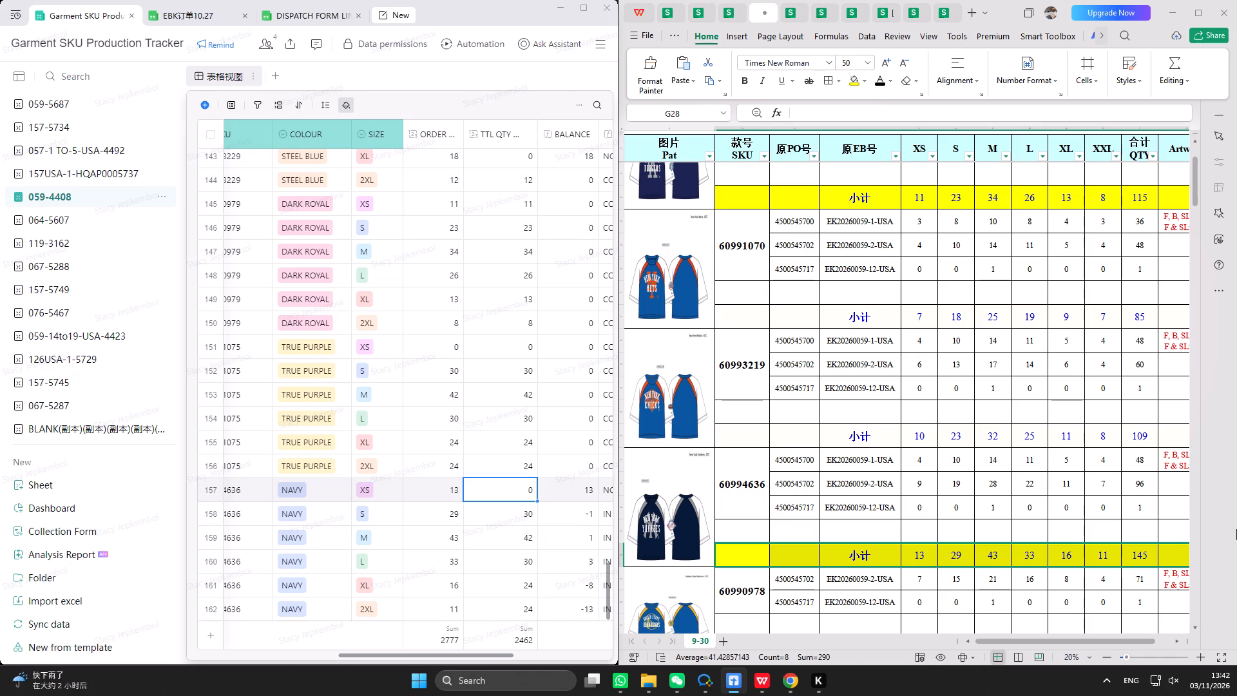
type("13")
key("Return")
type("29")
key("Return")
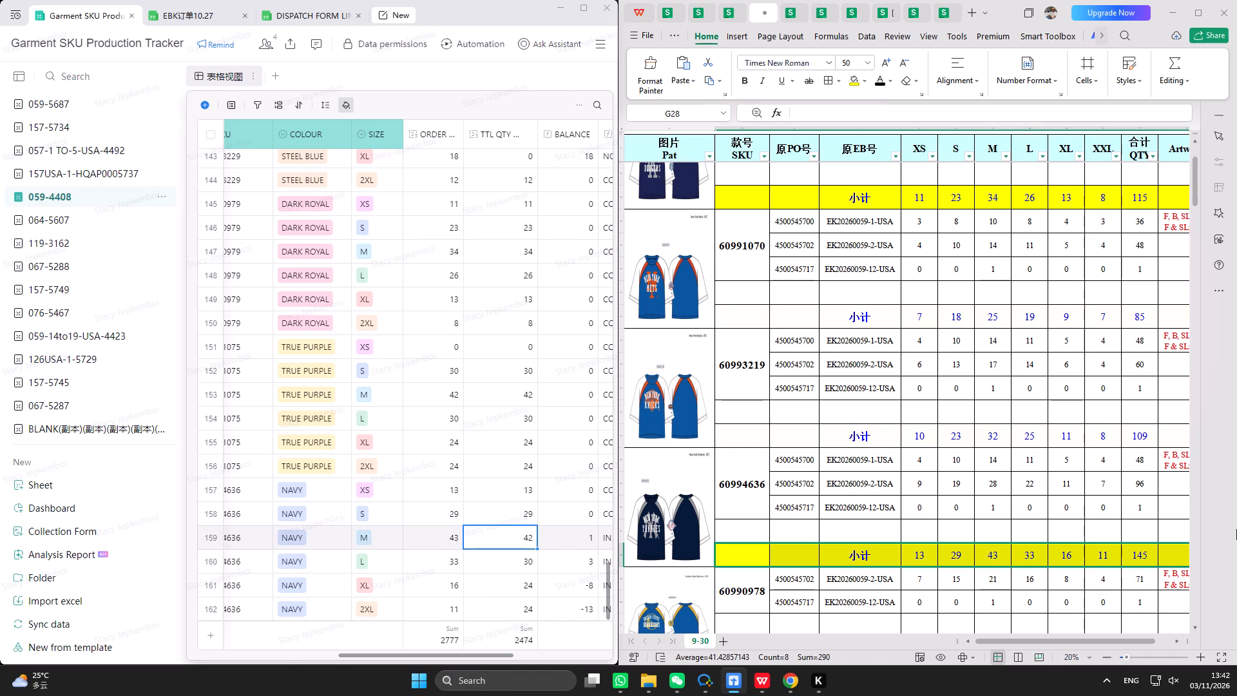
type("43")
key("Return")
type("33")
key("Return")
type("16")
key("Return")
type("11")
key("Return")
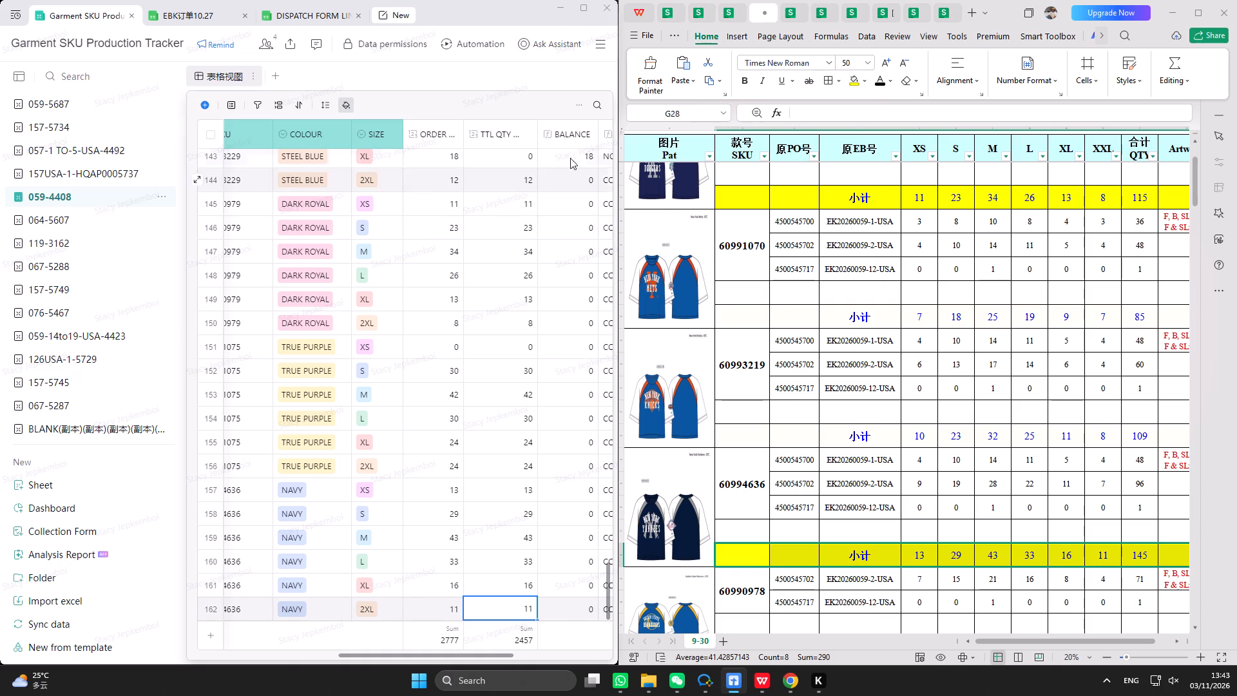
Bring the tracker to full width and review the 059-4408 table's earlier records, checking SKUs, balances and statuses.
left_click(585, 10)
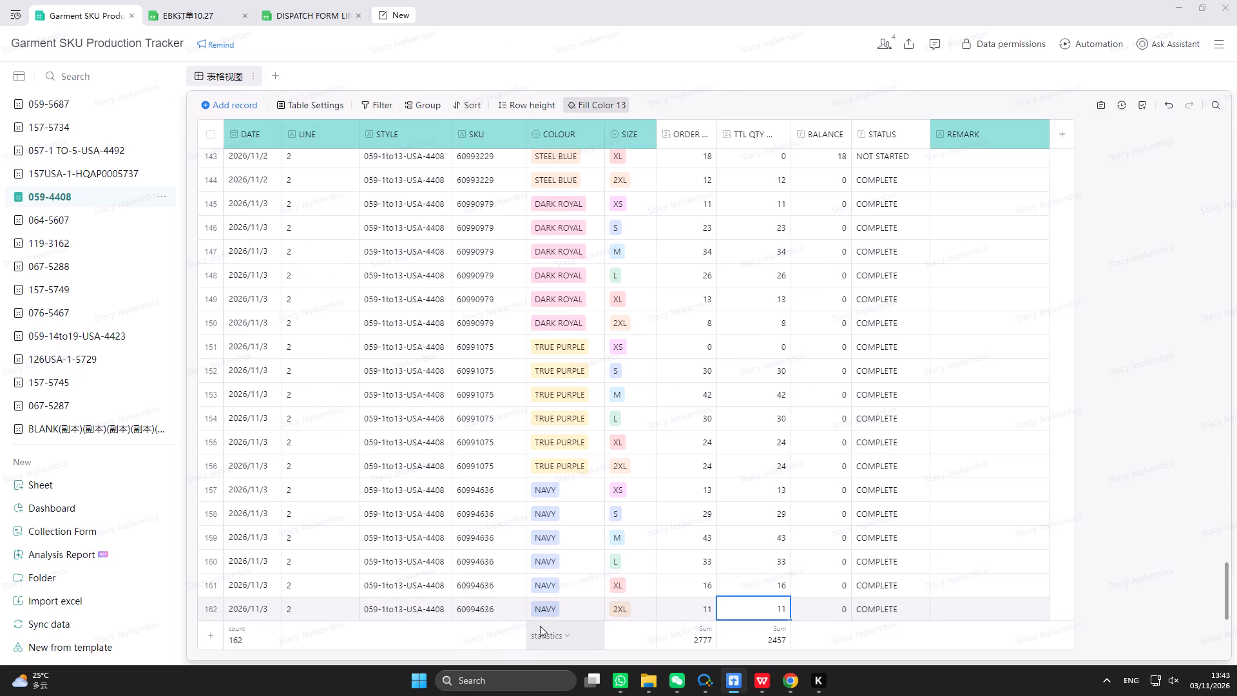
scroll(419, 477, "up", 14)
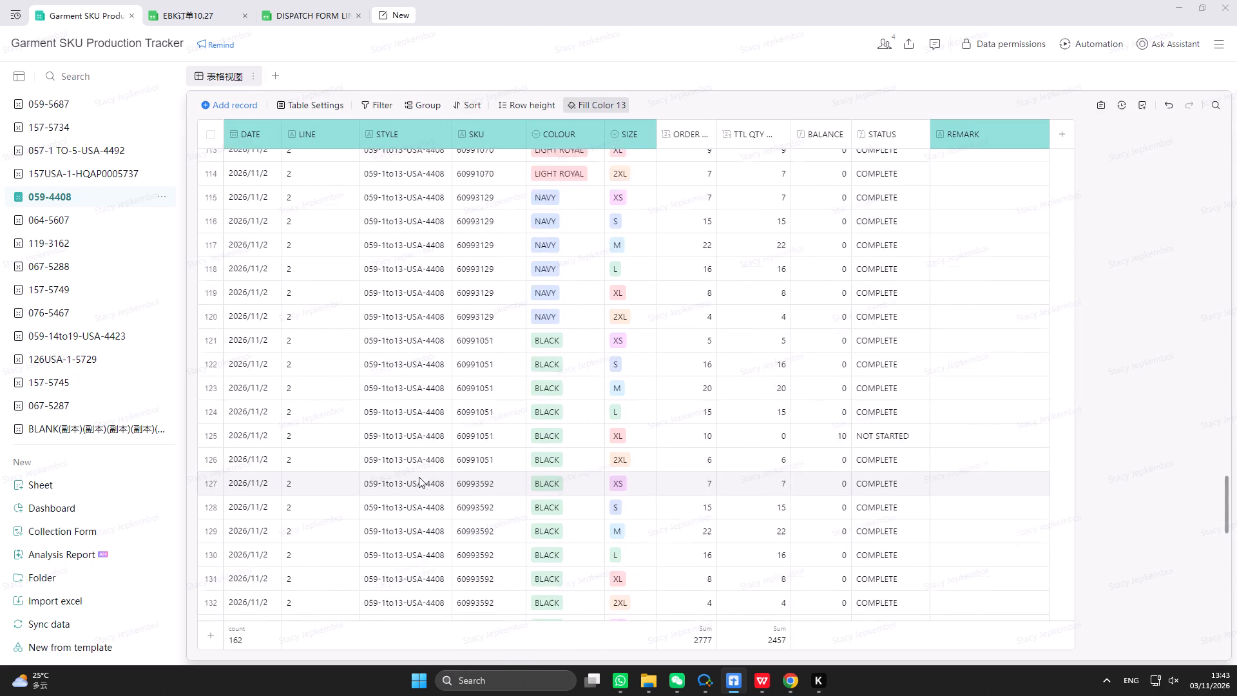
scroll(419, 477, "up", 16)
scroll(419, 476, "up", 14)
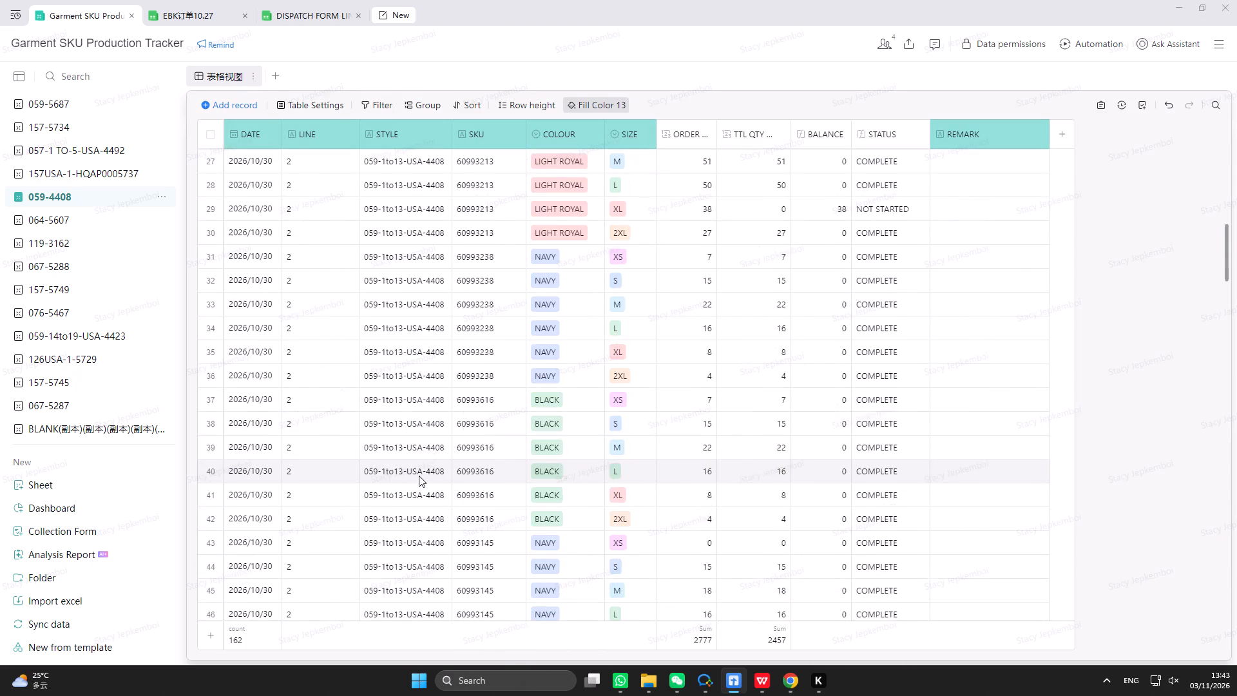
scroll(419, 476, "up", 20)
scroll(419, 476, "up", 2)
scroll(419, 476, "down", 20)
scroll(419, 476, "down", 1)
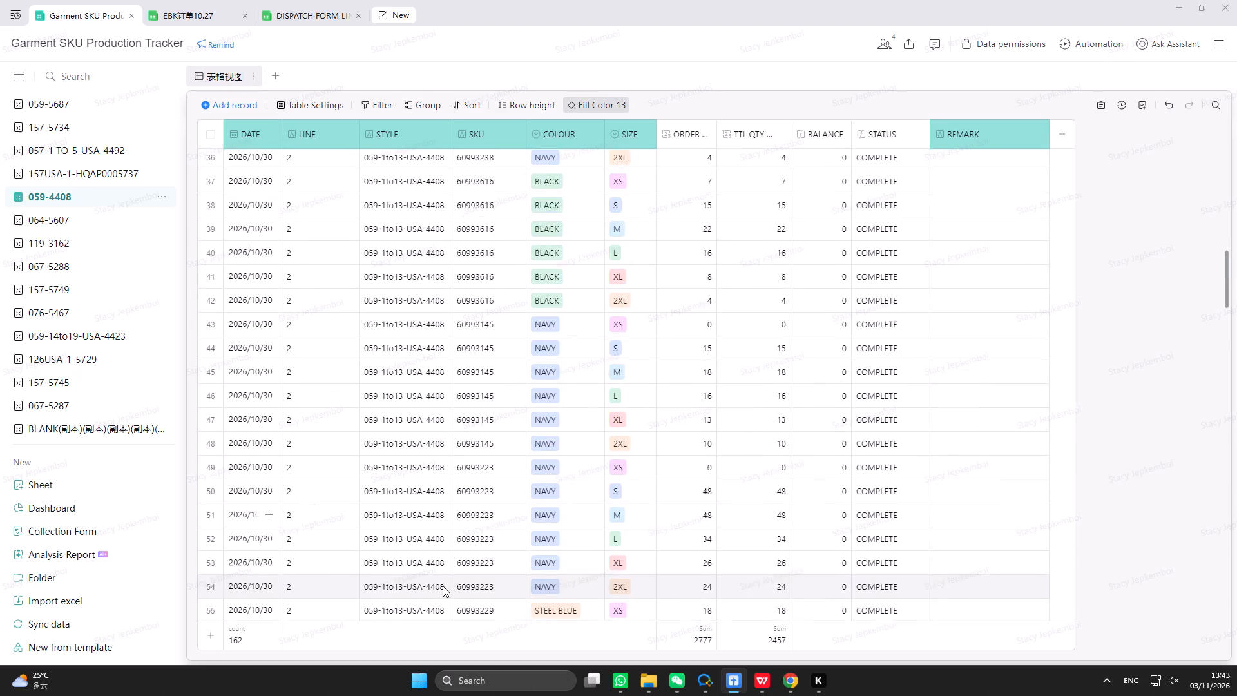
scroll(443, 586, "down", 15)
scroll(478, 577, "down", 16)
scroll(489, 595, "down", 5)
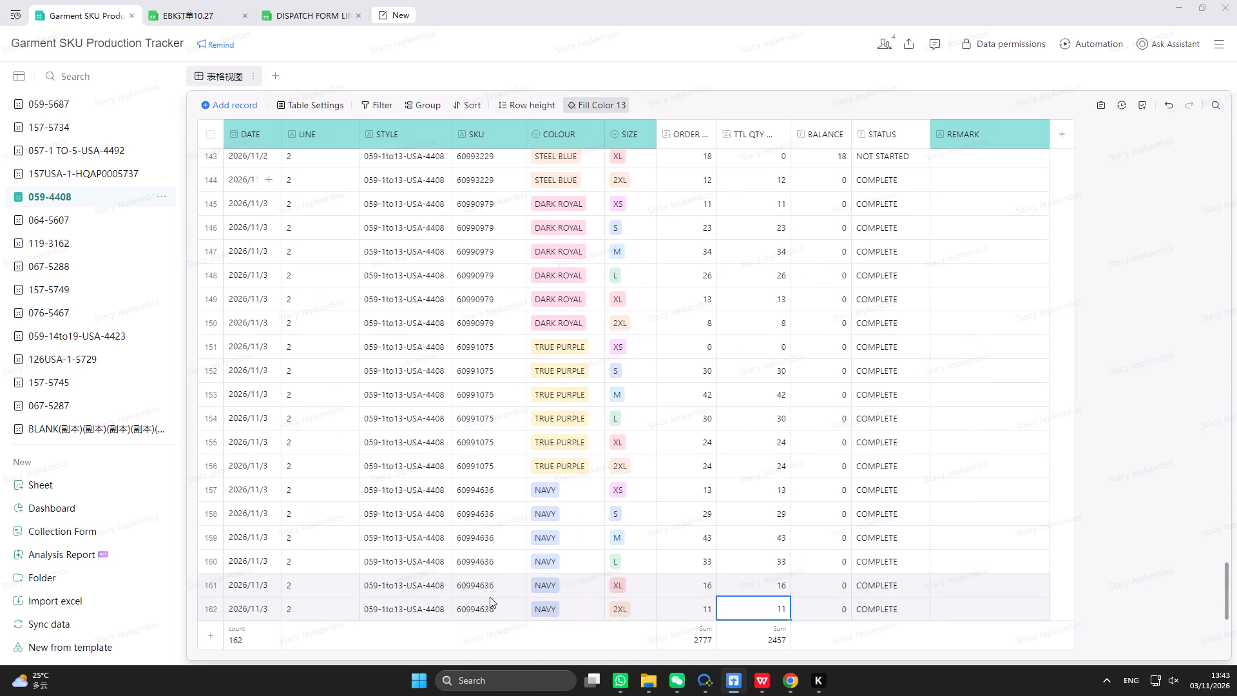
scroll(490, 597, "down", 13)
Insert a record below the last one and paste a copy of the six SKU 60994636 records there.
left_click(246, 612)
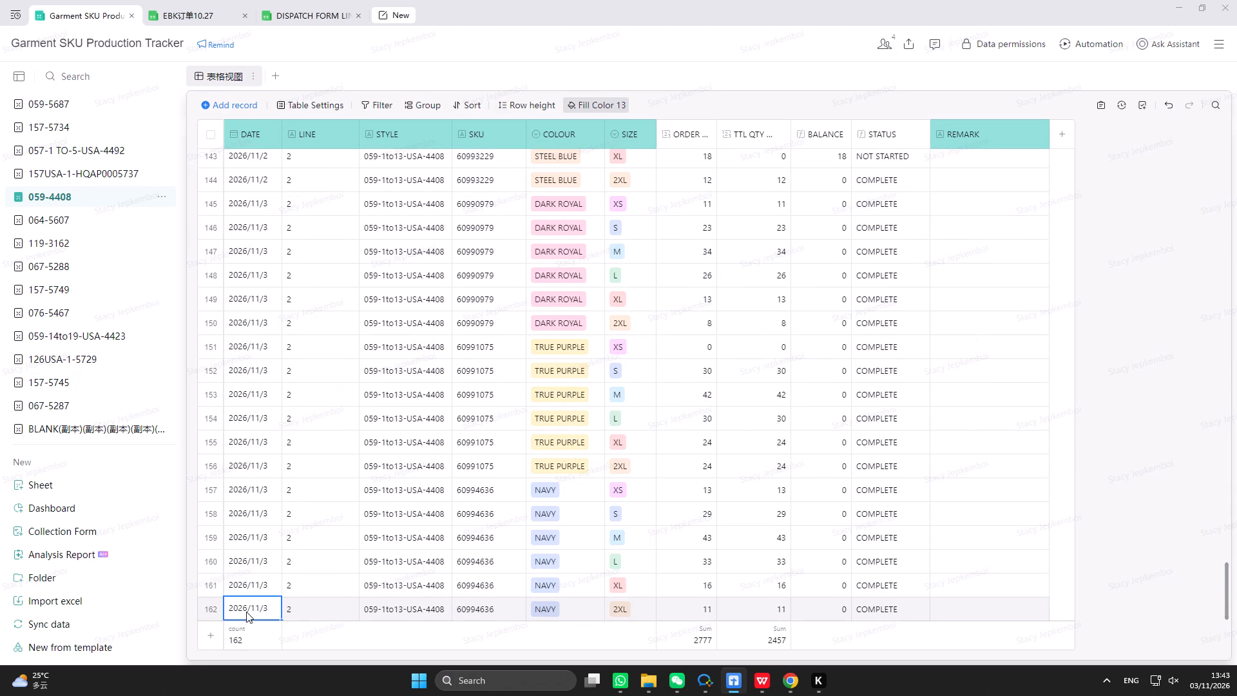
right_click(246, 612)
left_click(296, 580)
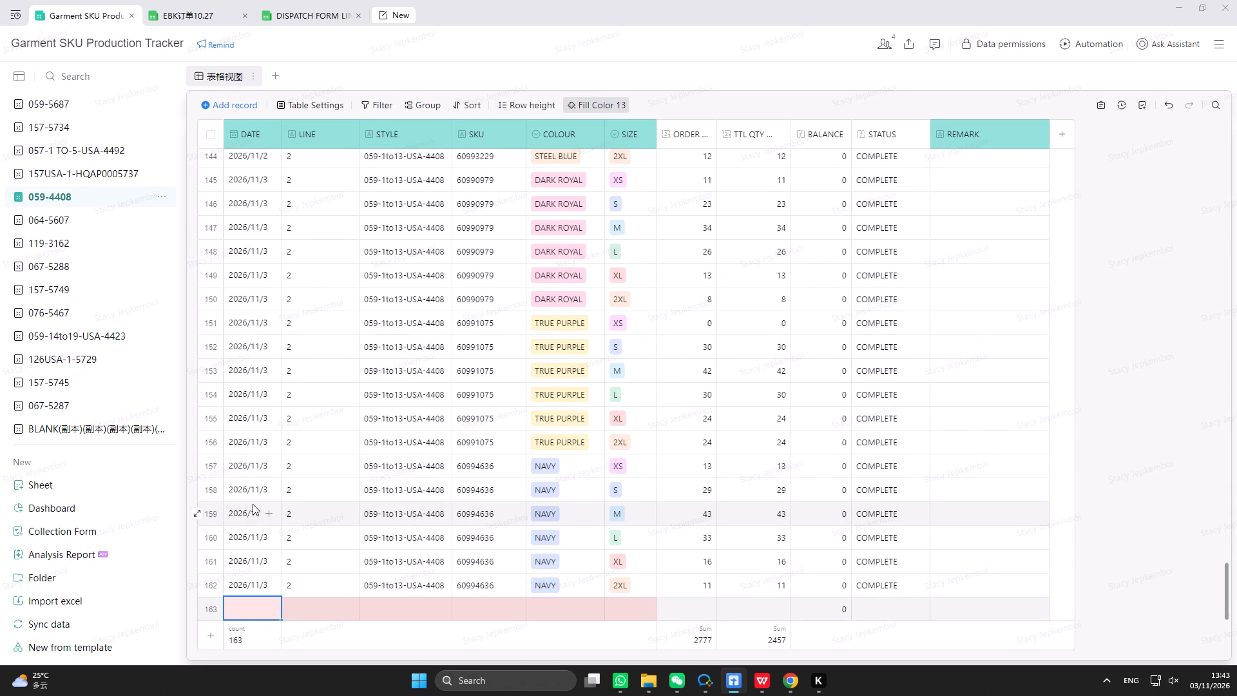
scroll(253, 506, "down", 1)
left_click_drag(253, 468, 942, 580)
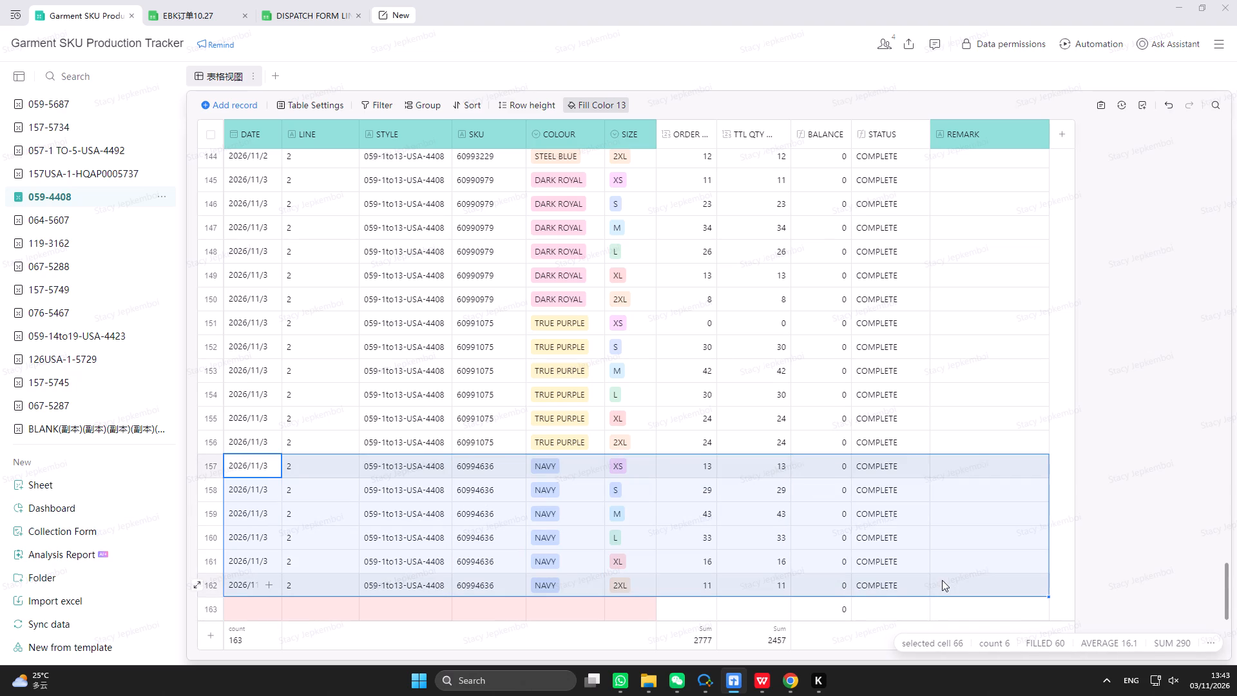
key("ctrl+c")
left_click(259, 612)
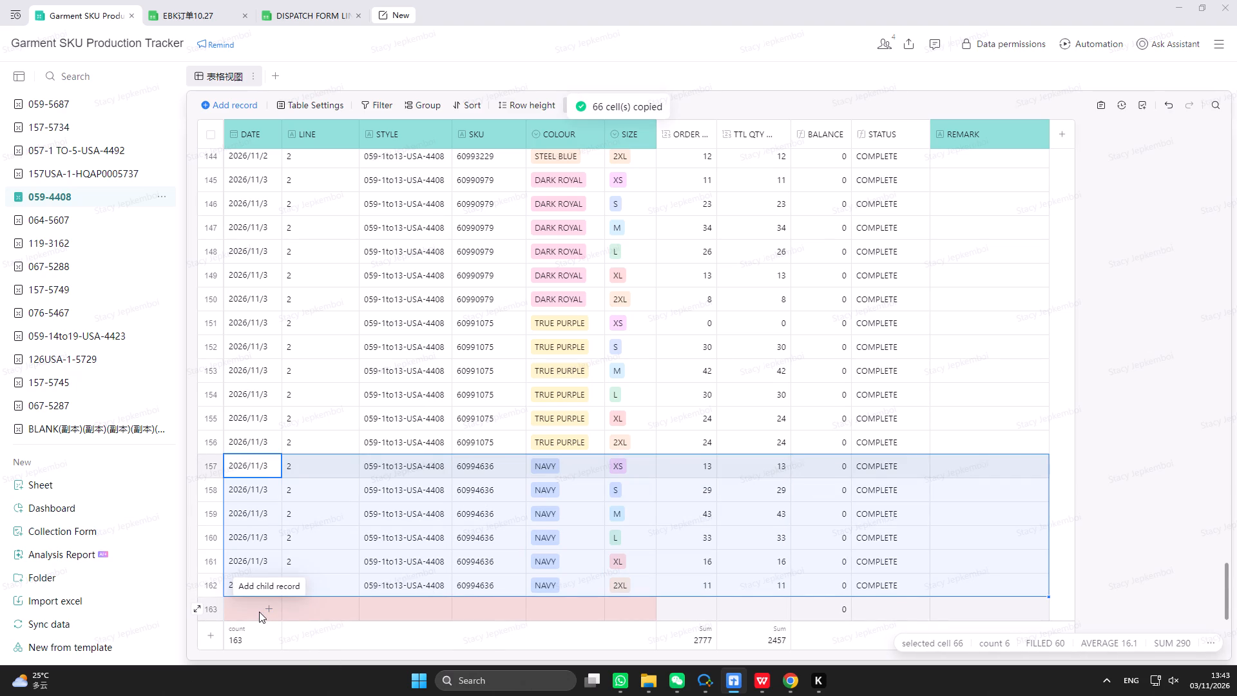
key("ctrl+v")
scroll(360, 599, "down", 3)
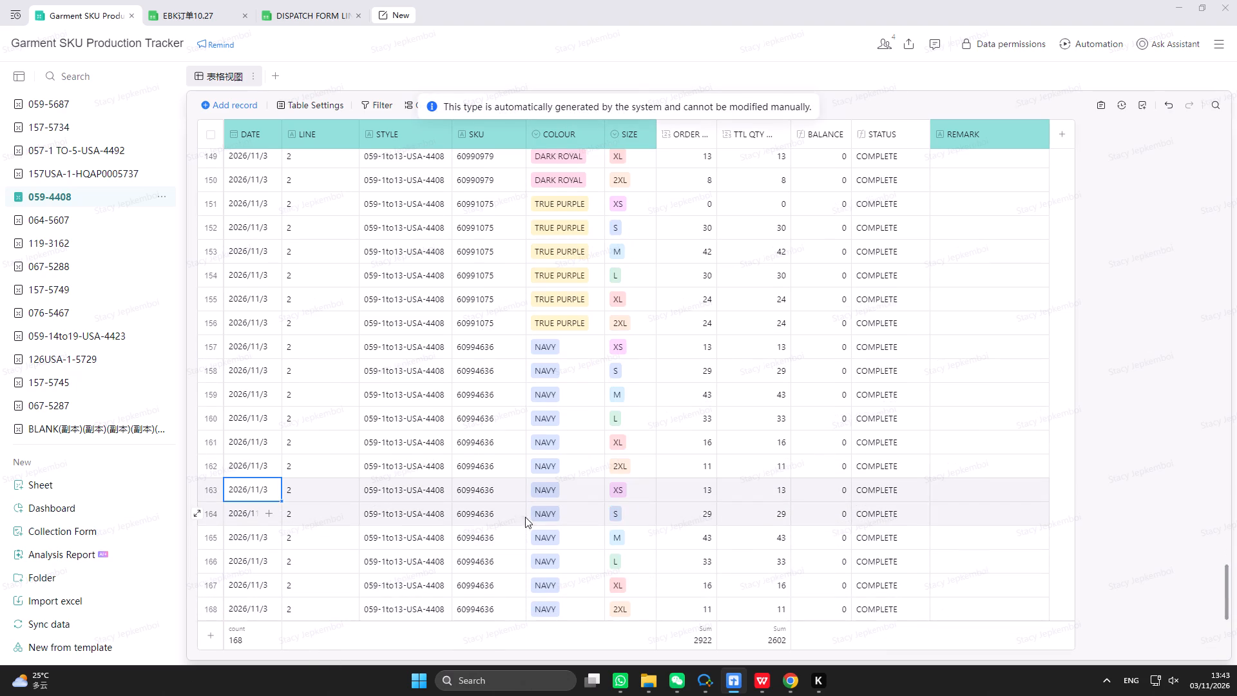
Locate SKU 60993259 in the WPS order sheet and copy its number.
left_click(512, 490)
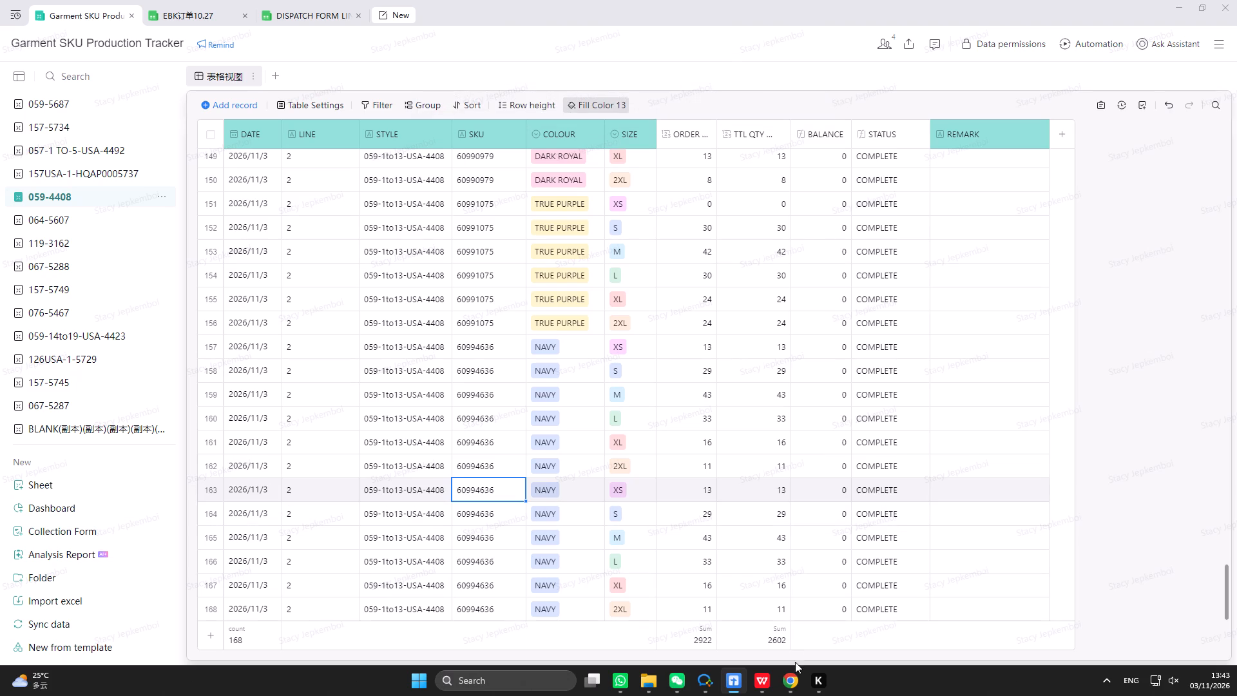
left_click(764, 679)
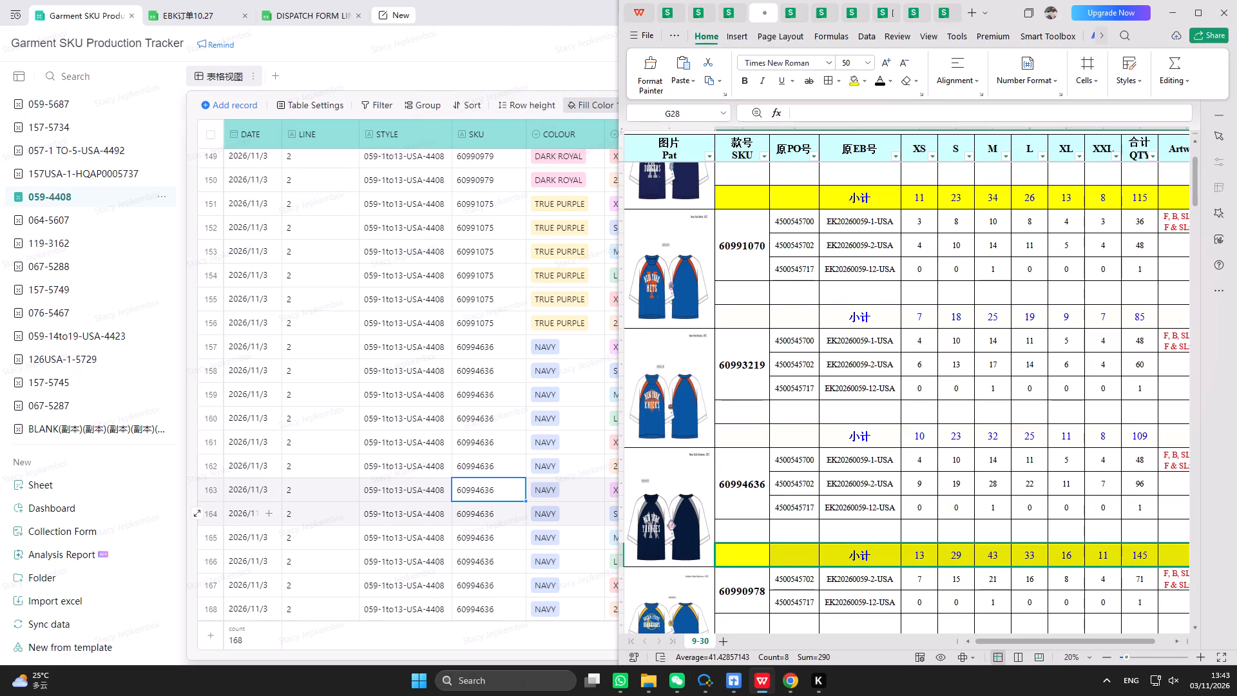
scroll(705, 483, "down", 8)
scroll(852, 489, "down", 16)
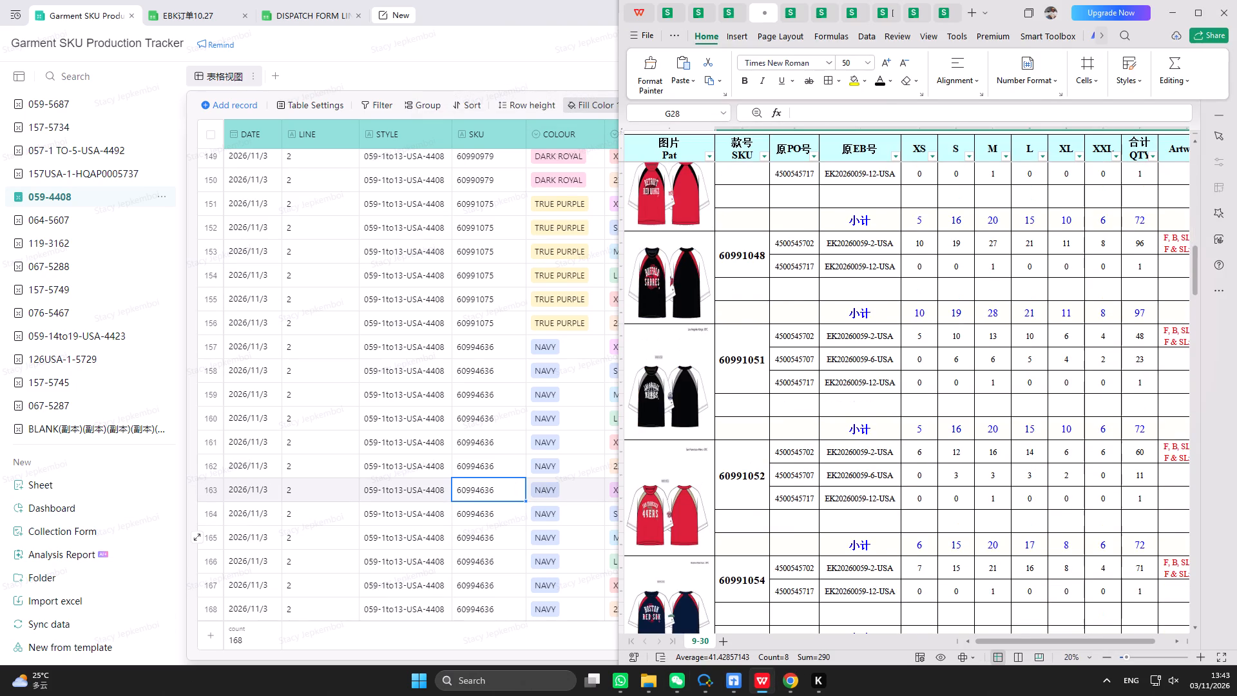
scroll(851, 484, "down", 17)
scroll(851, 484, "down", 8)
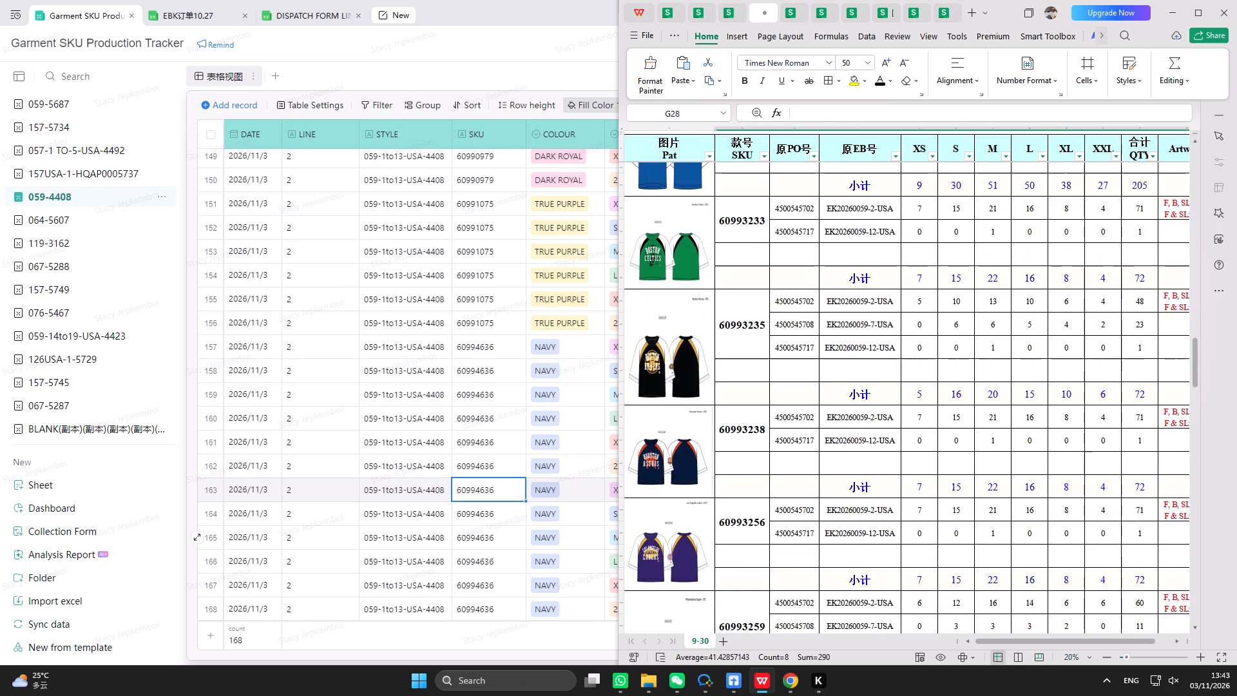
scroll(850, 484, "down", 3)
left_click(756, 523)
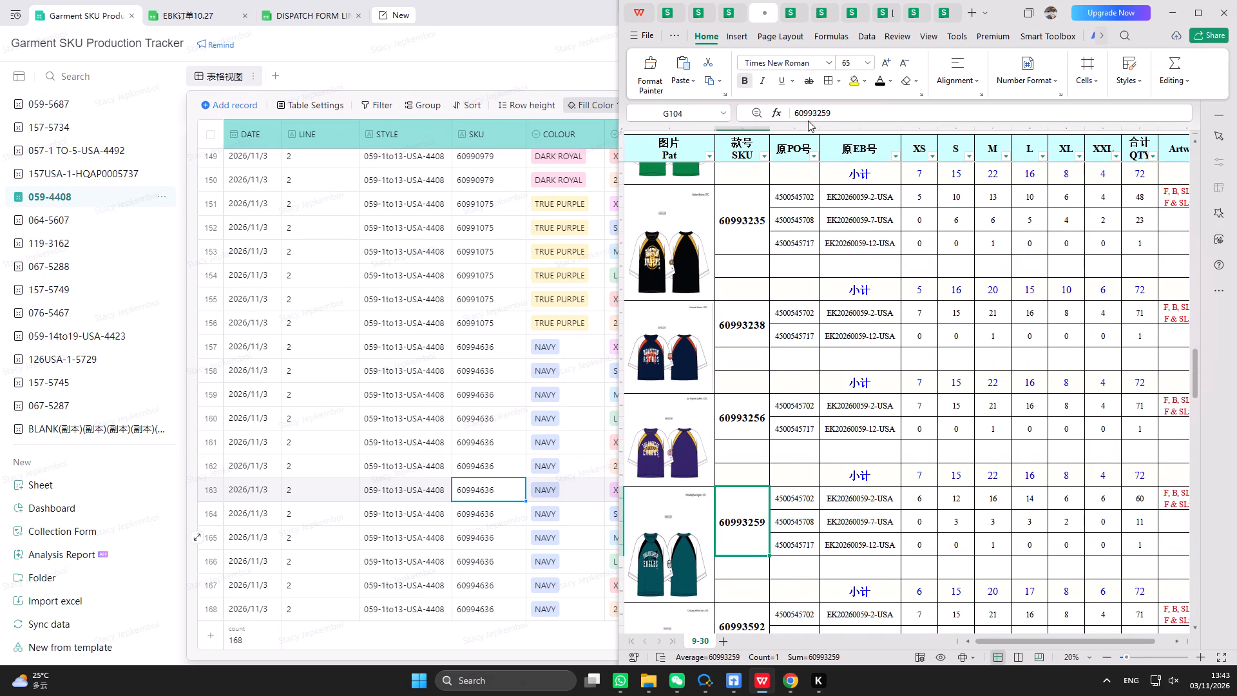
double_click(816, 111)
double_click(832, 81)
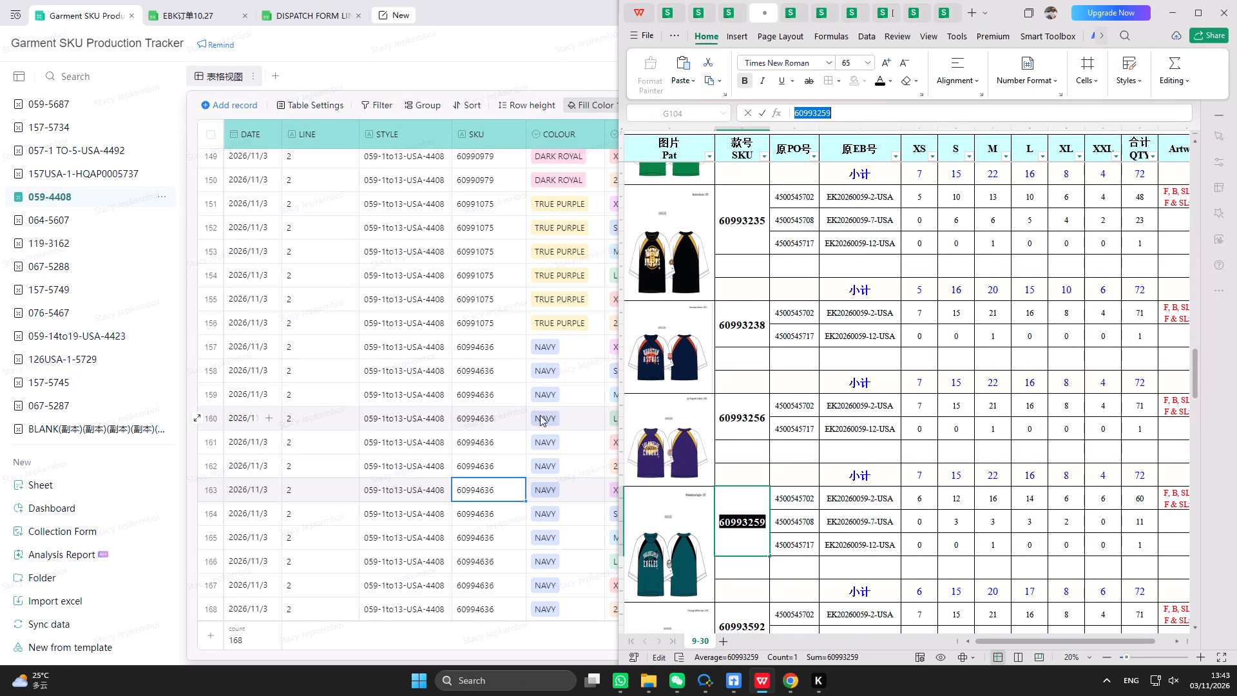
Replace the SKU in all six newly pasted tracker records with 60993259.
triple_click(485, 490)
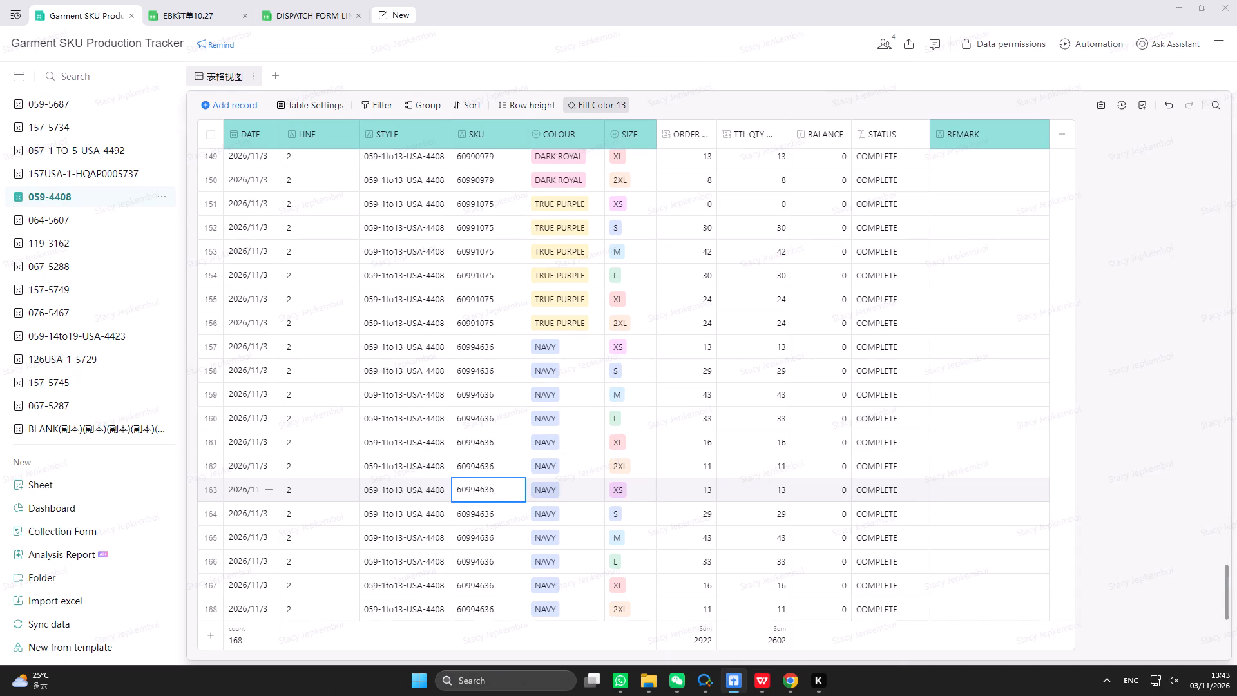
triple_click(485, 490)
key("ctrl+v")
left_click(492, 517)
left_click(508, 491)
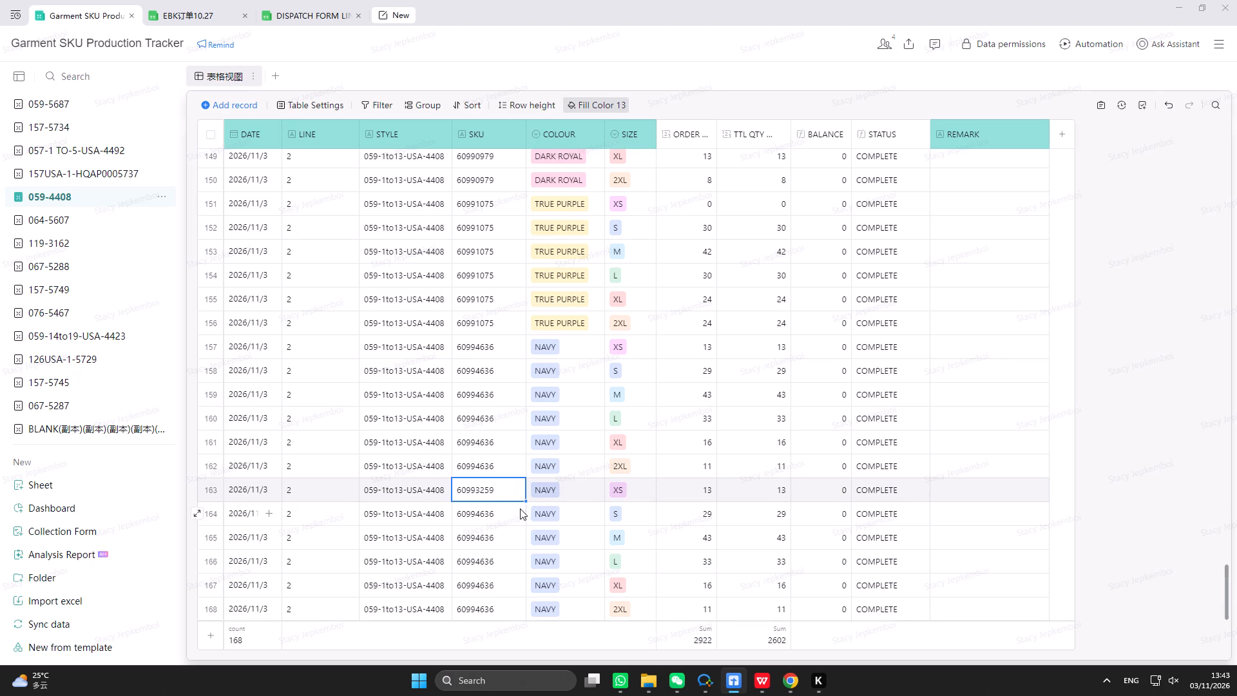
left_click(524, 500)
left_click_drag(525, 501, 501, 606)
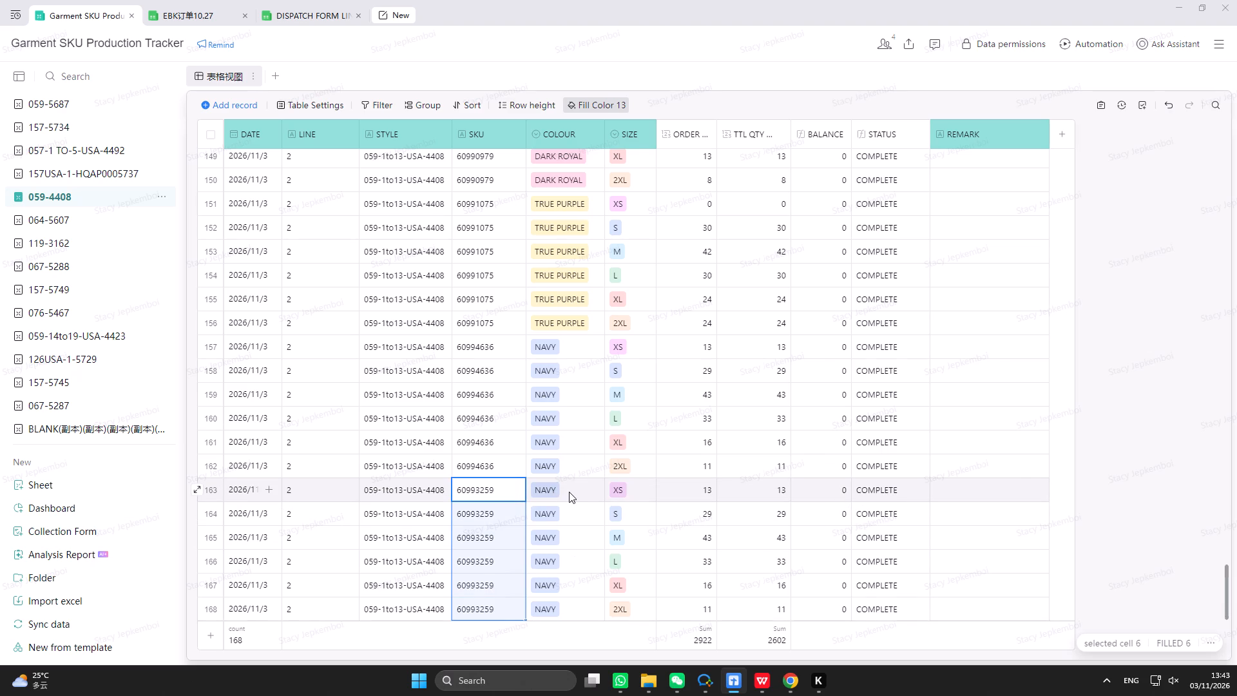
Create the colour option PINE NEEDLE GREEN and apply it to all six SKU 60993259 records.
double_click(569, 492)
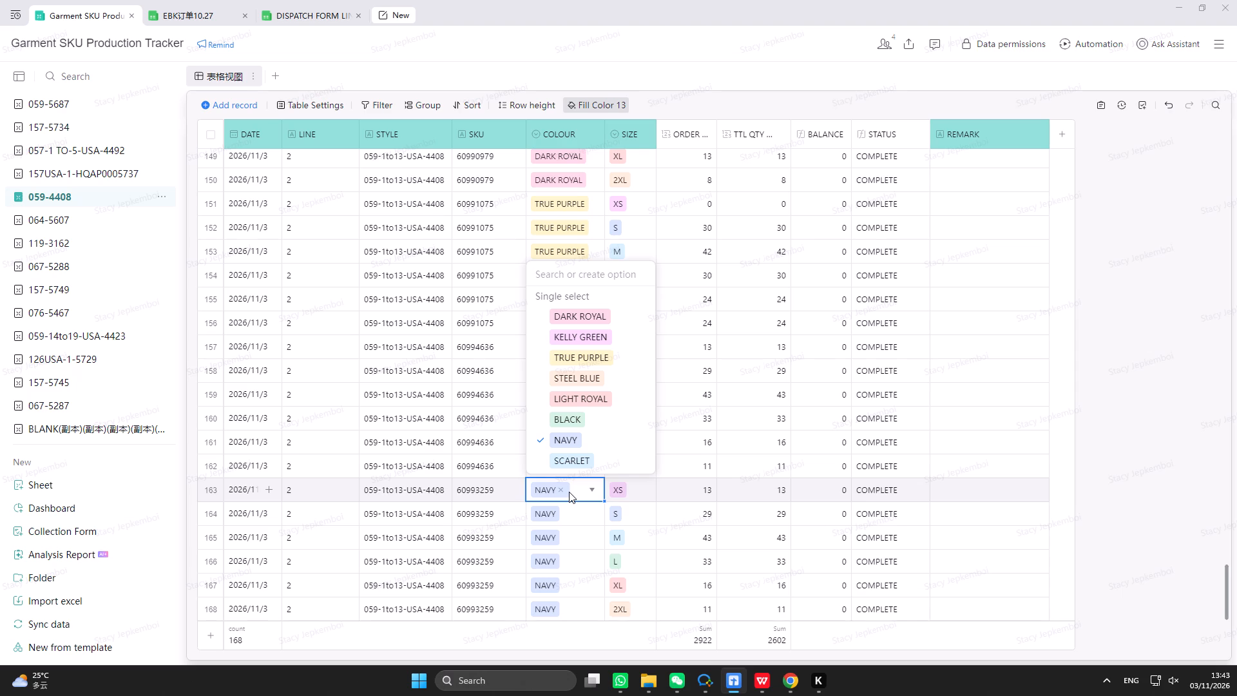
type("PINE NEEDLE GREEN")
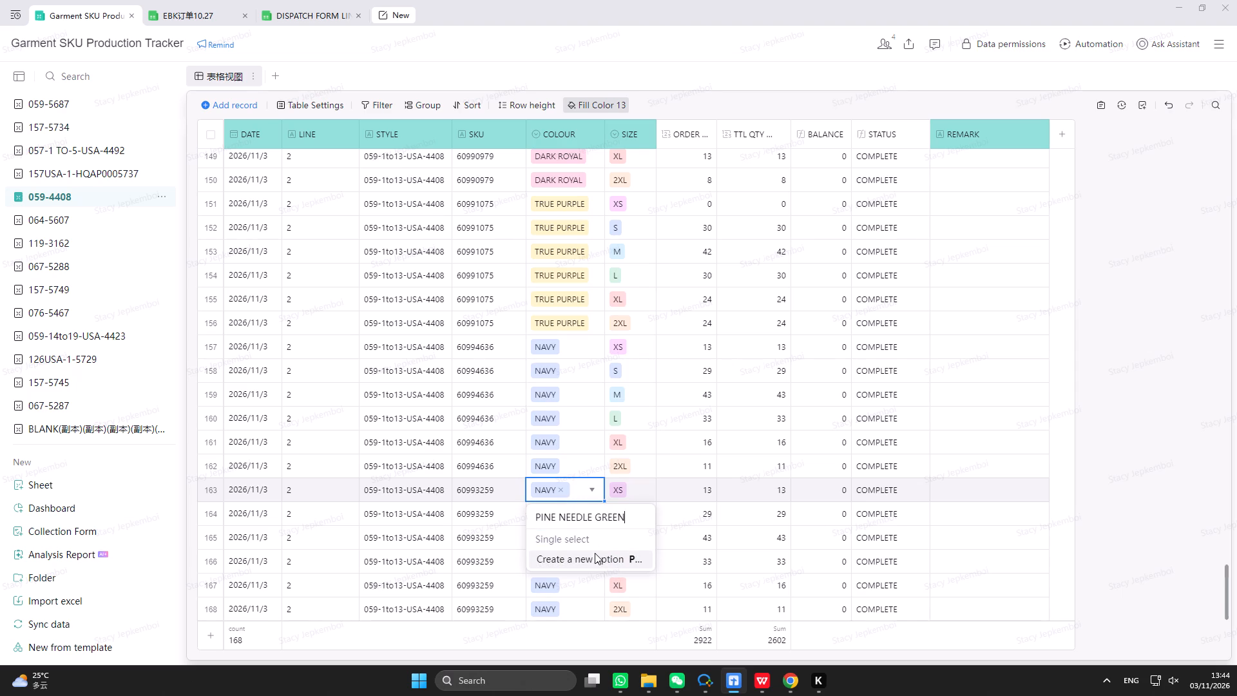
left_click(597, 559)
left_click_drag(603, 503, 595, 586)
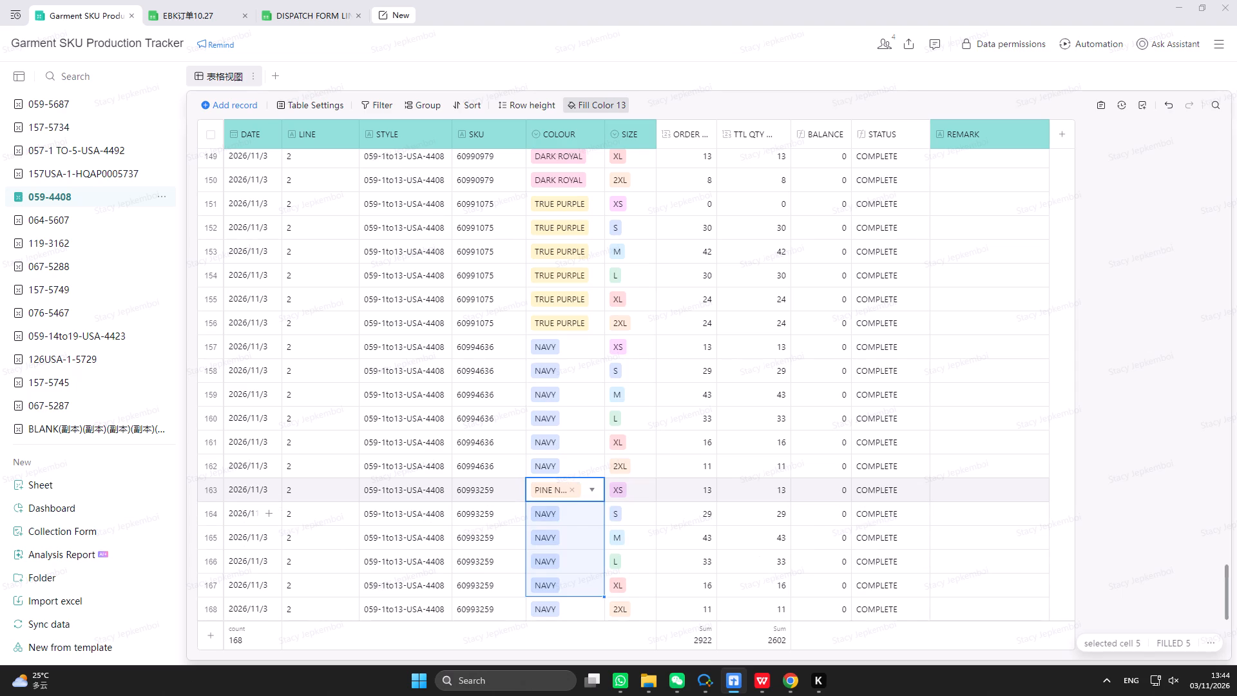
left_click_drag(595, 586, 593, 601)
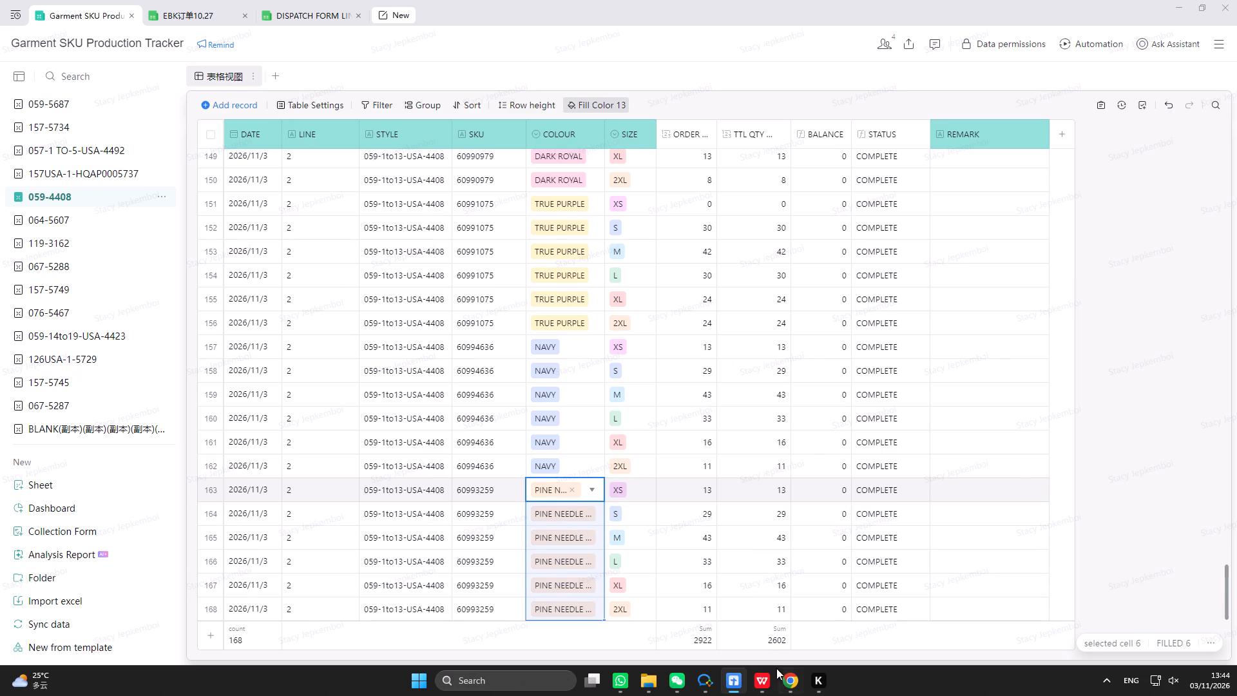
Arrange the WPS order sheet and the tracker side by side, with the tracker's quantity columns in view.
left_click(766, 675)
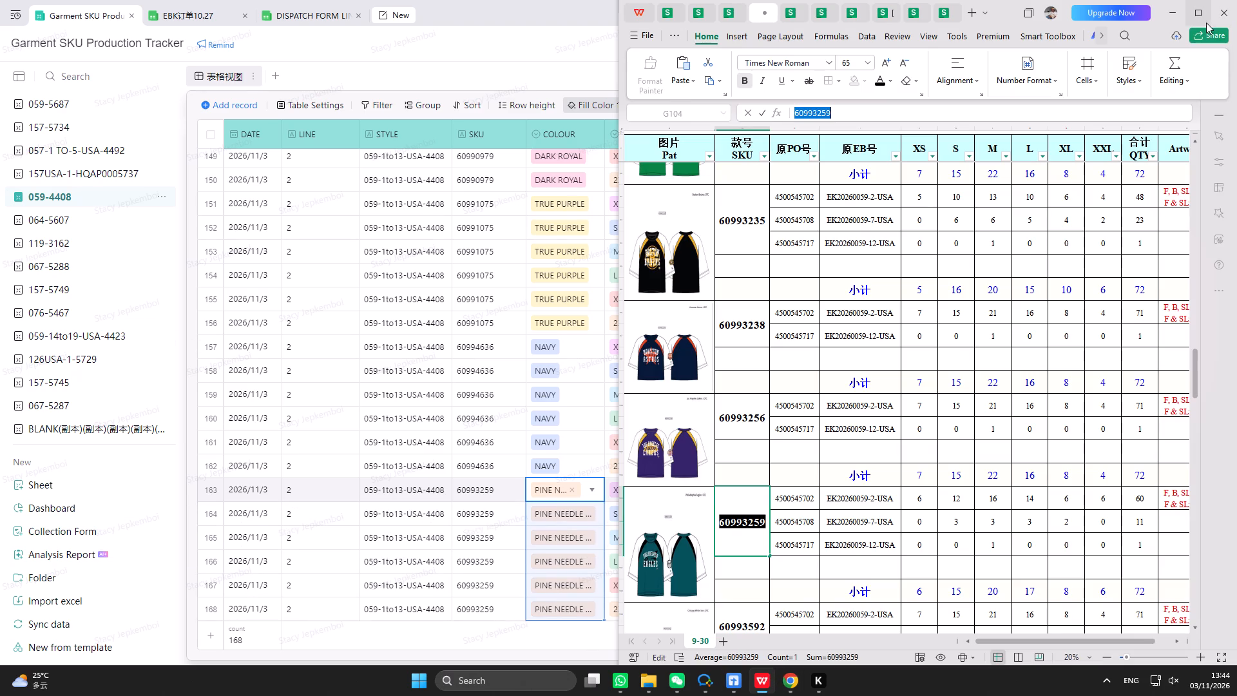
left_click(1082, 93)
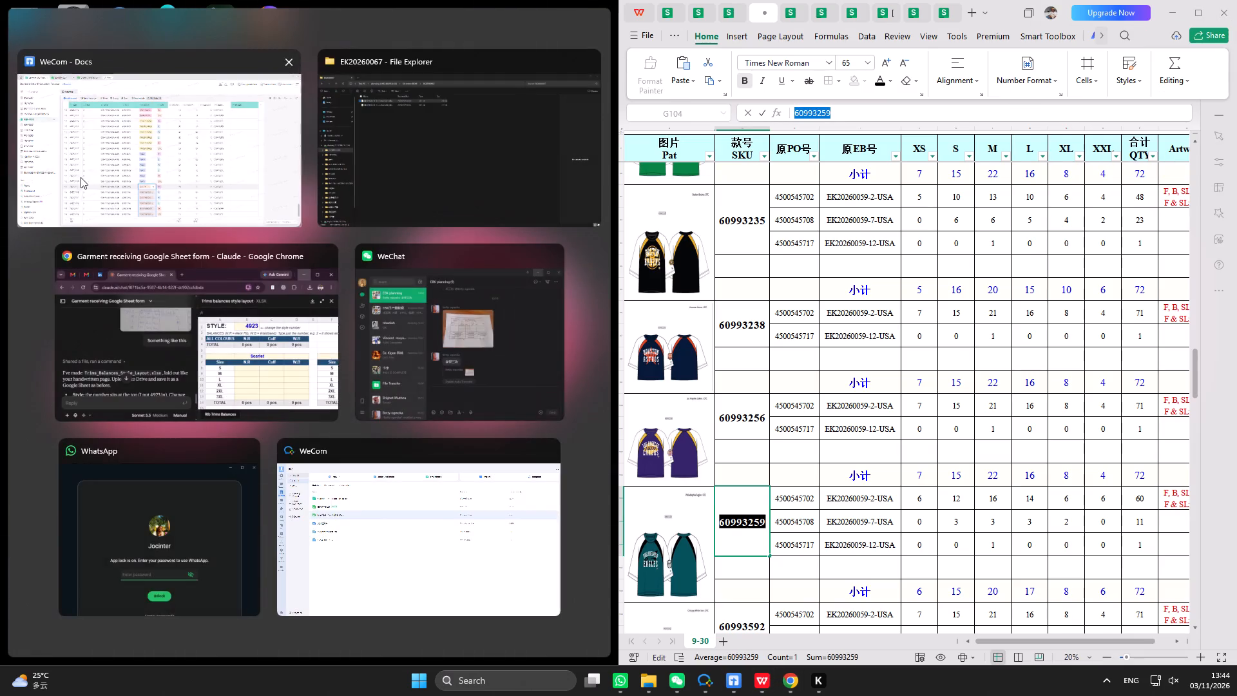
left_click(82, 177)
left_click_drag(286, 653, 374, 657)
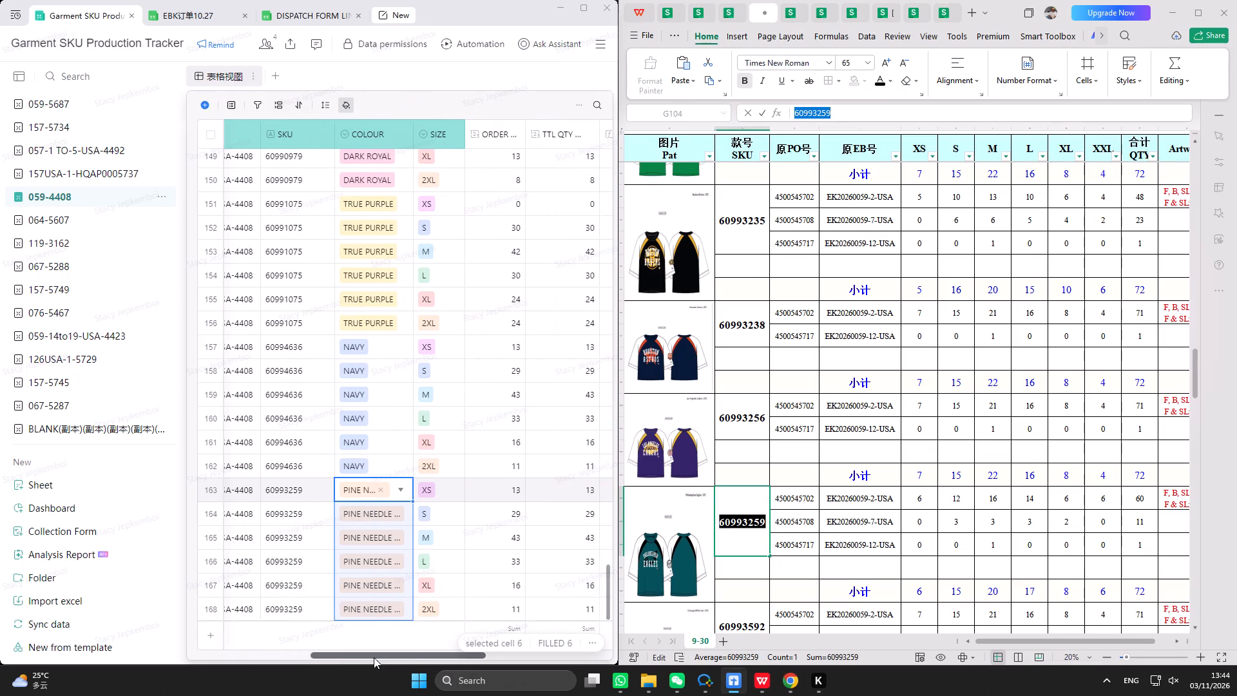
left_click_drag(374, 657, 383, 655)
left_click(479, 489)
Highlight the subtotal row of SKU 60993259 in the WPS order sheet in yellow.
left_click_drag(748, 592, 763, 592)
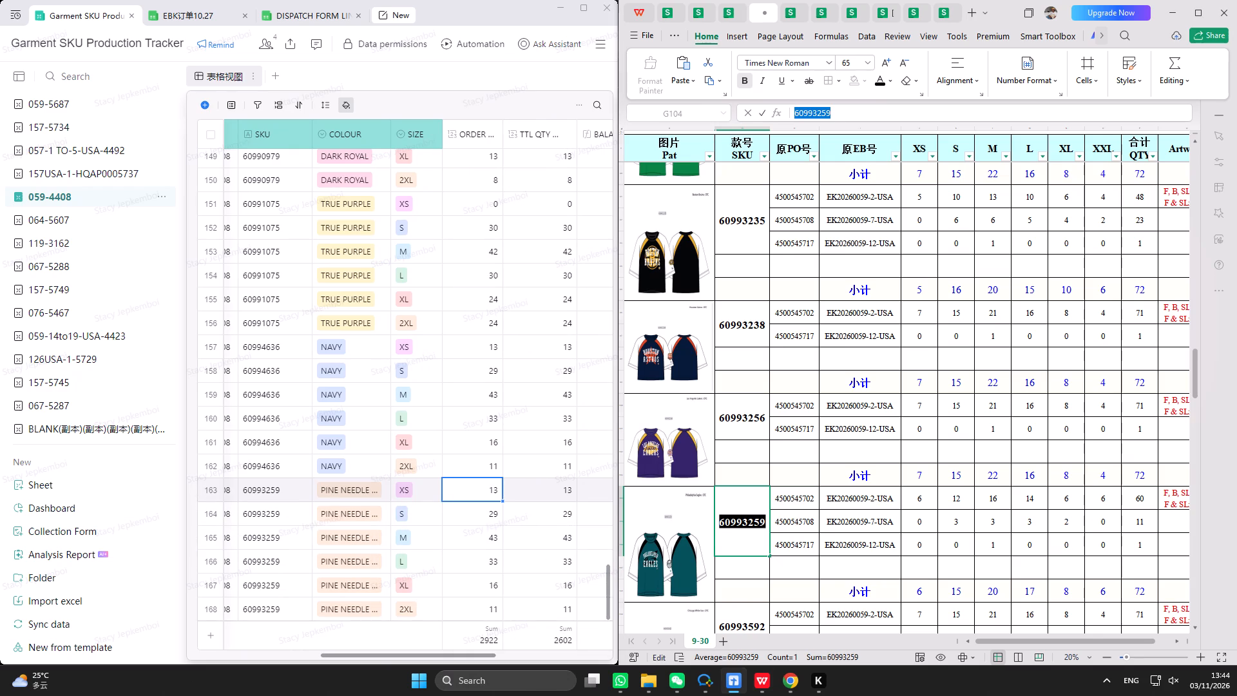
left_click_drag(763, 592, 1153, 590)
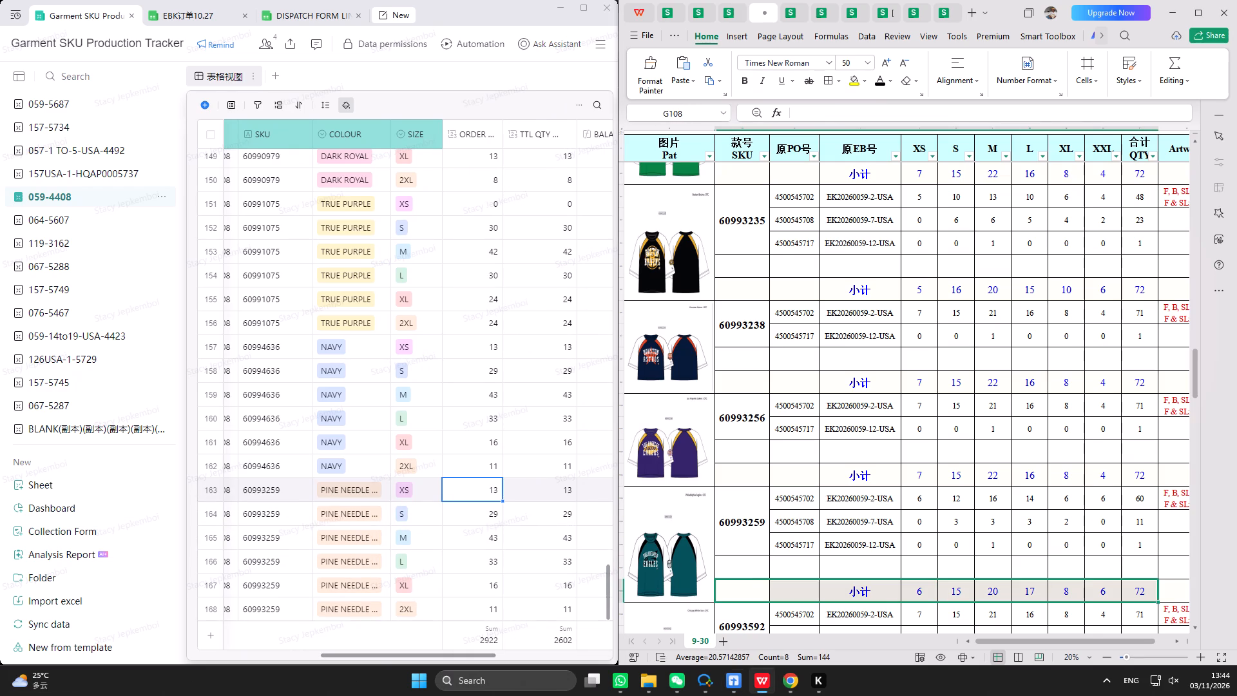
left_click_drag(756, 590, 1169, 590)
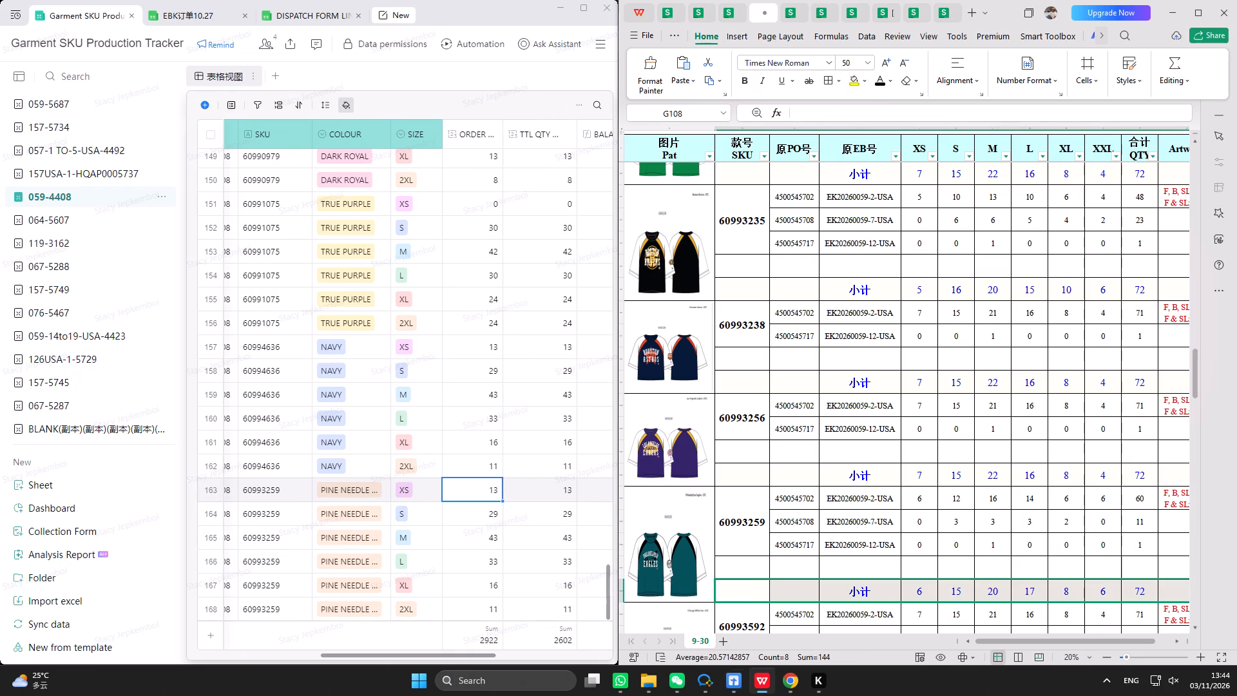
left_click(856, 82)
Enter the SKU 60993259 order quantities in the tracker from XS to 2XL: 6, 15, 20, 17, 8 and 6.
left_click(486, 505)
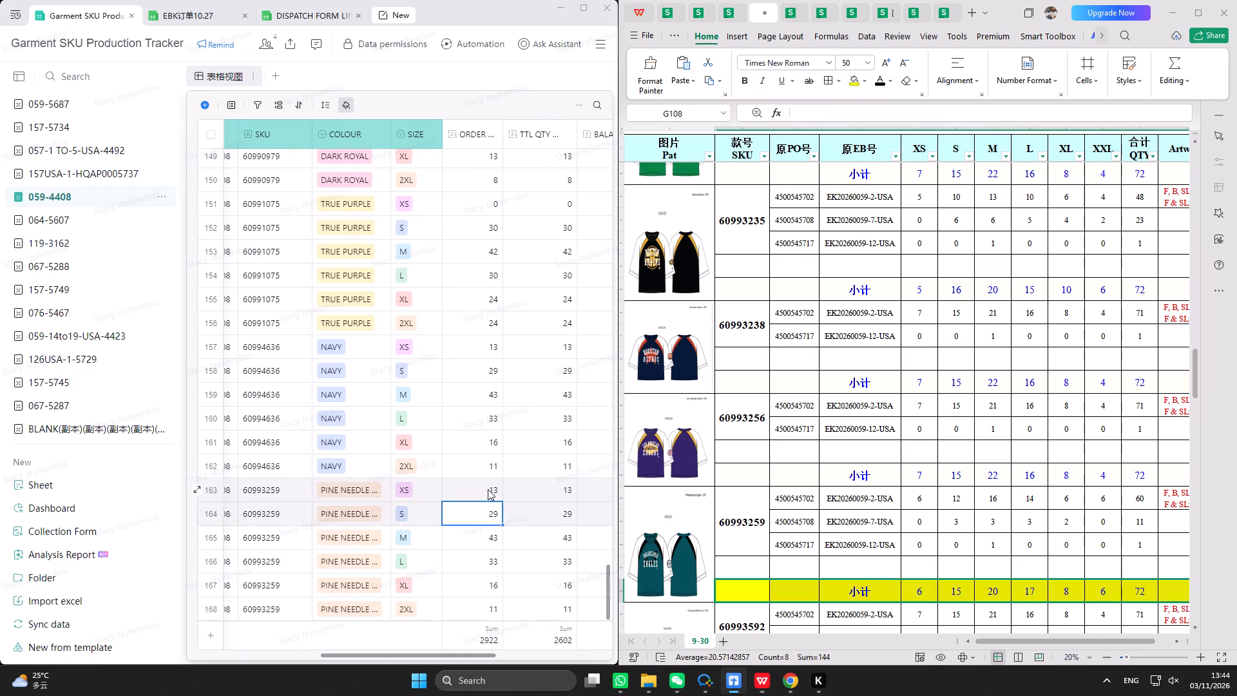
left_click(488, 489)
key("6")
key("Return")
type("15")
key("Return")
type("20")
key("Return")
type("17")
key("Return")
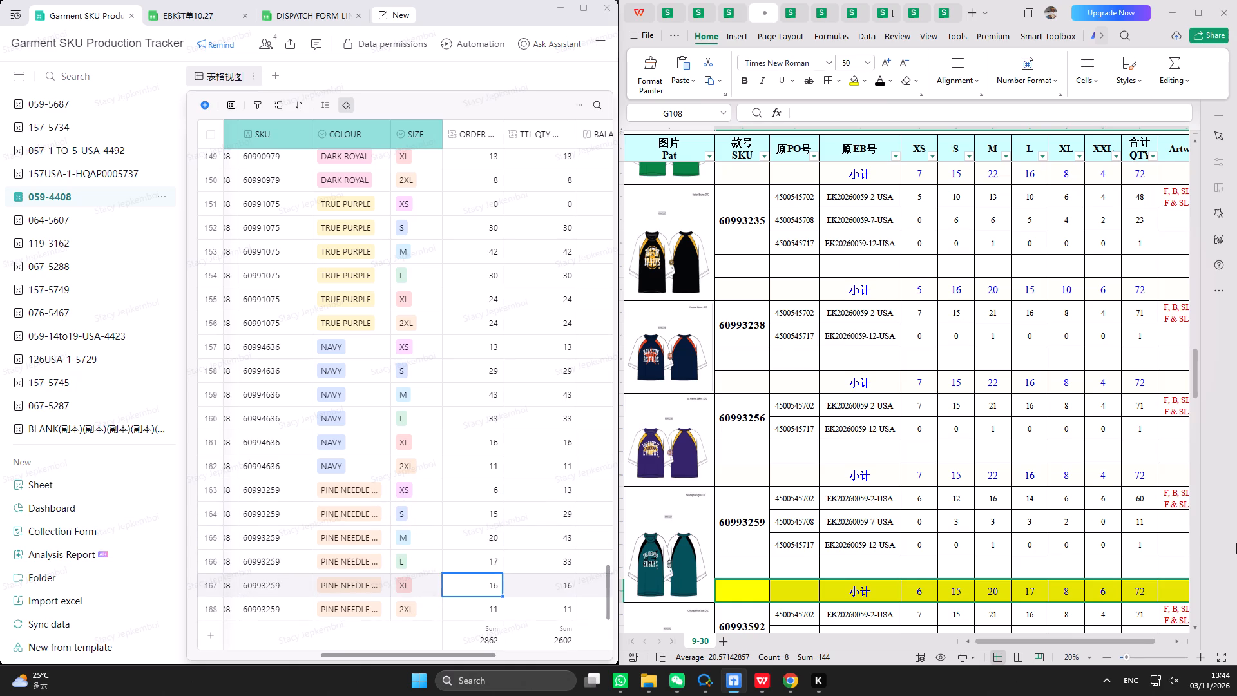
key("8")
key("Return")
key("6")
key("Return")
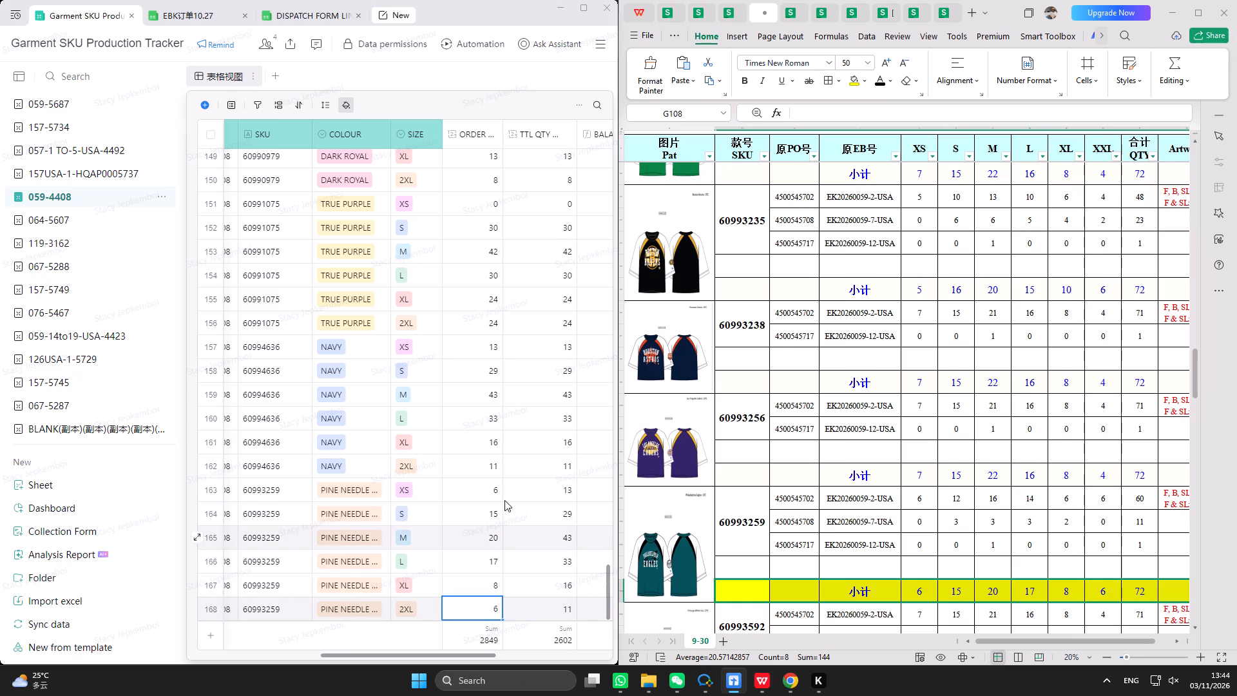
Enter the SKU 60993259 TTL QTY values from XS to 2XL: 6, 15, 20, 17, 8 and 6.
left_click(550, 491)
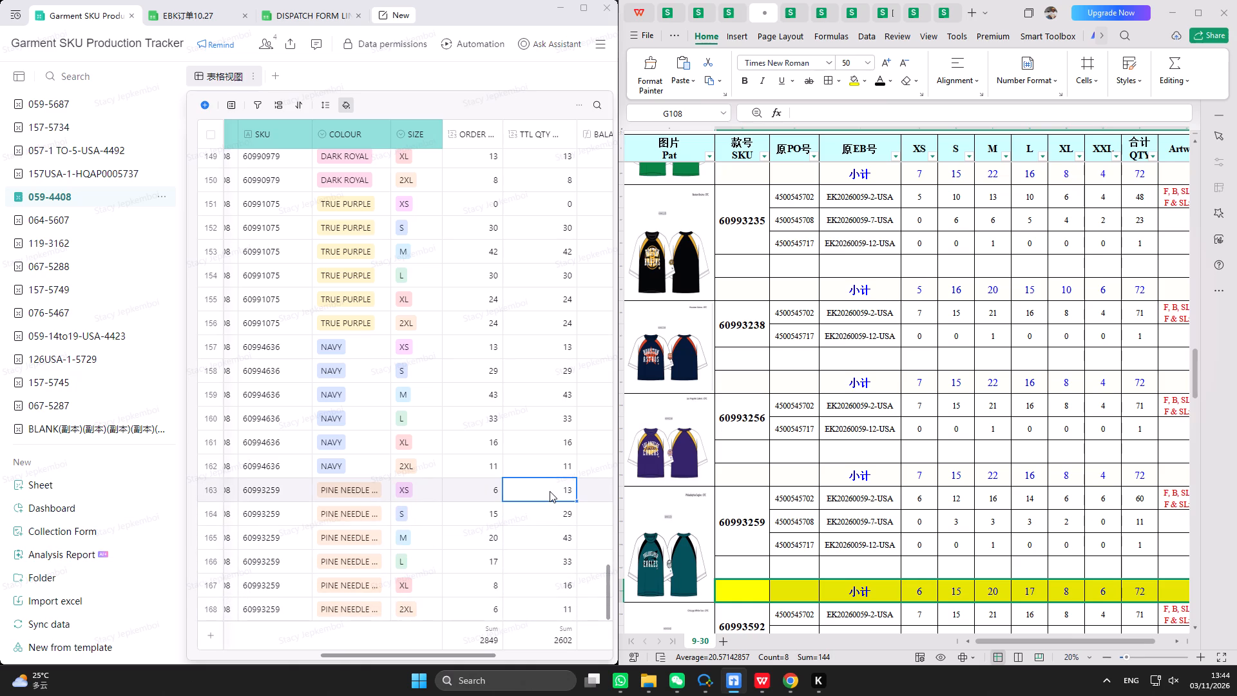
key("6")
key("Return")
type("15")
key("Return")
type("20")
key("Return")
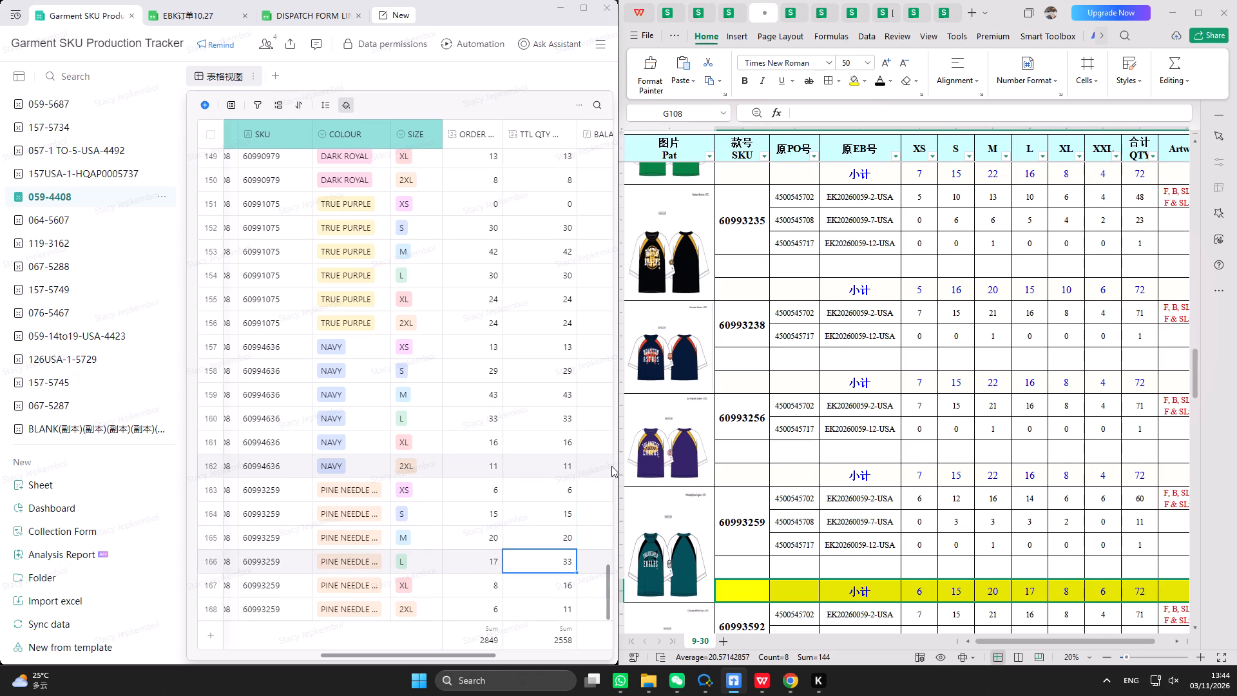
type("17")
key("Return")
key("8")
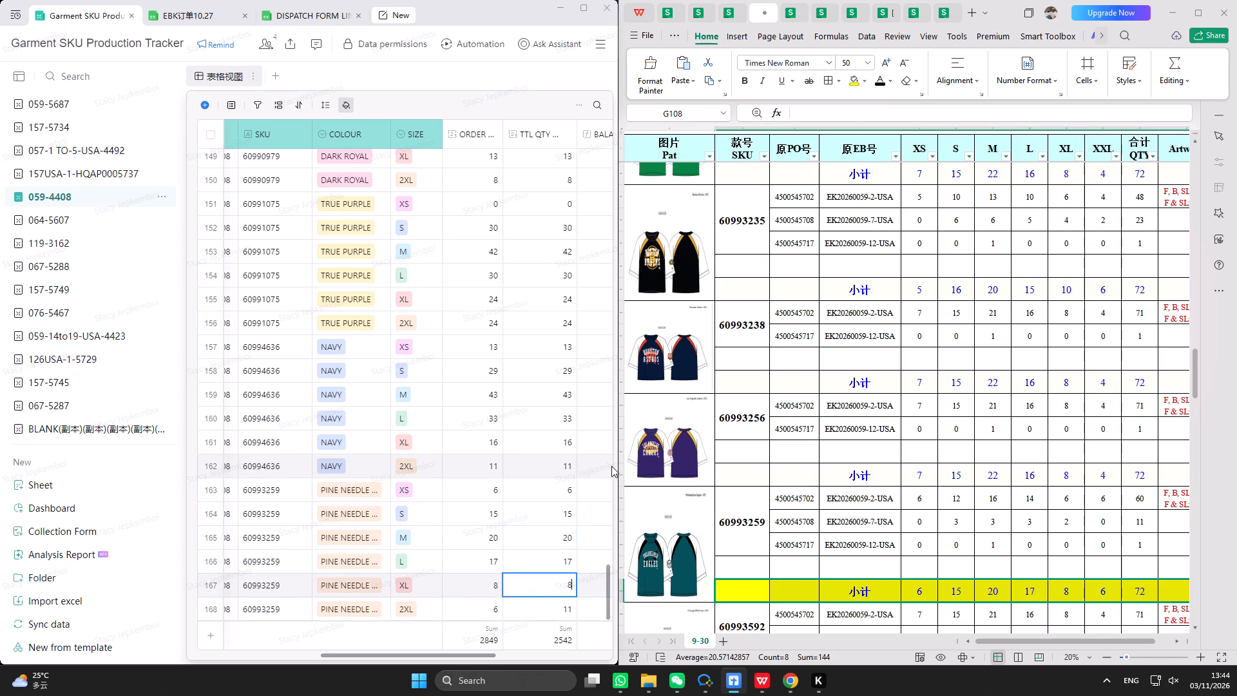
key("Return")
key("6")
key("Return")
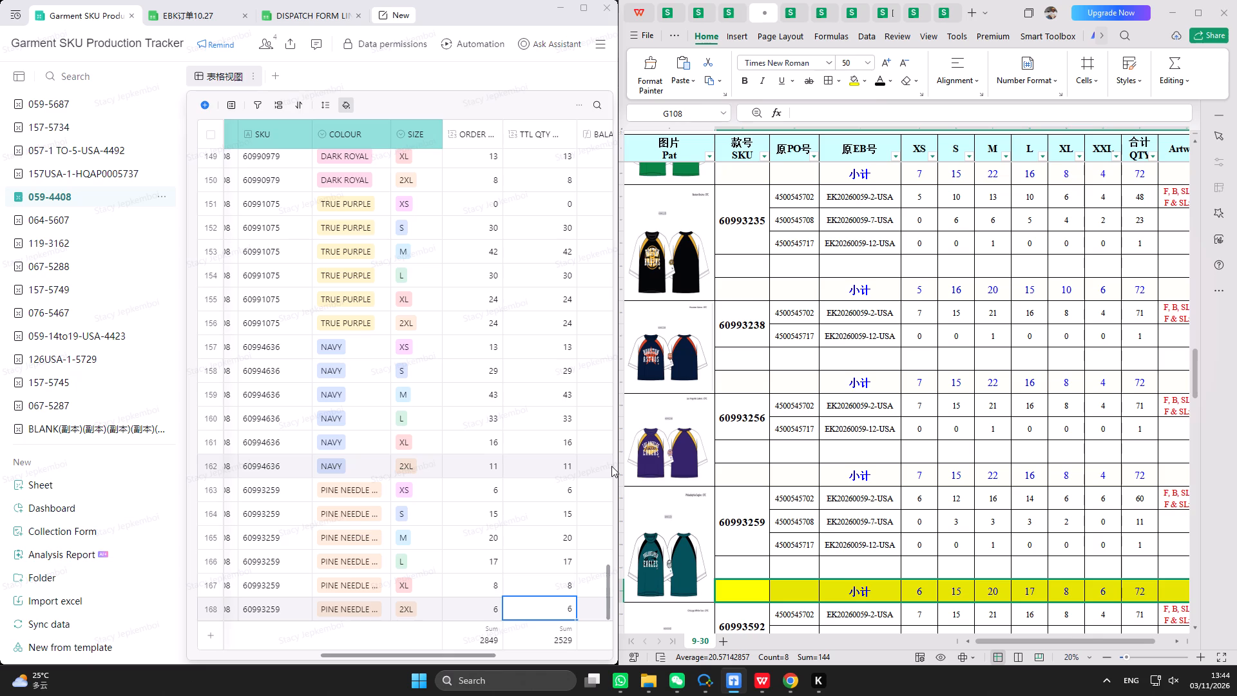
Bring the tracker to full width and set the TTL QTY of SKU 60993209 BLACK size S to 15.
left_click(593, 14)
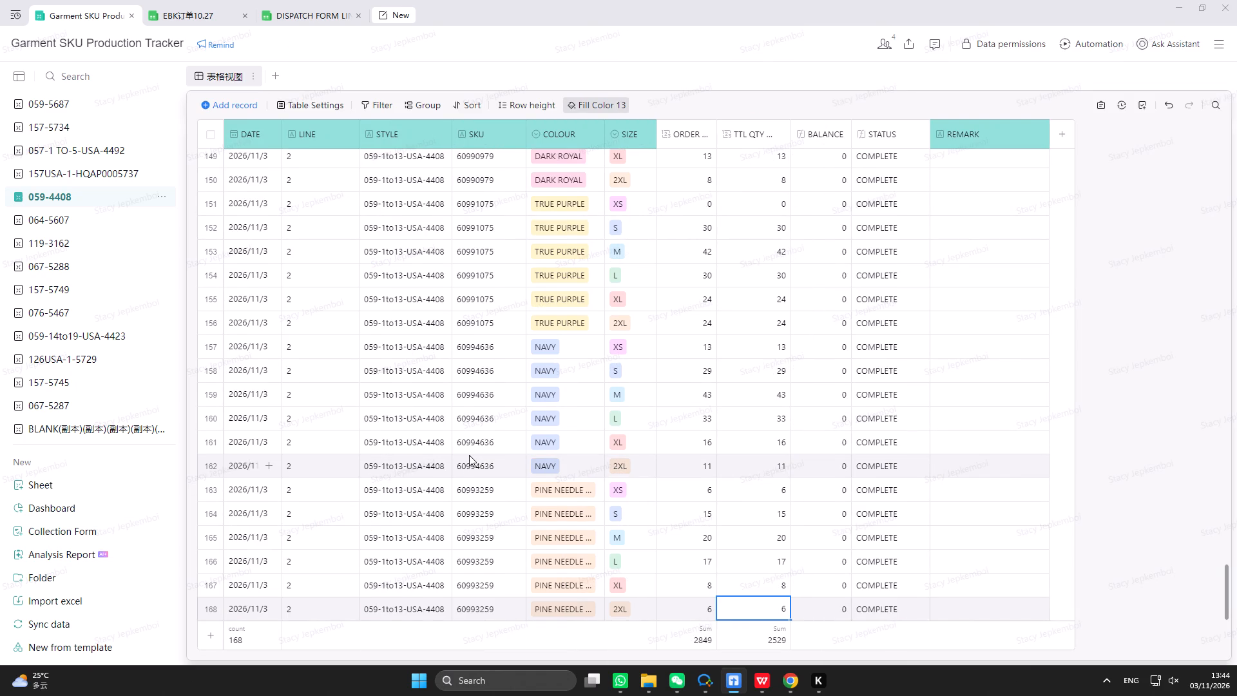
scroll(469, 455, "up", 13)
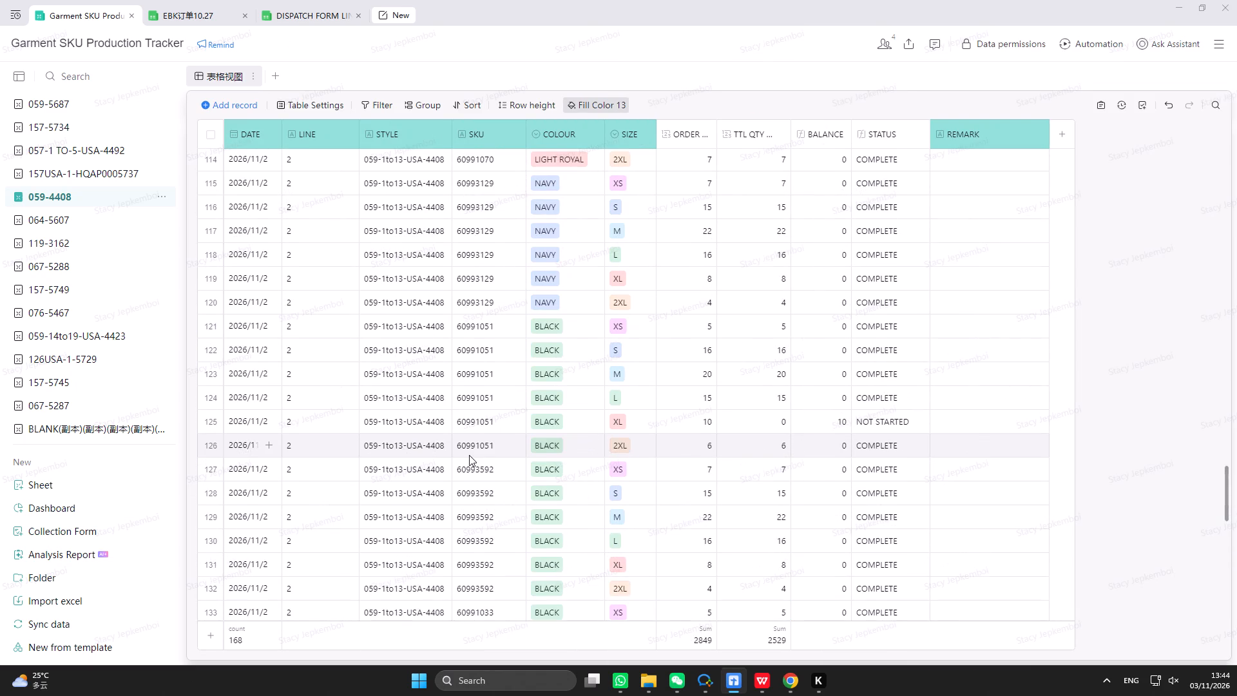
scroll(469, 455, "up", 6)
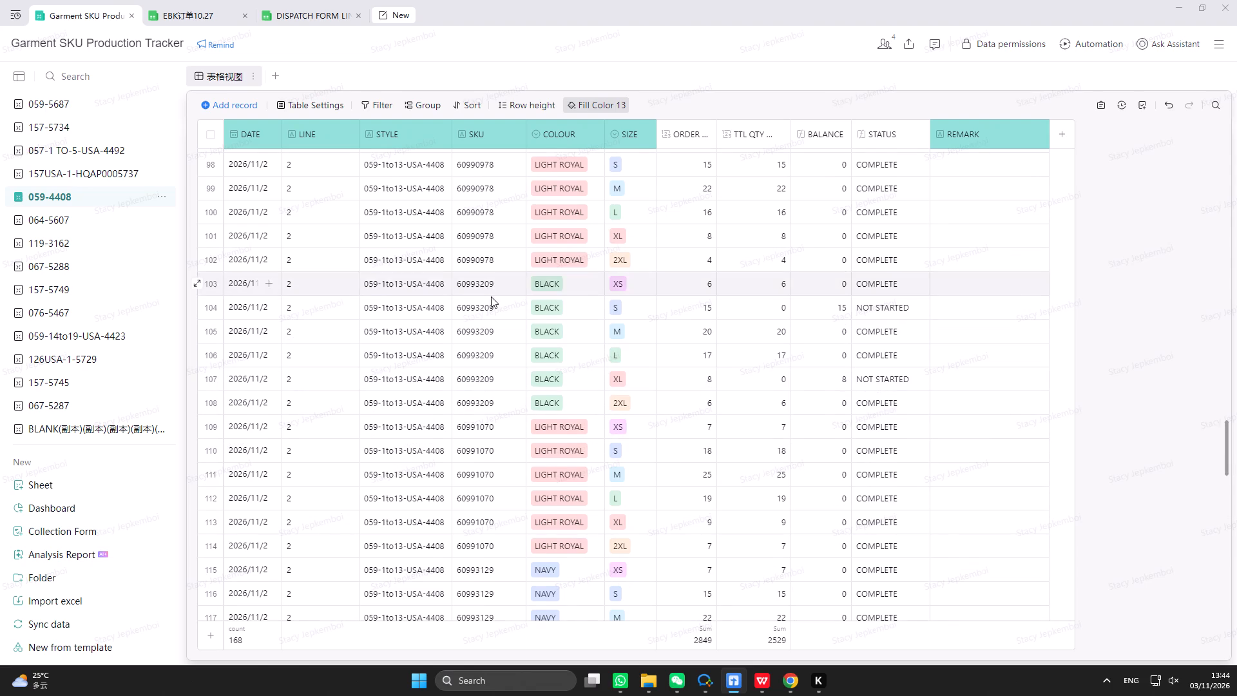
left_click(754, 307)
scroll(754, 307, "up", 1)
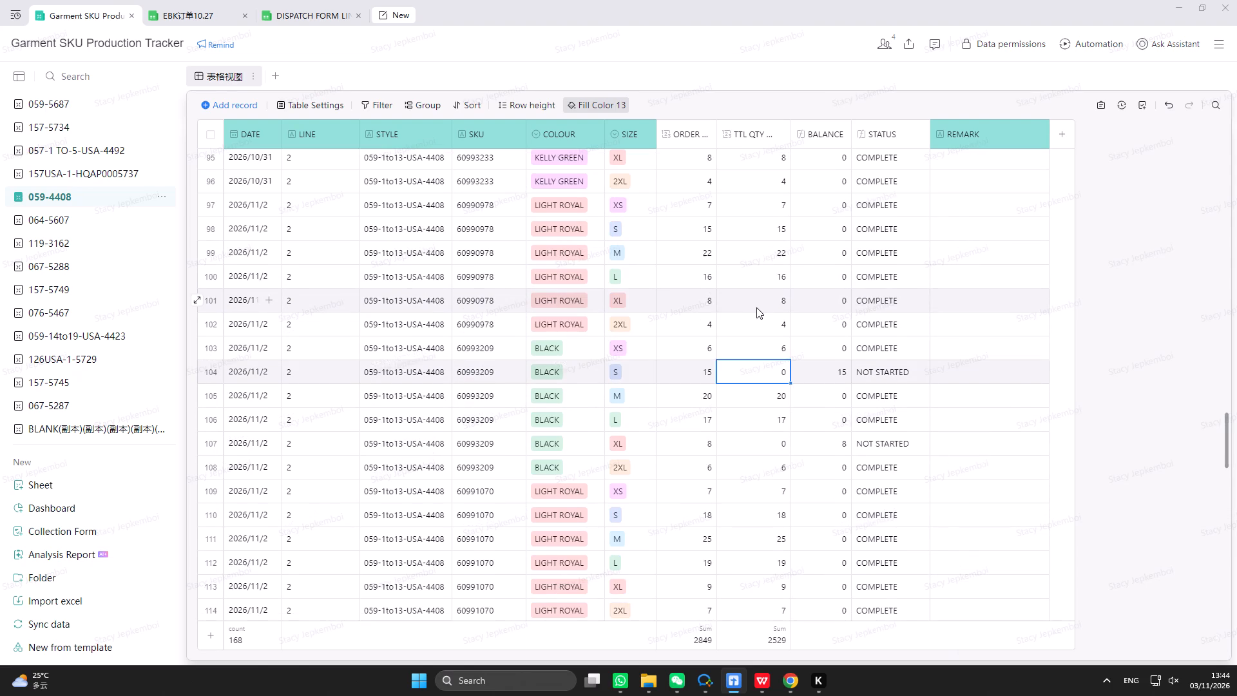
left_click(767, 394)
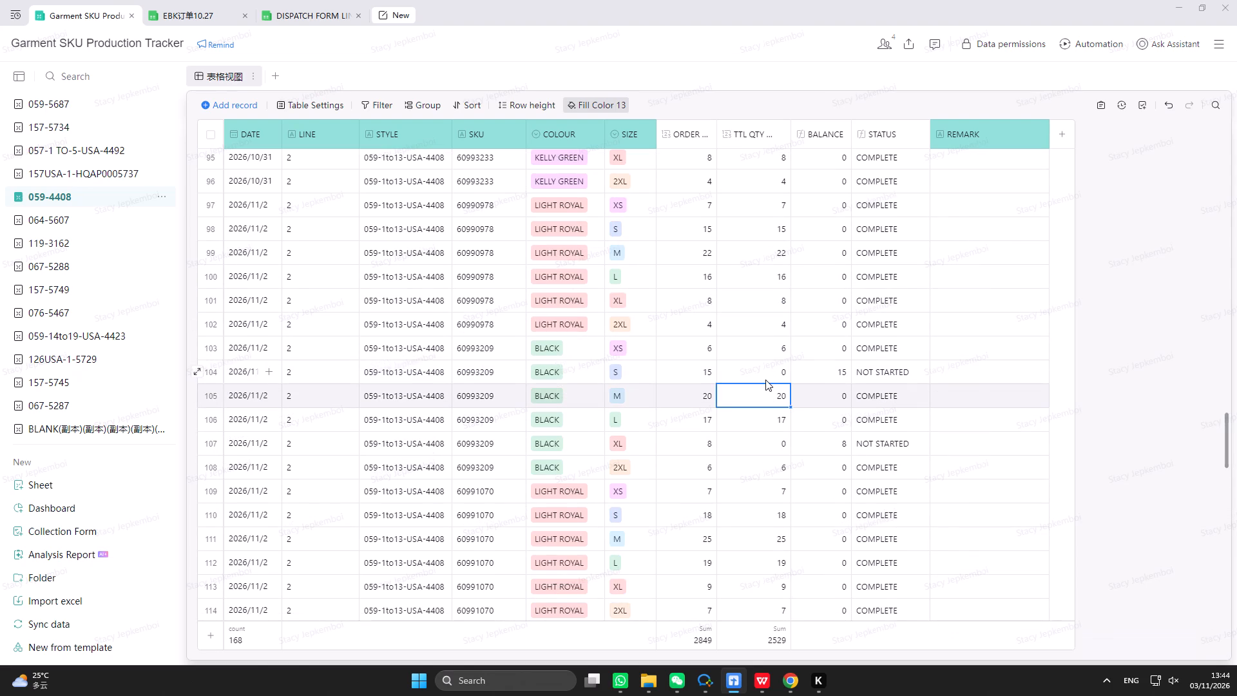
left_click(765, 378)
key("2")
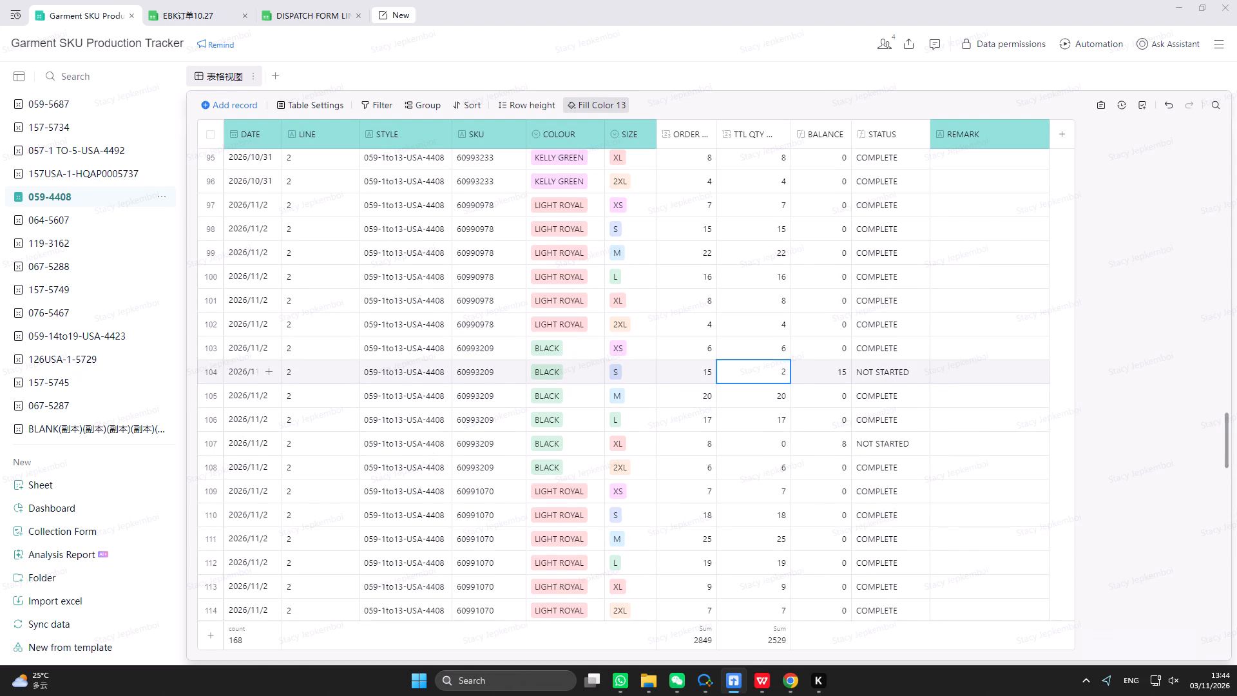
key("BackSpace")
type("15")
key("Return")
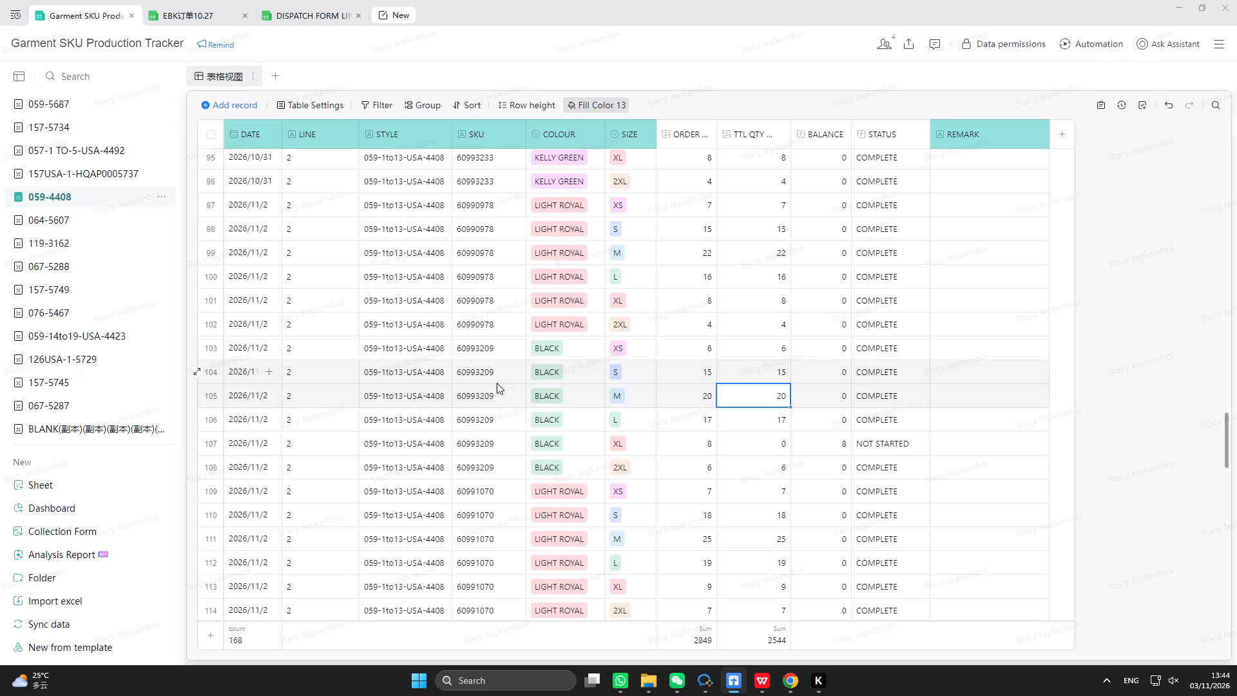
Set the TTL QTY of SKU 60990967 NAVY size XL to 32.
scroll(497, 383, "up", 18)
scroll(497, 383, "down", 2)
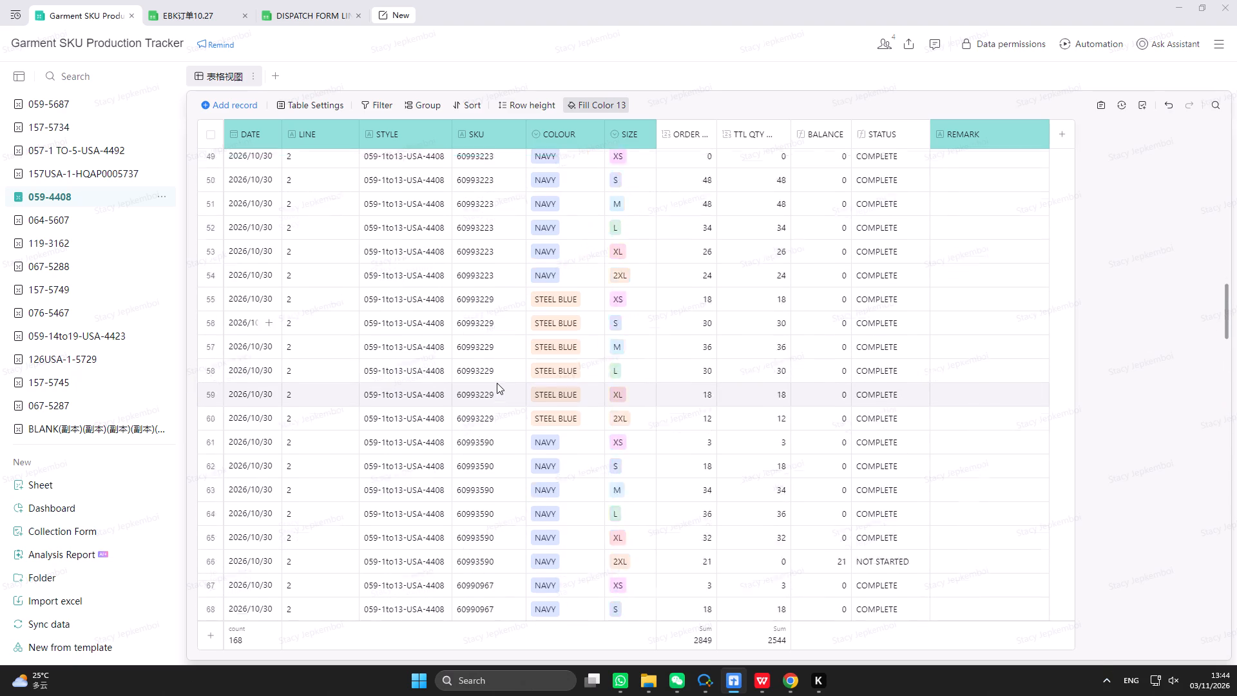
scroll(497, 383, "down", 1)
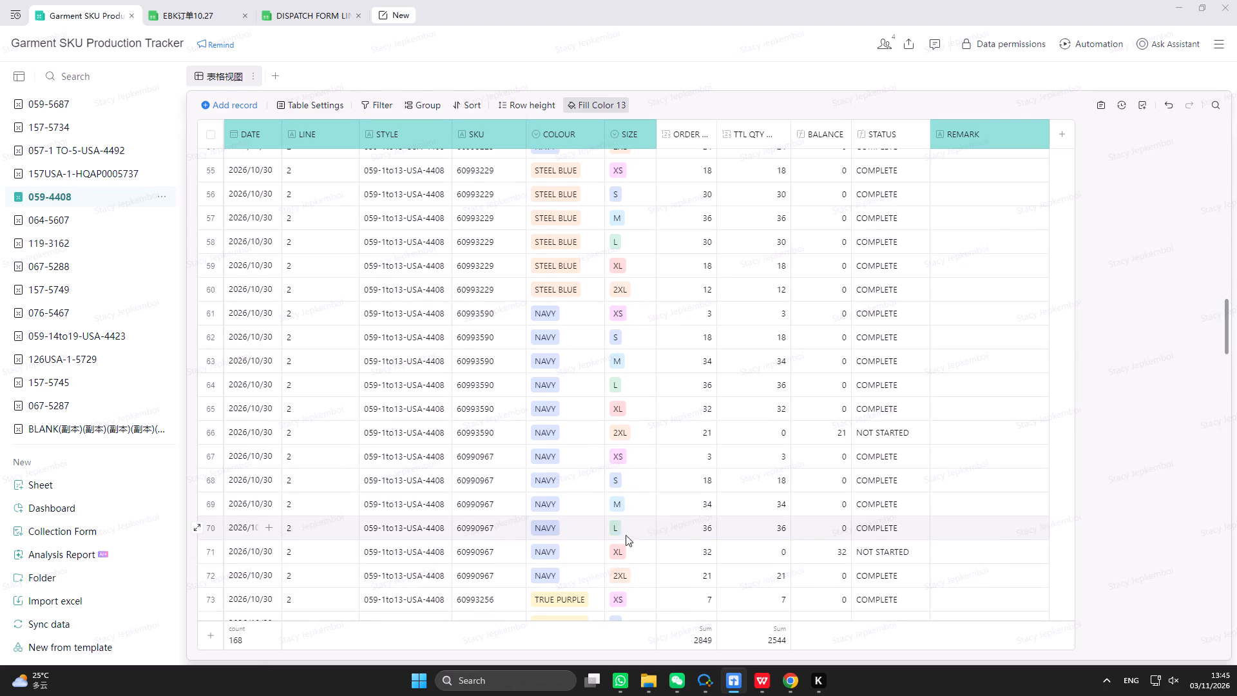
left_click(787, 553)
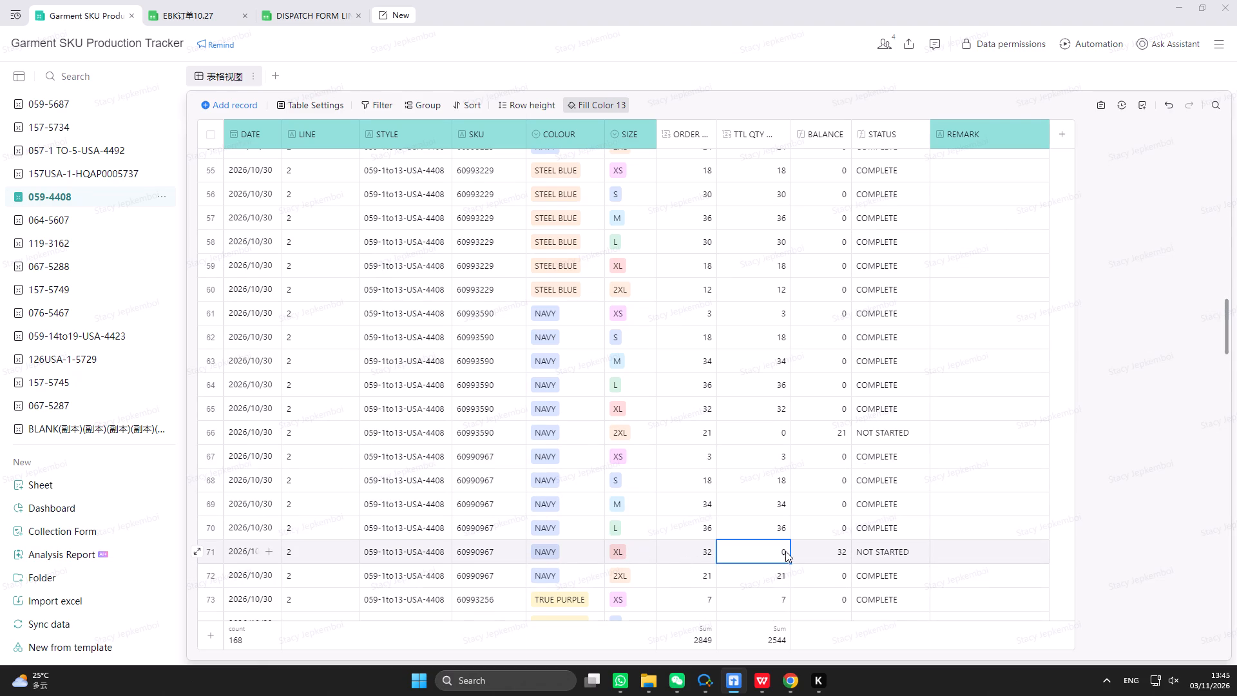
type("32")
key("Return")
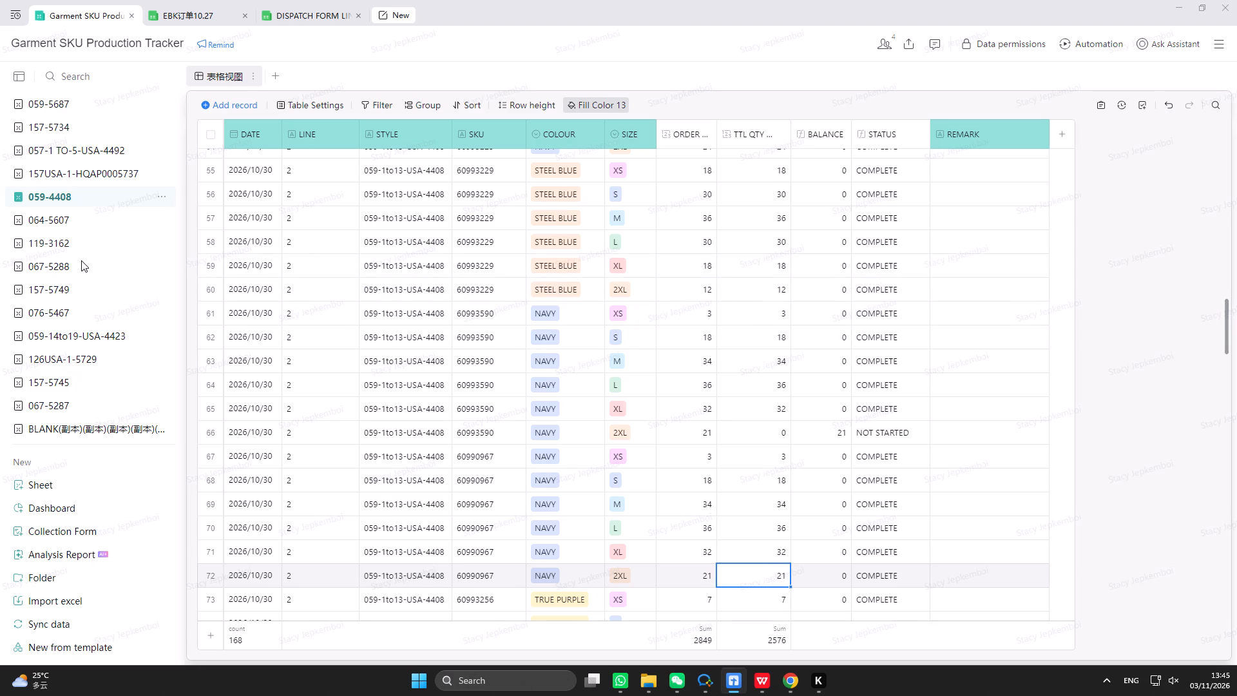
Look through the tracker's list of style tables, from the earliest styles to the latest.
scroll(81, 260, "up", 13)
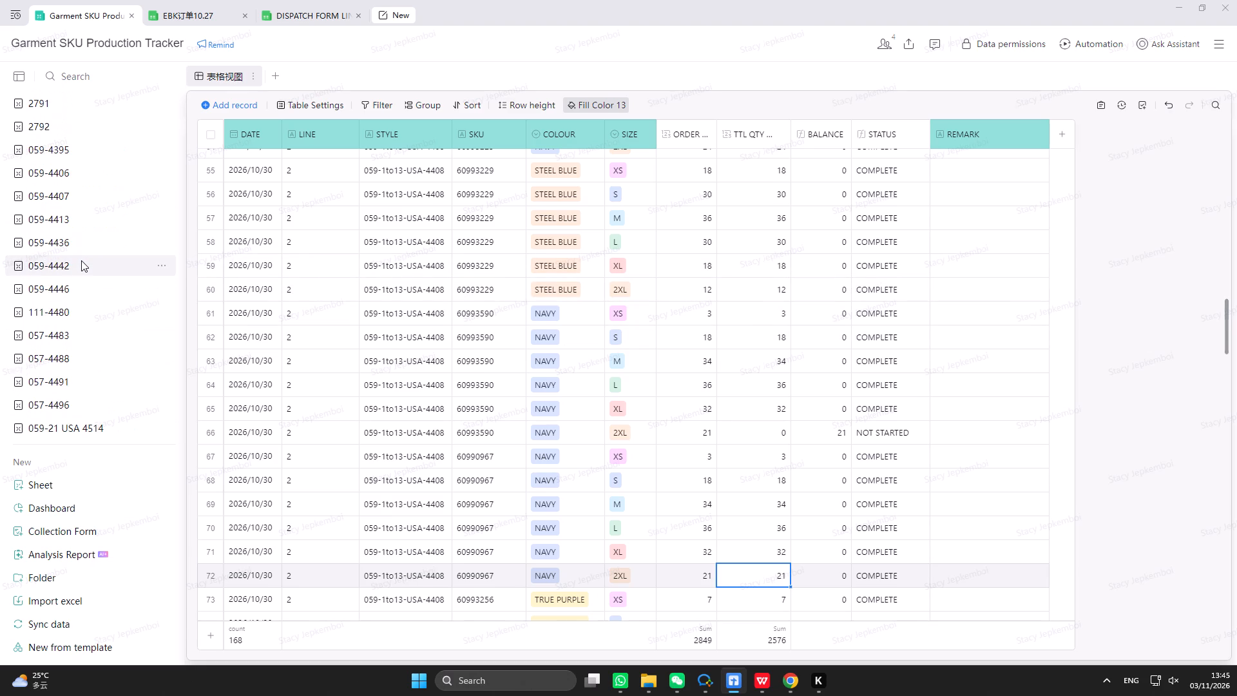
scroll(81, 260, "down", 9)
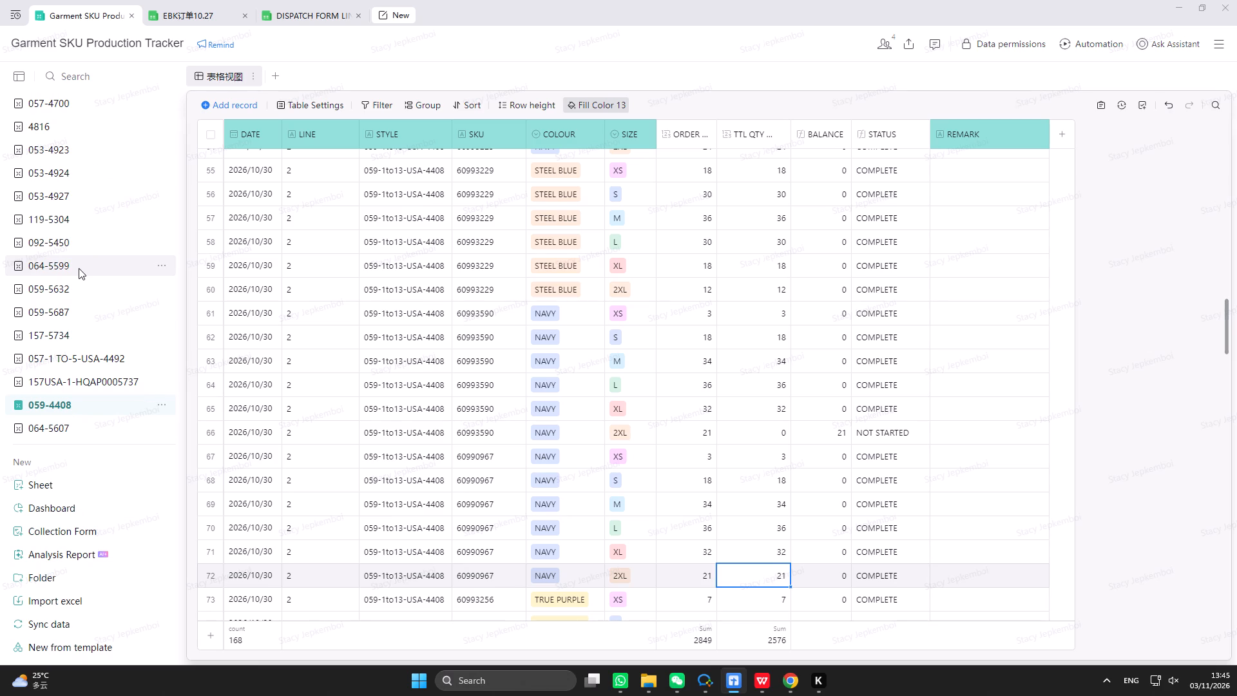
scroll(78, 269, "down", 4)
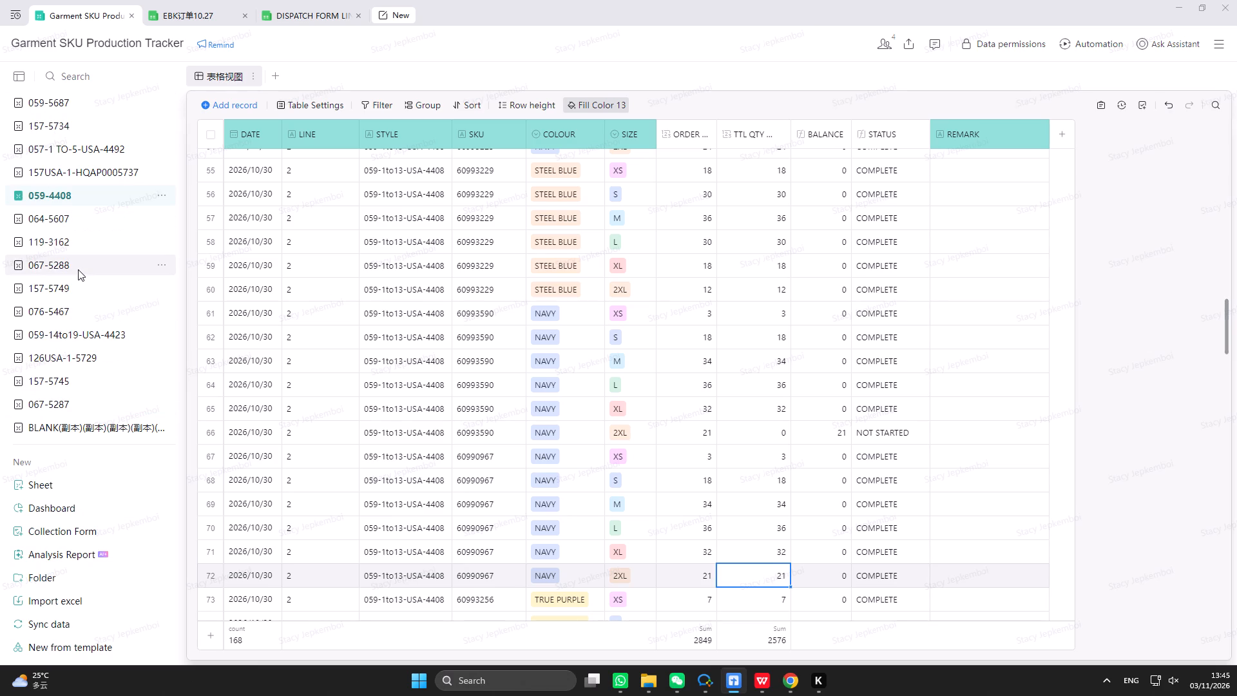
scroll(78, 269, "down", 4)
scroll(82, 291, "up", 3)
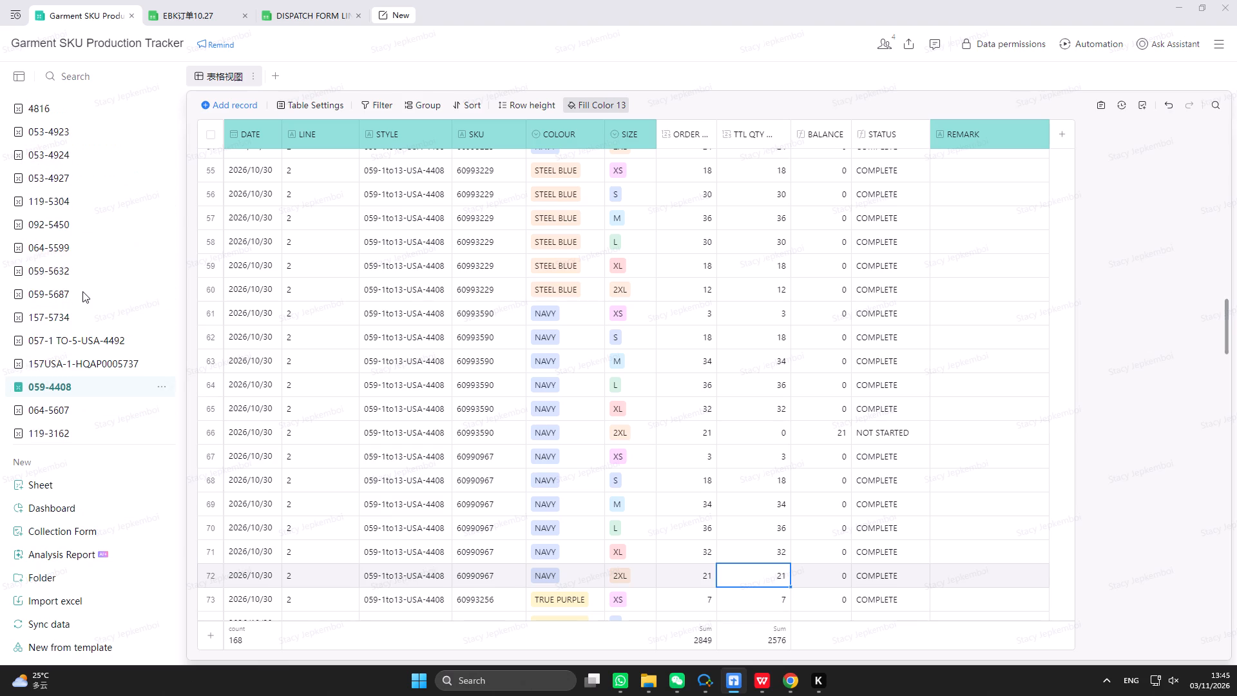
scroll(82, 291, "up", 9)
scroll(82, 291, "up", 18)
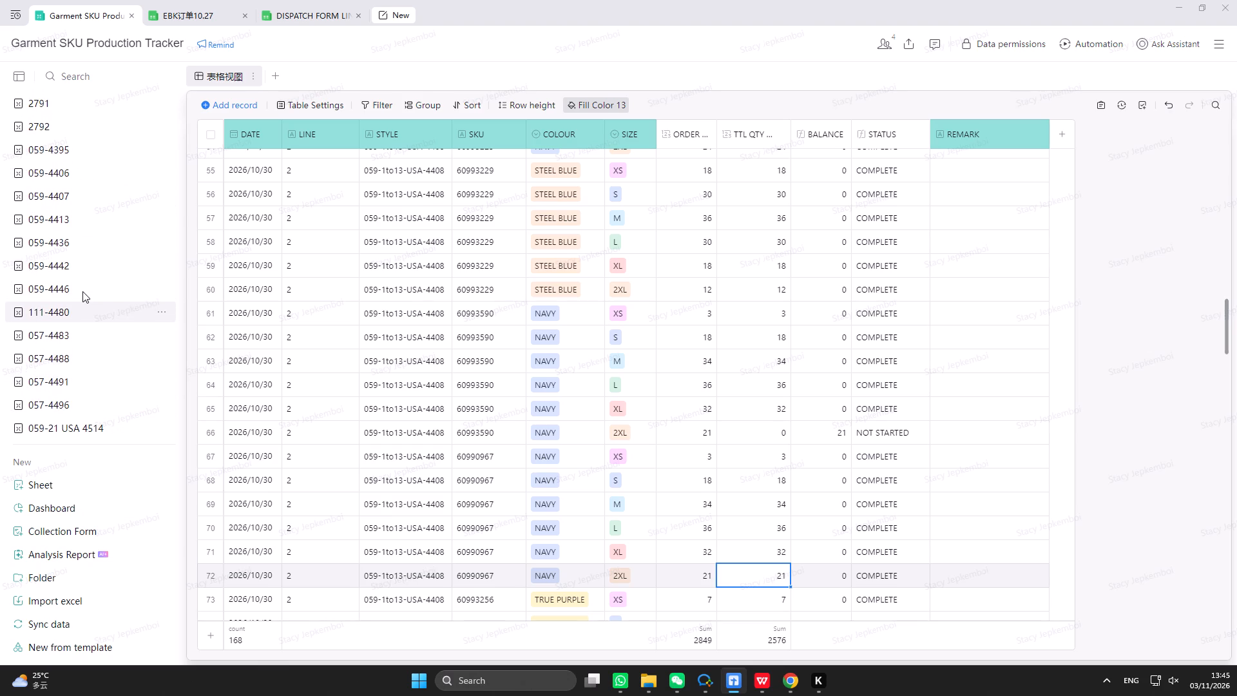
scroll(82, 291, "up", 4)
scroll(84, 292, "down", 4)
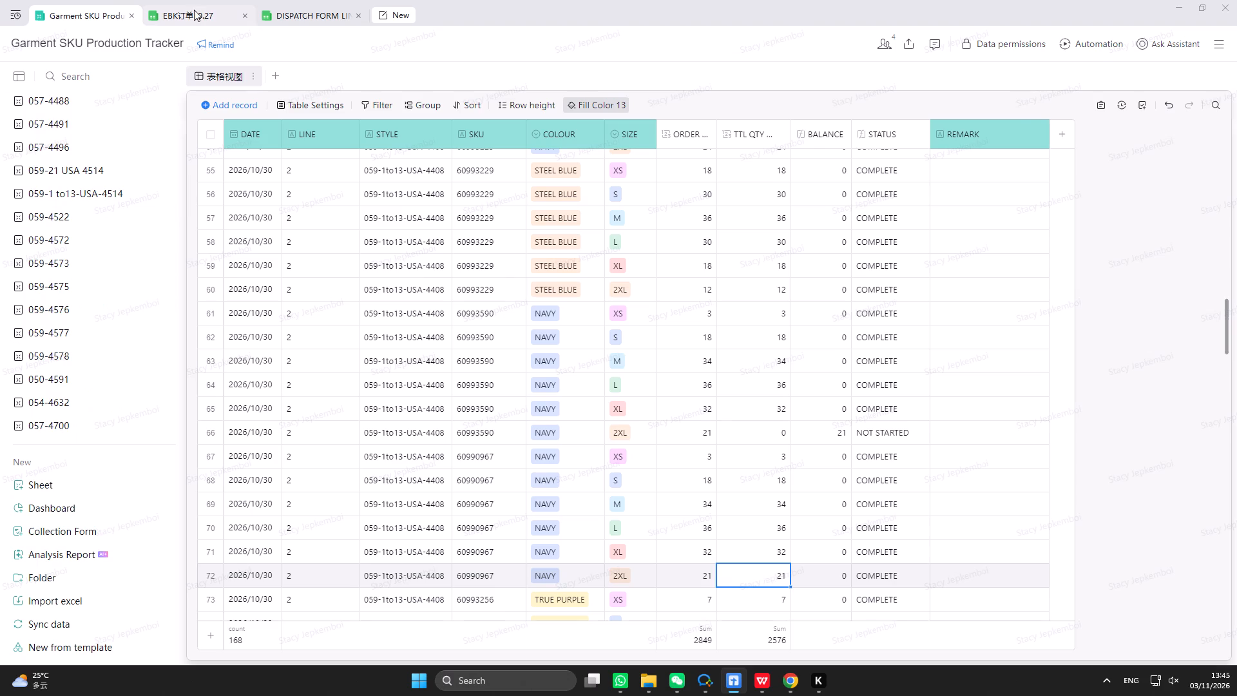
Filter the EBK plan's EB PO column by 126 and check the EMB balance of the 5729 order.
left_click_drag(194, 10, 192, 20)
left_click(117, 197)
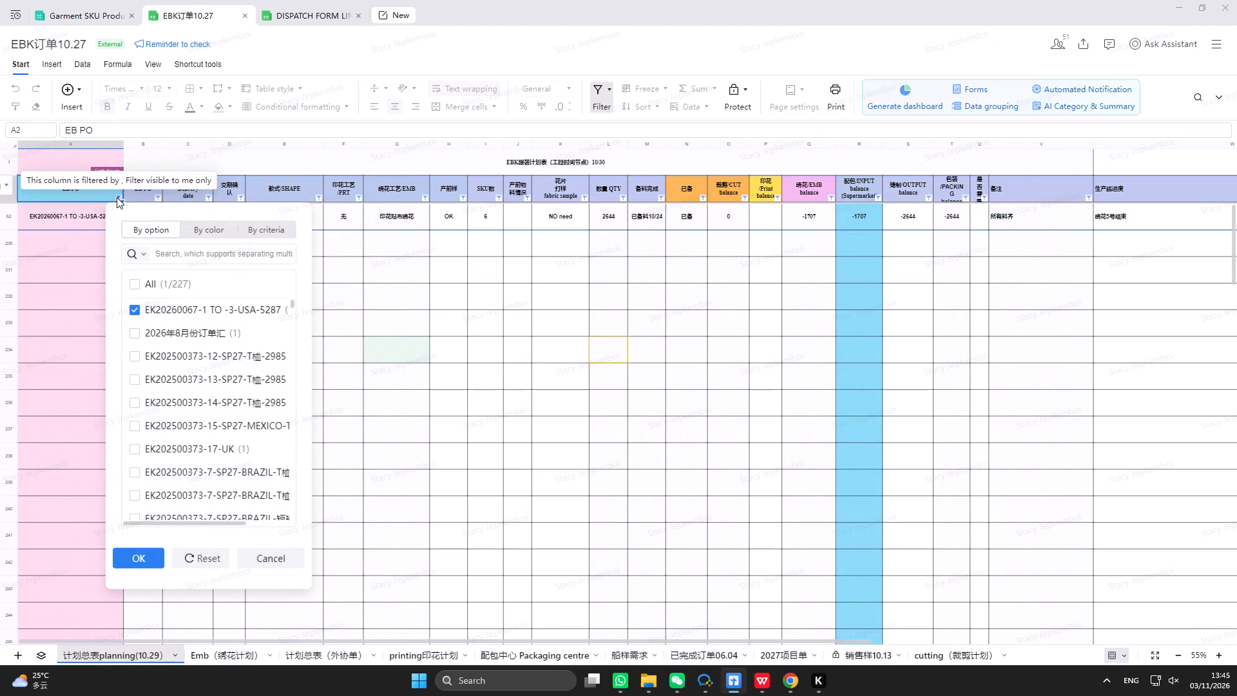
type("126")
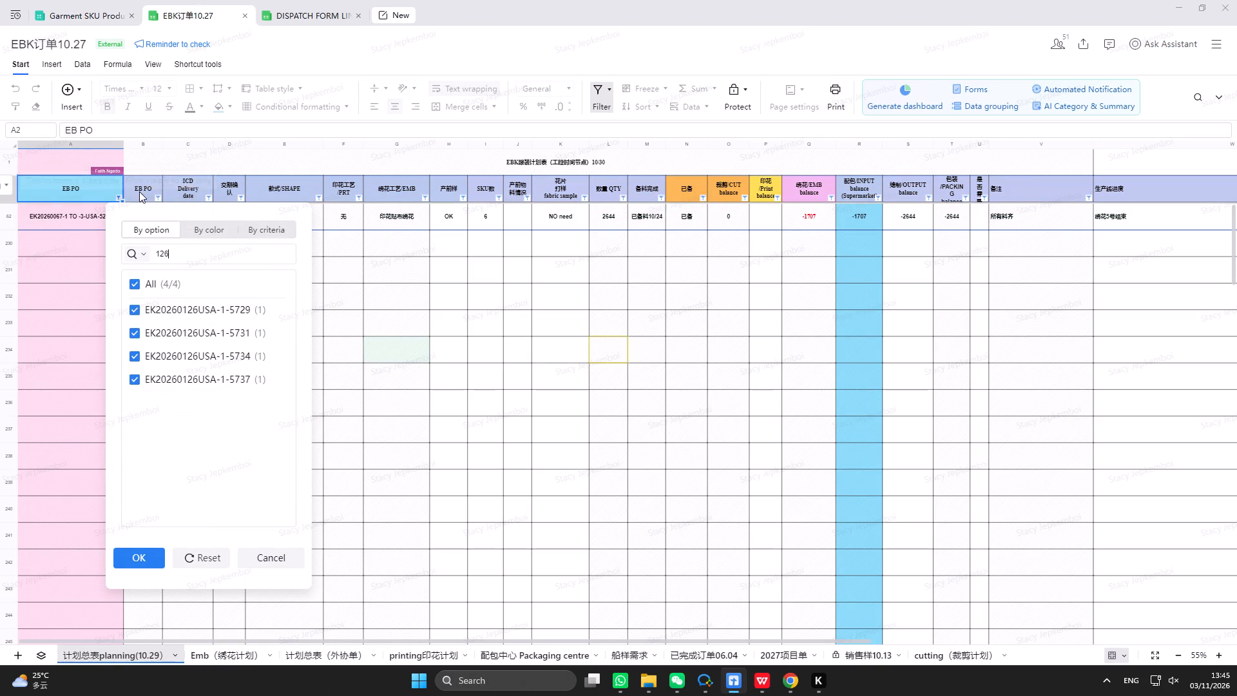
left_click(146, 554)
scroll(129, 372, "up", 4)
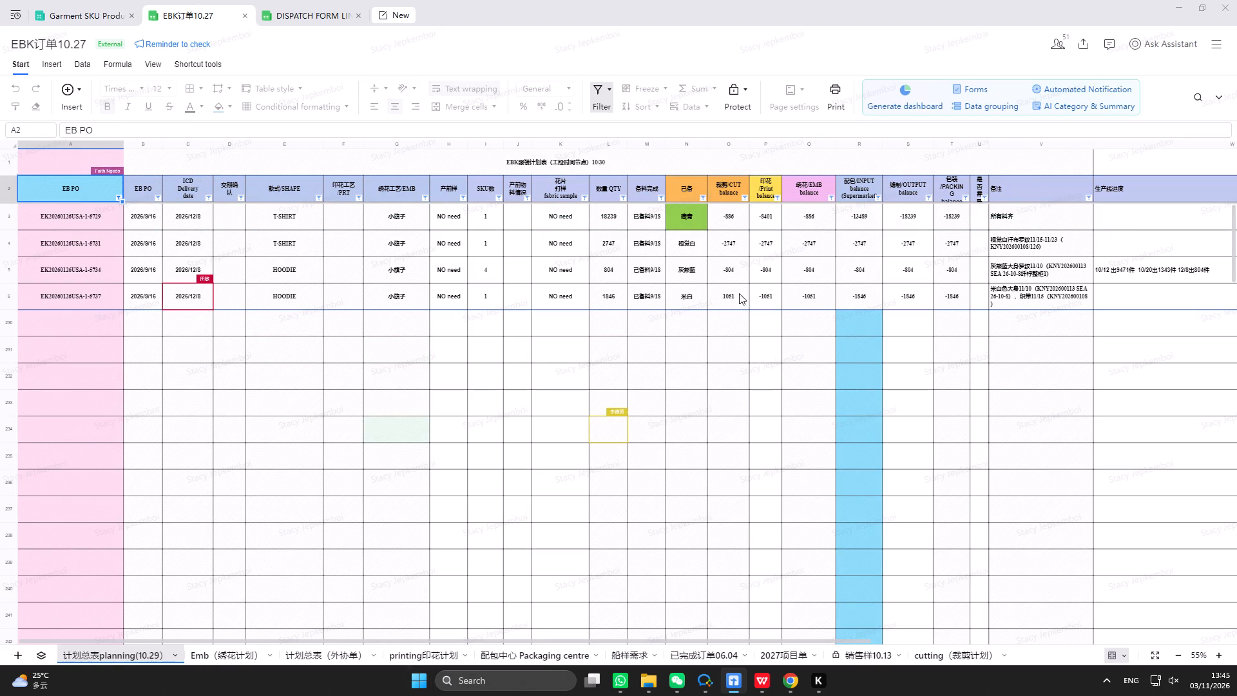
left_click(812, 224)
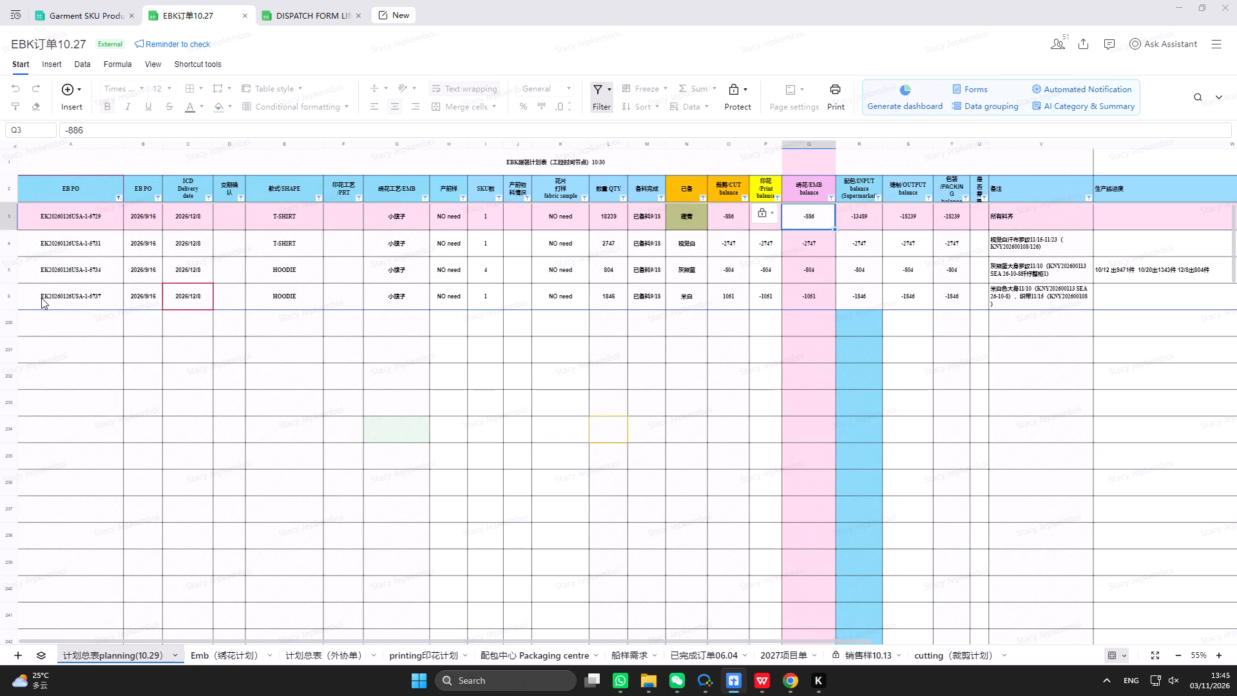
Filter the EB PO column by 157 and check the INPUT balance of the 5745 order.
left_click(118, 199)
type("157")
left_click(145, 558)
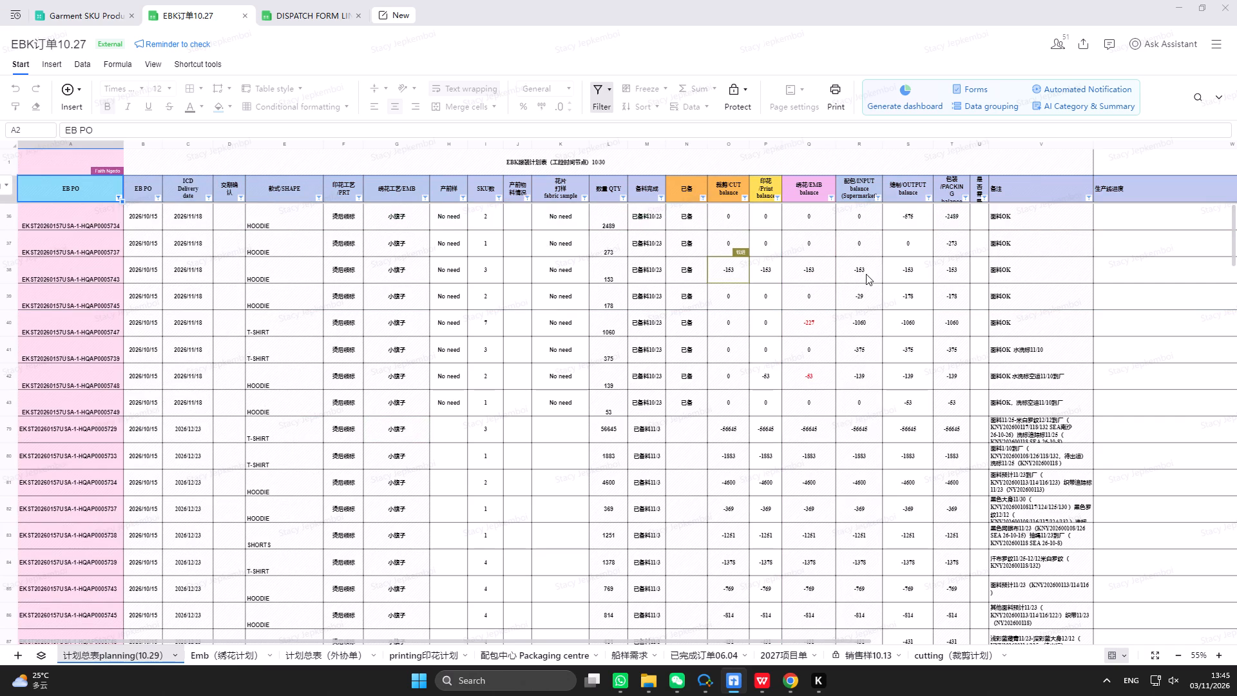
left_click(860, 300)
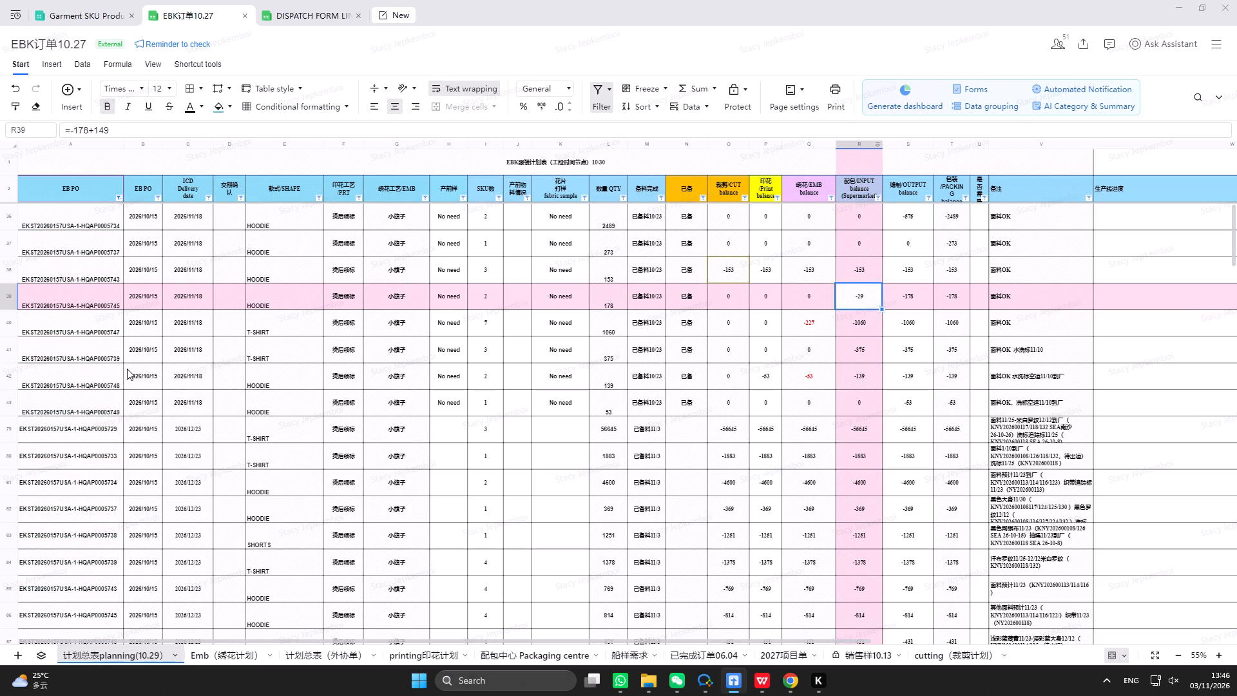
scroll(106, 324, "up", 4)
Filter the EB PO column by 5747 and check the INPUT balance and PO numbers of the matching orders.
left_click(120, 198)
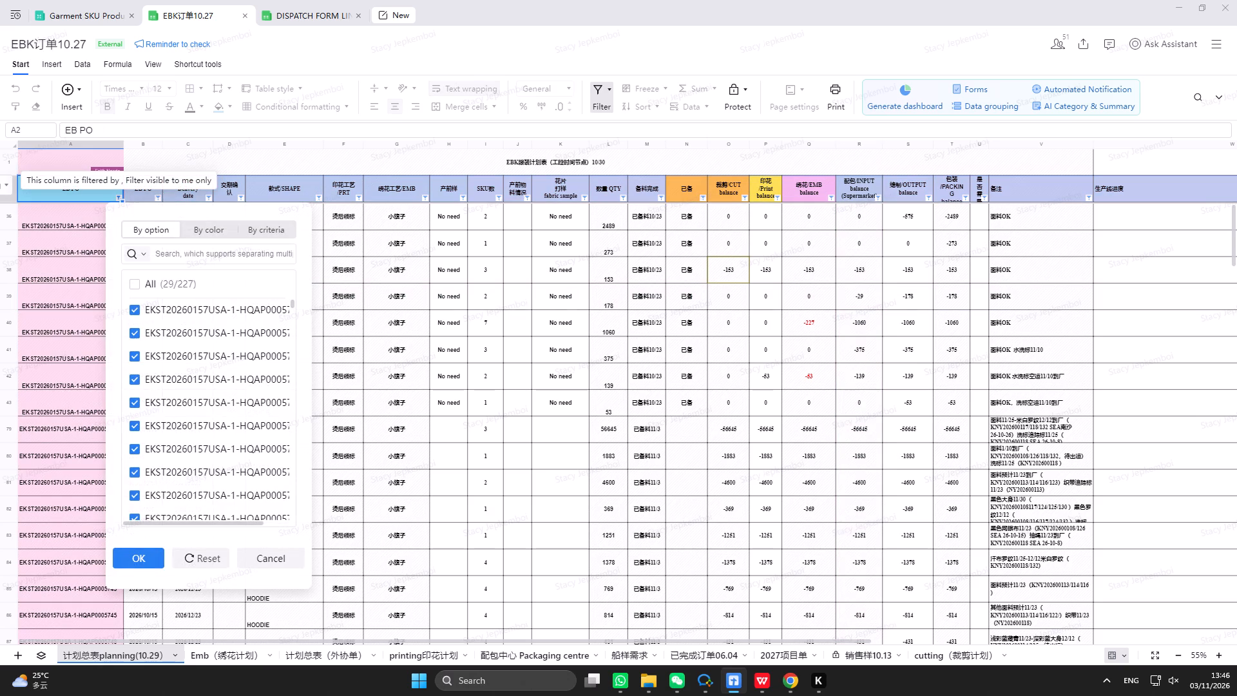
type("574")
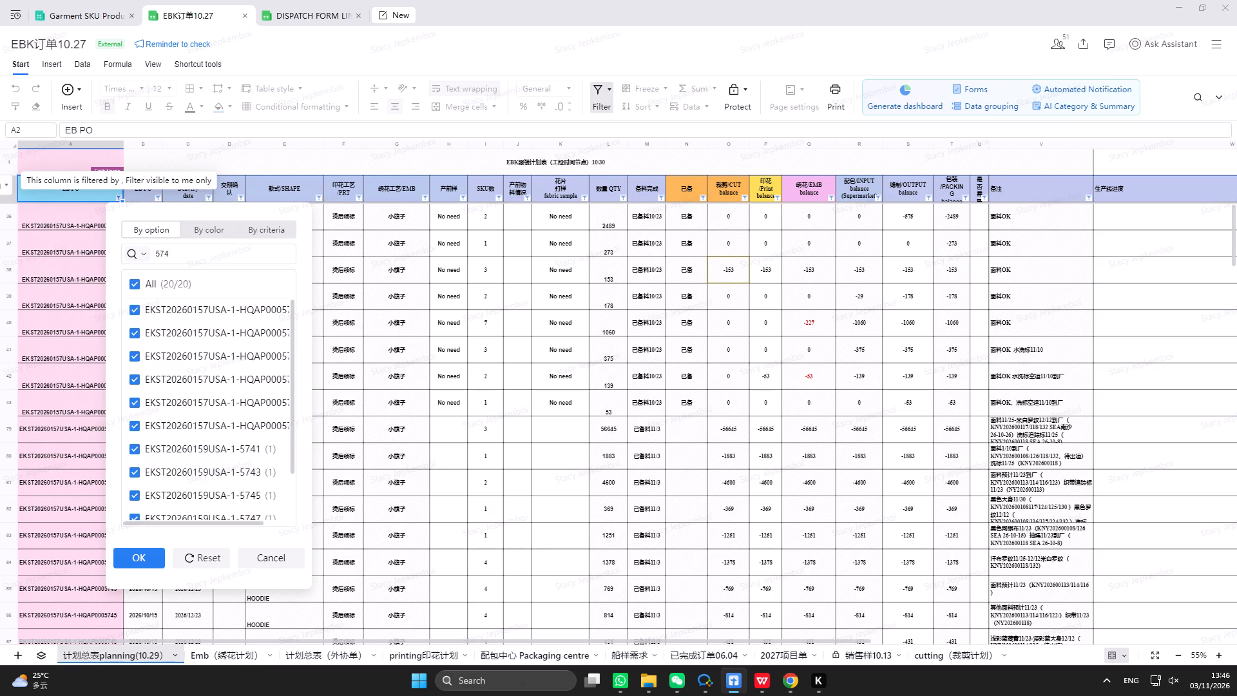
key("7")
left_click(140, 557)
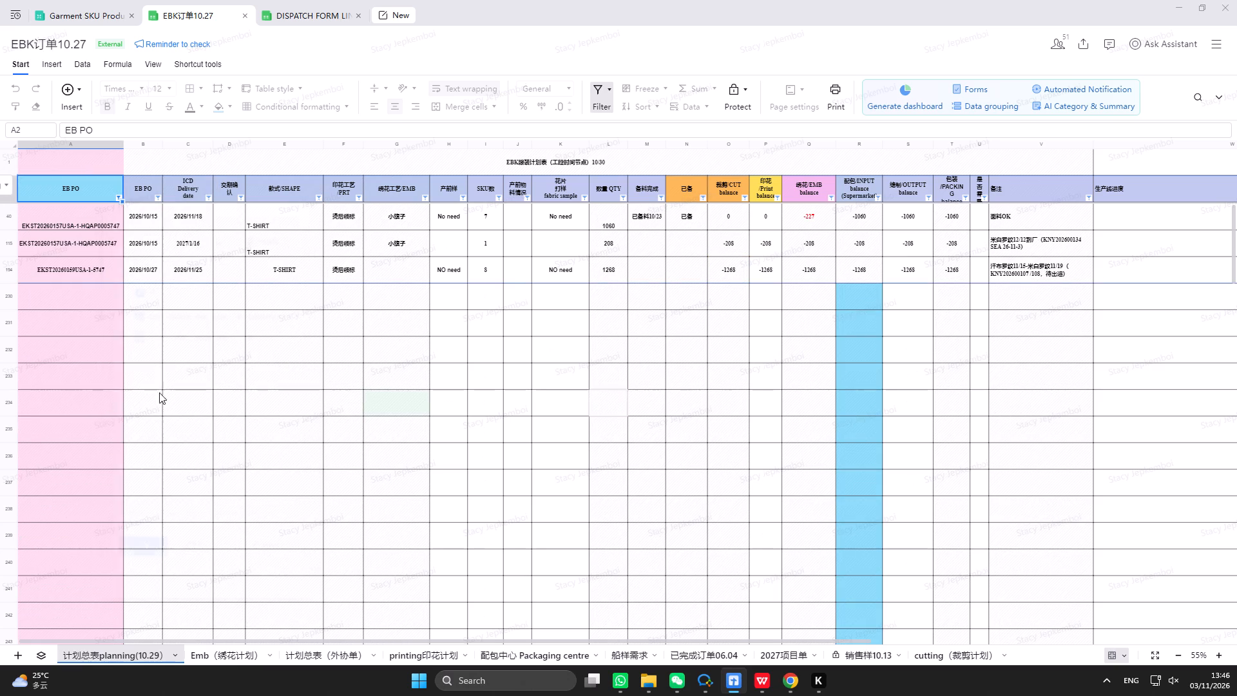
scroll(151, 363, "up", 4)
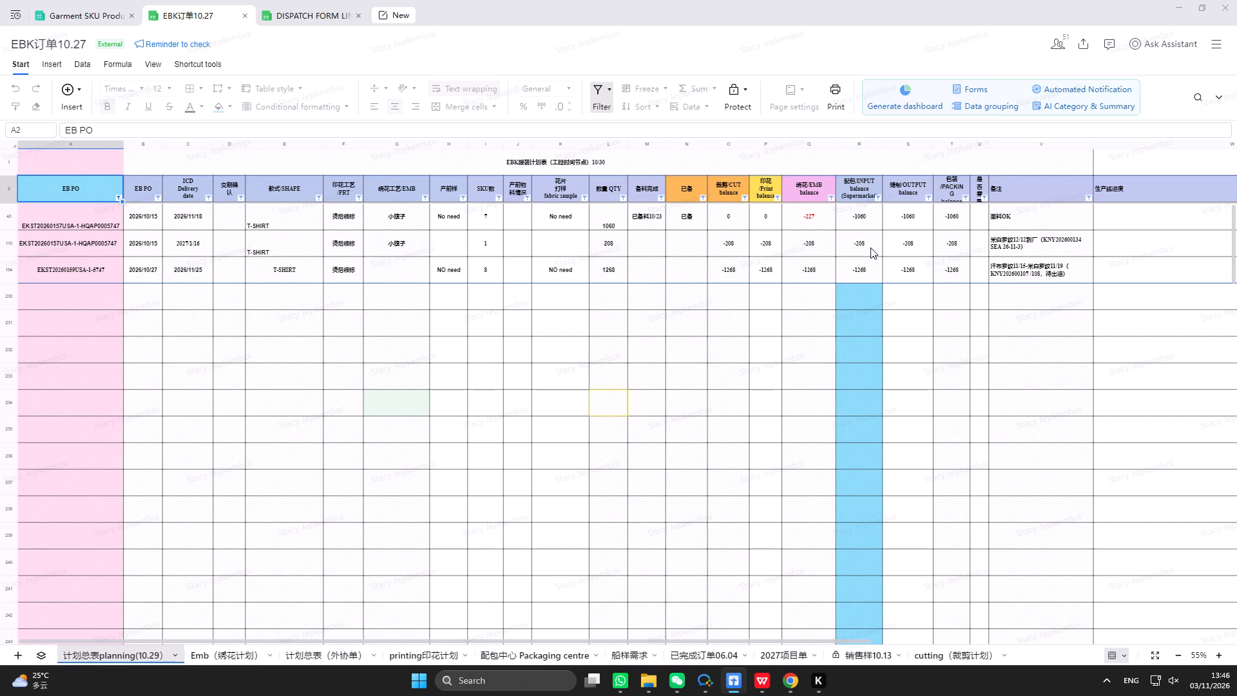
left_click(863, 215)
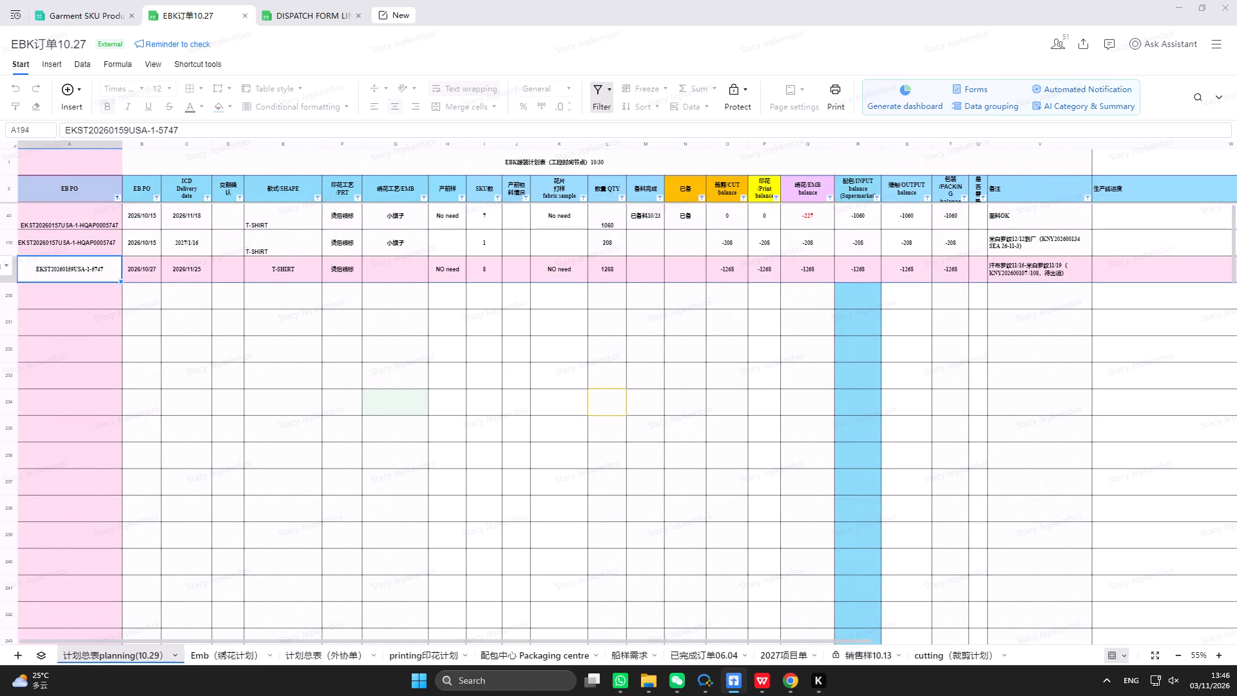
left_click(97, 226)
left_click(100, 240)
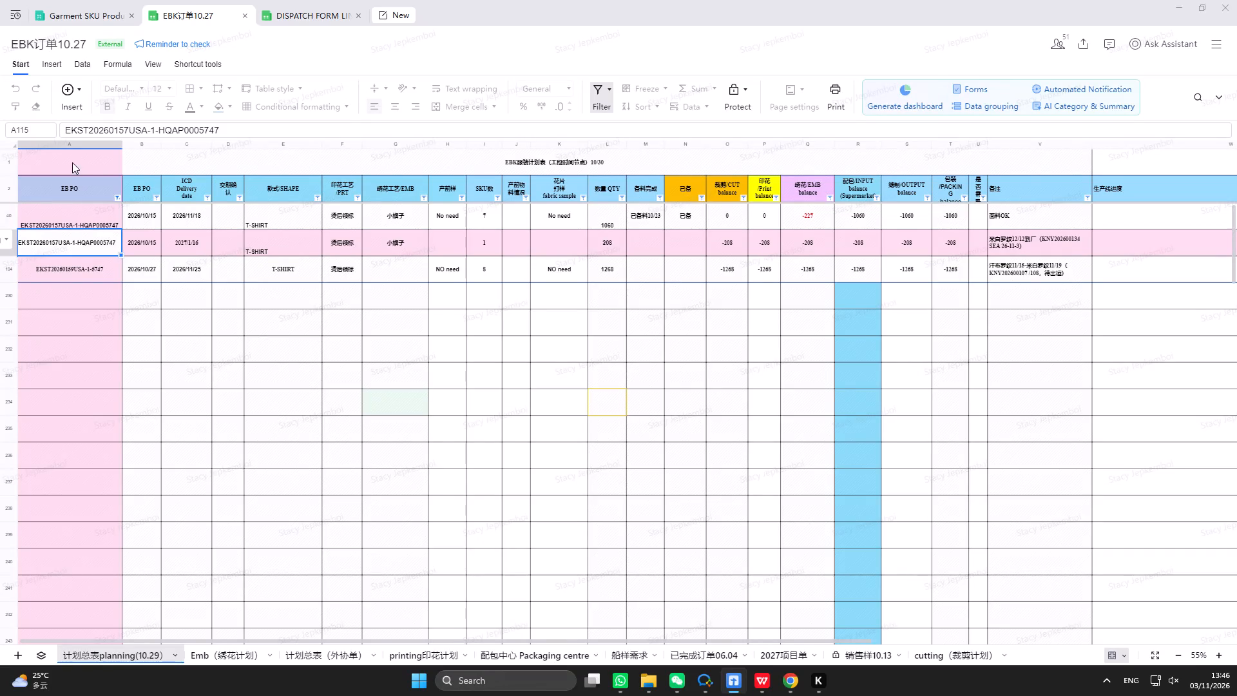
left_click(325, 19)
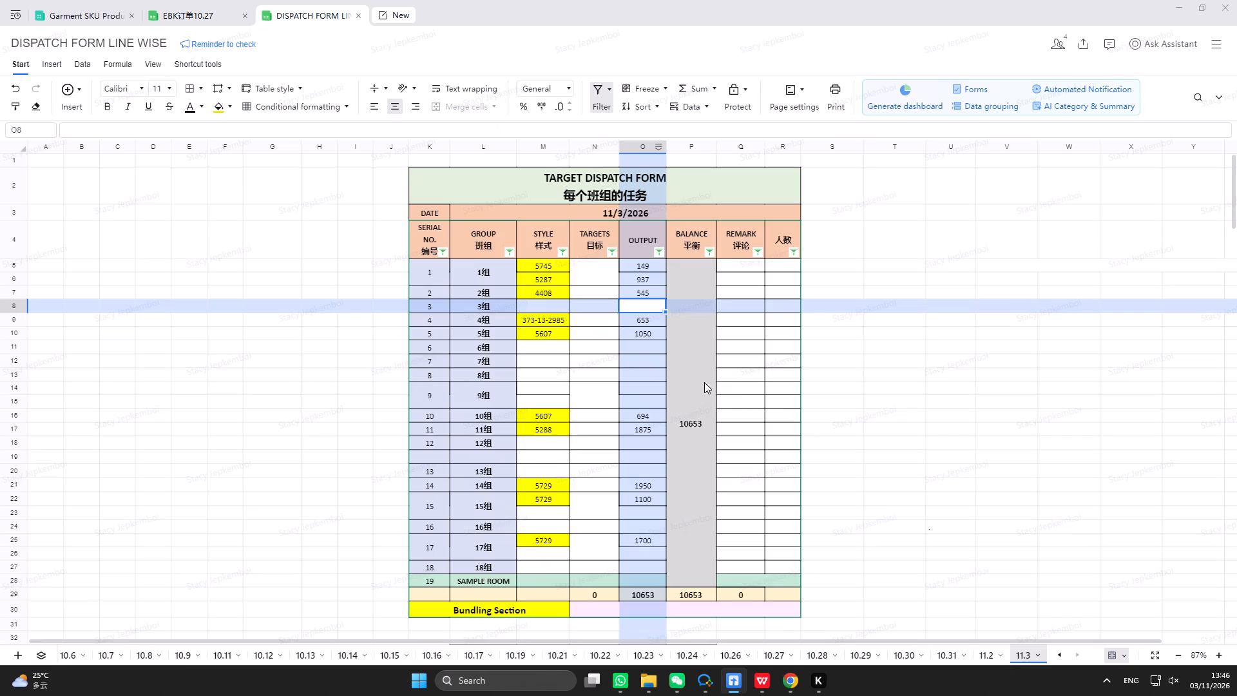
left_click(947, 463)
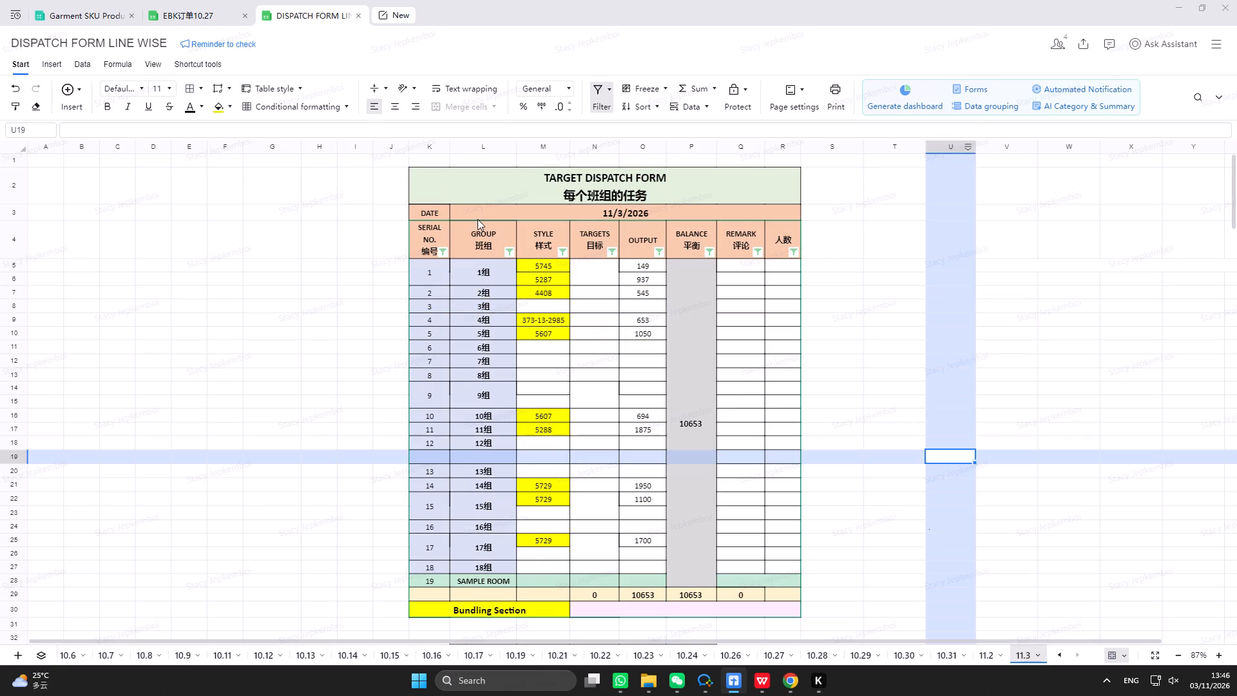
left_click(537, 301)
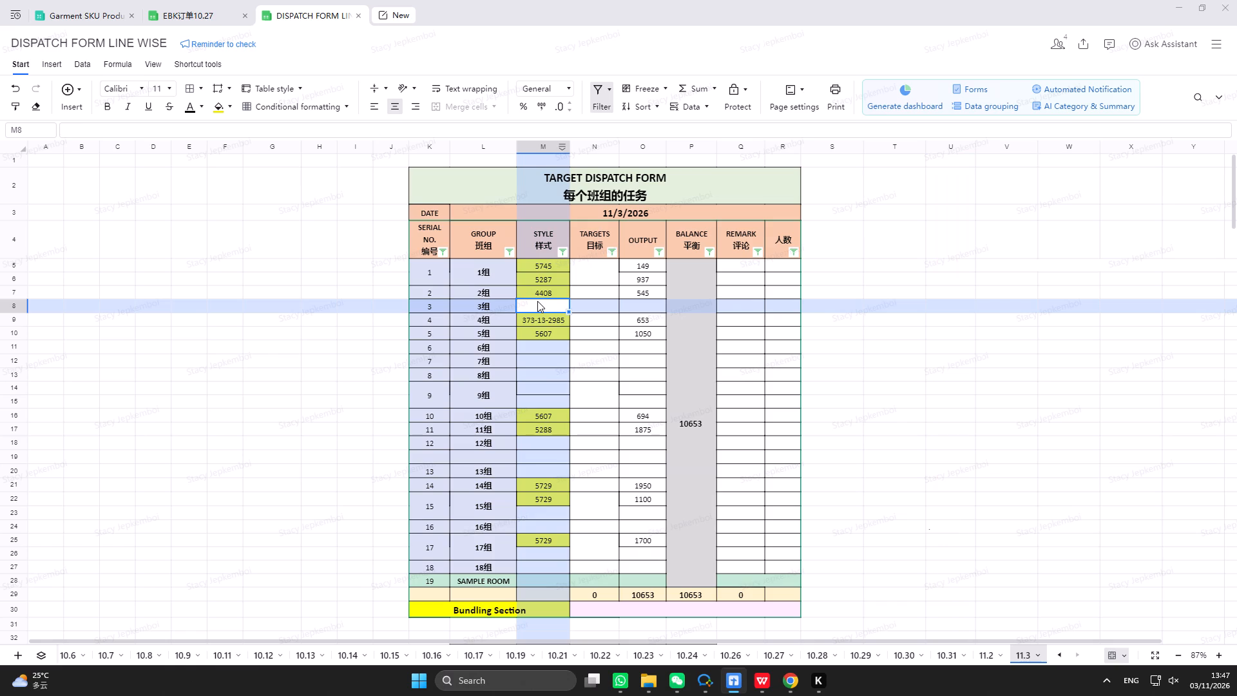
left_click(647, 322)
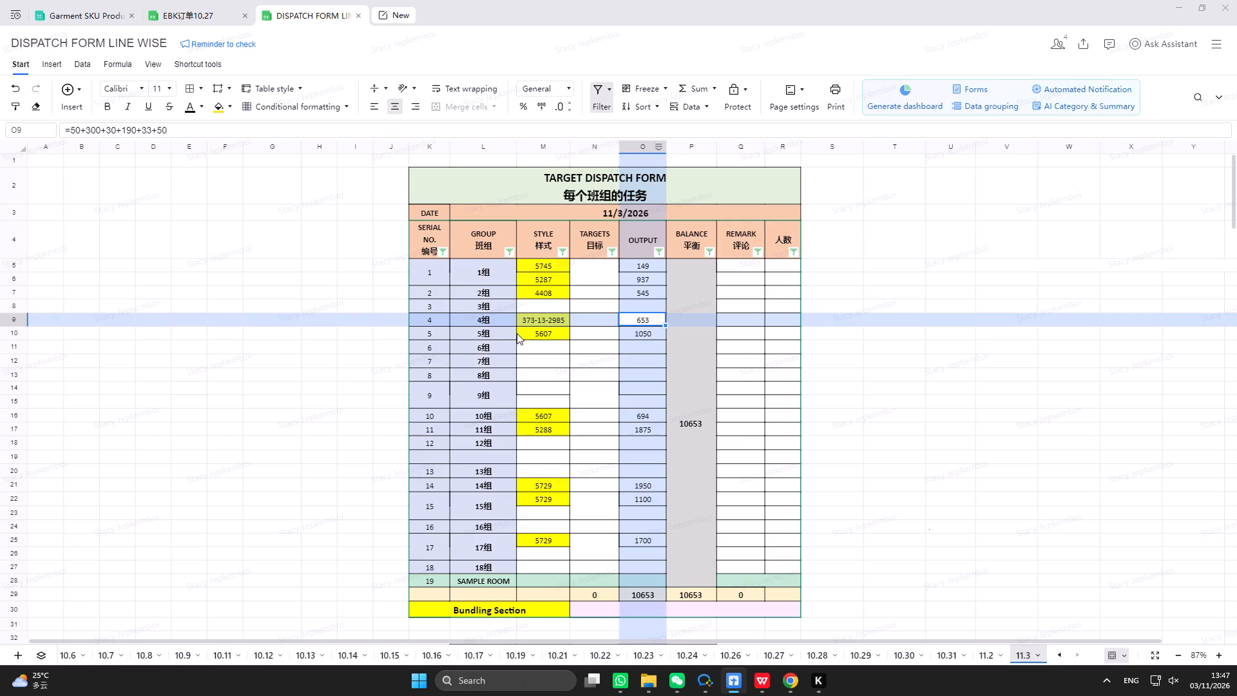
left_click(19, 320)
right_click(19, 320)
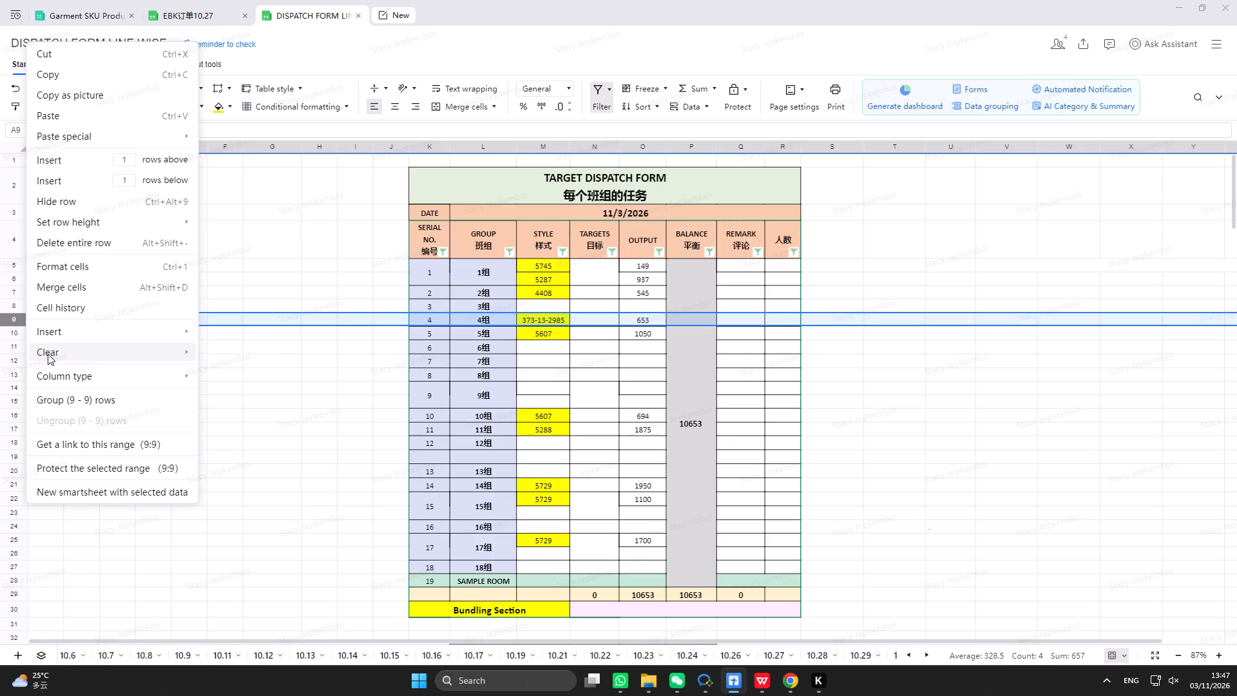
left_click(62, 182)
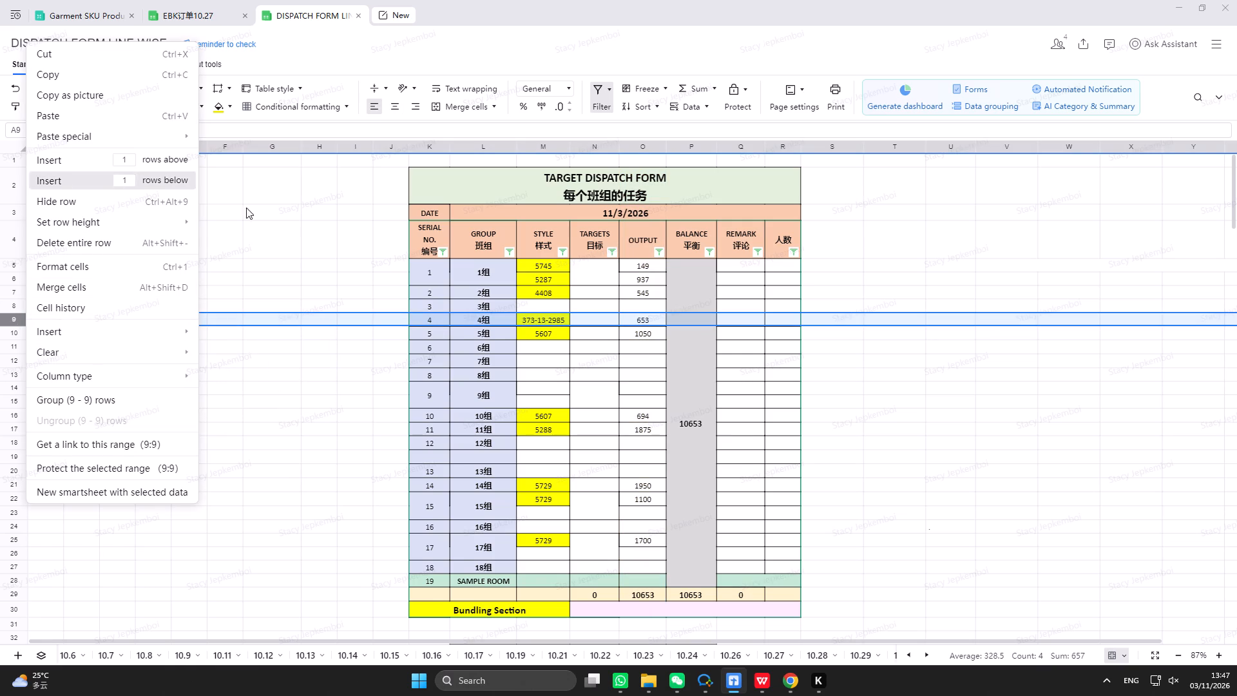
left_click(534, 329)
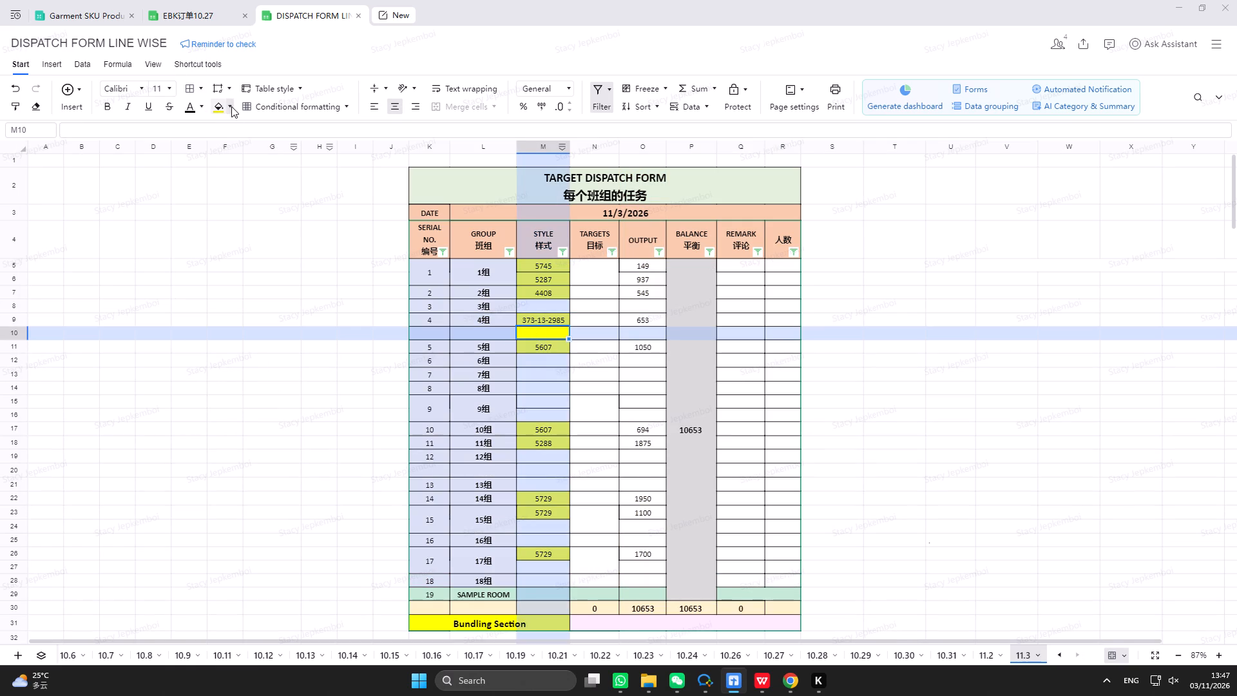
left_click(231, 106)
left_click(267, 140)
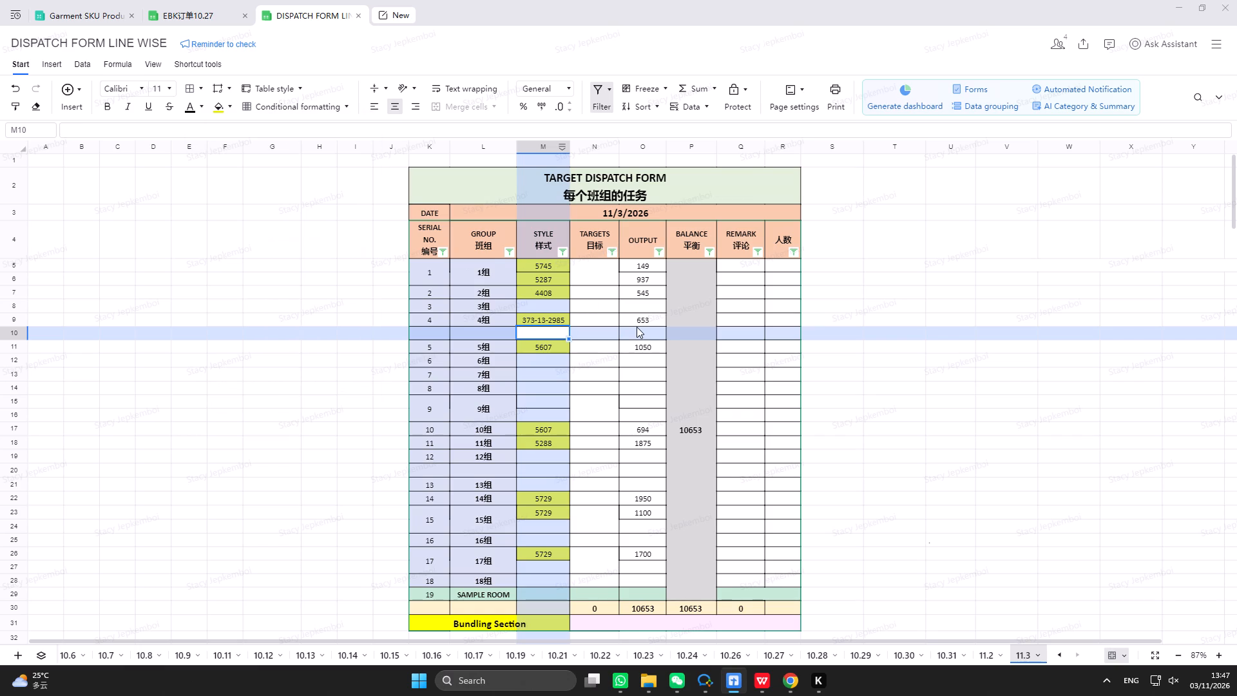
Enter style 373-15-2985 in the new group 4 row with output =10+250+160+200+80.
left_click(633, 320)
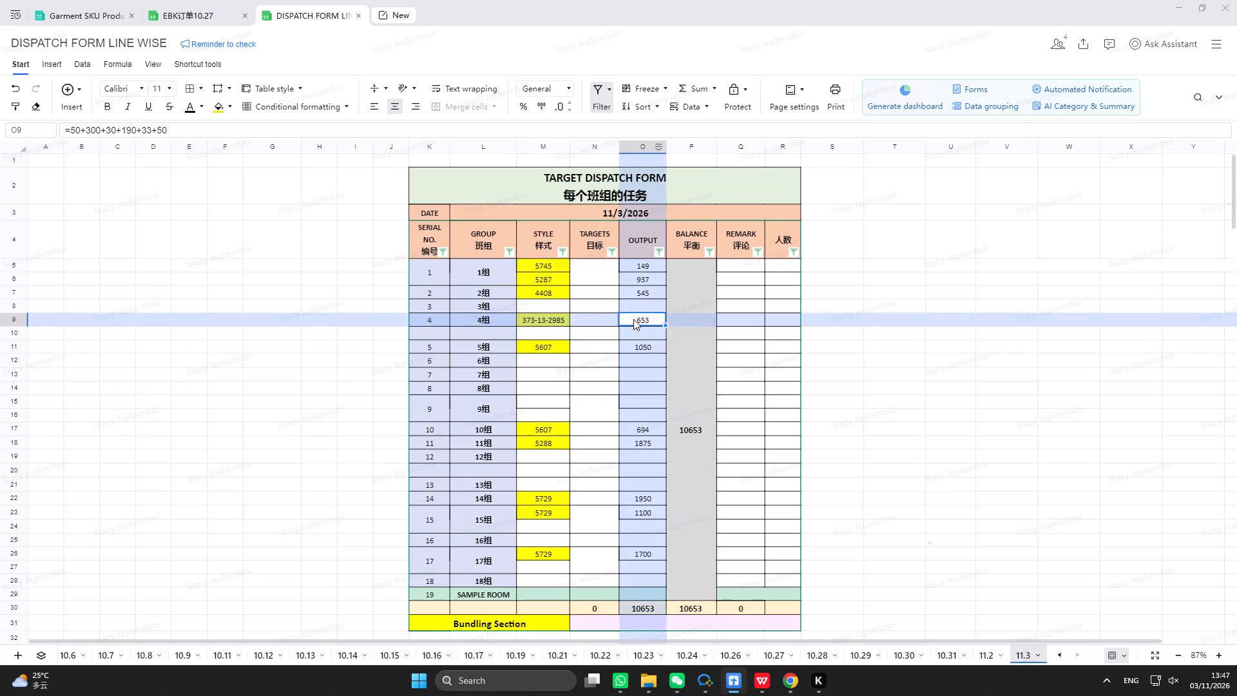
left_click(537, 335)
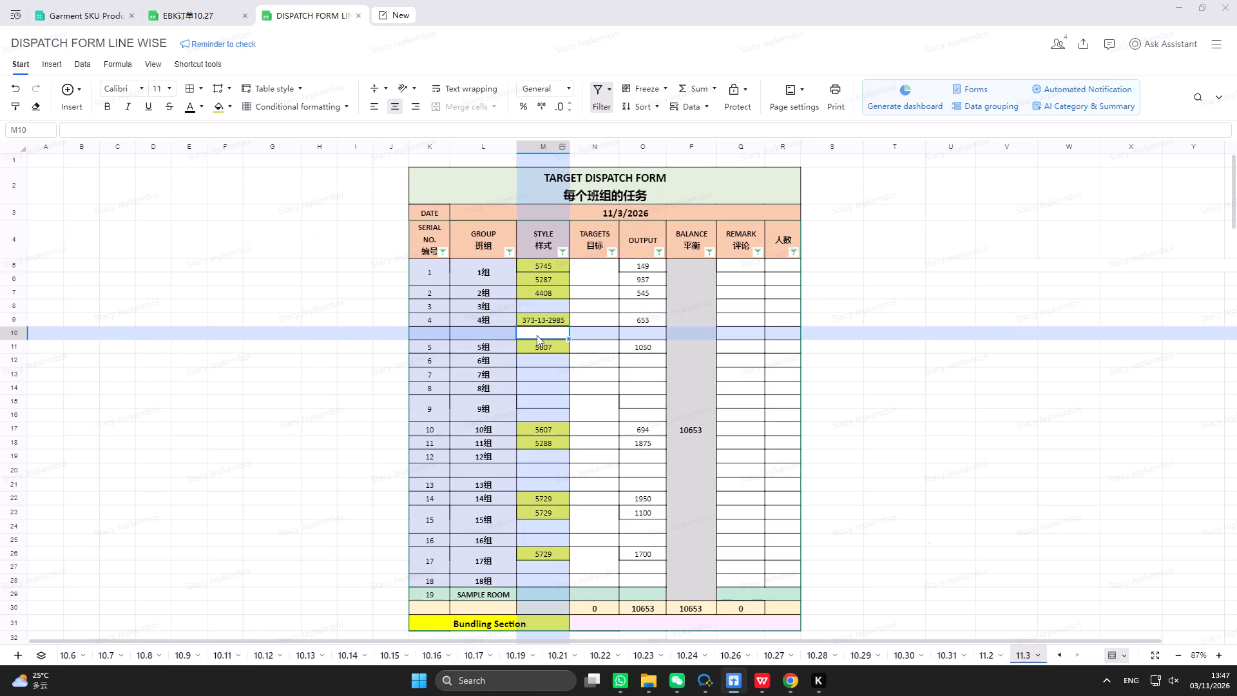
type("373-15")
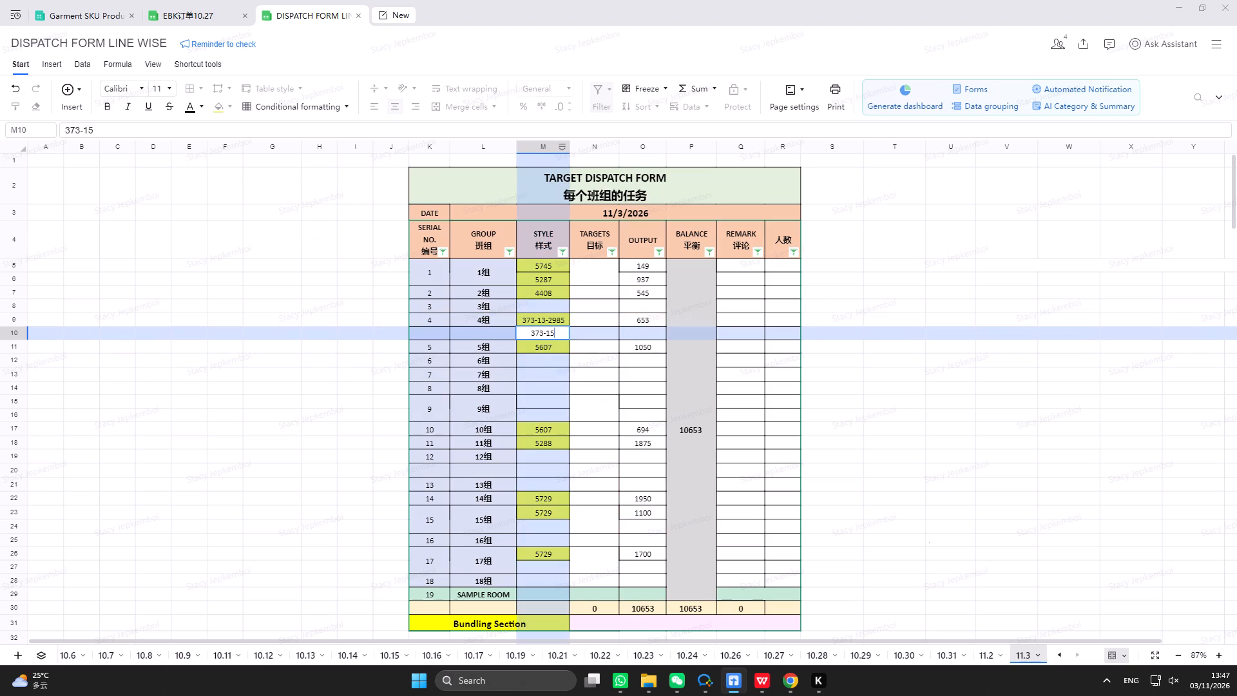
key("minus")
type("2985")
left_click(641, 335)
key("equal")
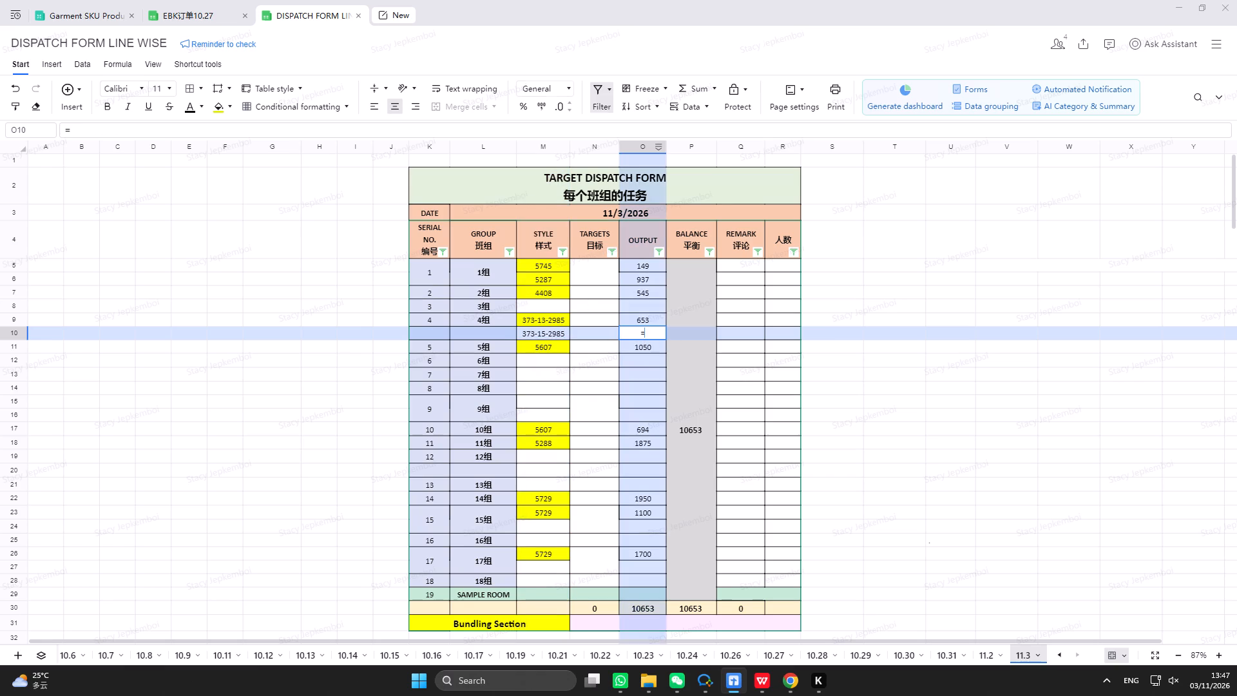
type("10+250+160+200+80")
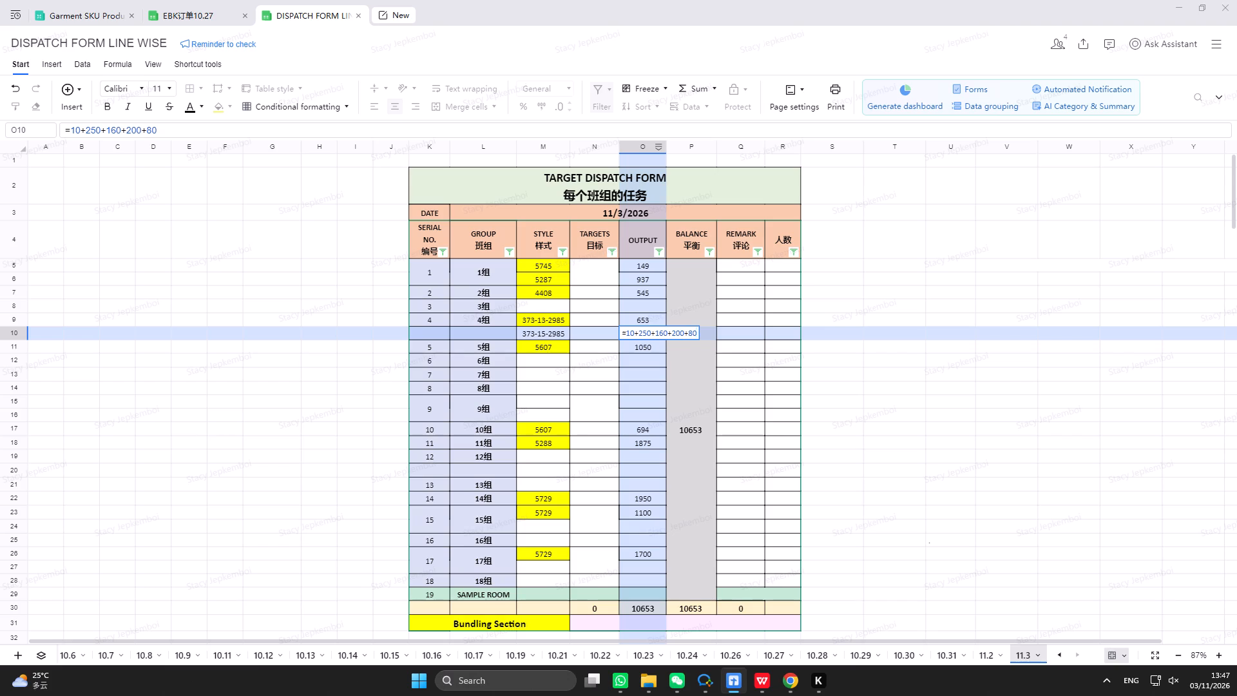
key("Return")
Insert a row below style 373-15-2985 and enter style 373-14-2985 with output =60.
left_click(526, 331)
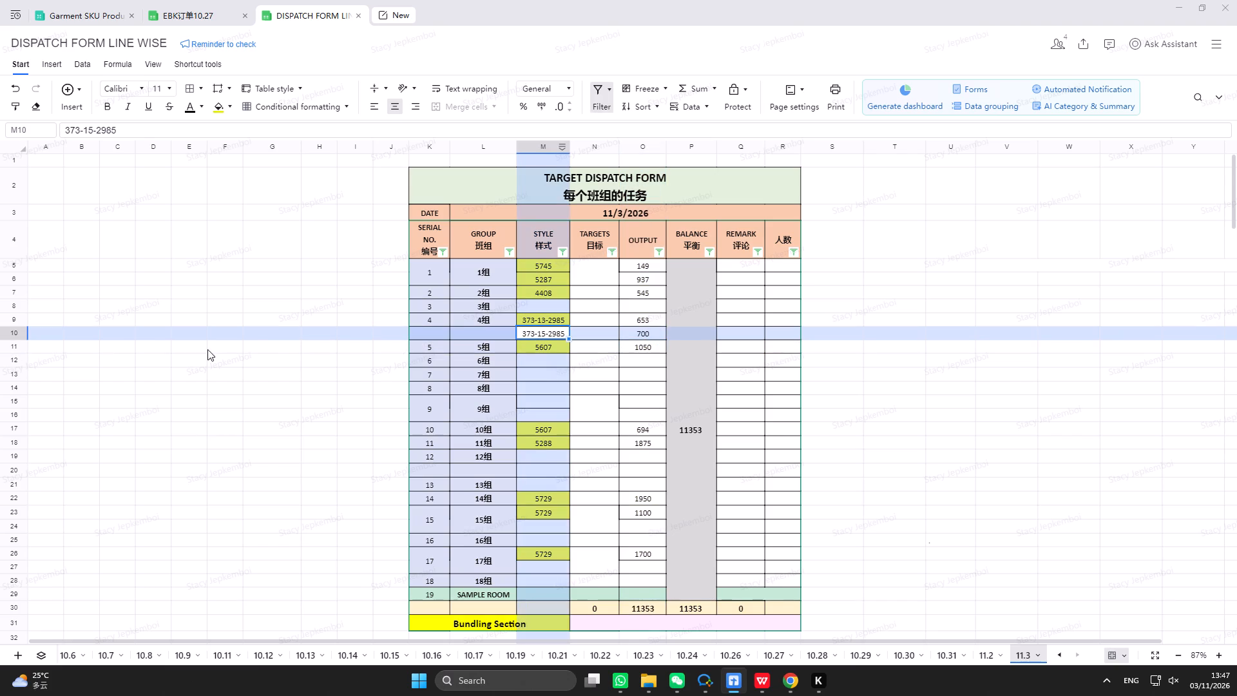
left_click(19, 336)
right_click(12, 334)
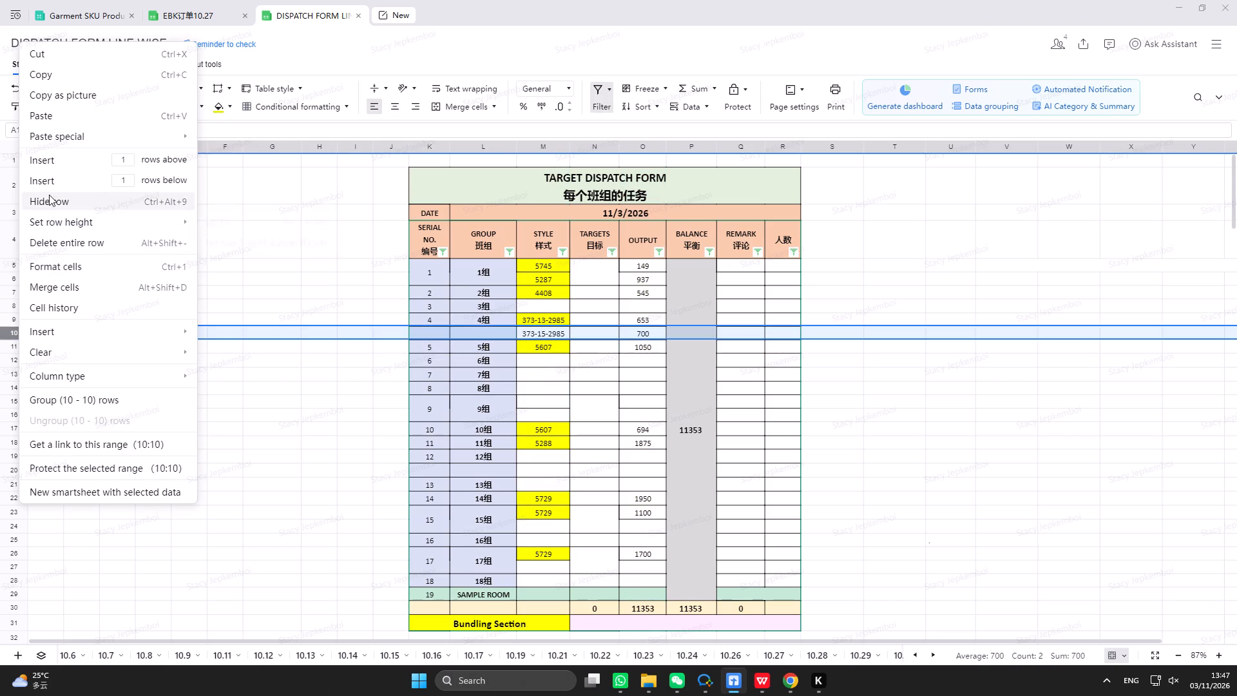
left_click(51, 187)
left_click(548, 342)
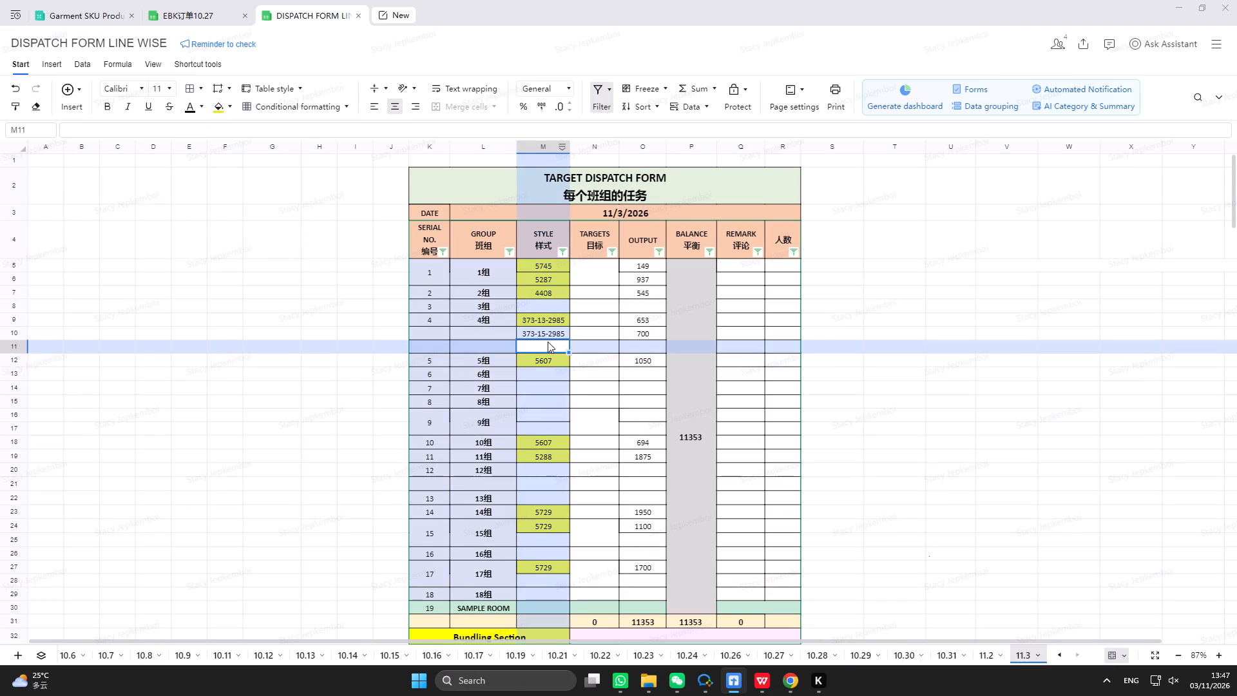
type("37")
left_click(545, 367)
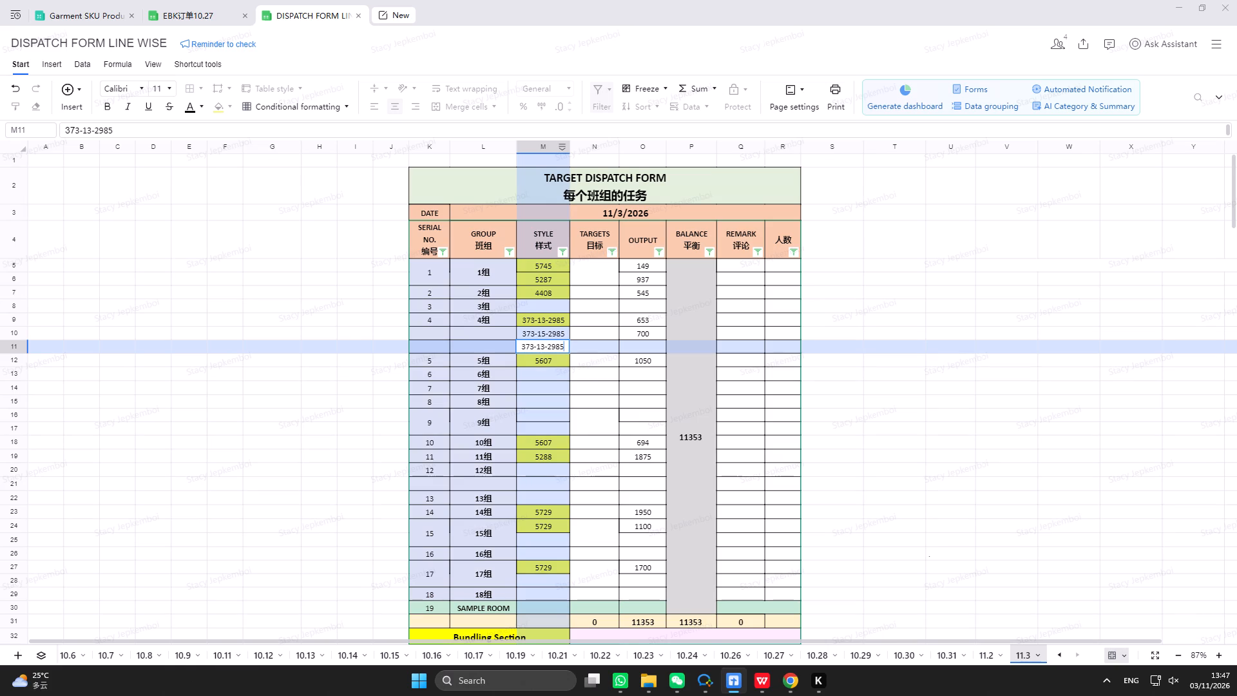
left_click(544, 345)
key("BackSpace")
key("4")
left_click(648, 348)
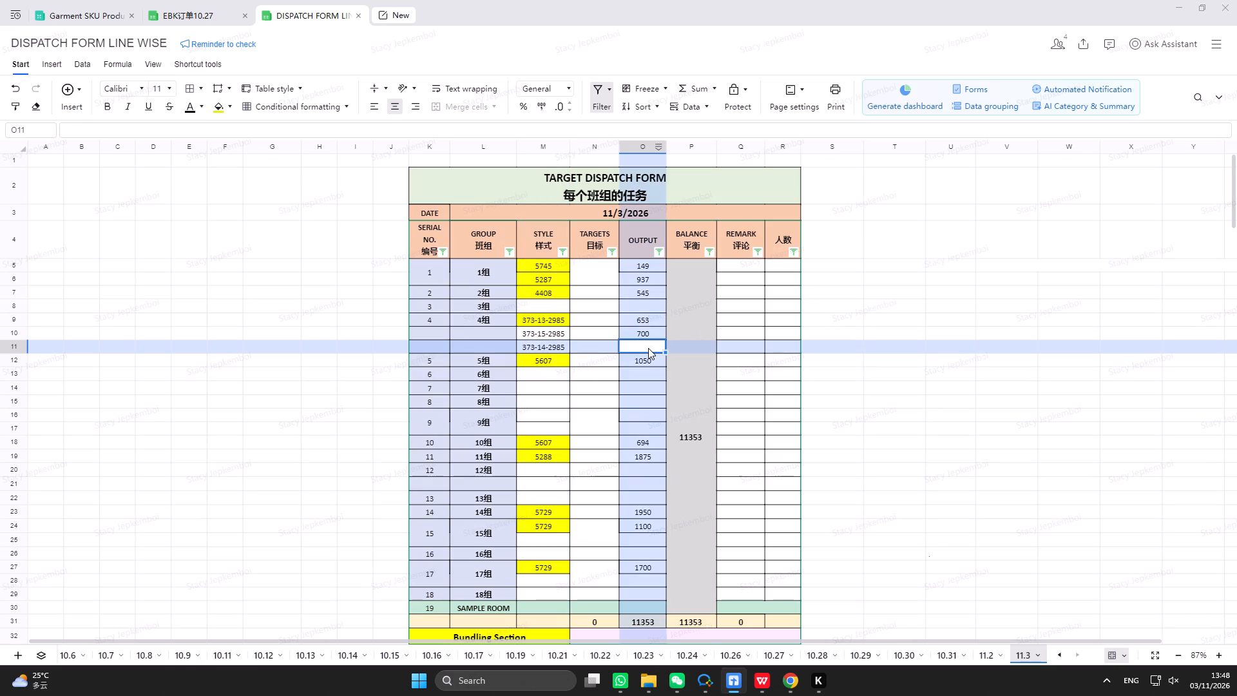
key("equal")
type("60")
key("Return")
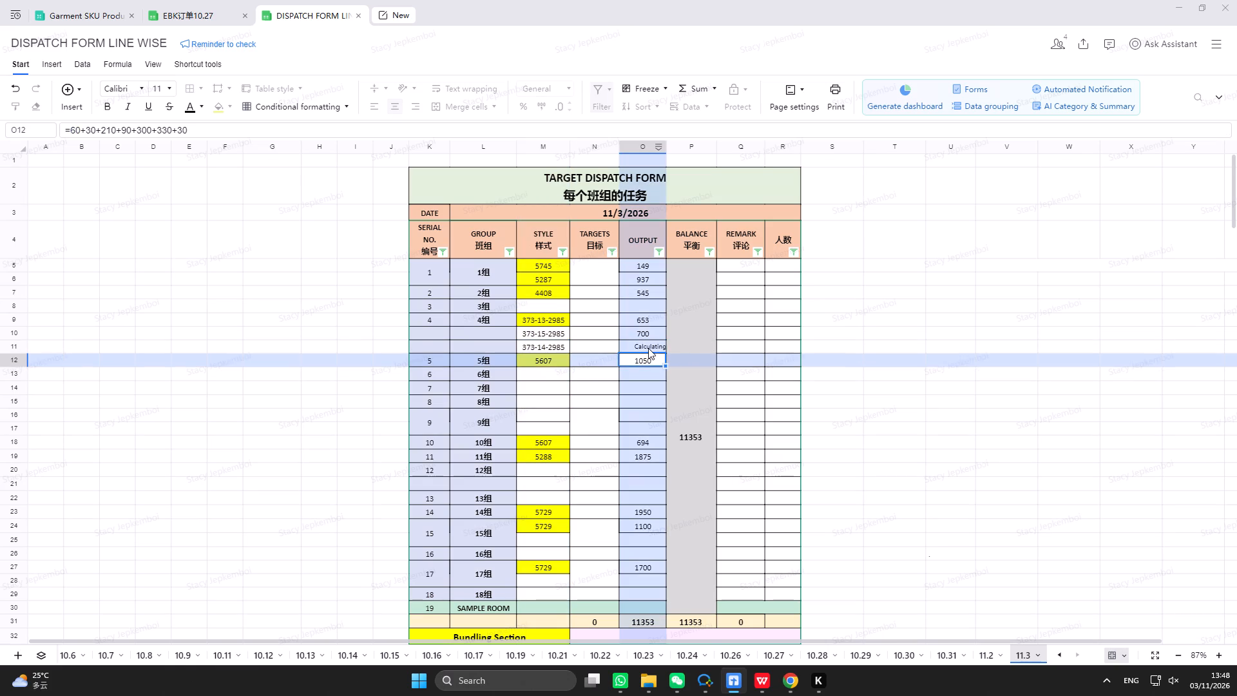
In the EBK订单10.27 planning sheet, filter the EB PO column by 373 to list the 373-series orders.
left_click(168, 17)
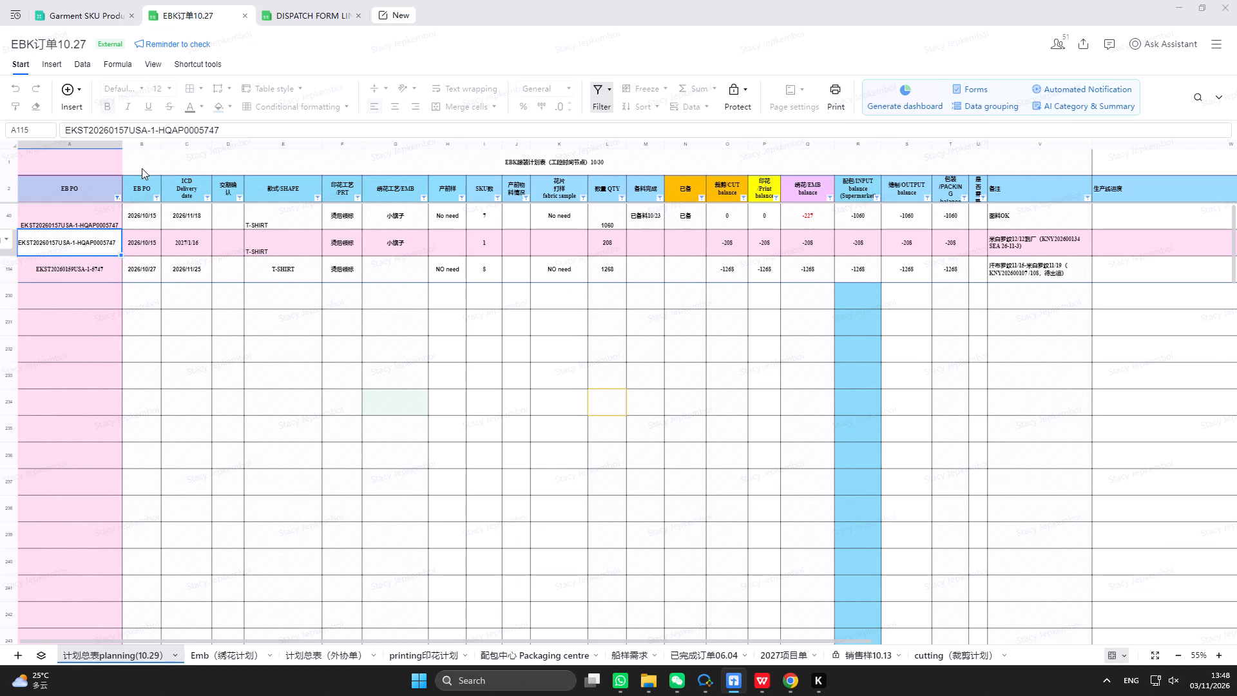
left_click(117, 198)
type("373")
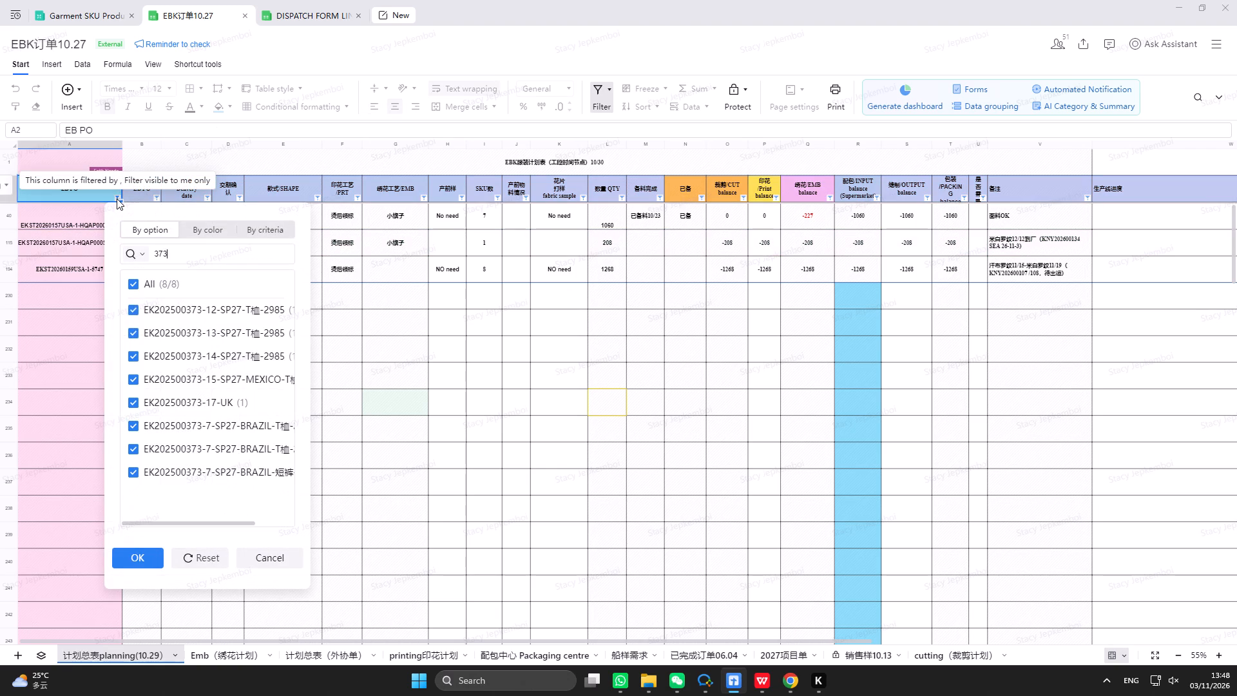
left_click(136, 561)
scroll(555, 293, "up", 6)
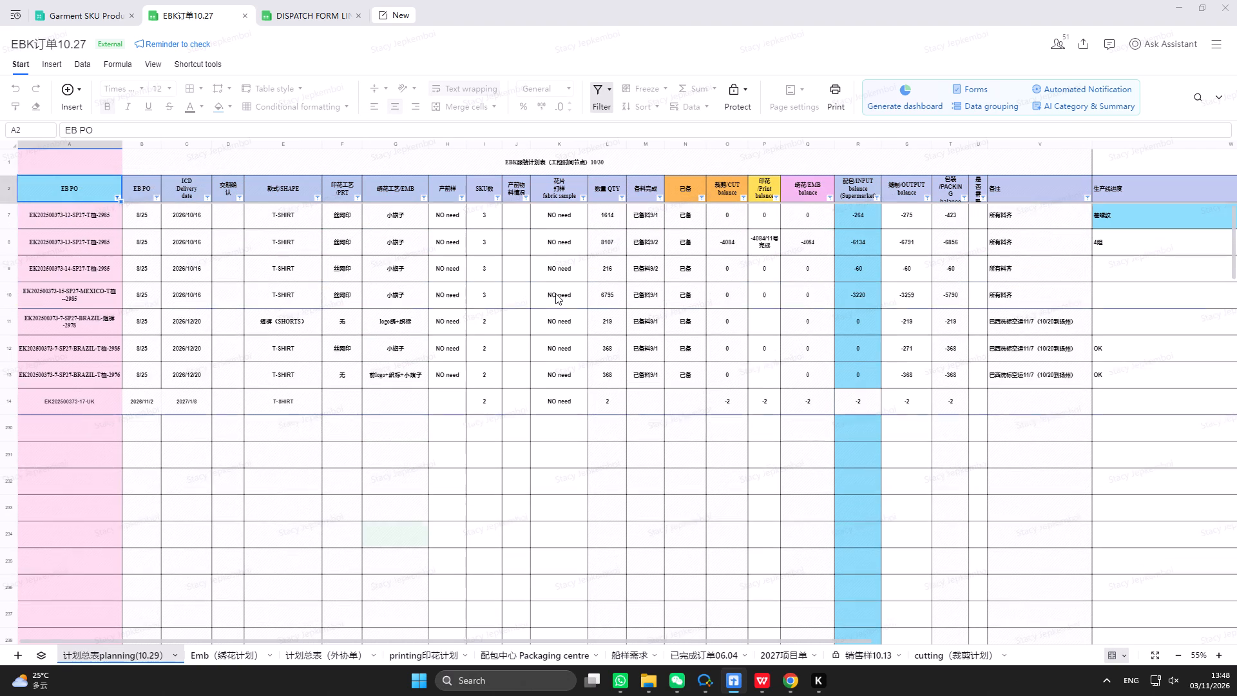
scroll(555, 293, "up", 13)
left_click(857, 273)
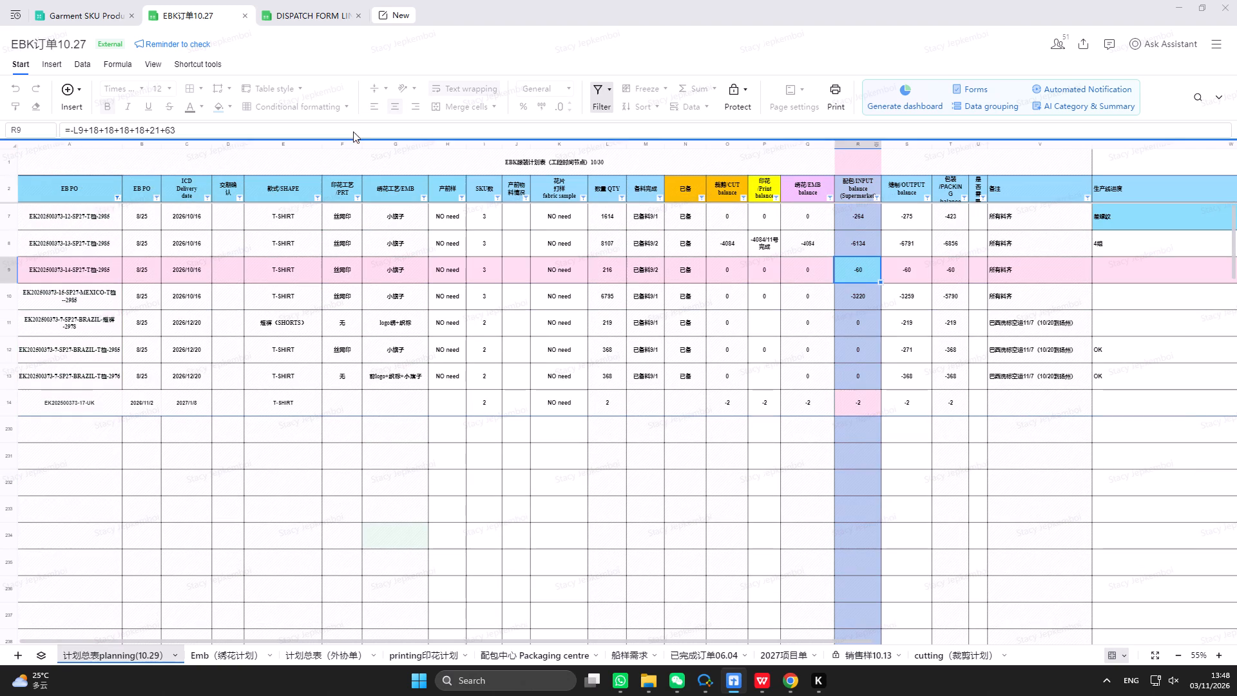
left_click(335, 133)
type("+60")
key("Return")
left_click(570, 392)
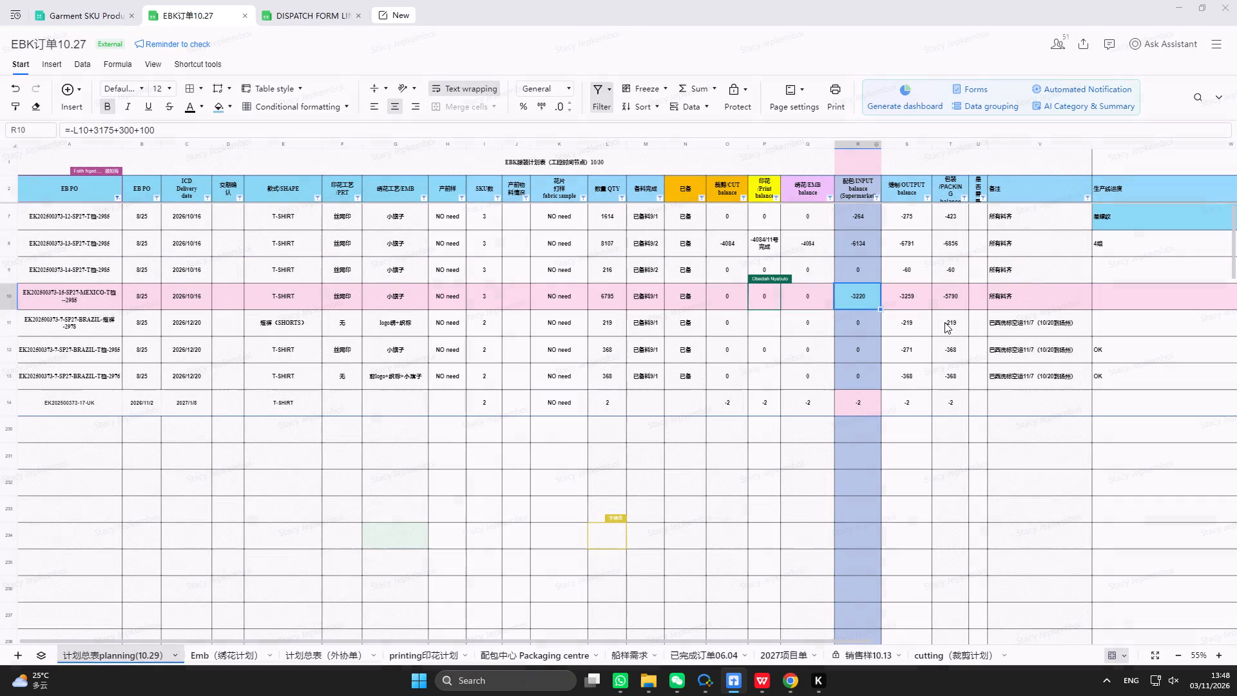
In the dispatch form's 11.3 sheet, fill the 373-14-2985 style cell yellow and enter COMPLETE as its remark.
left_click(332, 15)
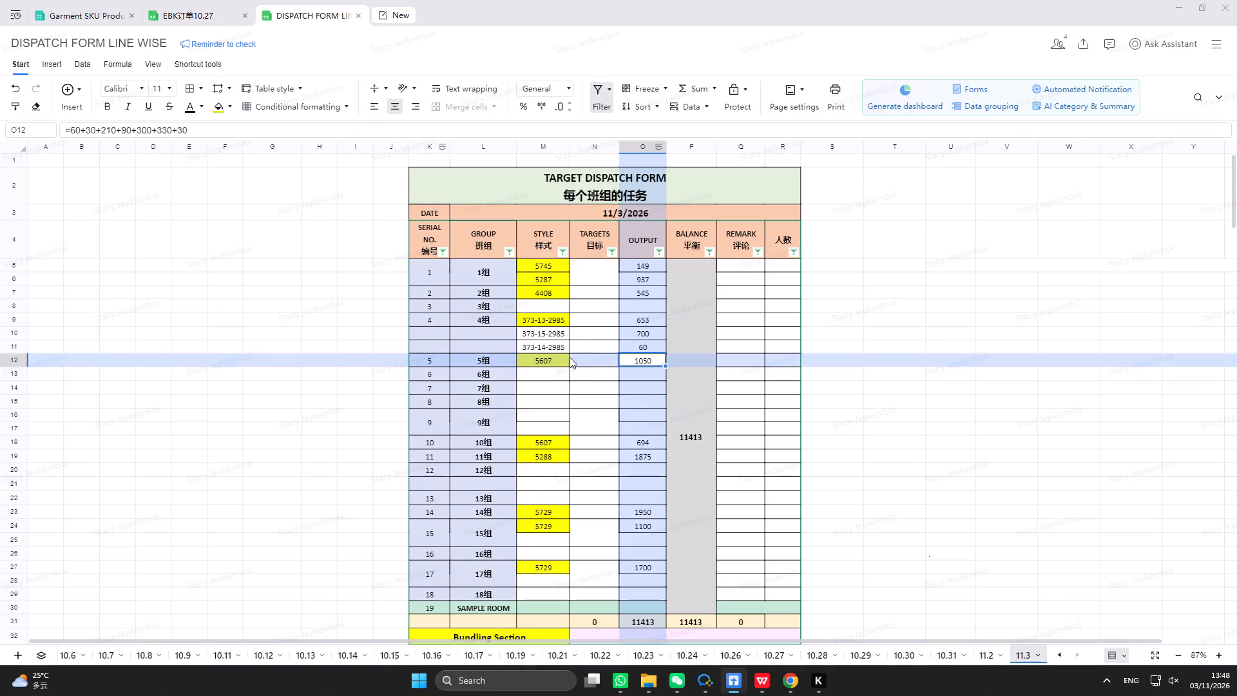
left_click(548, 345)
left_click(216, 111)
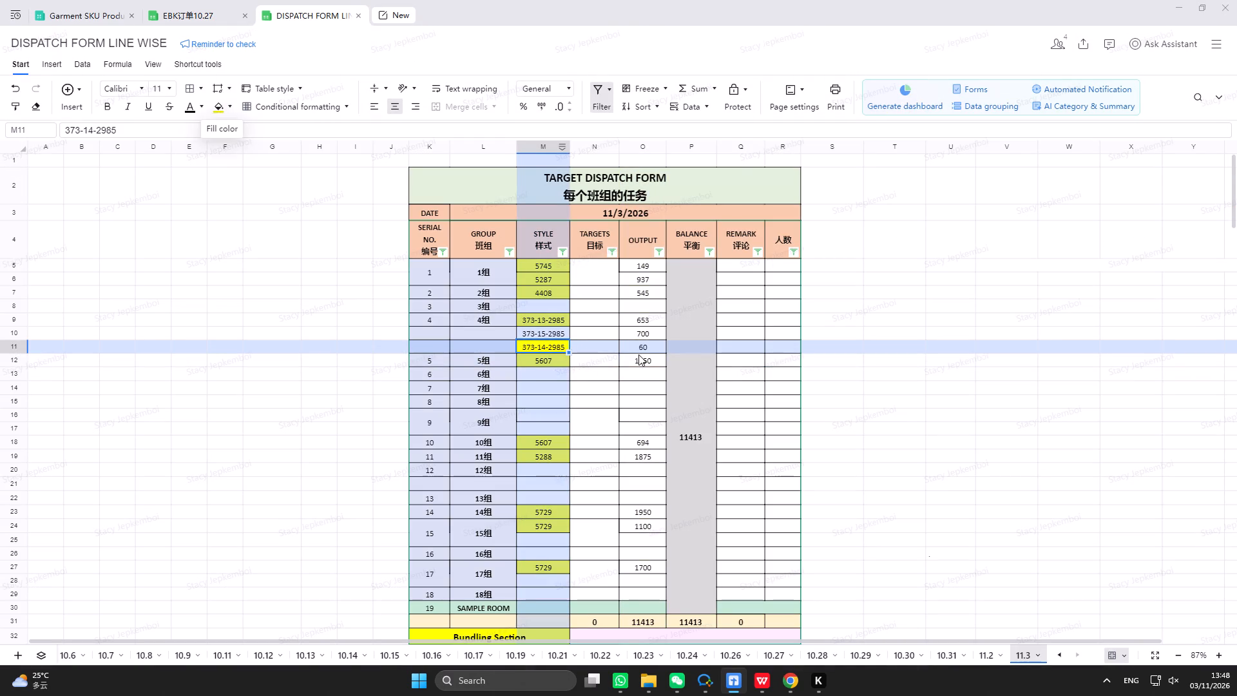
left_click(727, 347)
type("CO")
type("MPLETE")
left_click(901, 363)
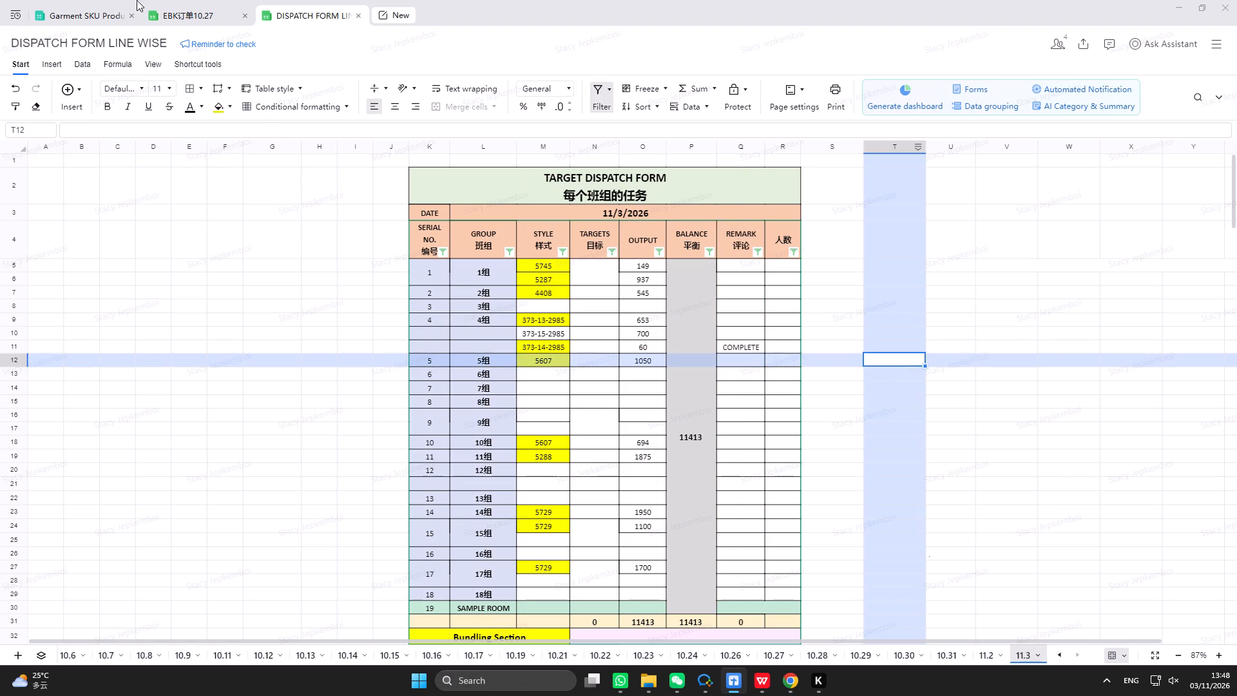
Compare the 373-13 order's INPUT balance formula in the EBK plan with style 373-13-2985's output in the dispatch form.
left_click(187, 21)
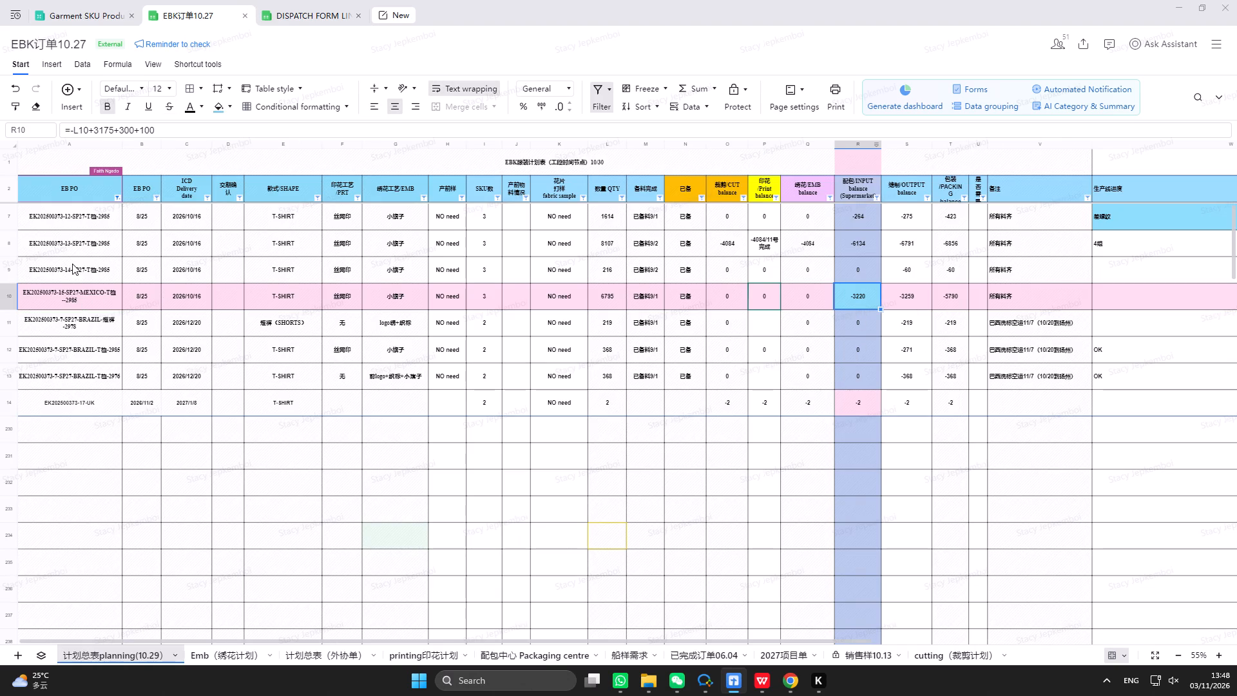
left_click(863, 248)
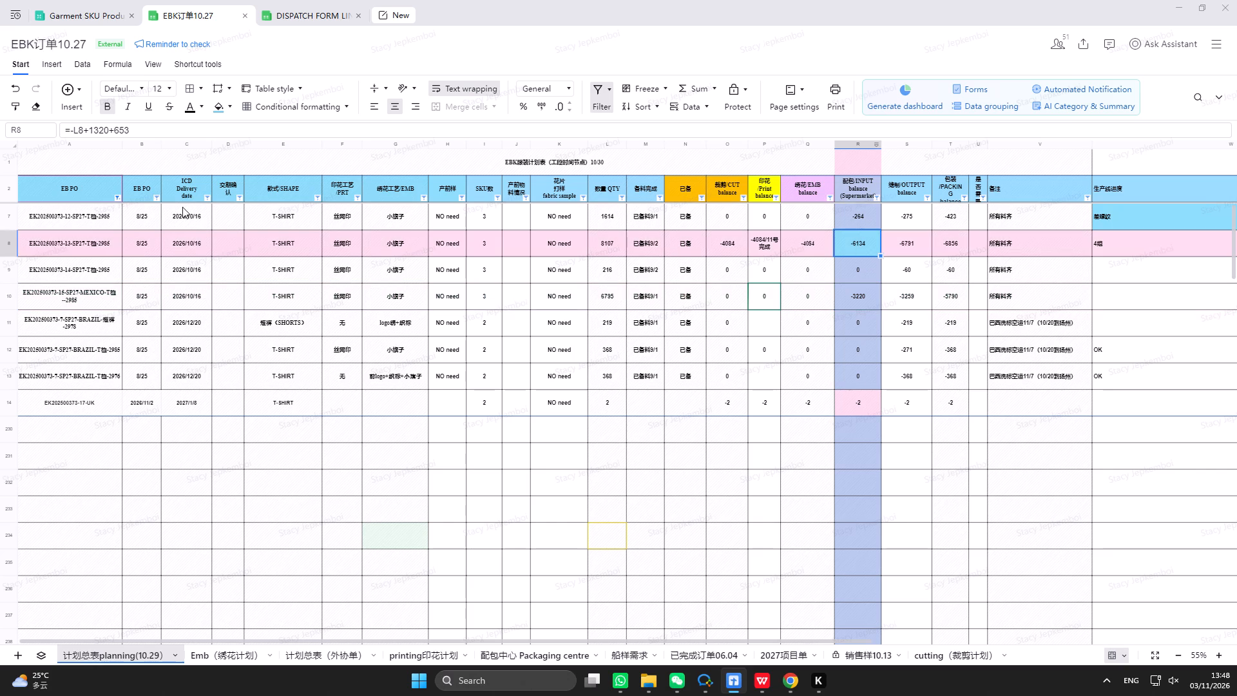
left_click(317, 10)
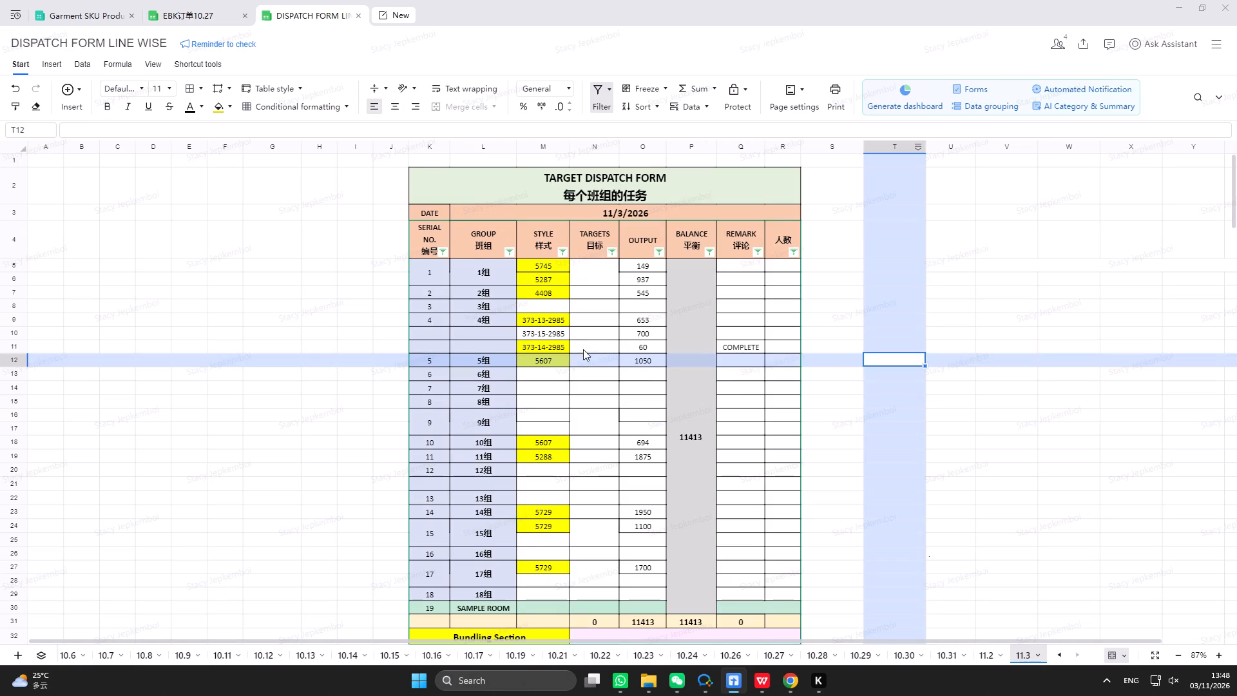
left_click(638, 322)
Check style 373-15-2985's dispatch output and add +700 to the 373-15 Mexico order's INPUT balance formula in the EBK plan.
left_click(200, 8)
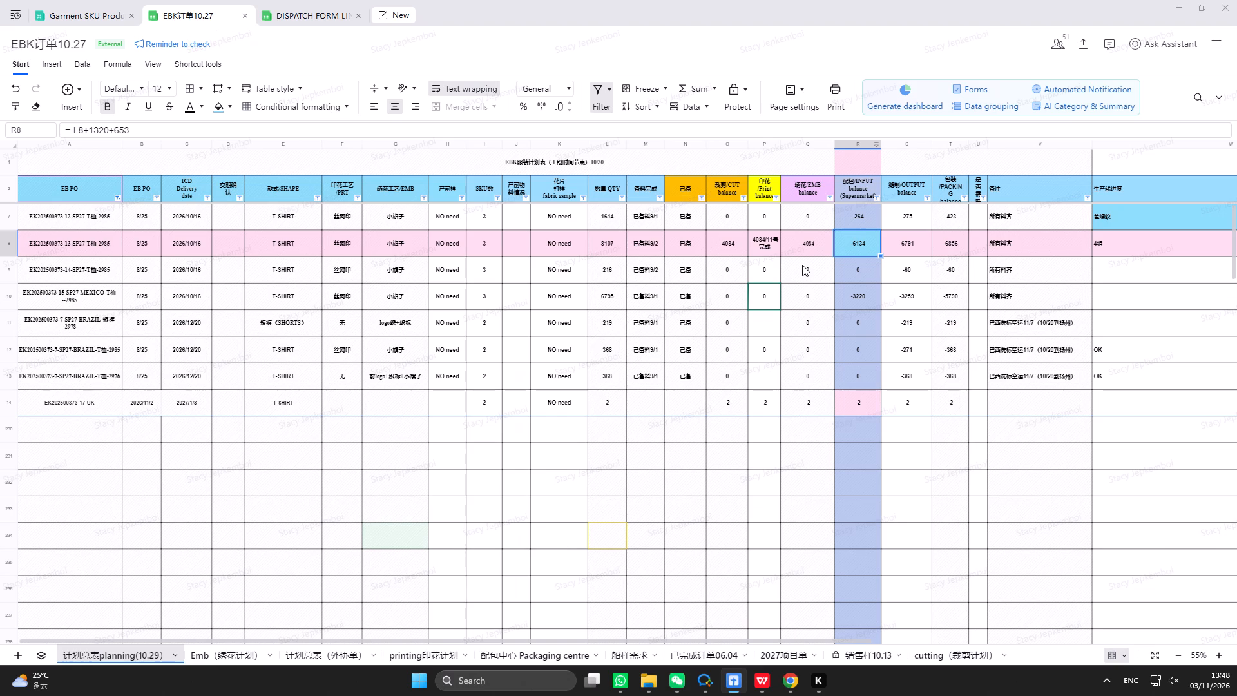
left_click(858, 292)
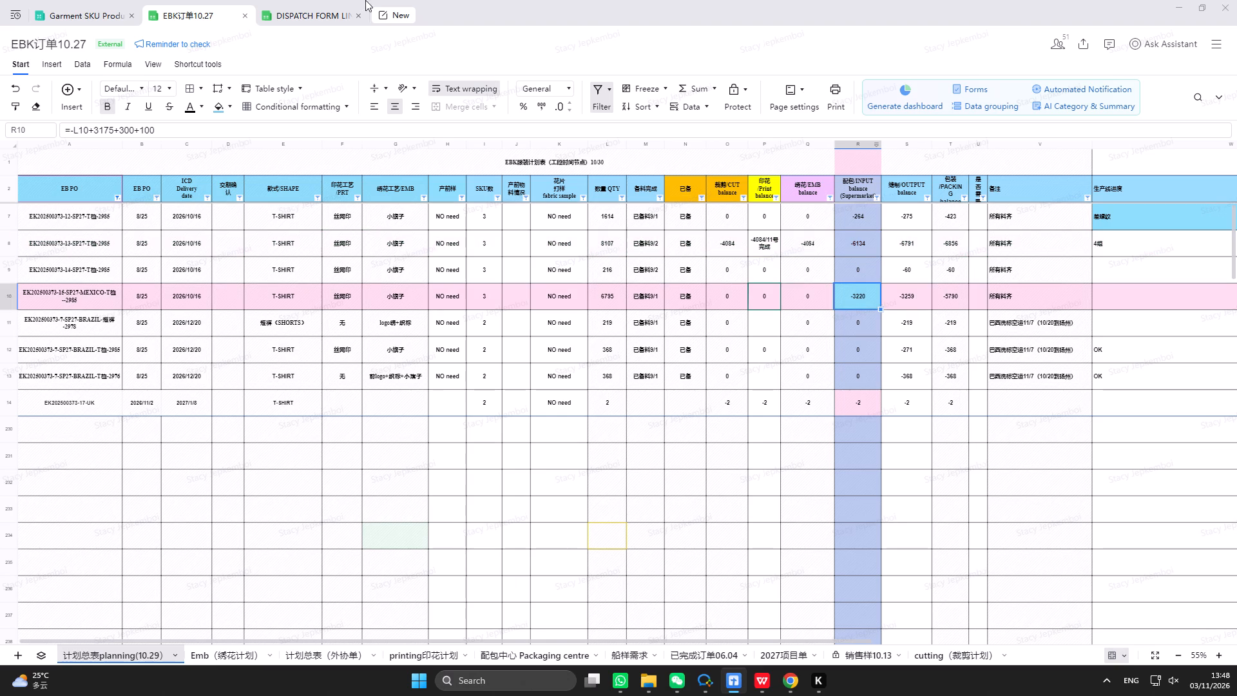
left_click(315, 10)
left_click(636, 335)
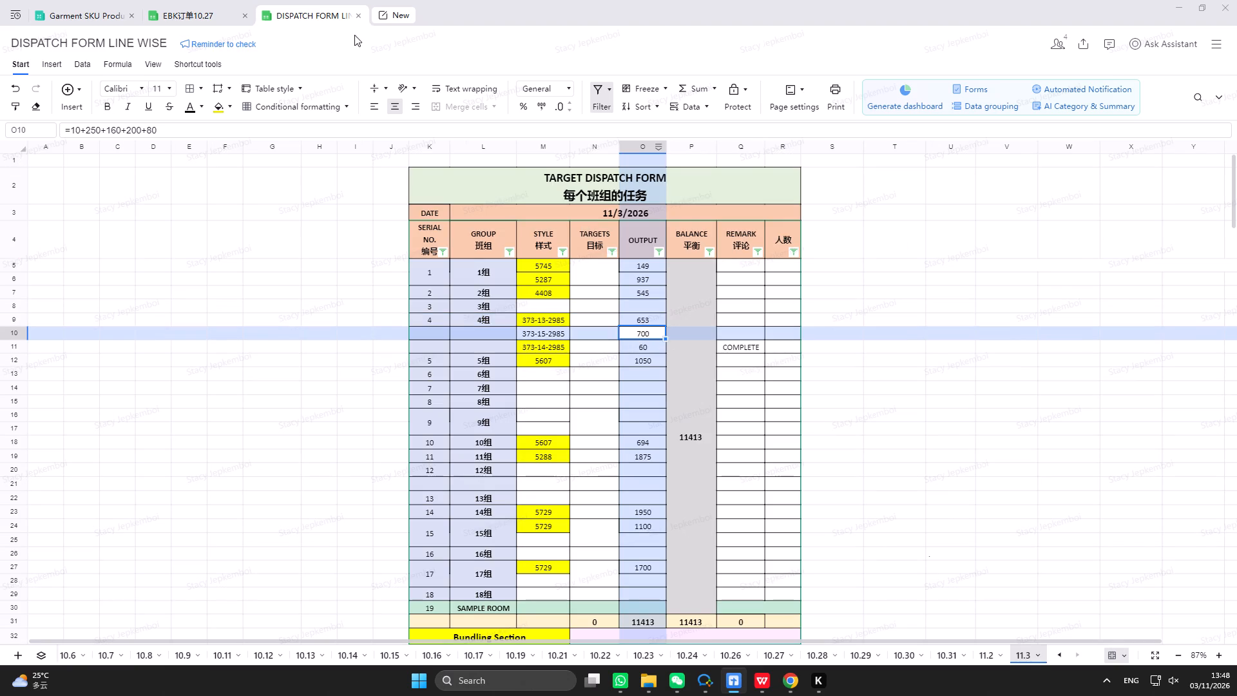
left_click(196, 11)
left_click(736, 128)
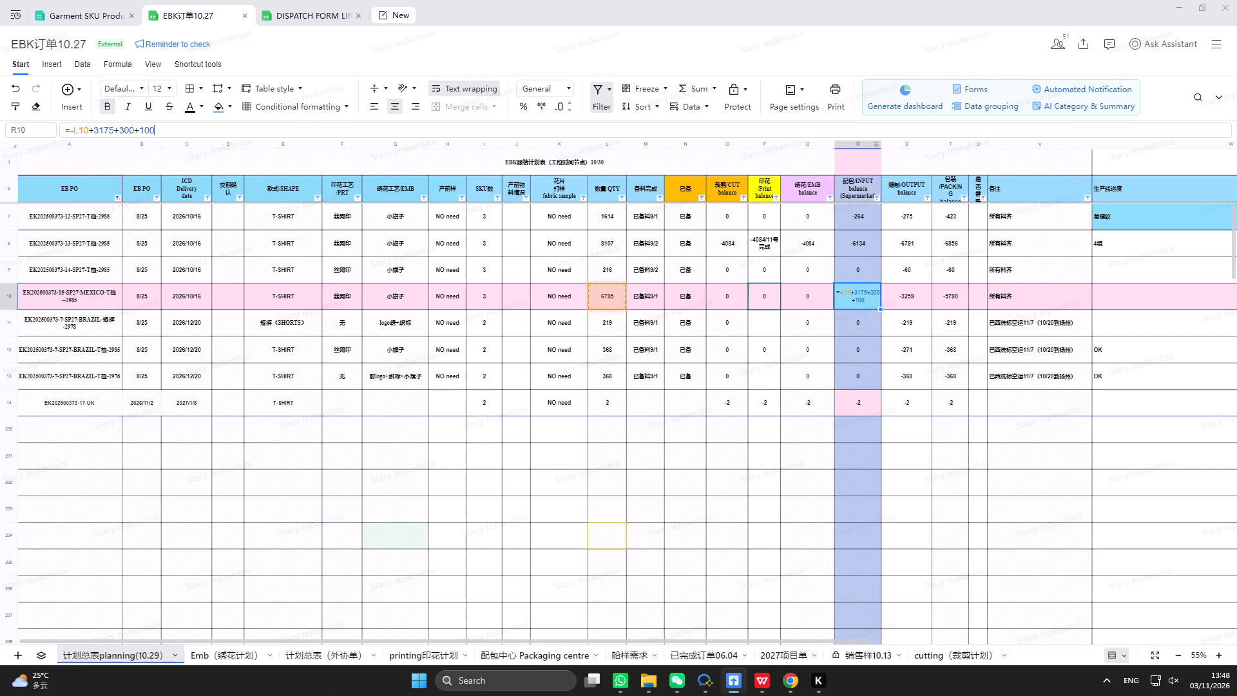
type("+700")
key("Return")
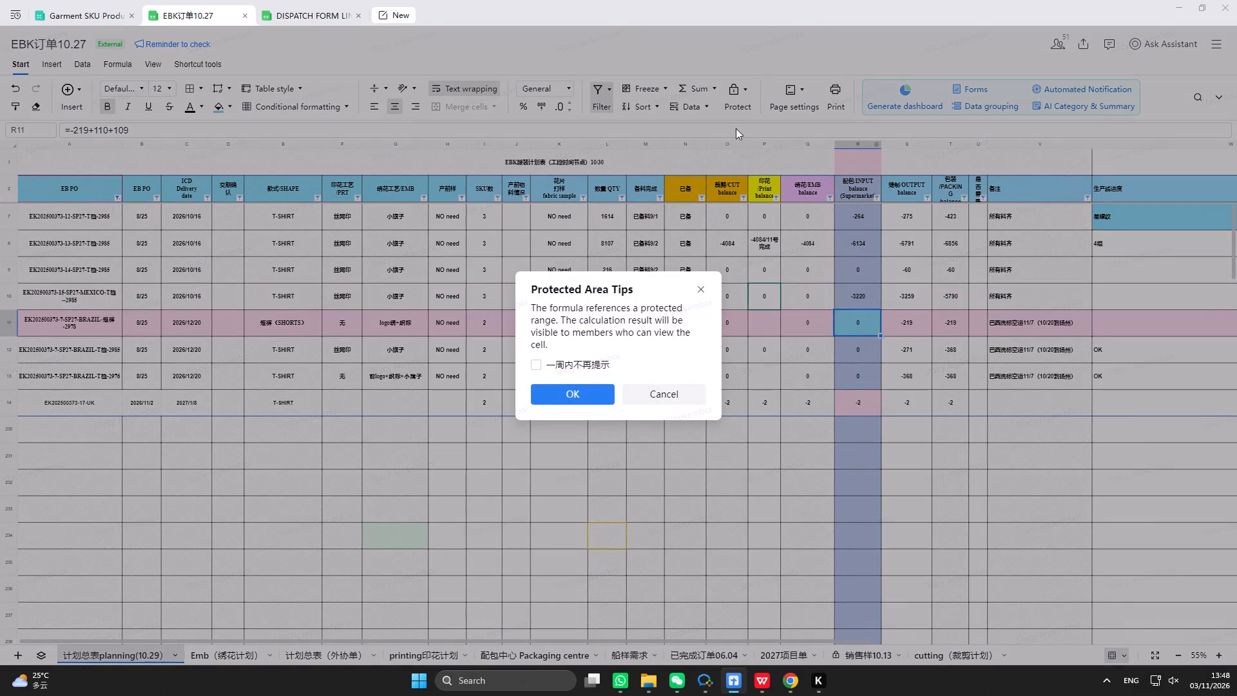
left_click(548, 403)
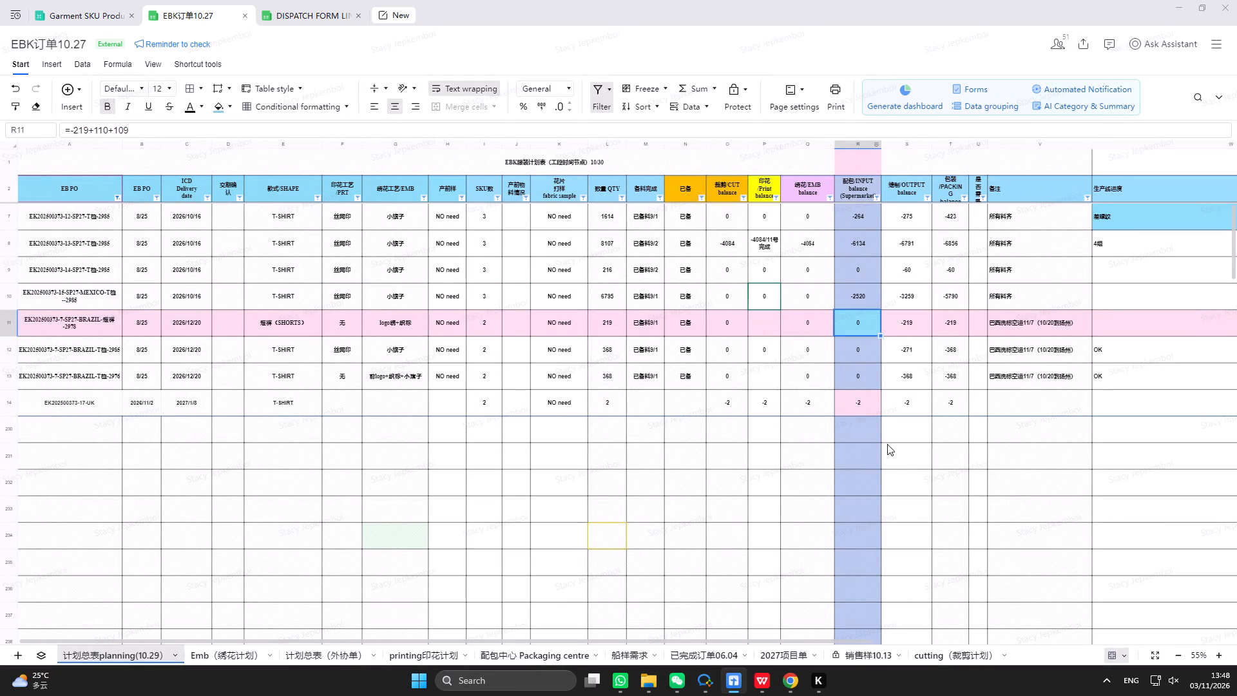
left_click(866, 426)
Review the 373-12 order's INPUT balance formula, the dispatch form's 11/3 outputs and the SKU tracker's line 2 style 4408 records.
scroll(671, 336, "up", 11)
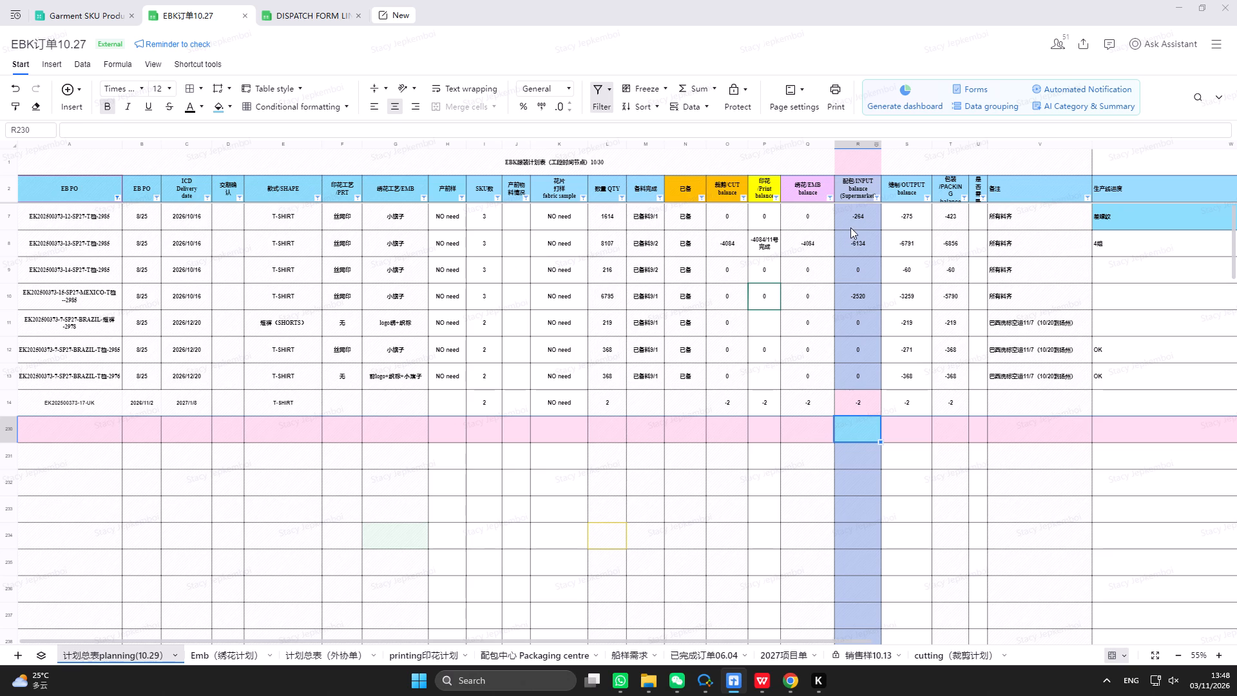
left_click(302, 15)
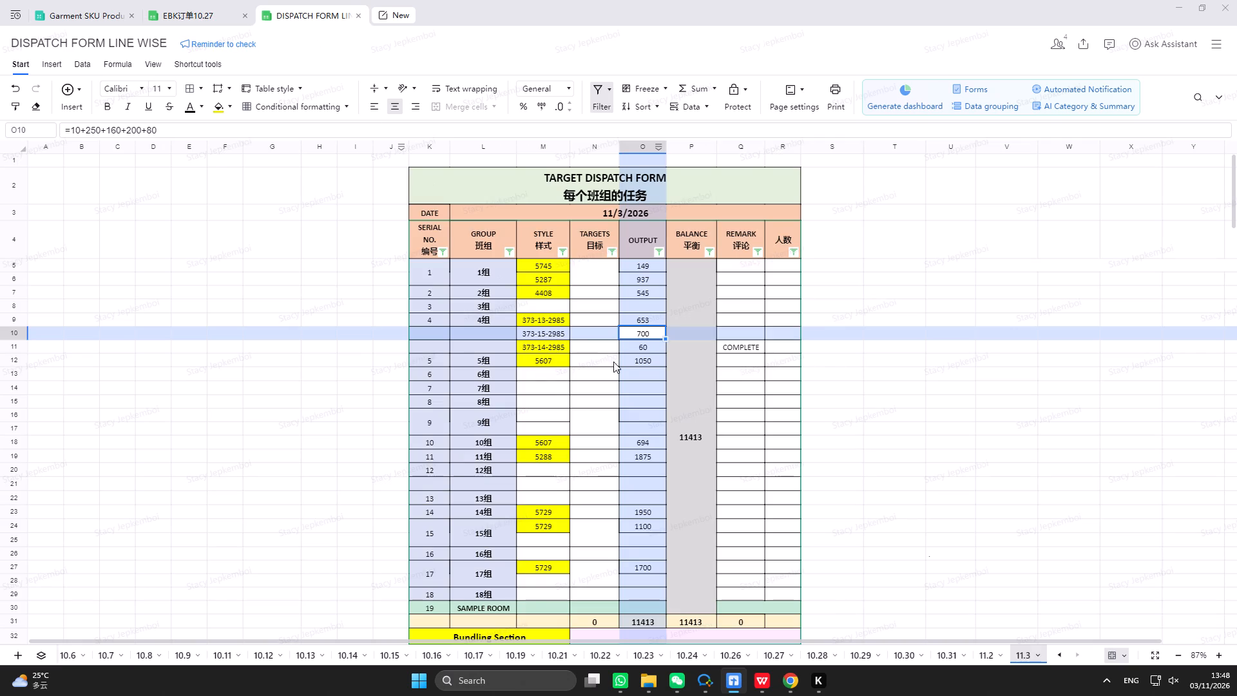
left_click(94, 4)
left_click(99, 11)
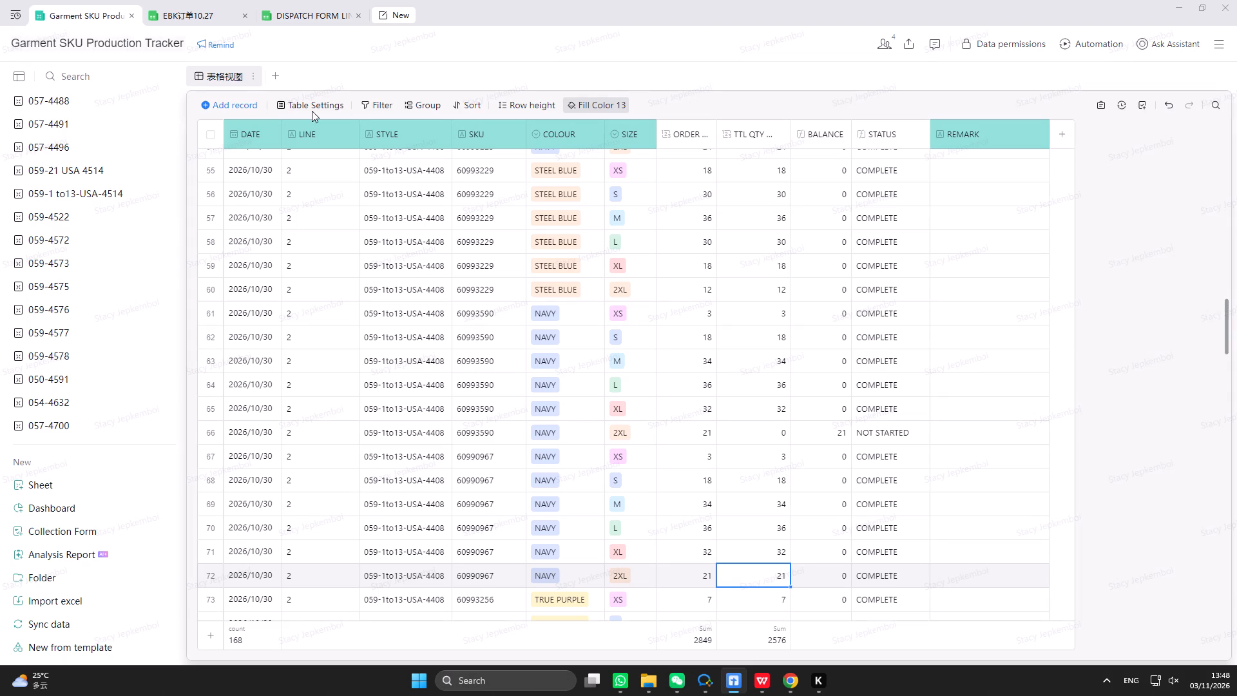
left_click(206, 10)
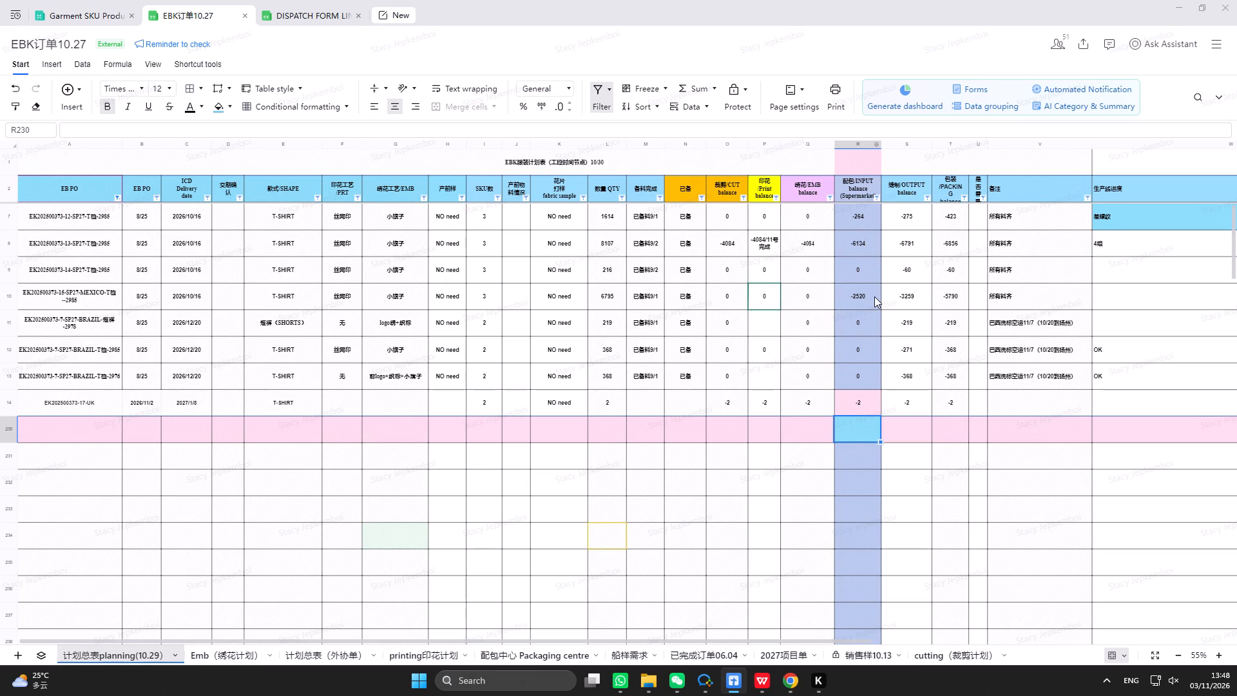
left_click(867, 222)
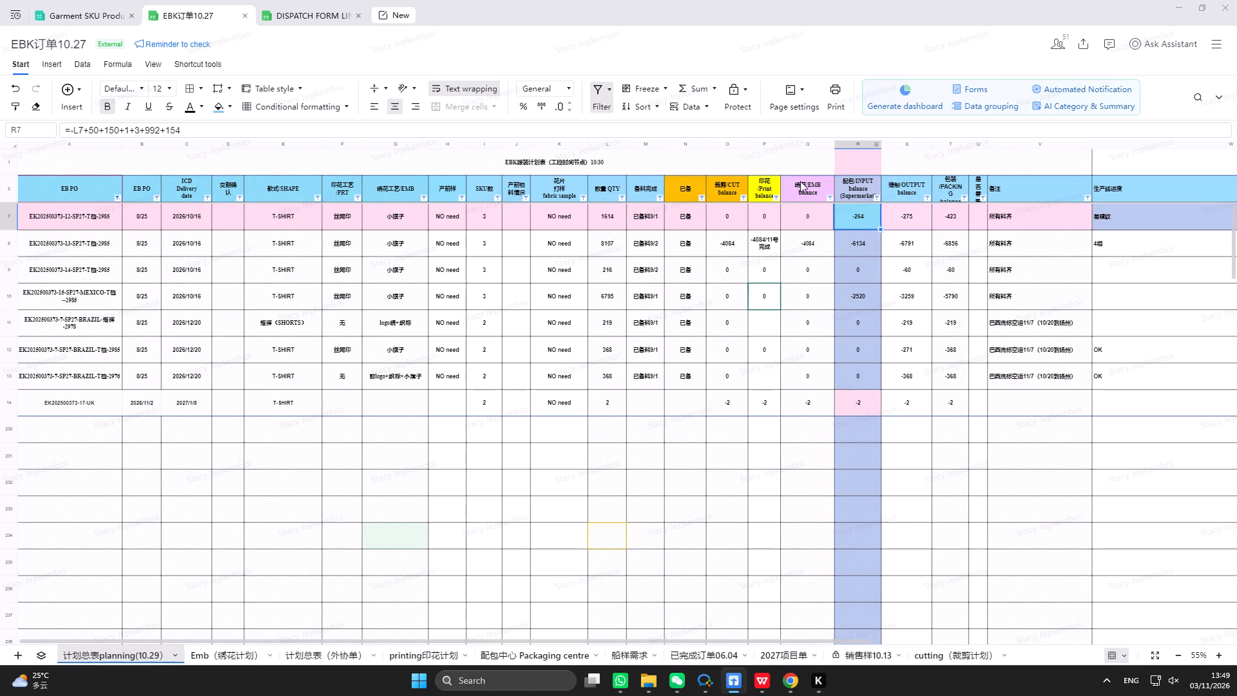
left_click(336, 10)
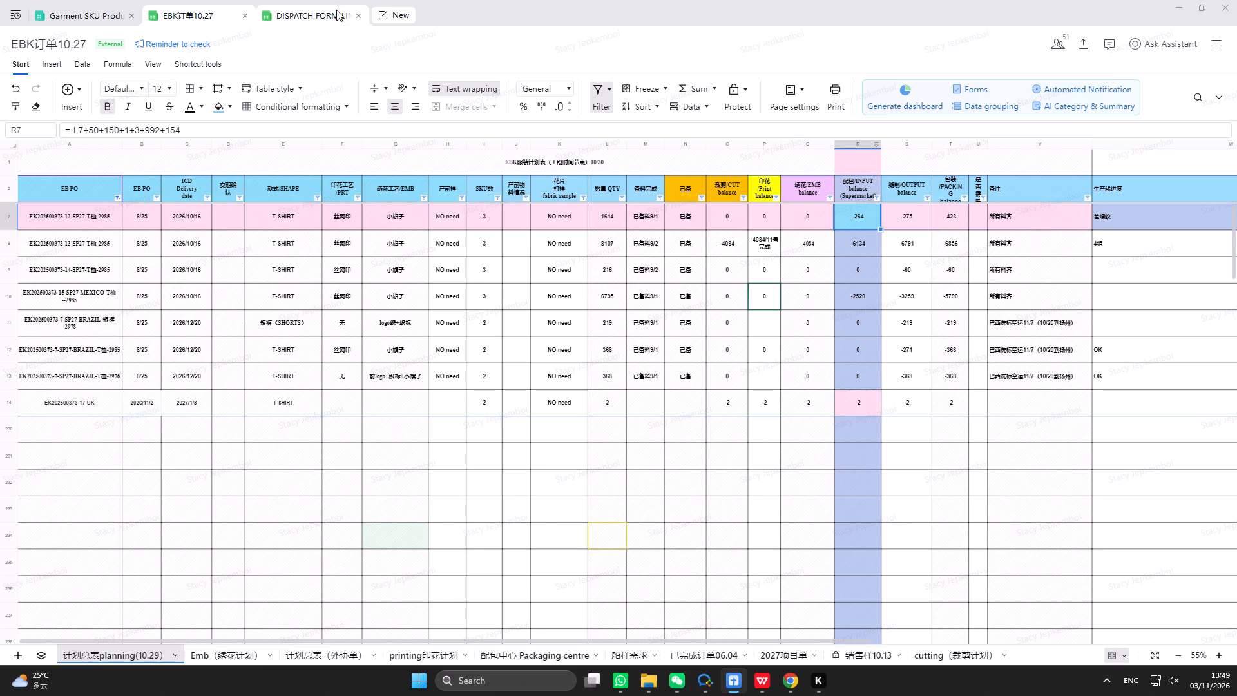
left_click(1012, 507)
scroll(673, 420, "up", 6)
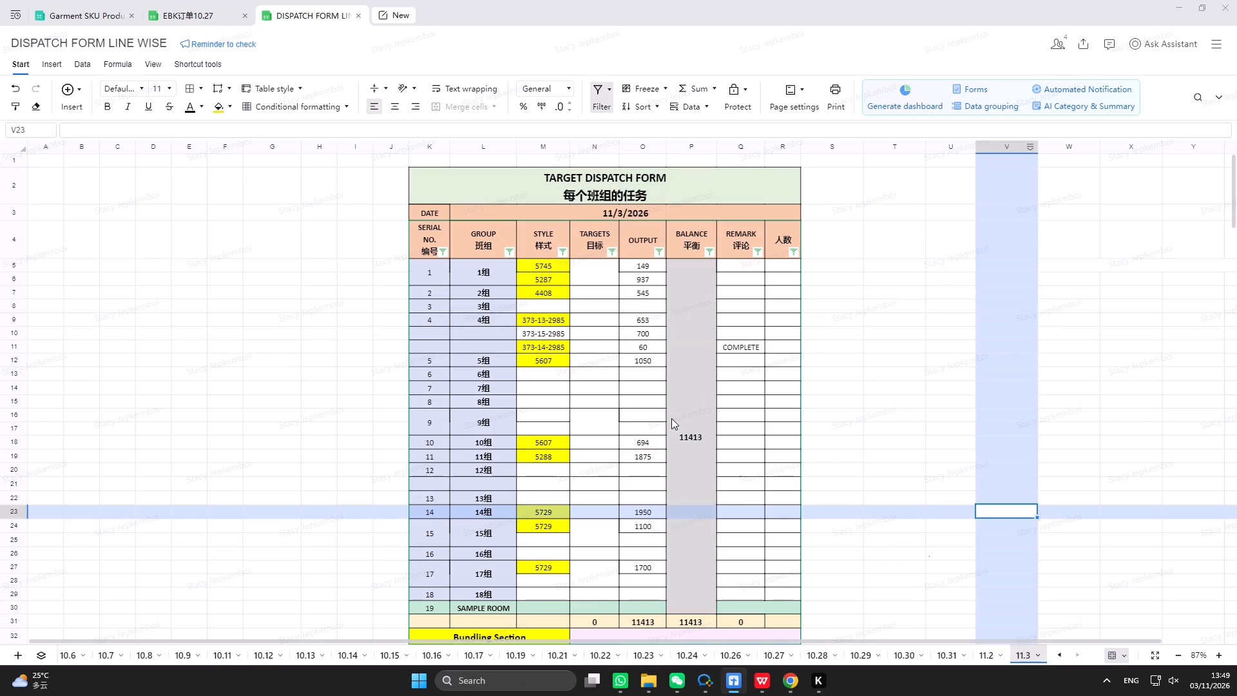
left_click(204, 19)
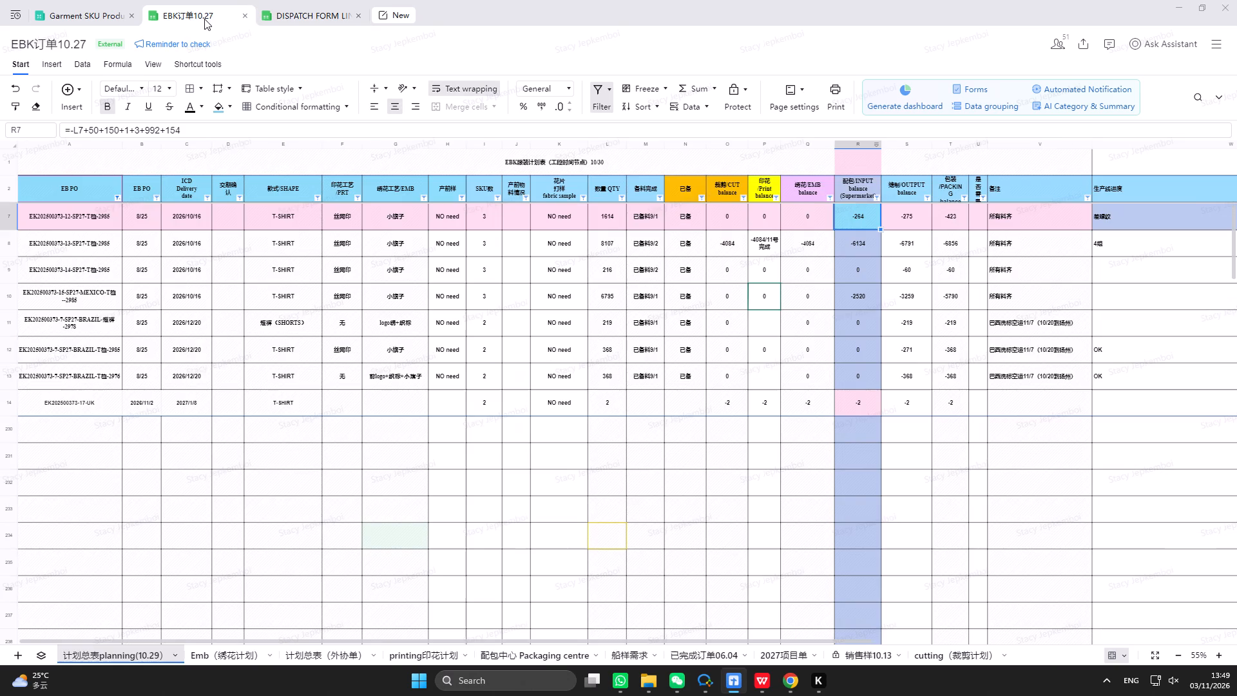
left_click(91, 23)
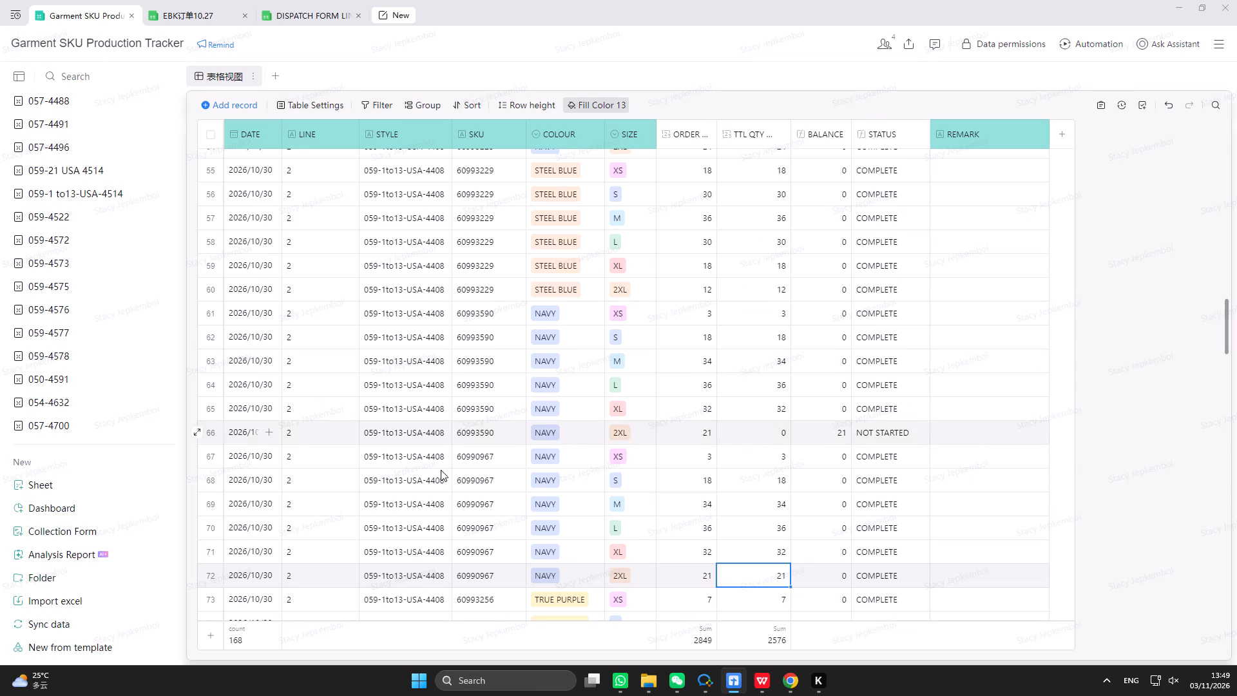
scroll(441, 470, "down", 8)
scroll(431, 459, "down", 17)
scroll(425, 464, "up", 1)
scroll(420, 465, "down", 17)
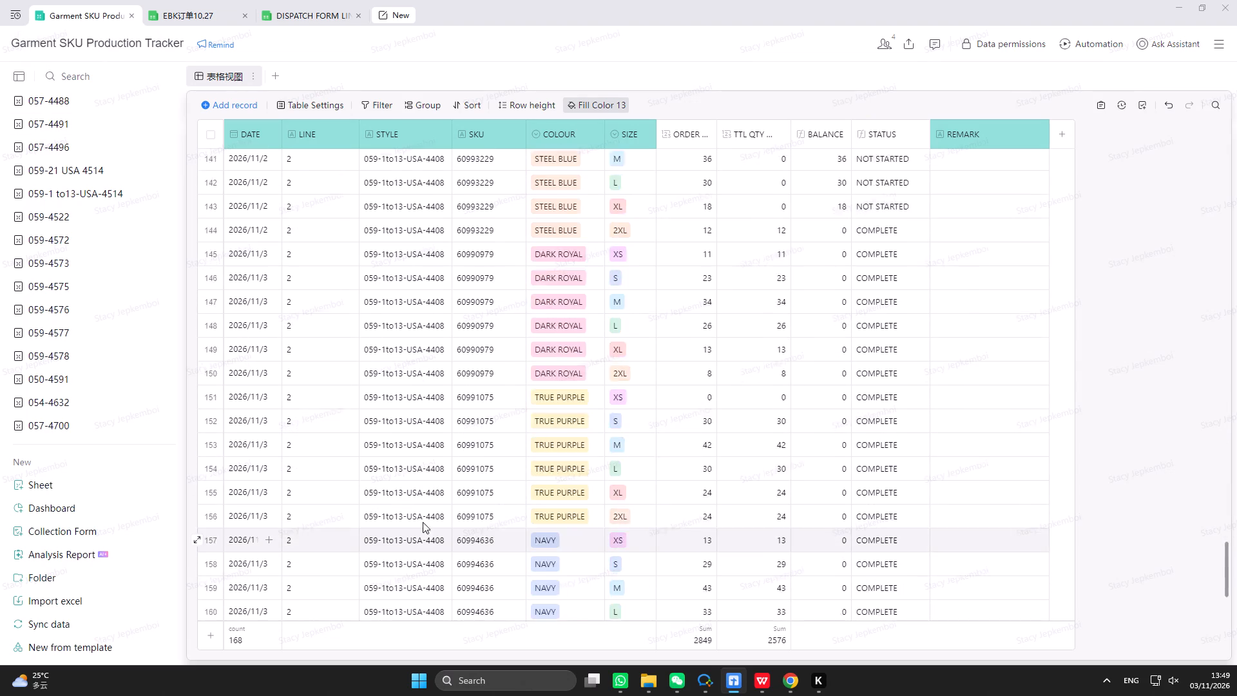
left_click(305, 22)
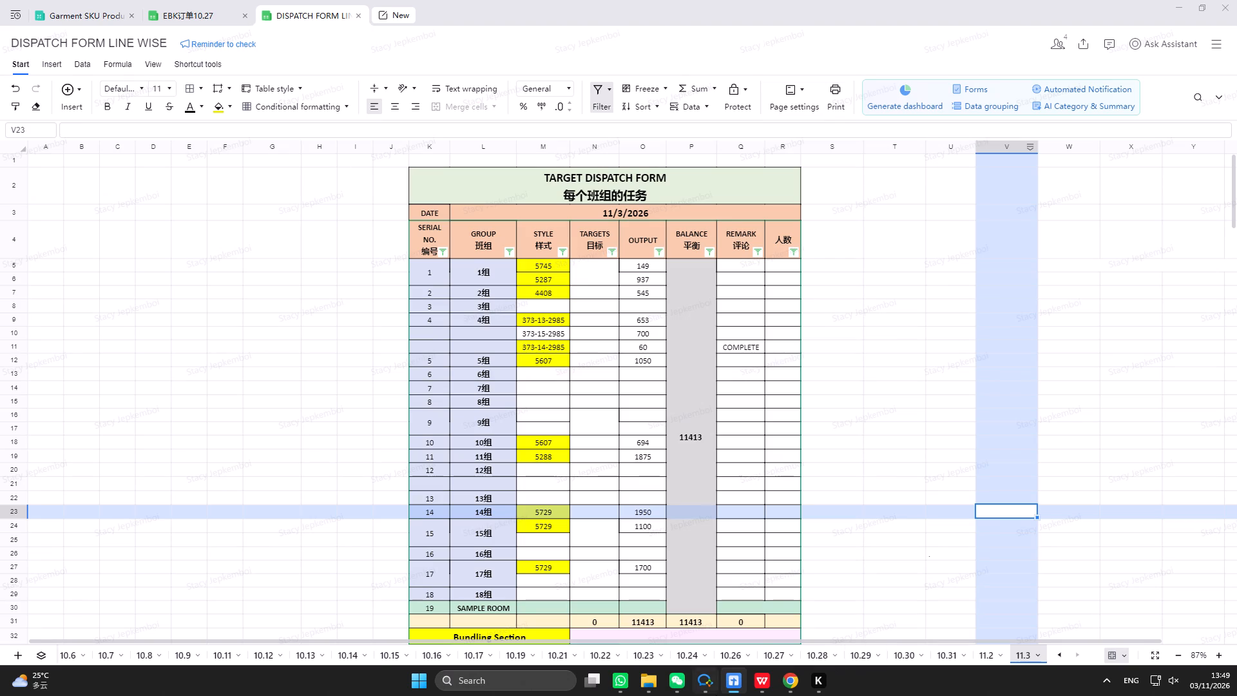
left_click(728, 688)
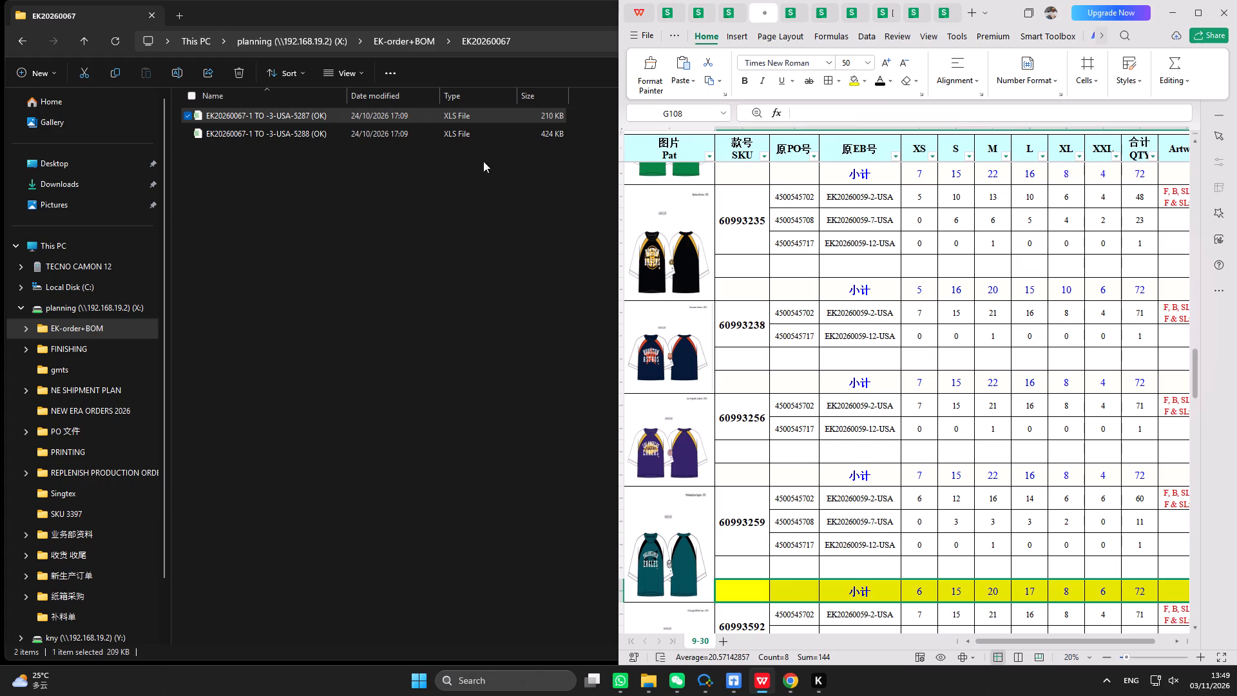
left_click(473, 224)
left_click(1223, 11)
left_click(1196, 12)
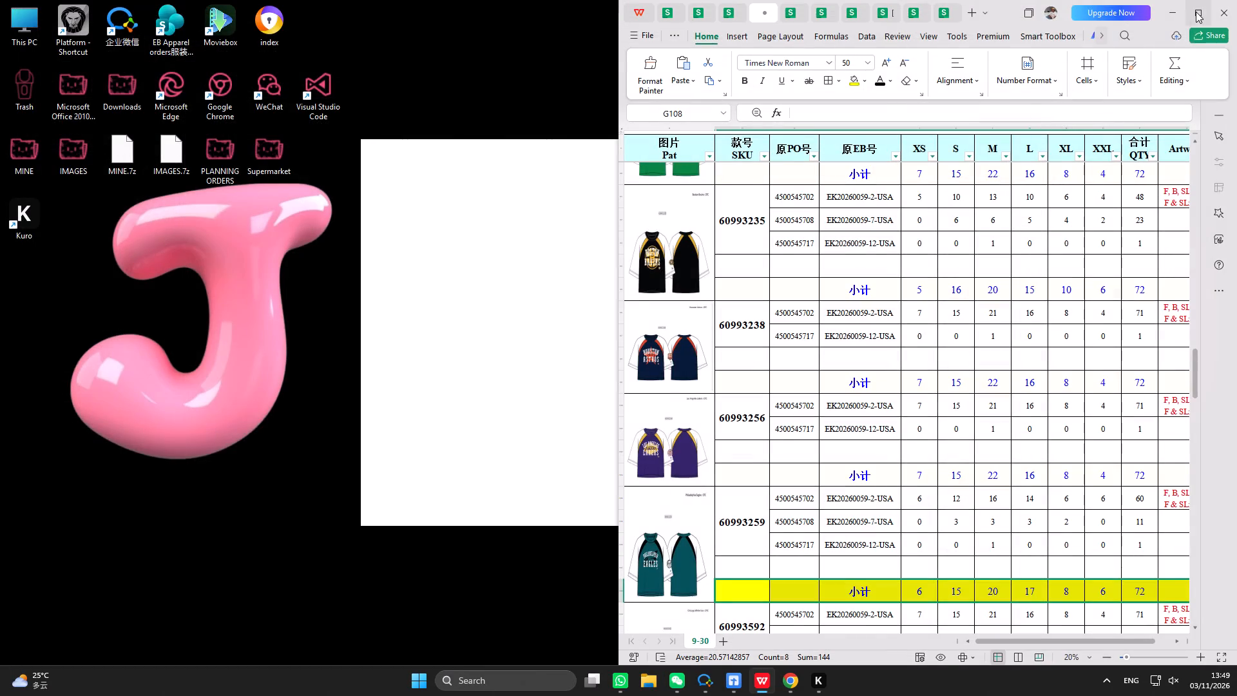
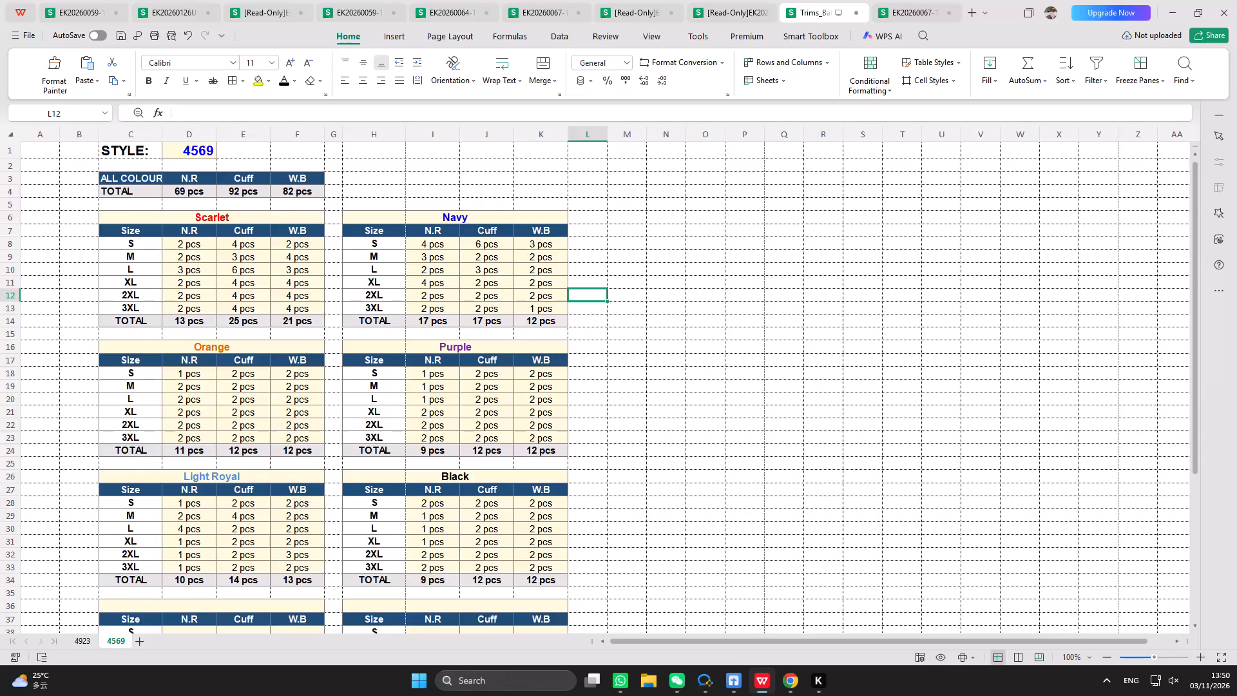
Relabel the Scarlet block's sizes on the 4569 sheet as XS, S, M, L, XL and 2XL.
scroll(398, 427, "down", 12)
scroll(374, 451, "up", 11)
scroll(374, 451, "up", 16)
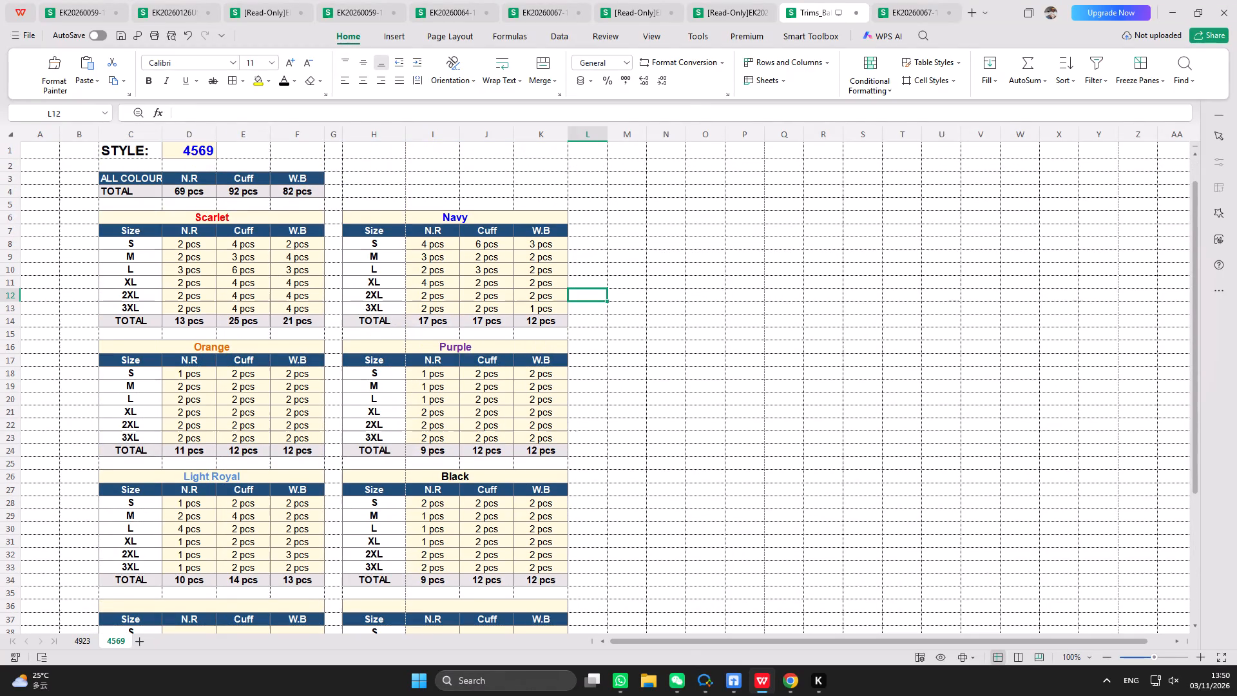
scroll(374, 451, "up", 6)
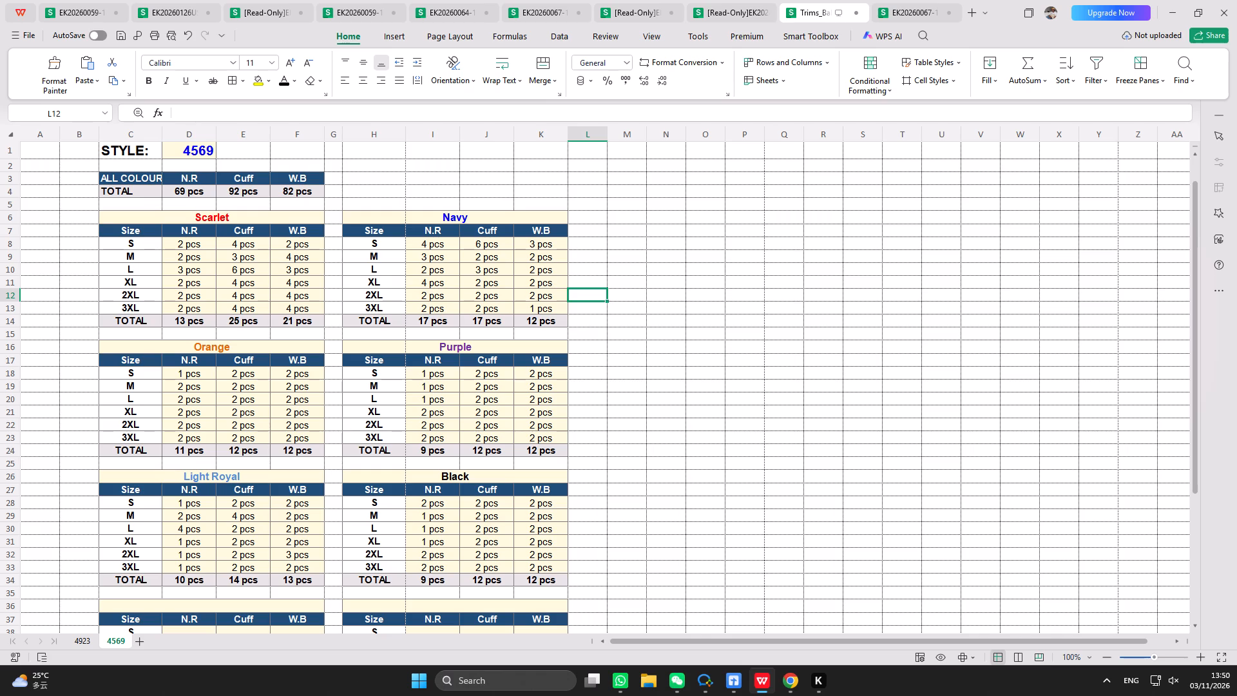
left_click(147, 247)
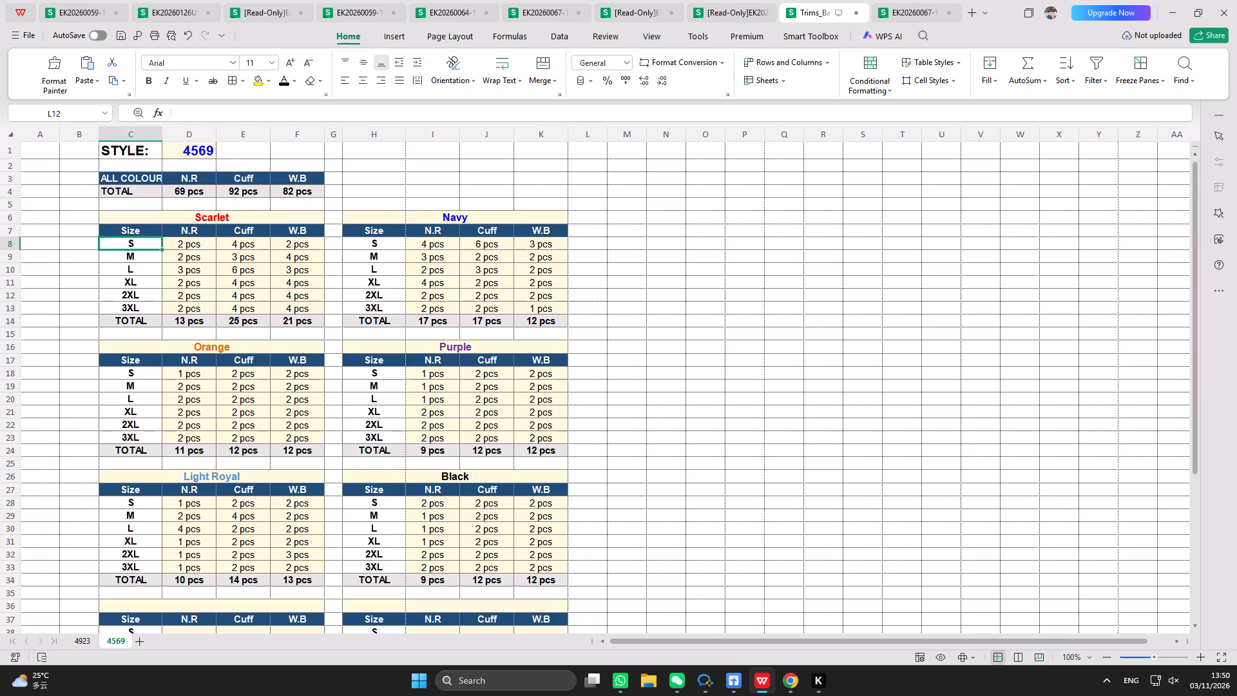
type("XS")
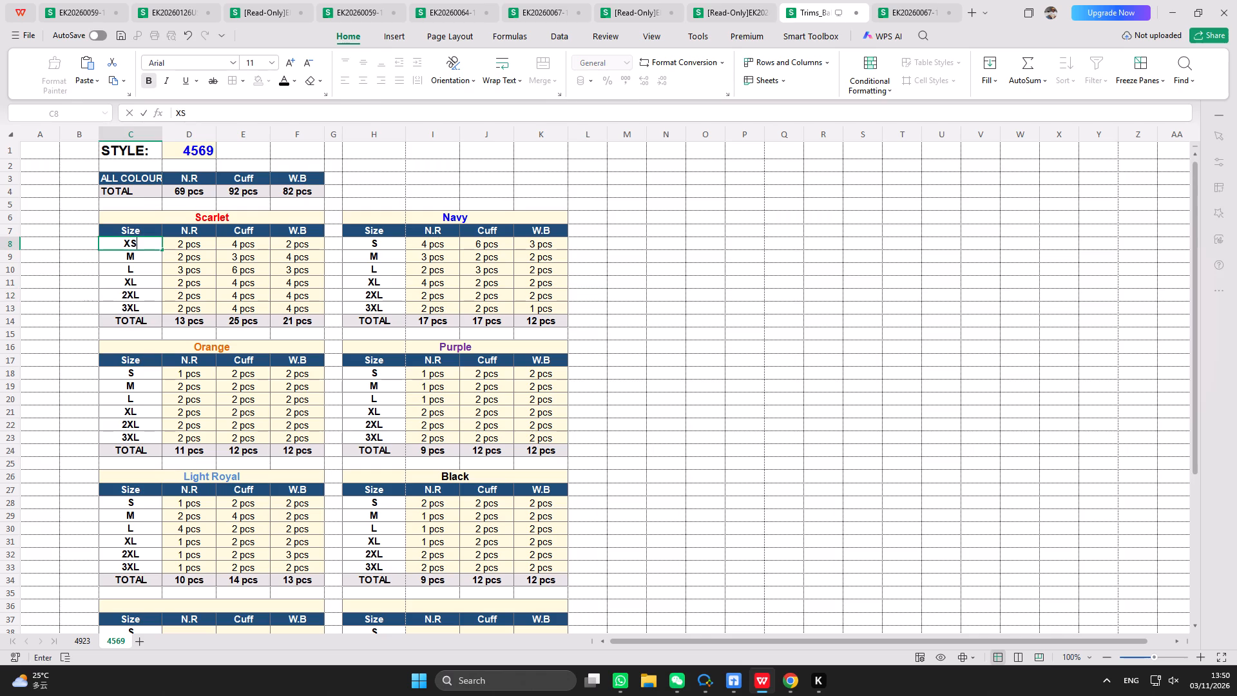
key("Return")
key("s")
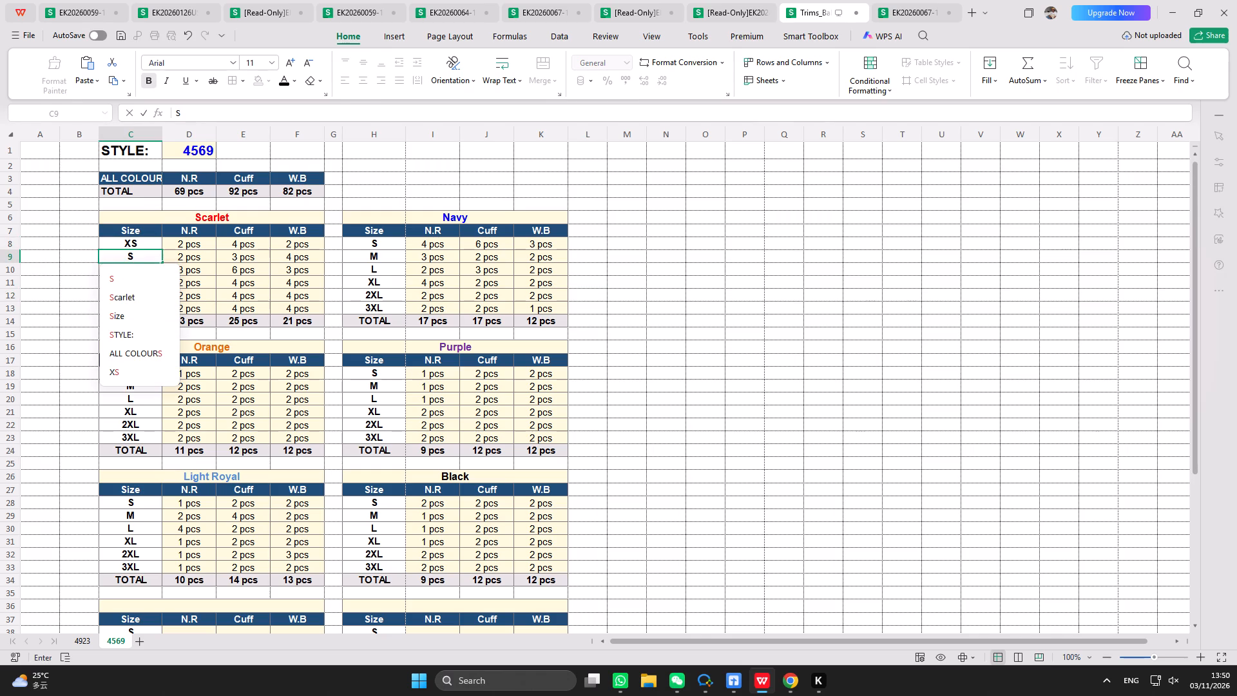
key("Return")
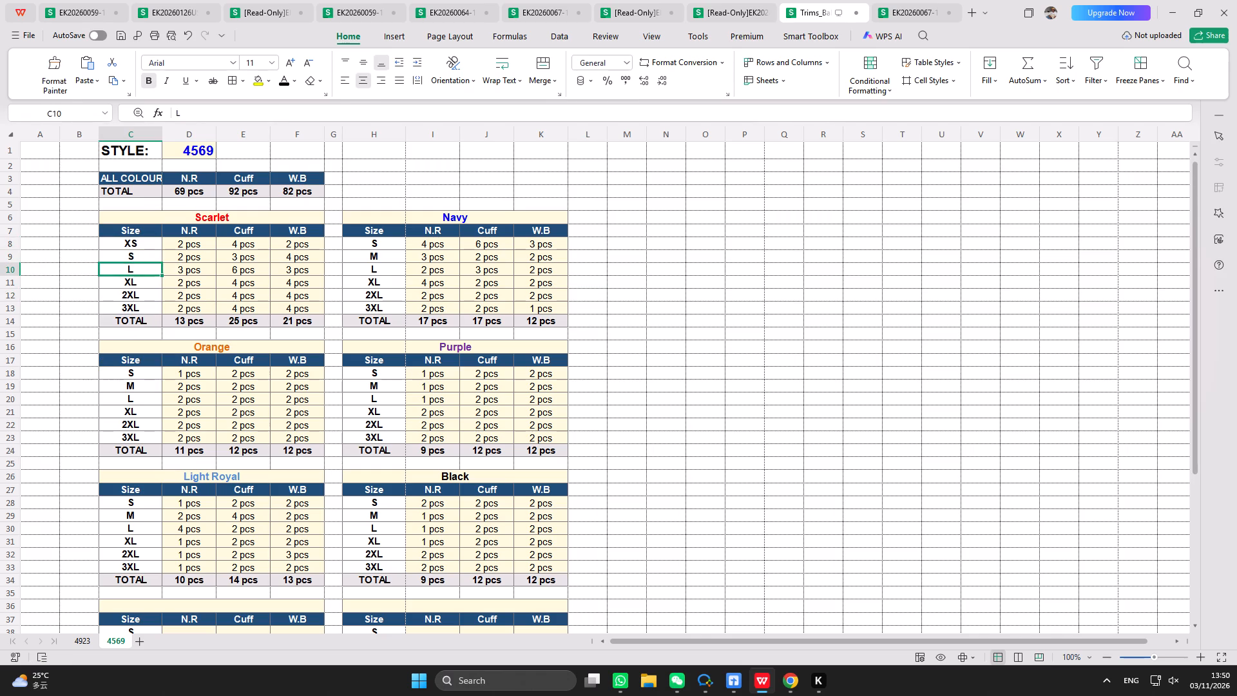
key("m")
key("Return")
key("l")
key("Return")
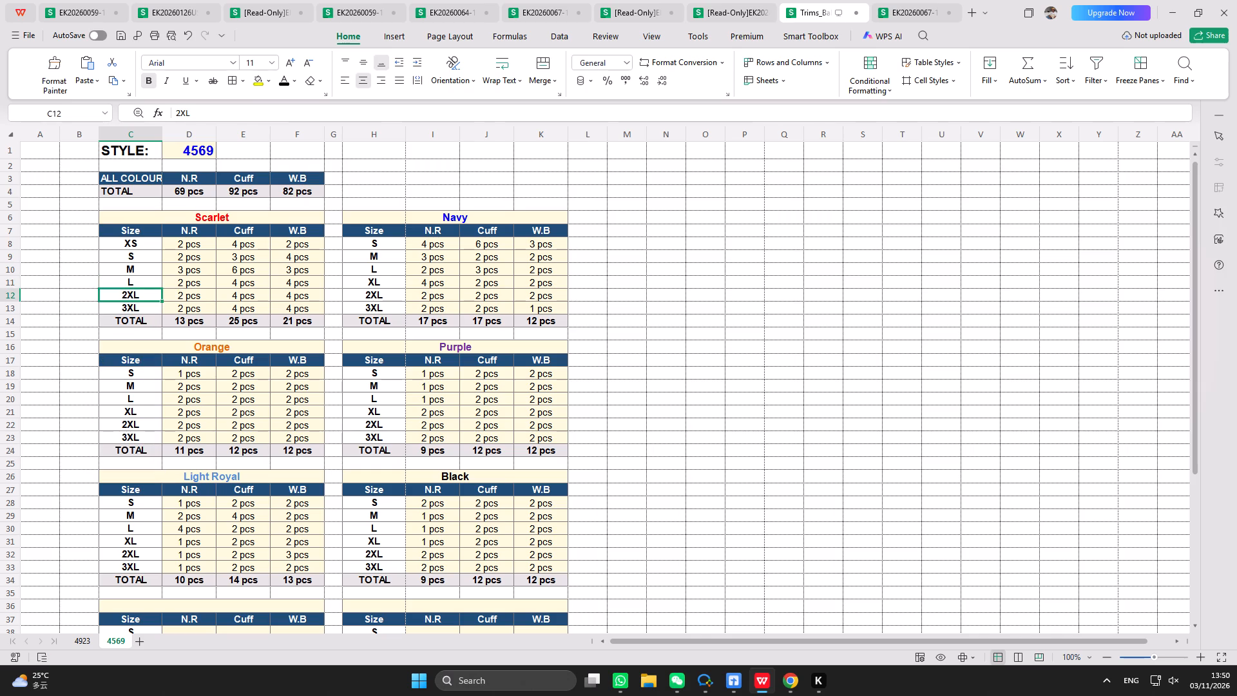
type("XL")
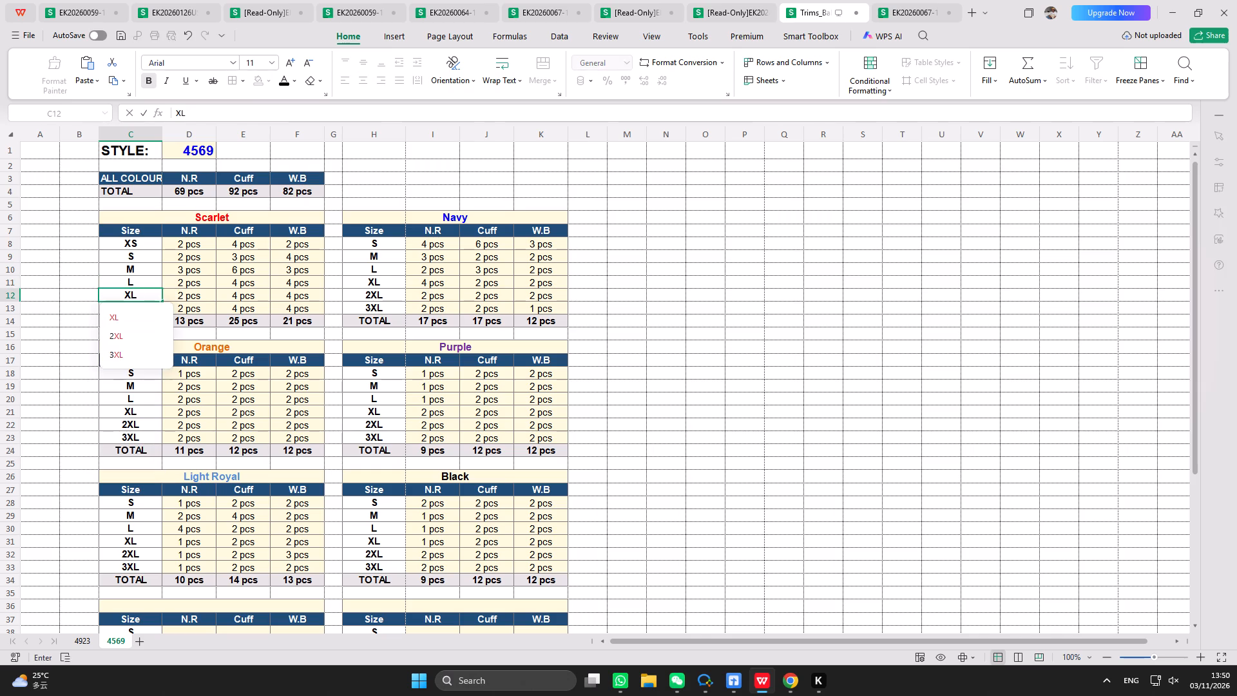
key("Return")
type("2XL")
key("Return")
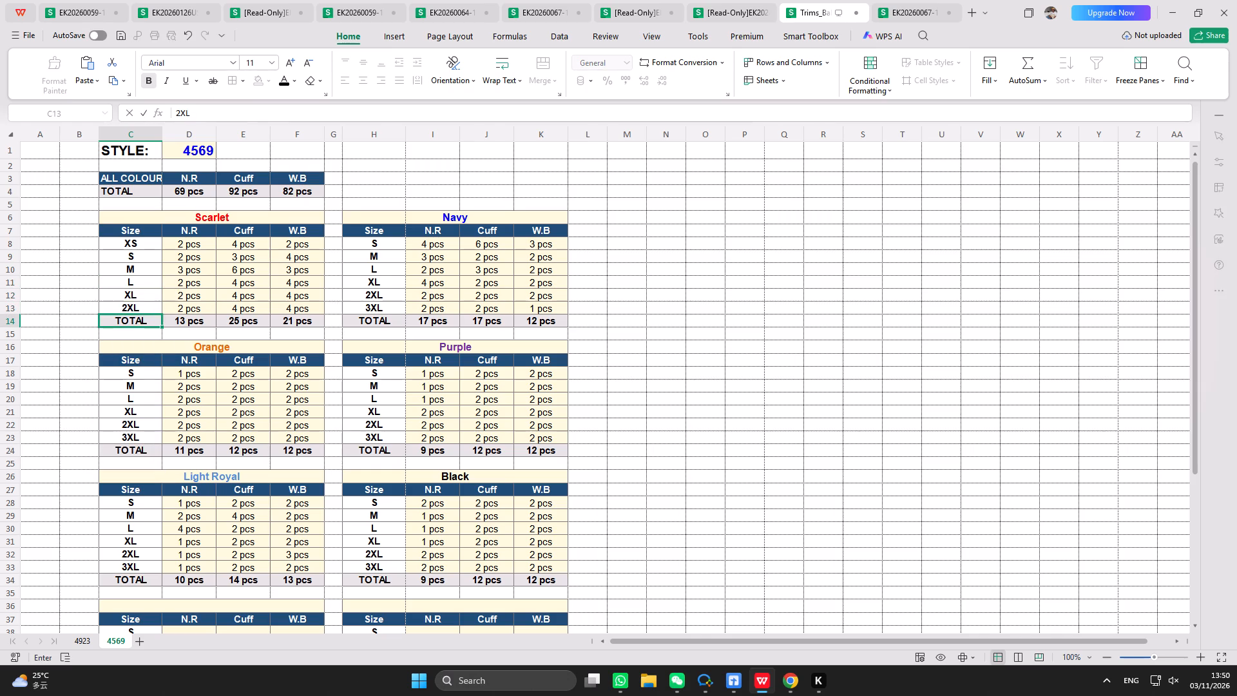
Copy Scarlet's XS to 2XL size labels into all the other colour blocks, including the empty ones below.
left_click_drag(133, 244, 142, 305)
key("ctrl+c")
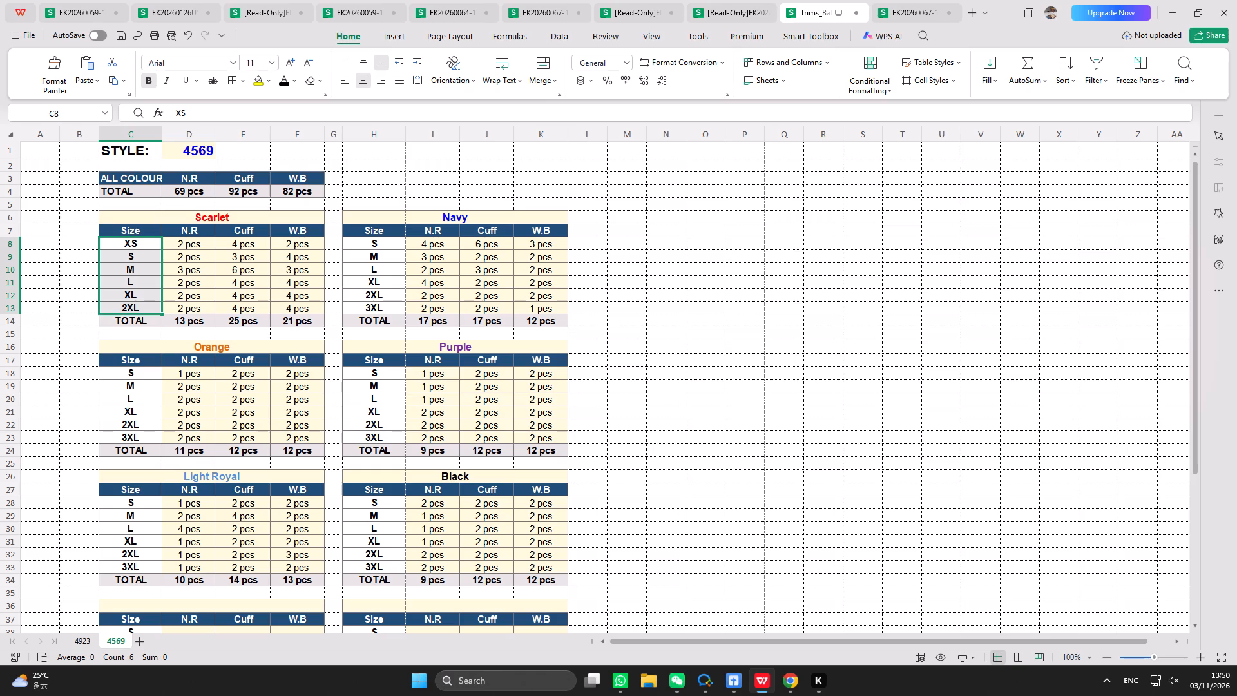
left_click(379, 246)
left_click(143, 376, "ctrl")
left_click(365, 377, "ctrl")
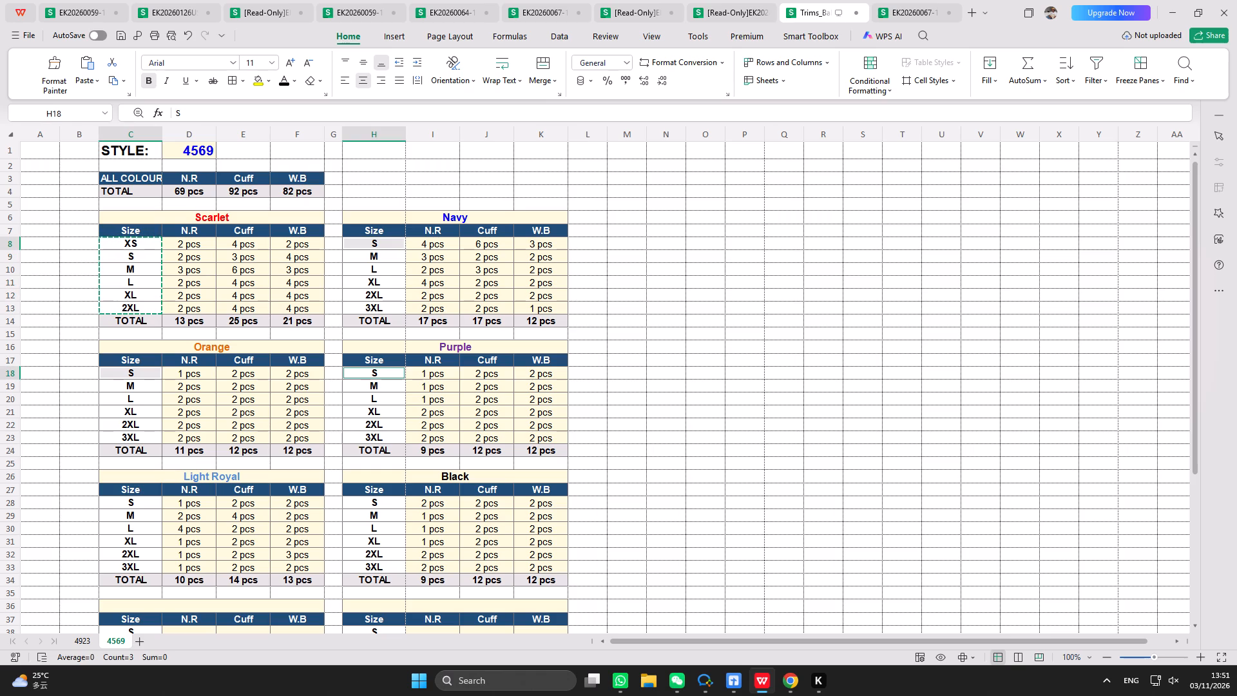
left_click(146, 501, "ctrl")
left_click(381, 505, "ctrl")
scroll(321, 506, "down", 4)
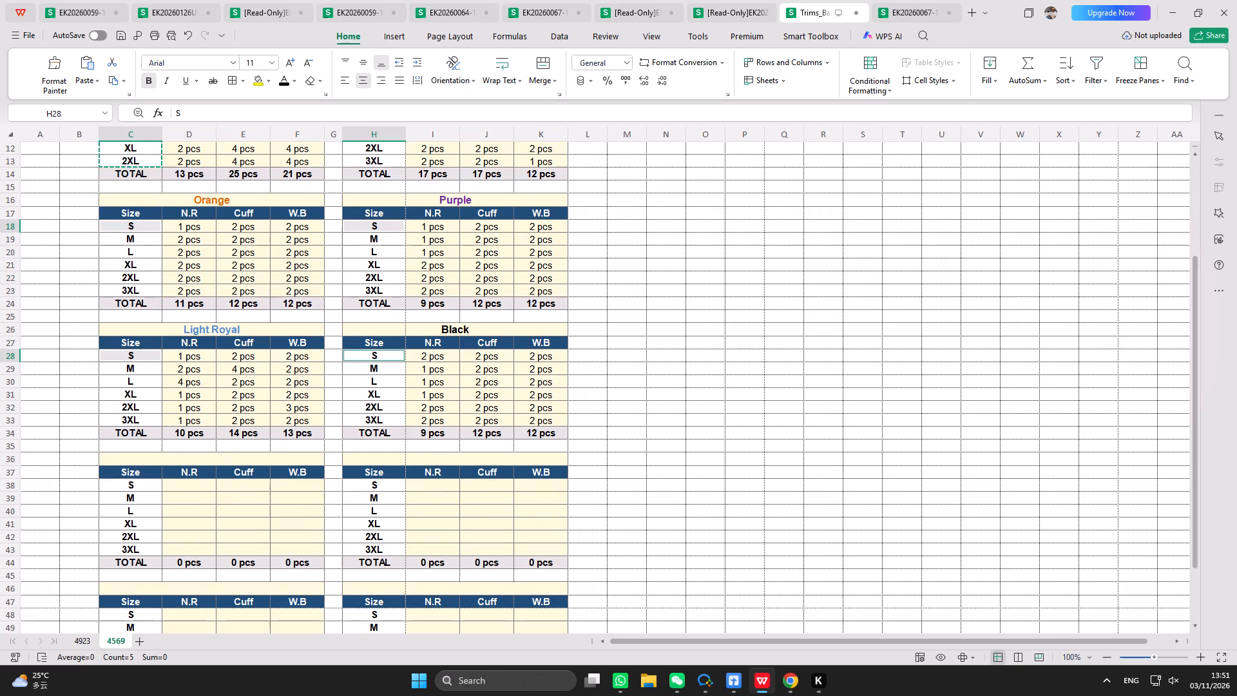
left_click(149, 488, "ctrl")
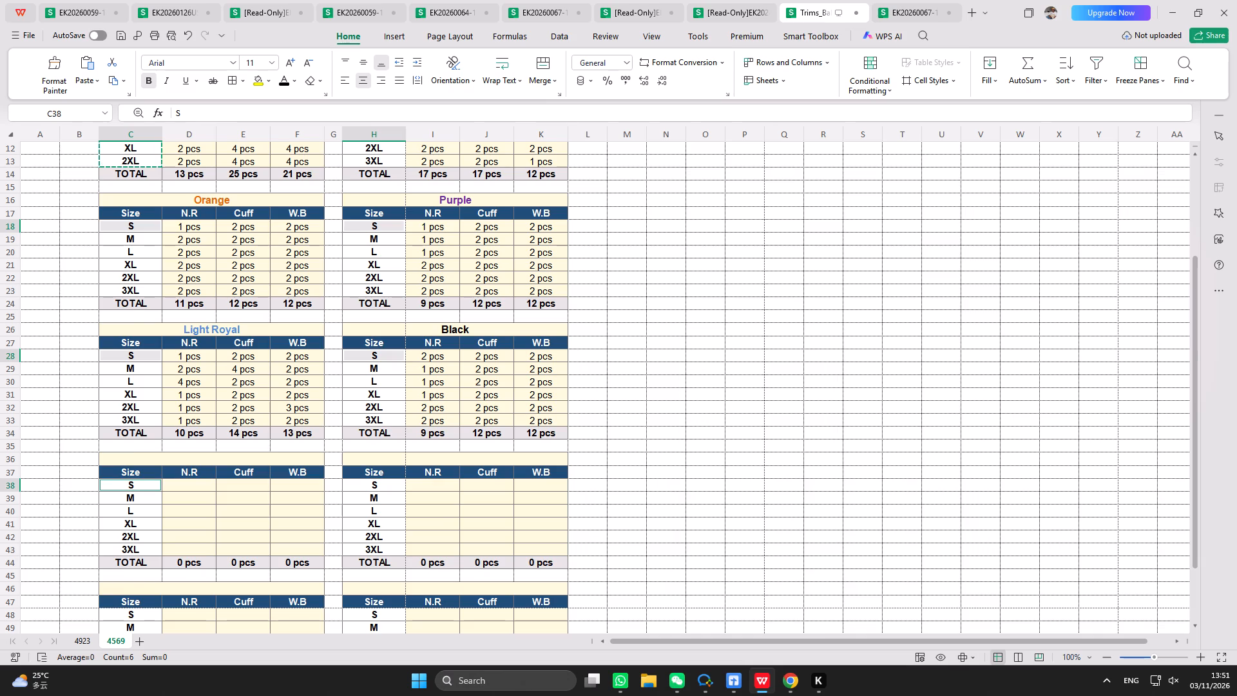
left_click(378, 487, "ctrl")
scroll(345, 440, "down", 3)
left_click(141, 499, "ctrl")
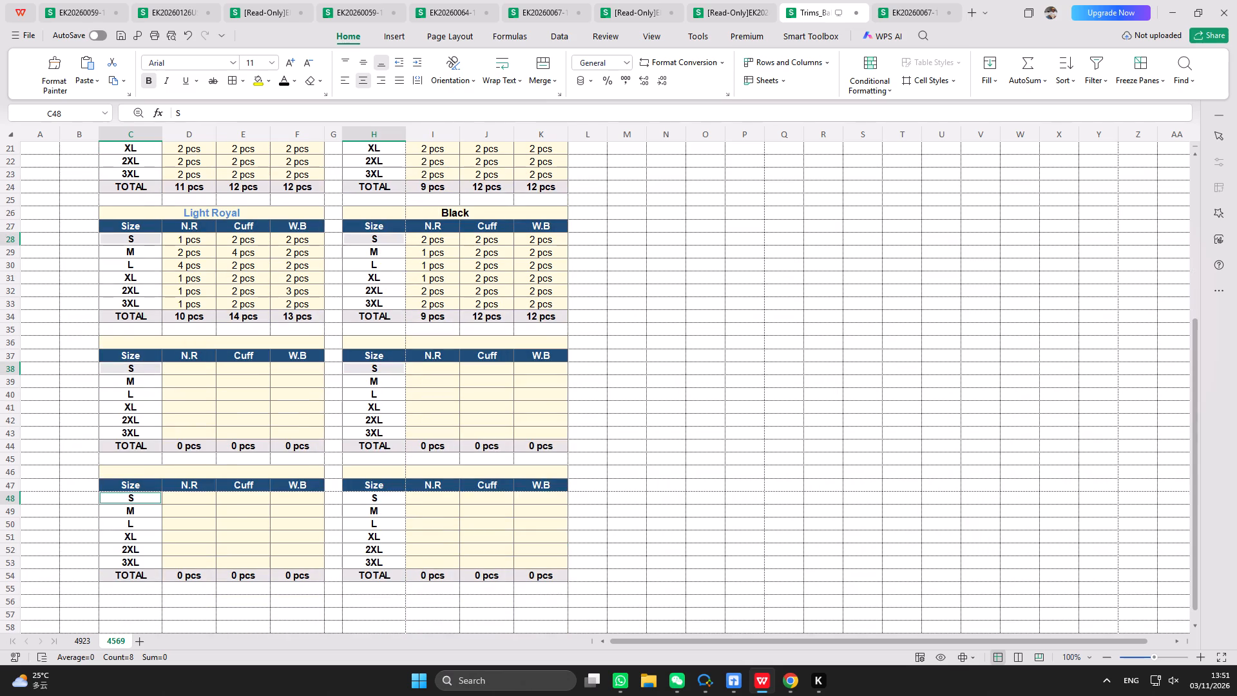
left_click(376, 494, "ctrl")
key("ctrl+v")
key("Escape")
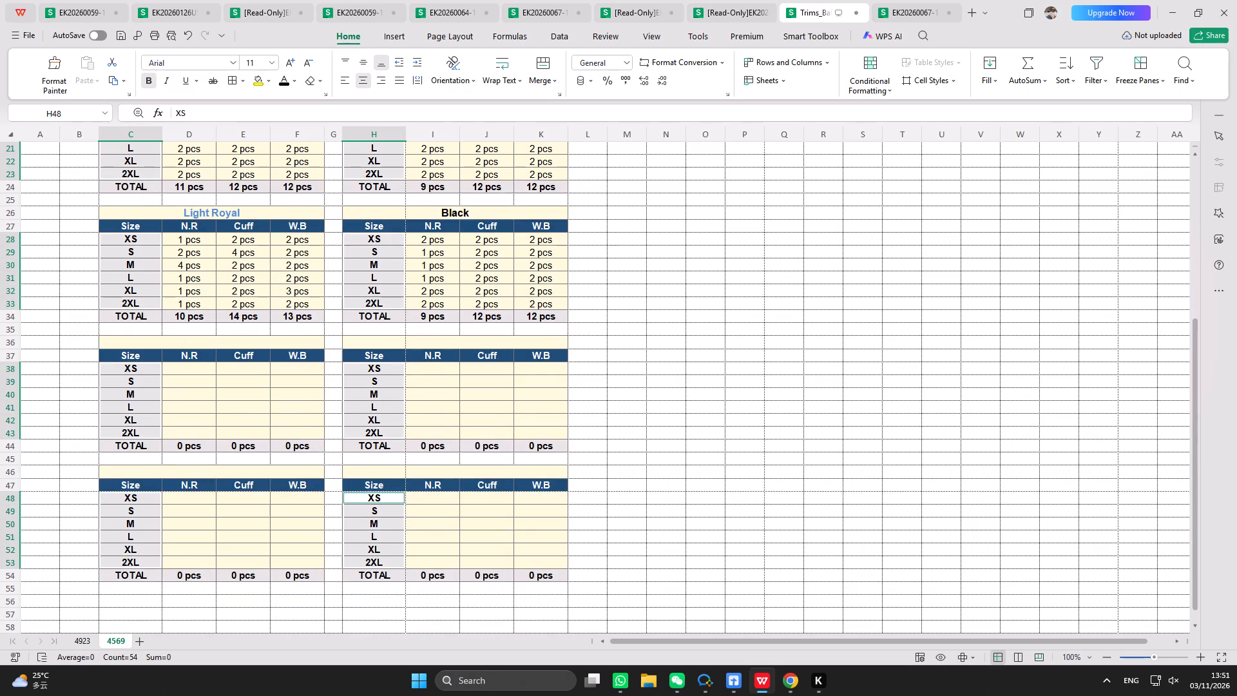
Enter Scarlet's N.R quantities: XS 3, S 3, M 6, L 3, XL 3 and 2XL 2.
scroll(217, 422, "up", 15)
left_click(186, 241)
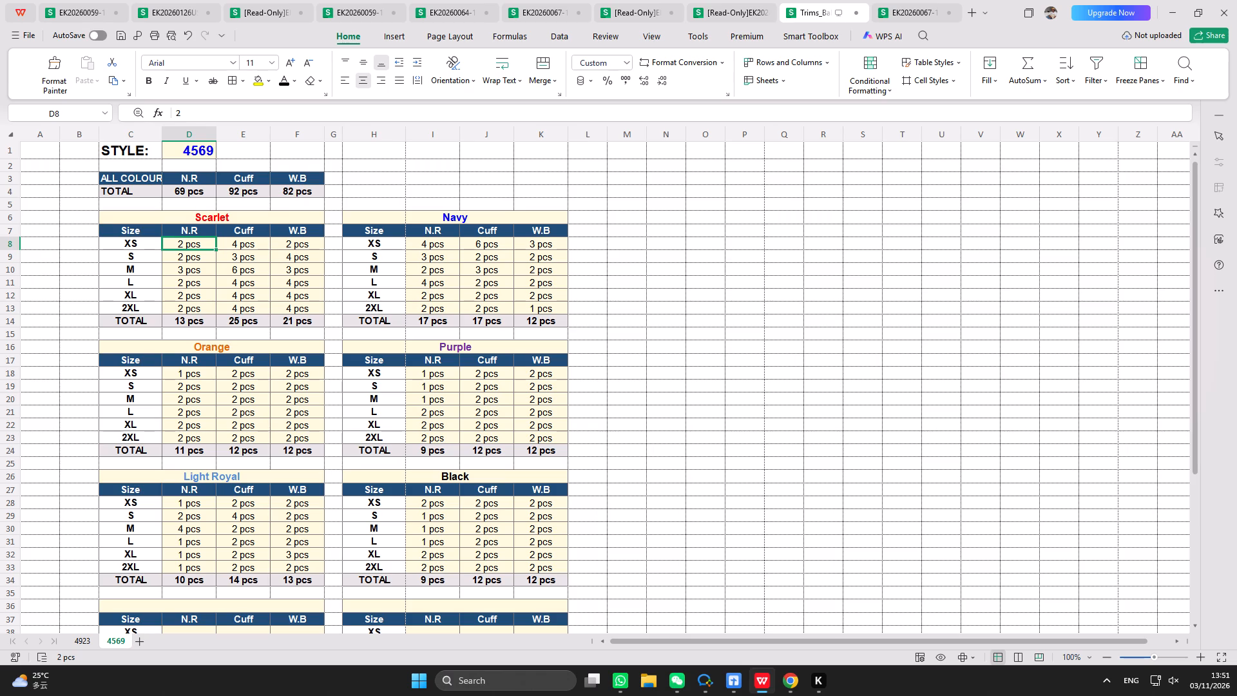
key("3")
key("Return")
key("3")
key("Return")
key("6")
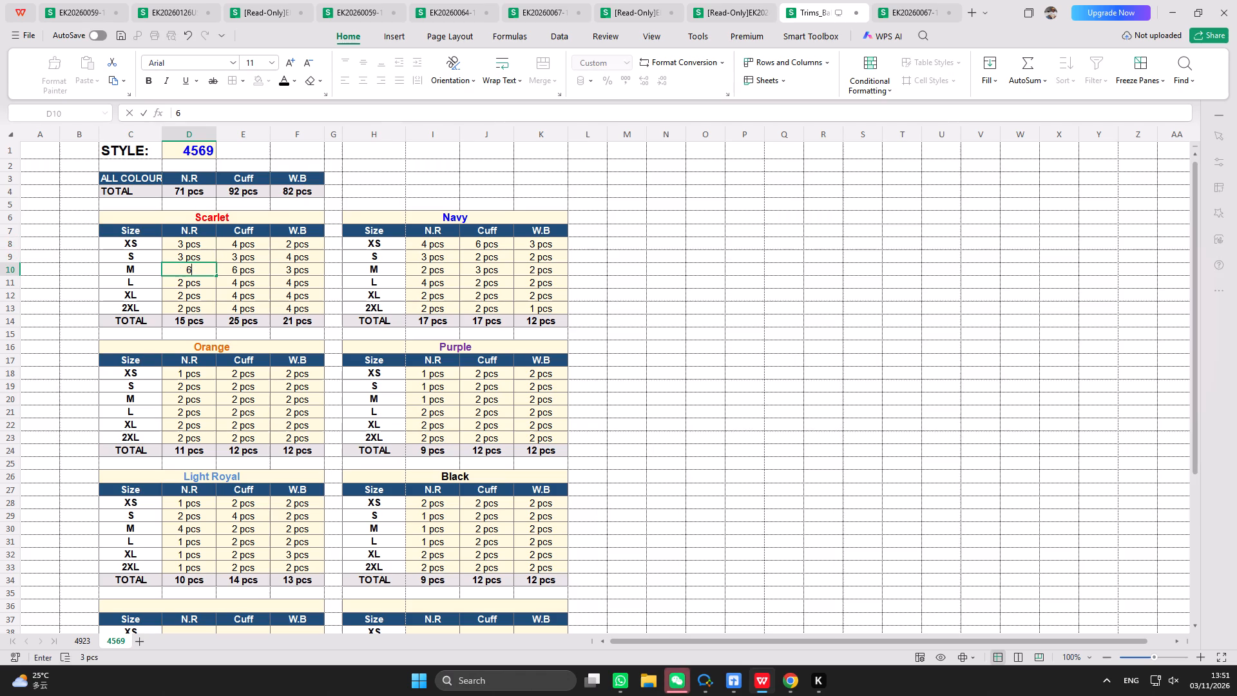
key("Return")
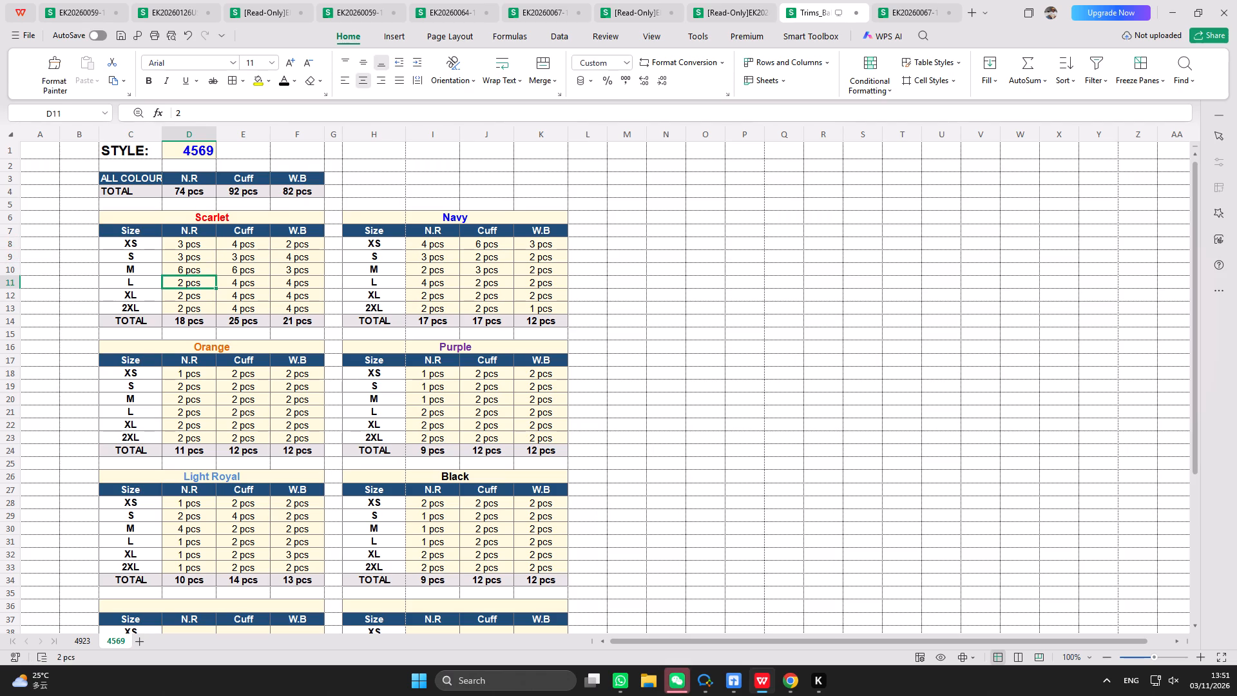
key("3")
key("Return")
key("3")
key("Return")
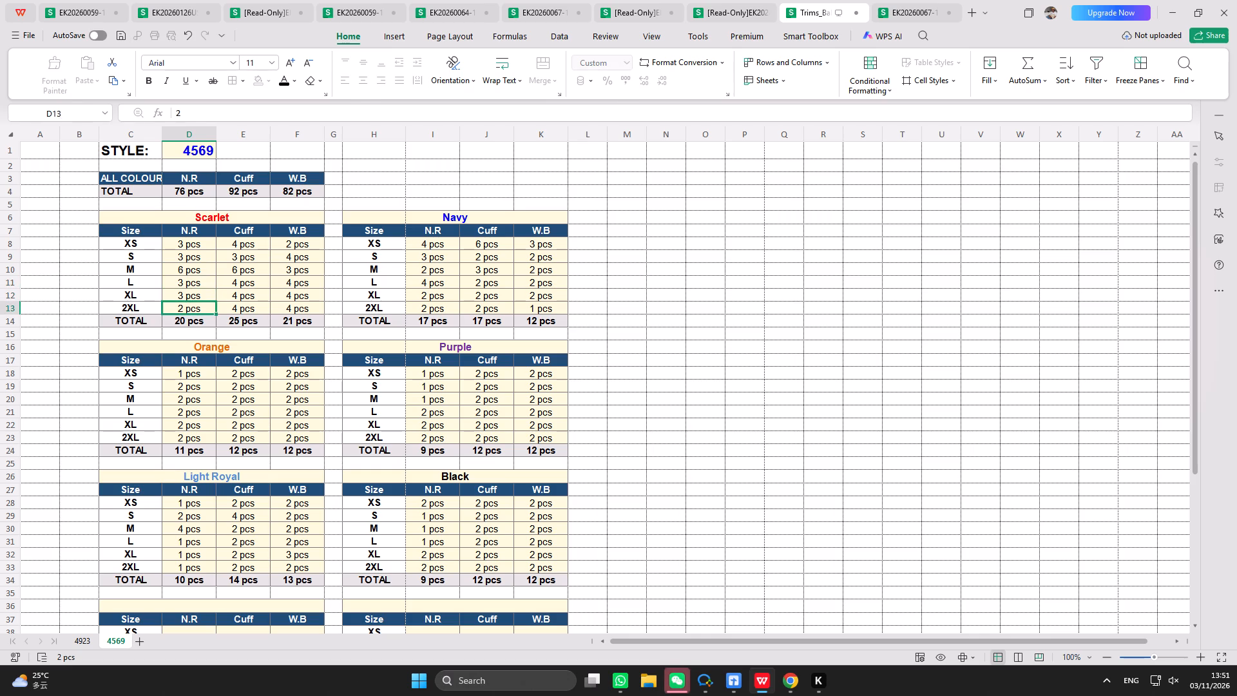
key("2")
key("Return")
Move the style number 4569 from cell D1 to cell E1, outside the N.R column.
left_click(256, 246)
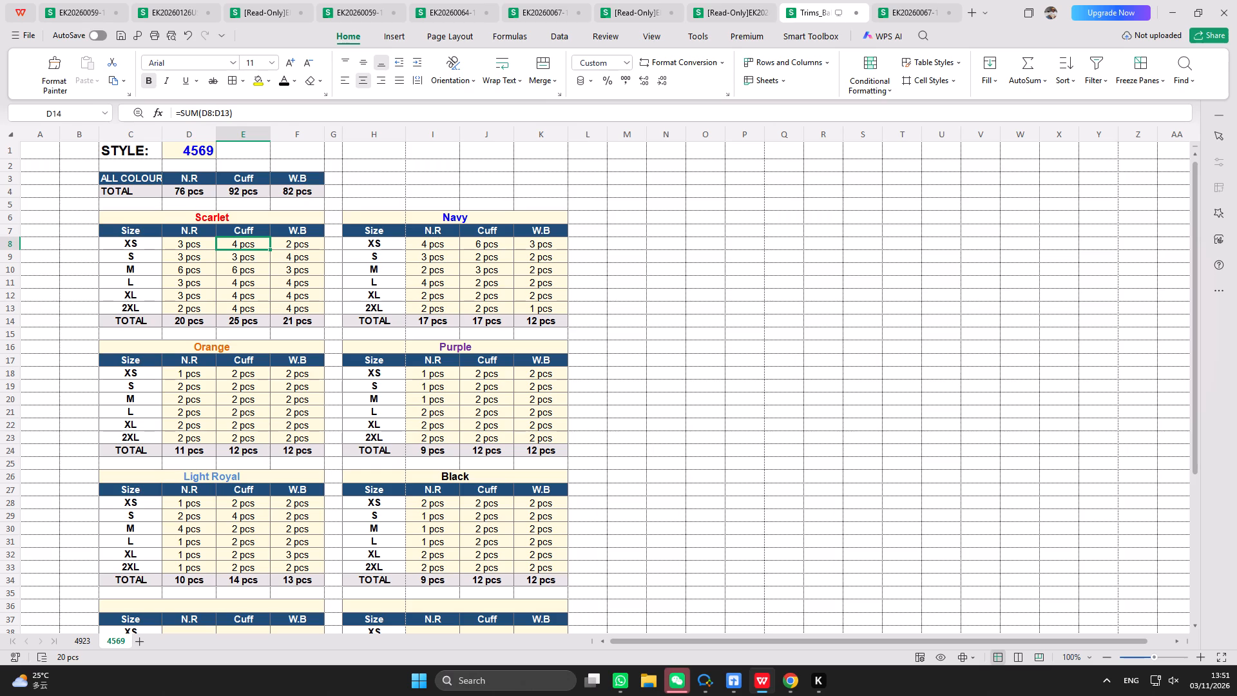
left_click(192, 210)
left_click(200, 198)
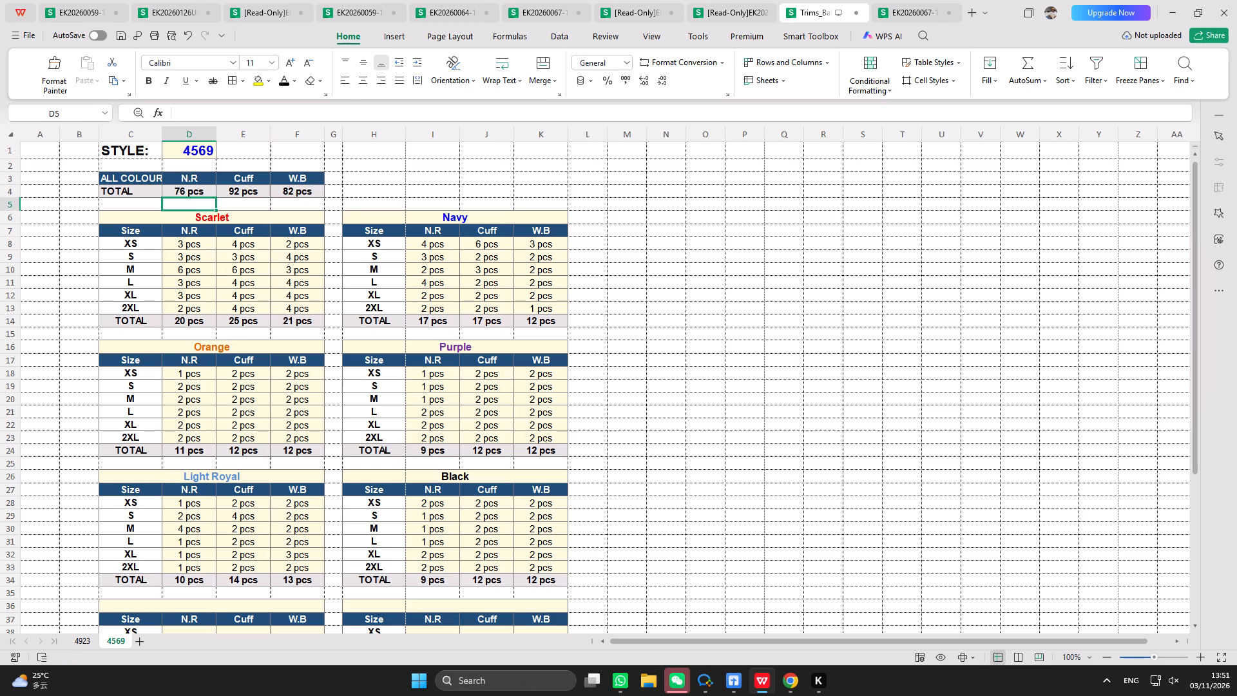
left_click(200, 133)
left_click(227, 150)
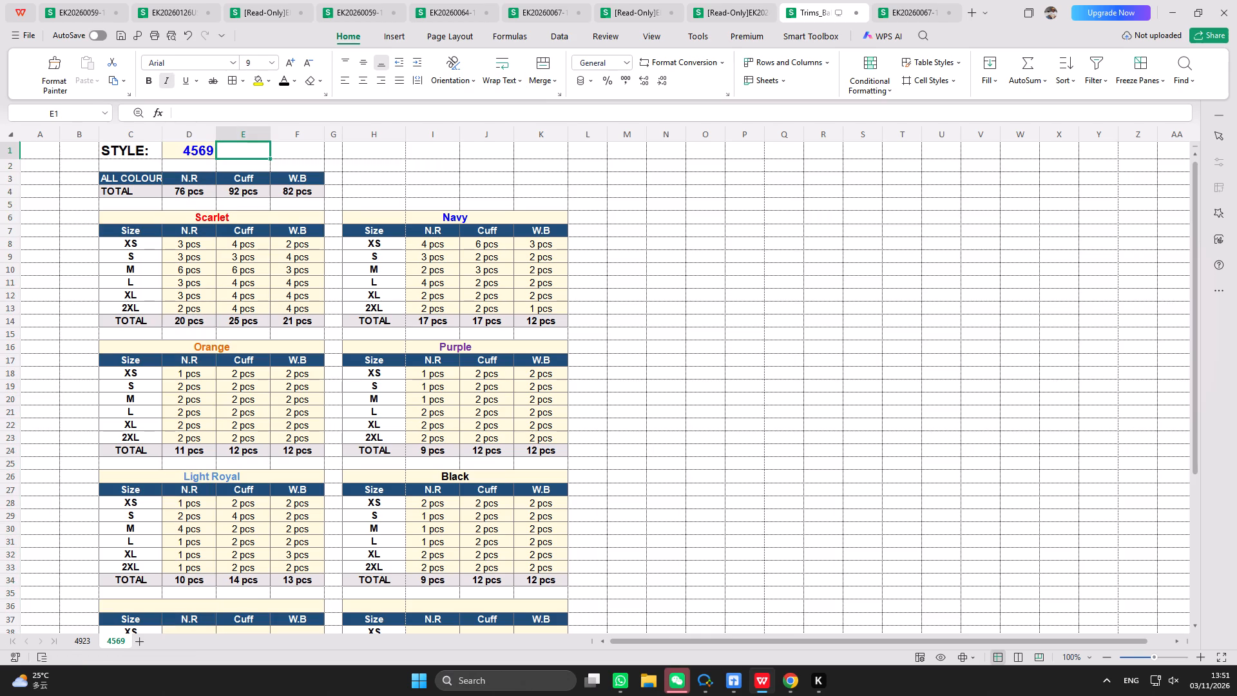
left_click(197, 153)
key("ctrl+x")
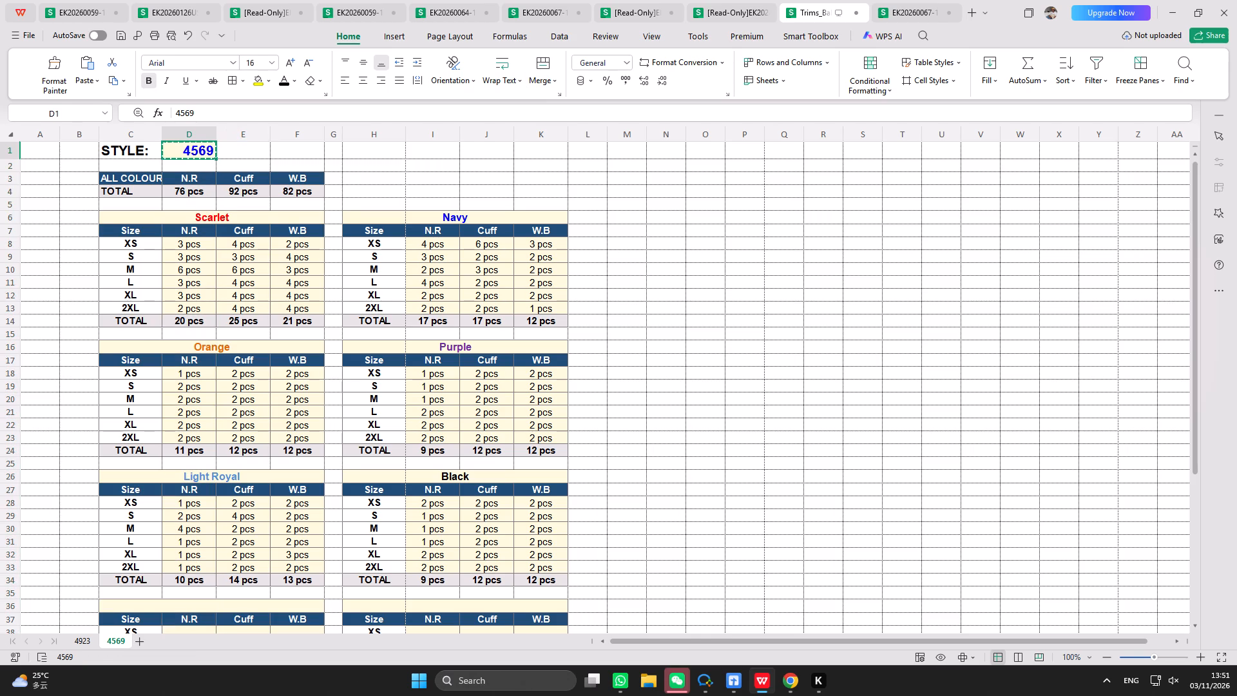
left_click(249, 150)
key("ctrl+v")
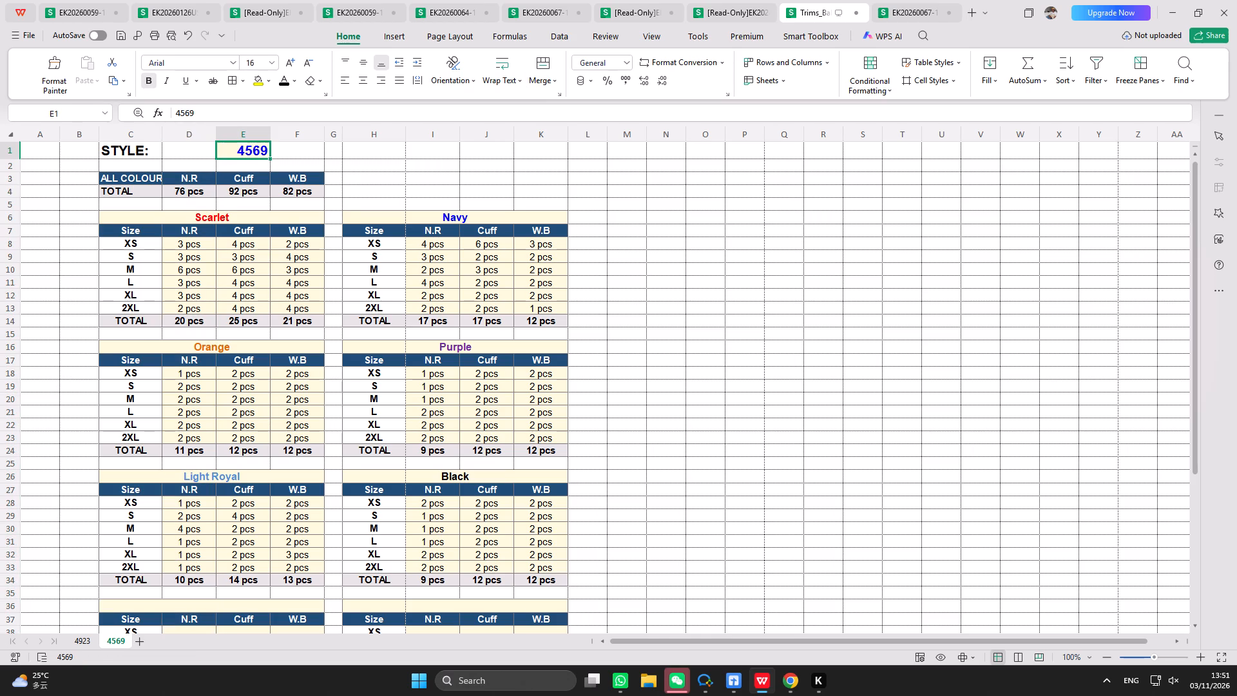
Delete the N.R column from both the Scarlet and Navy sides of the 4569 sheet.
left_click(192, 135)
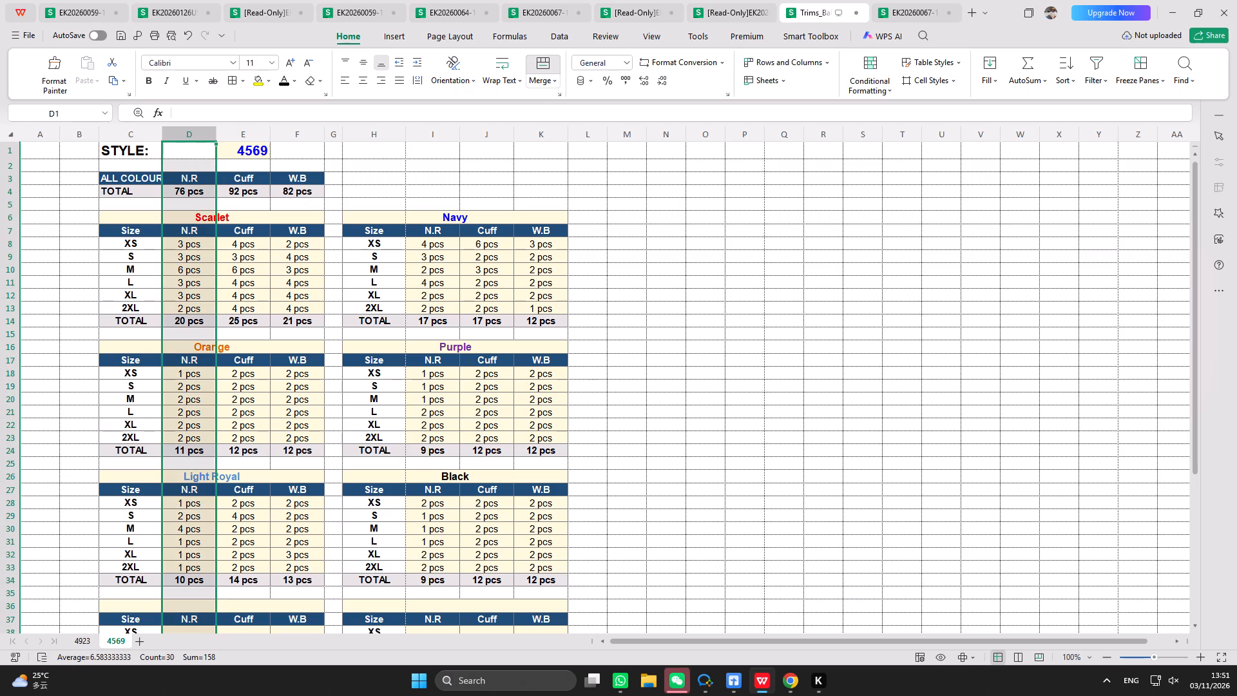
right_click(185, 146)
left_click(233, 188)
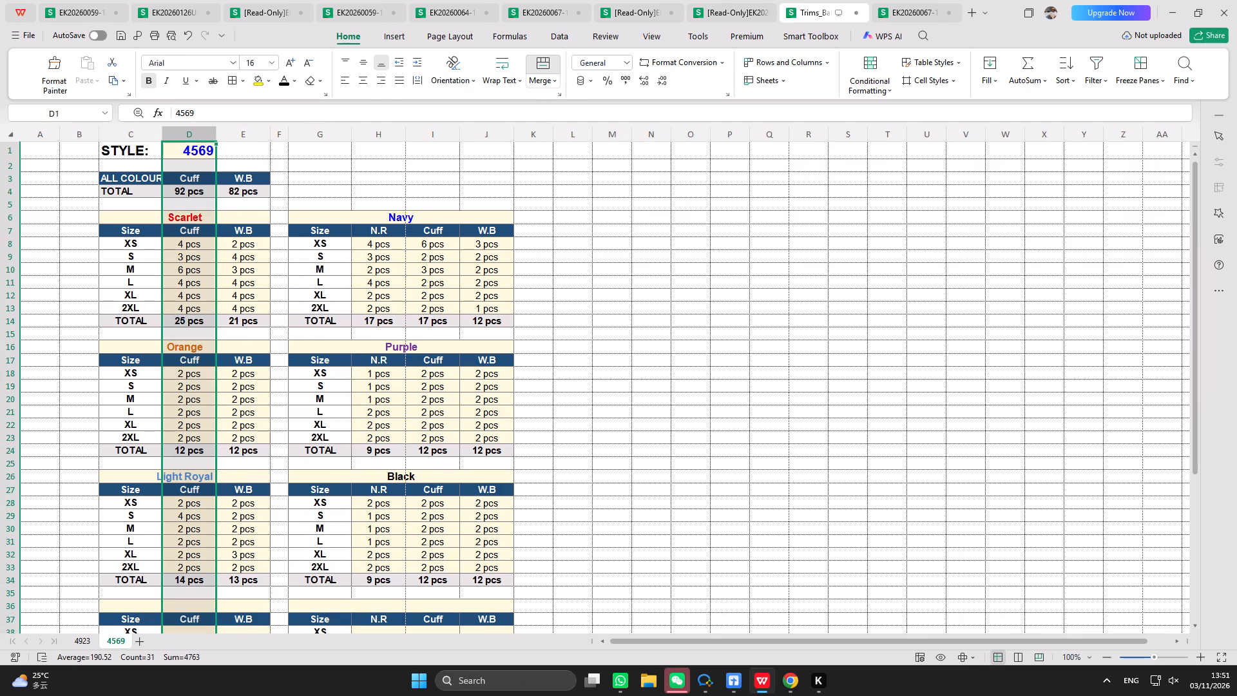
left_click(379, 139)
right_click(376, 162)
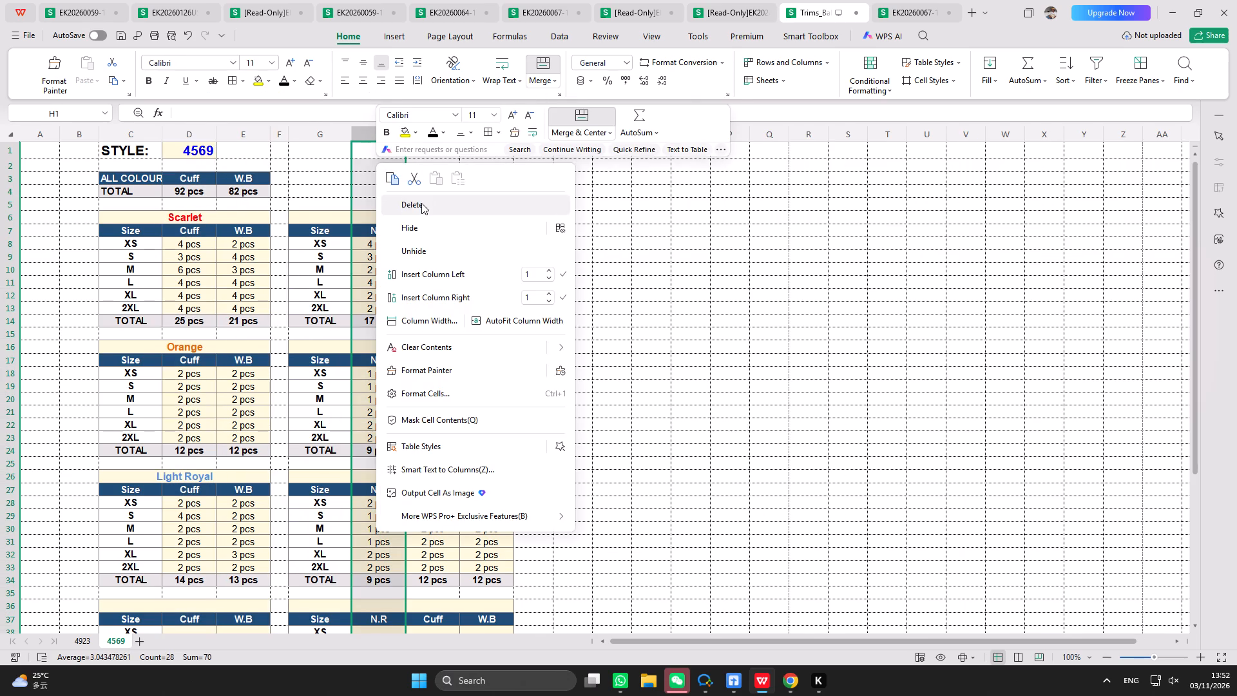
left_click(423, 208)
Check the new message in the EBK planning group chat in WeChat, then return to the trims workbook.
left_click(683, 679)
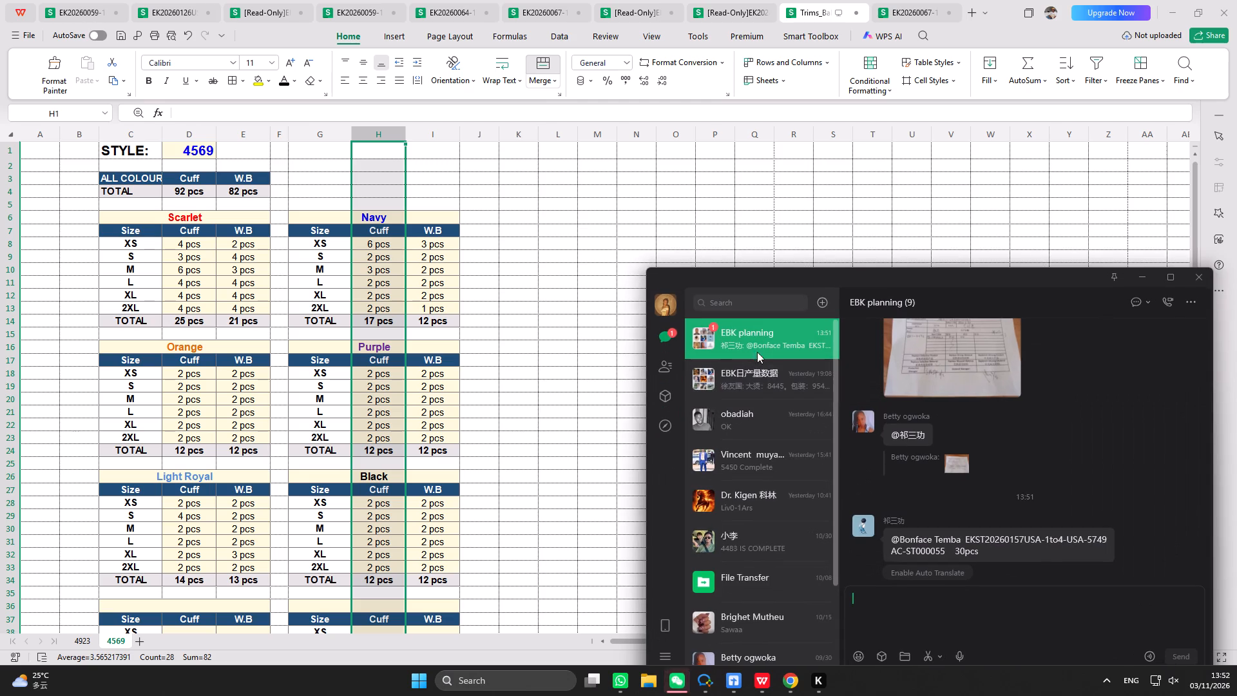
left_click(755, 346)
left_click(1146, 278)
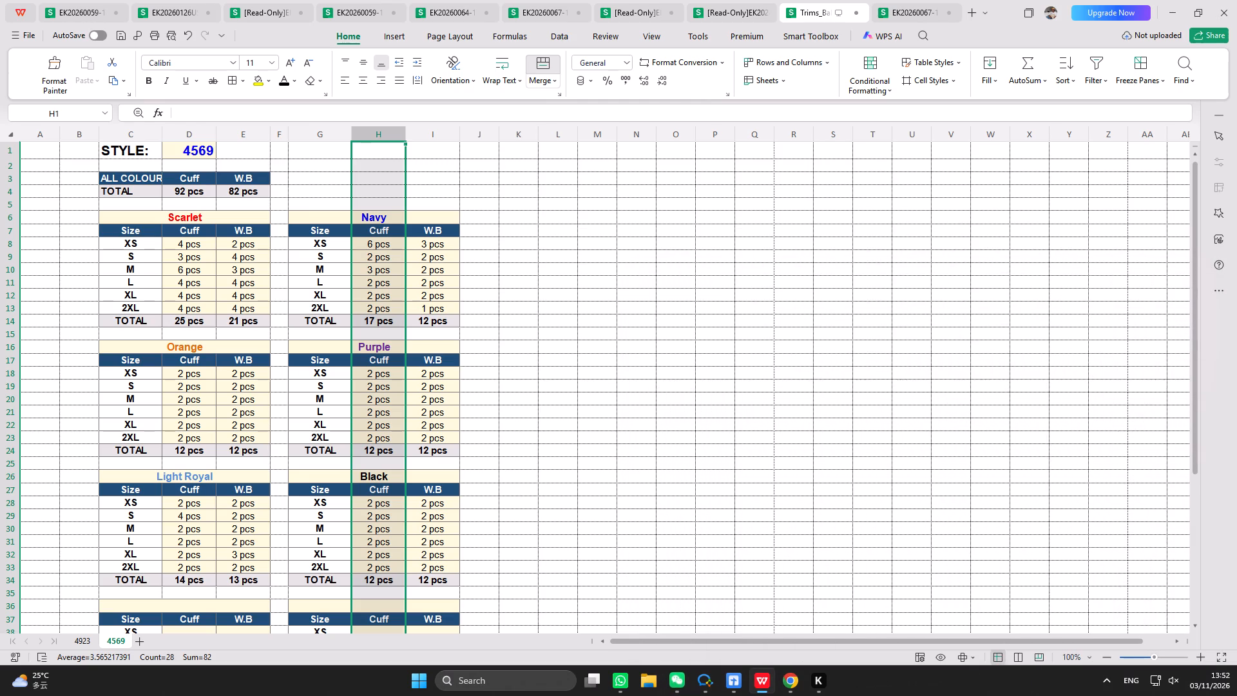
Set Scarlet's Cuff quantities to XS 3, S 3, M 6, L 3, XL 3 and 2XL 2.
left_click(193, 246)
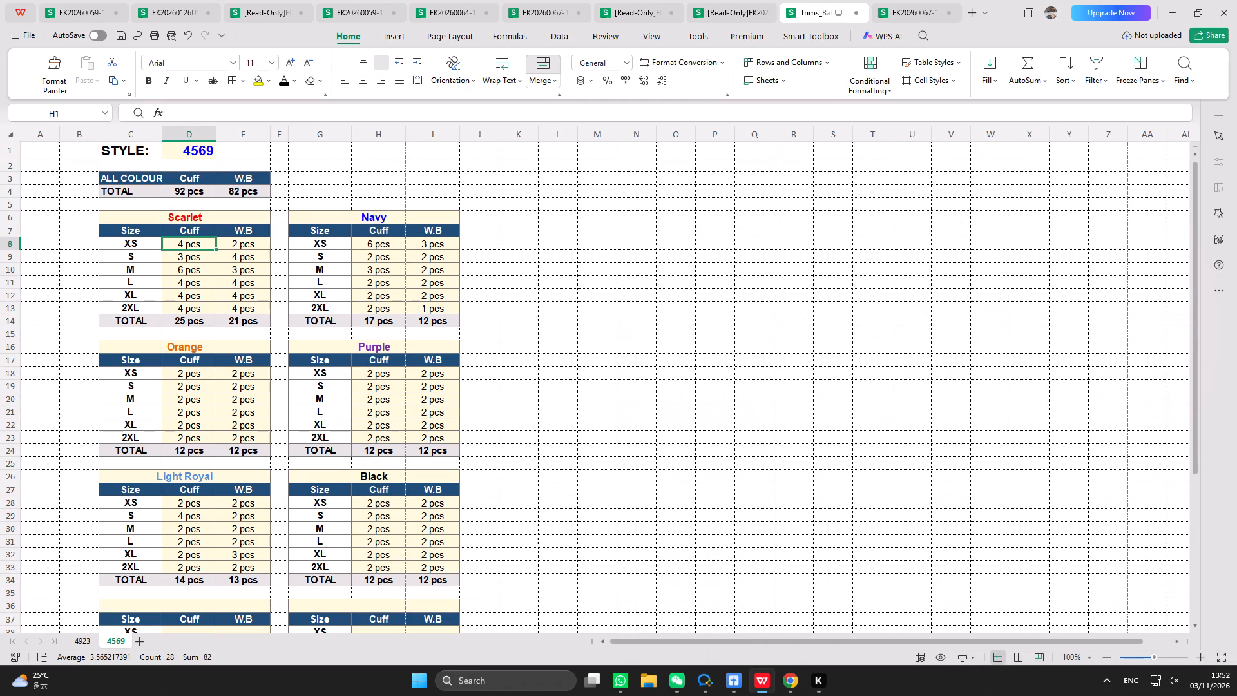
key("3")
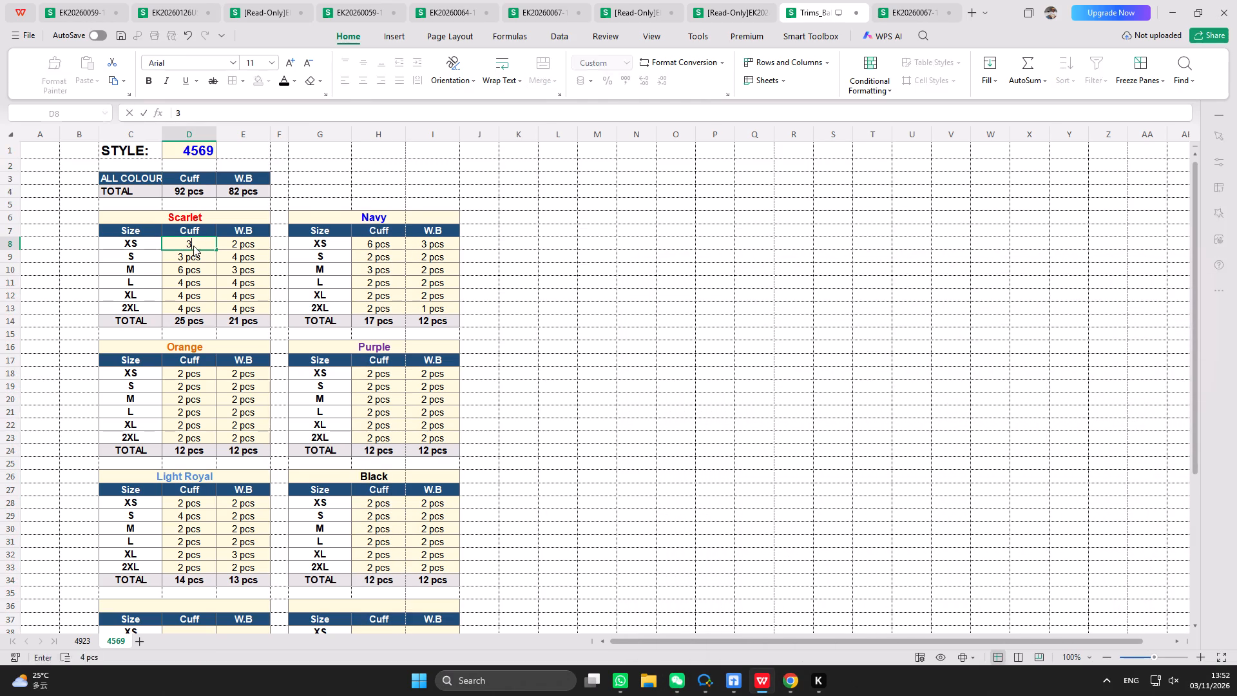
key("Return")
key("3")
key("Return")
key("6")
key("Return")
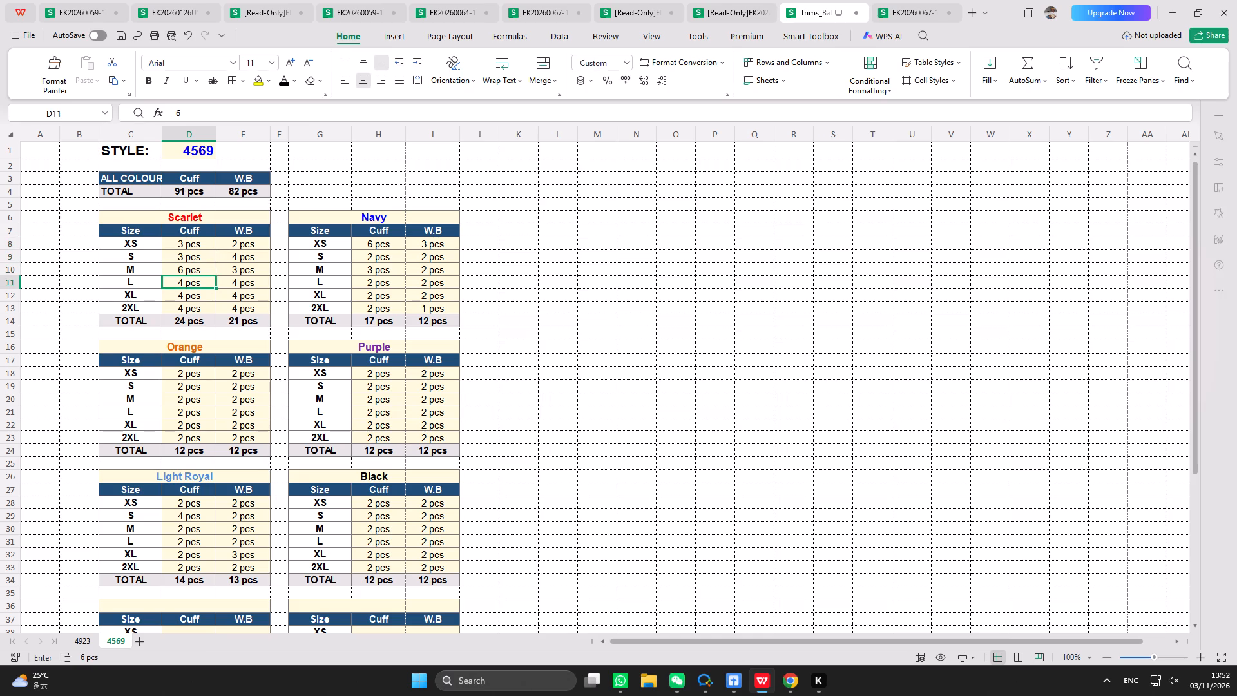
key("3")
key("Return")
key("3")
key("Return")
key("2")
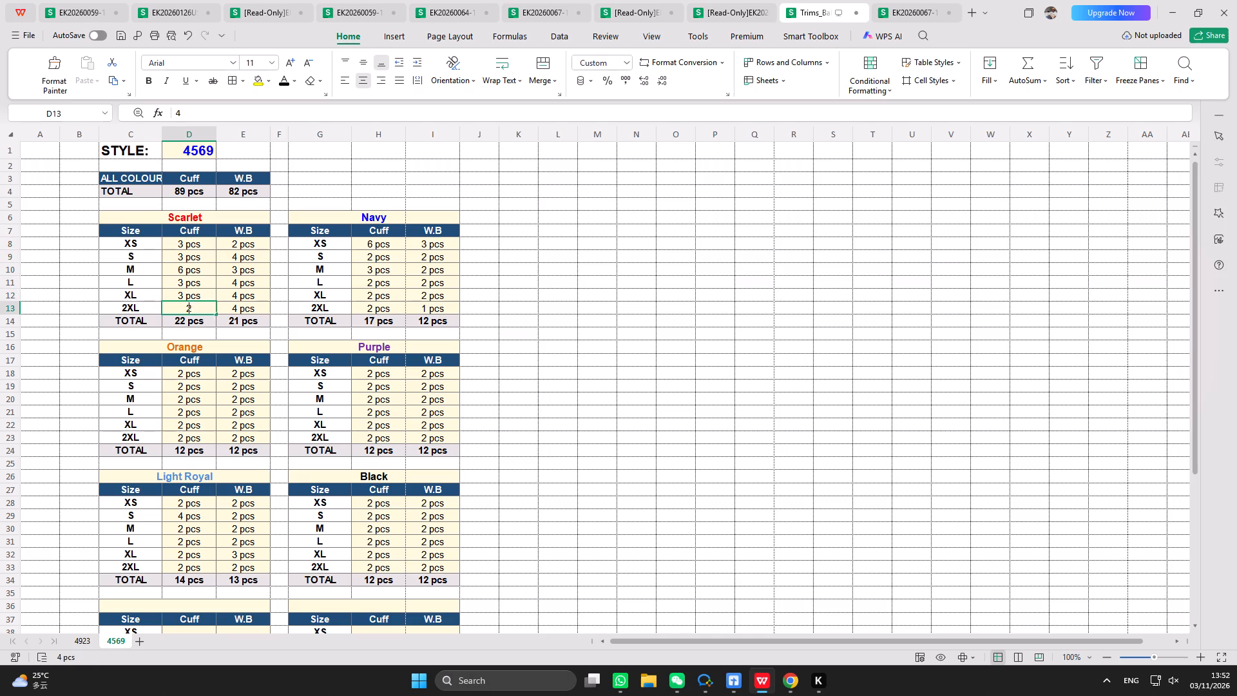
key("Return")
Set Scarlet's W.B quantities to XS 4, S 3, M 5, L 6, XL 5 and 2XL 4.
left_click(239, 250)
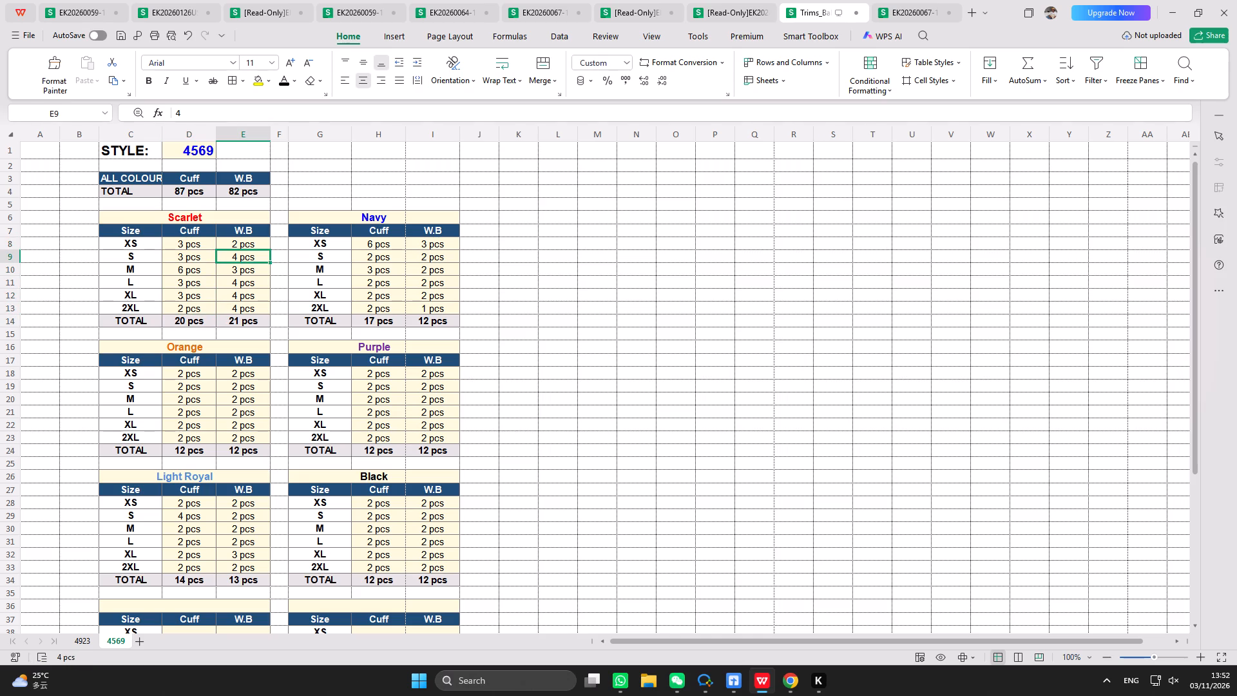
left_click(240, 242)
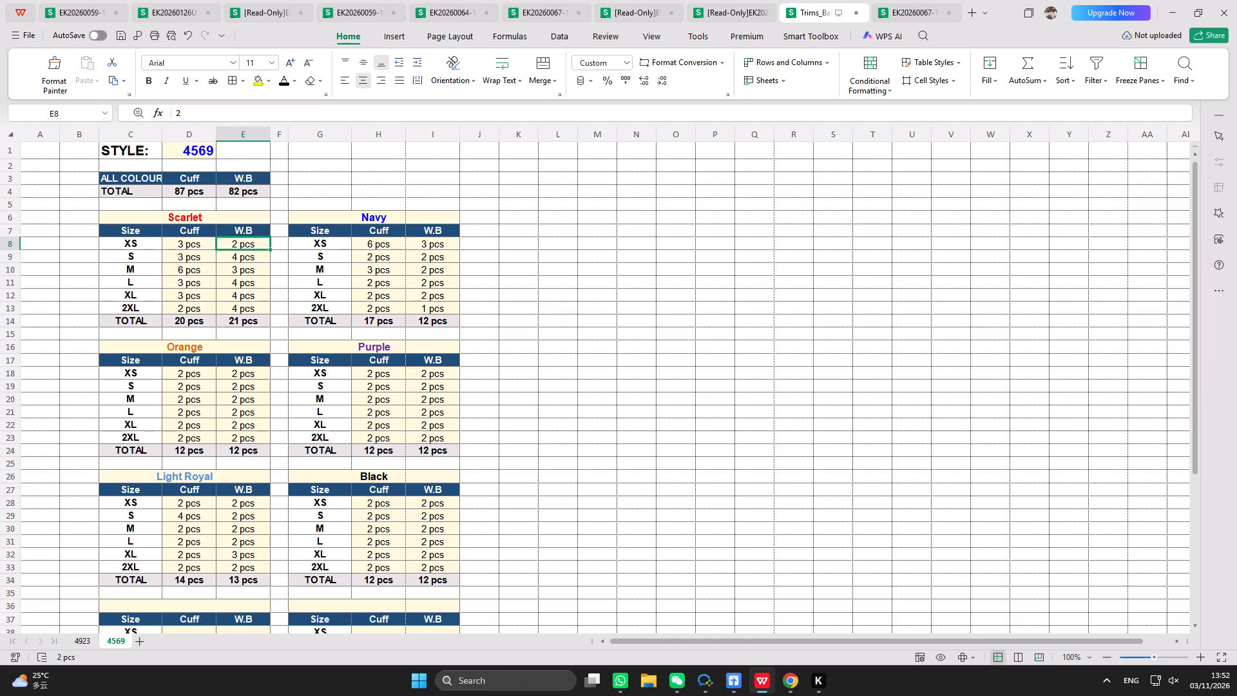
key("4")
key("Return")
key("3")
key("Return")
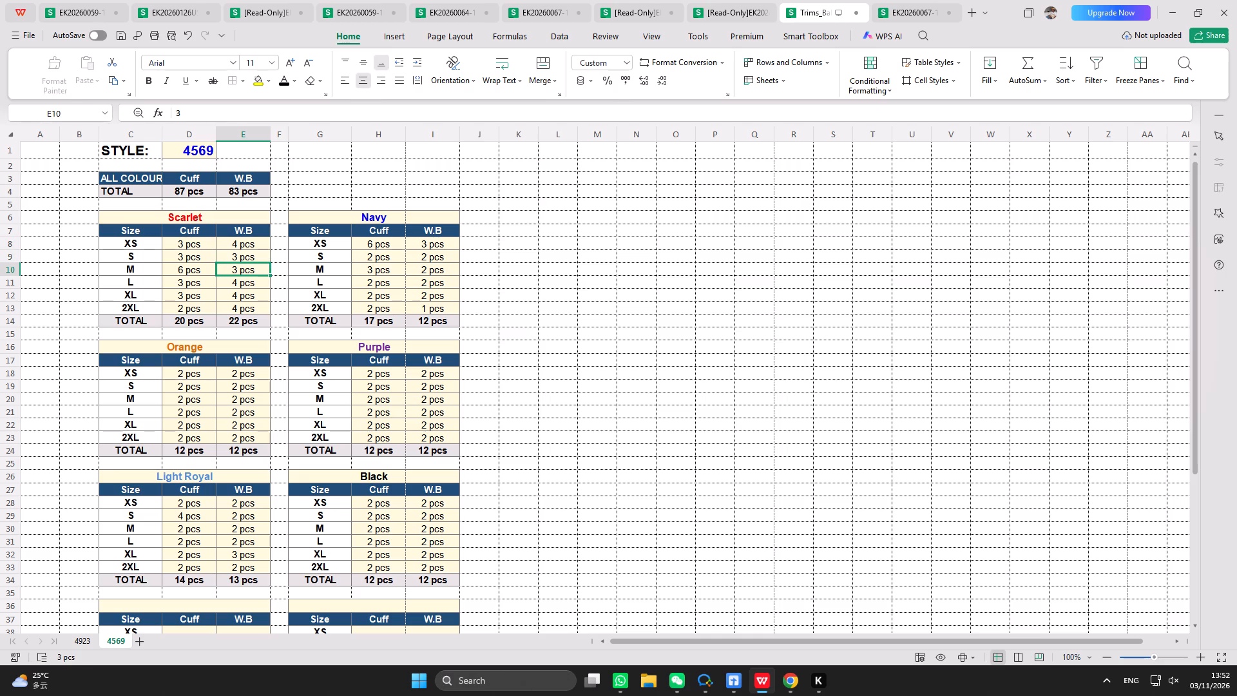
key("5")
key("Return")
key("6")
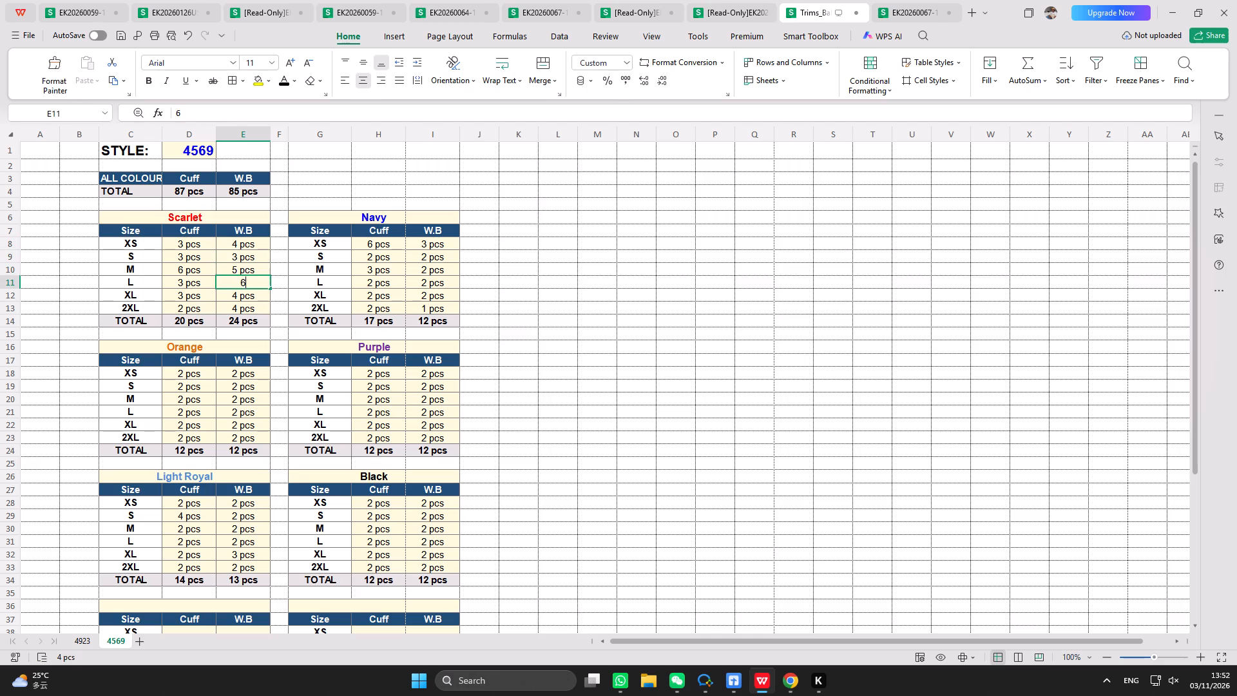
key("Return")
key("5")
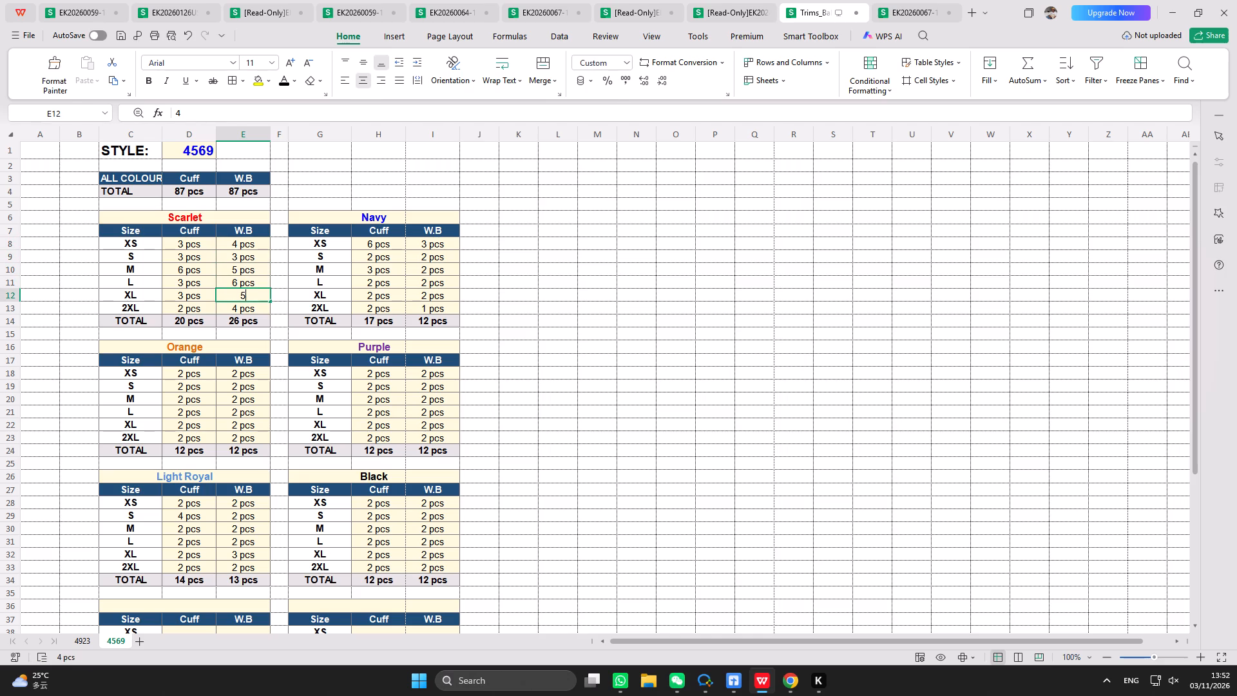
key("Return")
key("4")
key("Return")
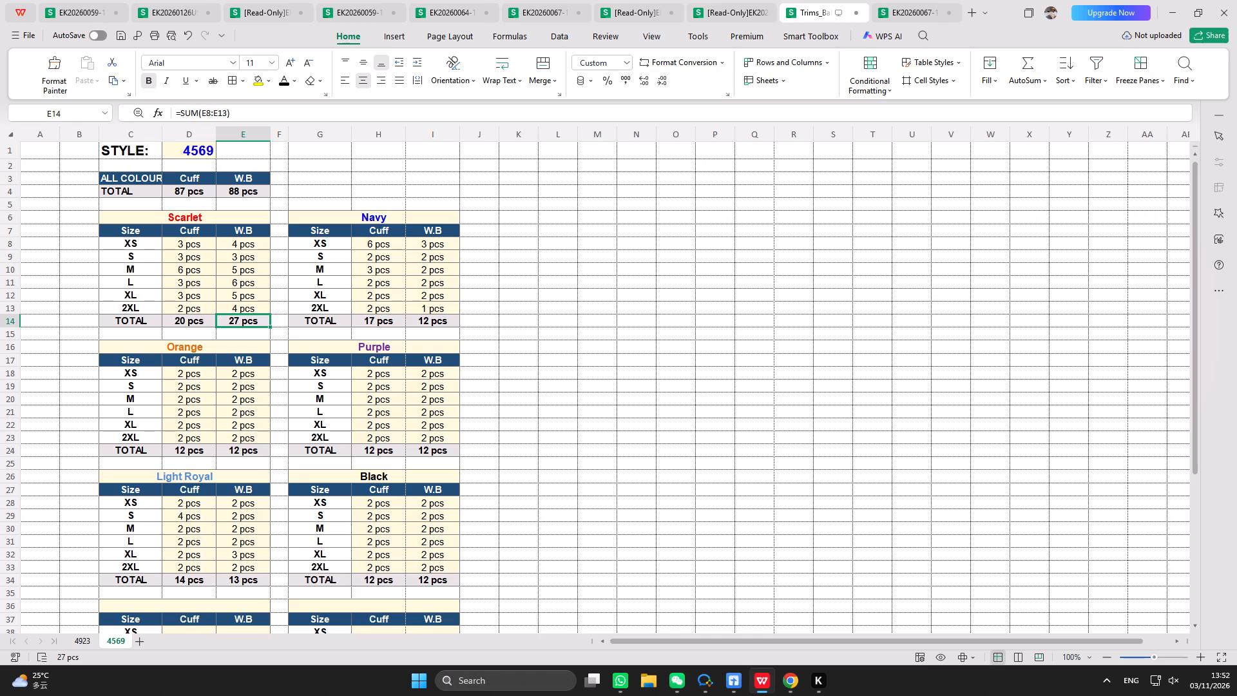
Rename the Navy colour heading as Light Navy.
left_click(380, 216)
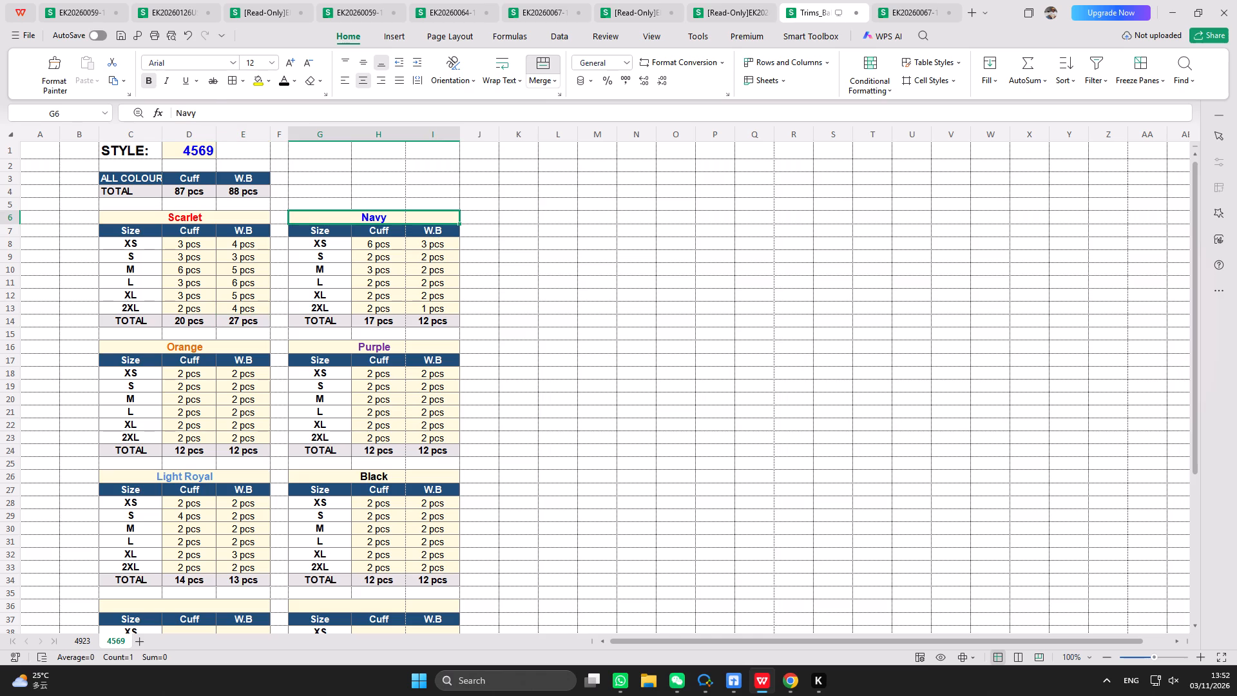
double_click(364, 217)
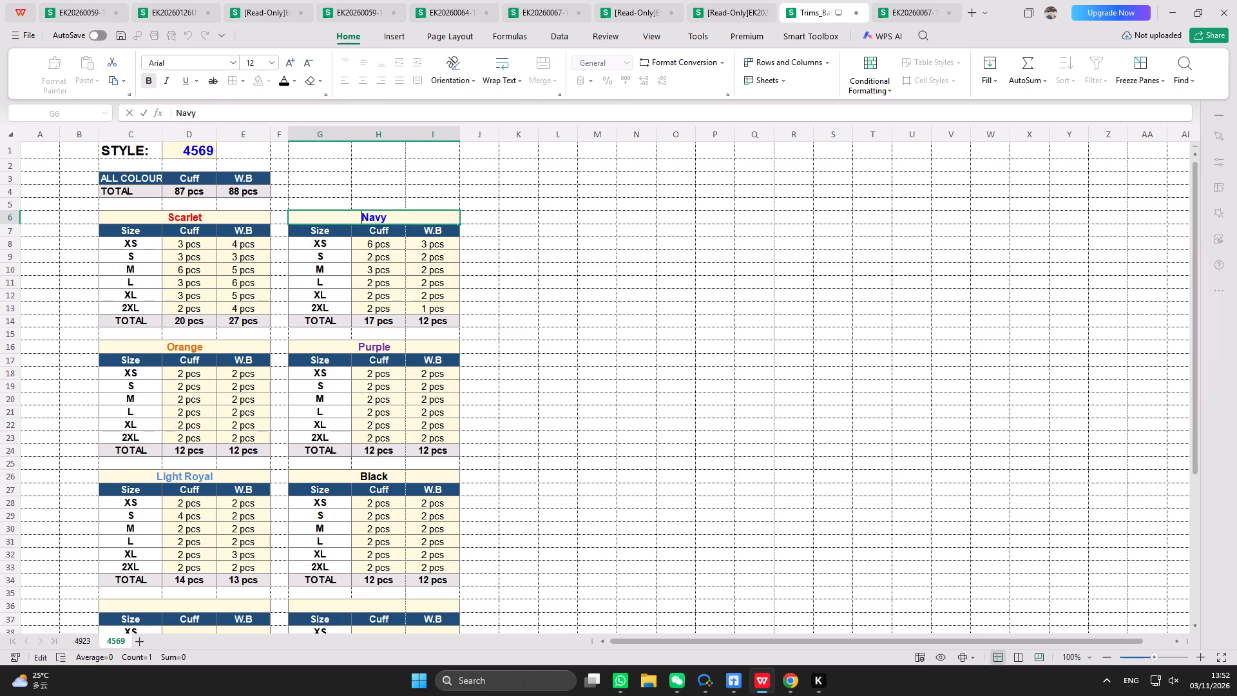
key("l")
left_click(370, 243)
Change the Light Navy heading's font colour to the custom lighter blue 1E6CE0.
left_click(381, 218)
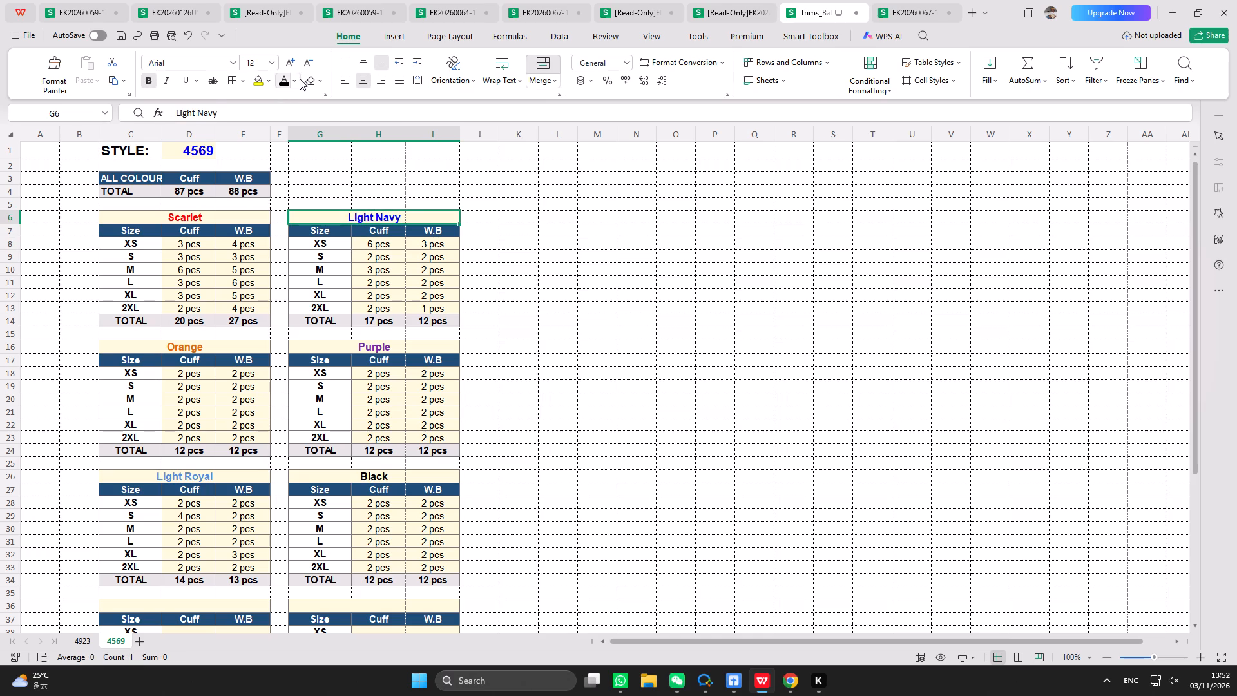
left_click(294, 79)
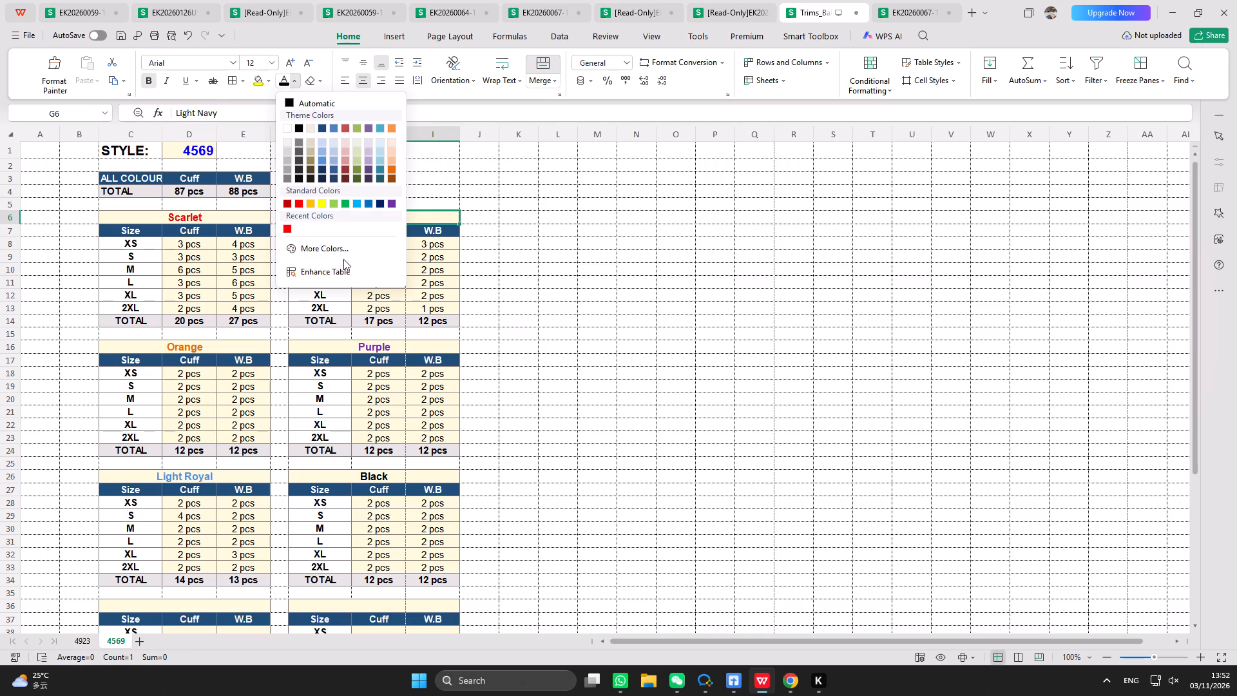
left_click(341, 252)
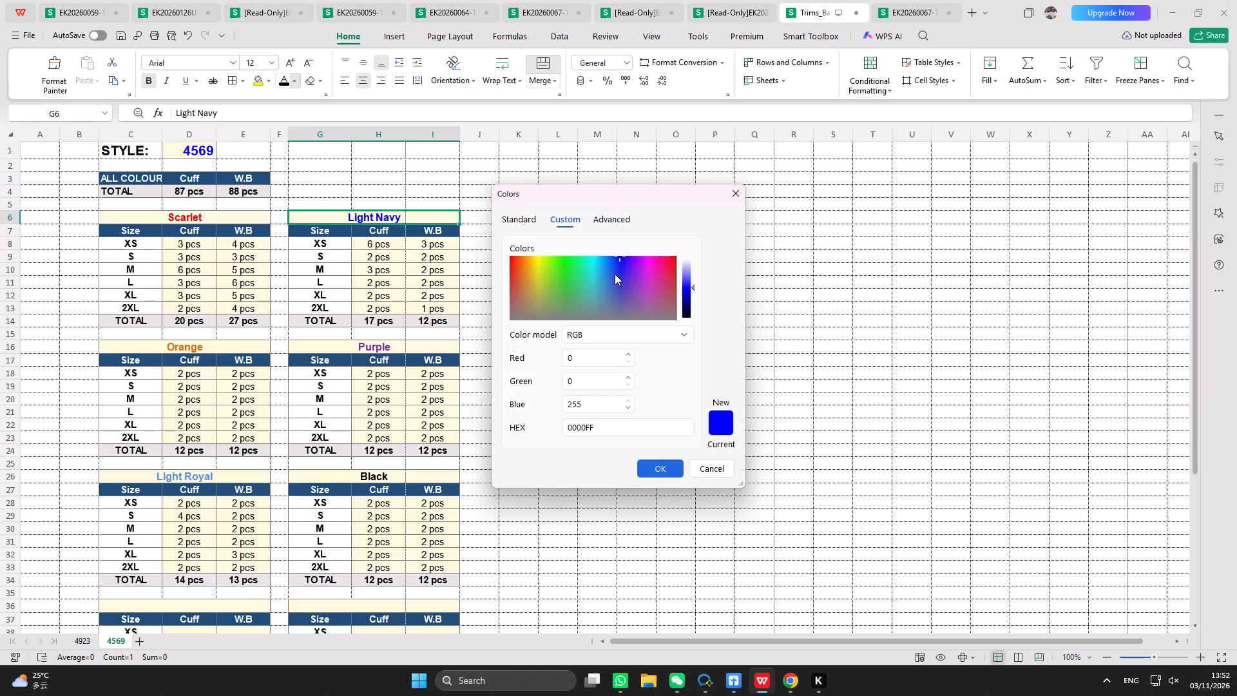
left_click(609, 271)
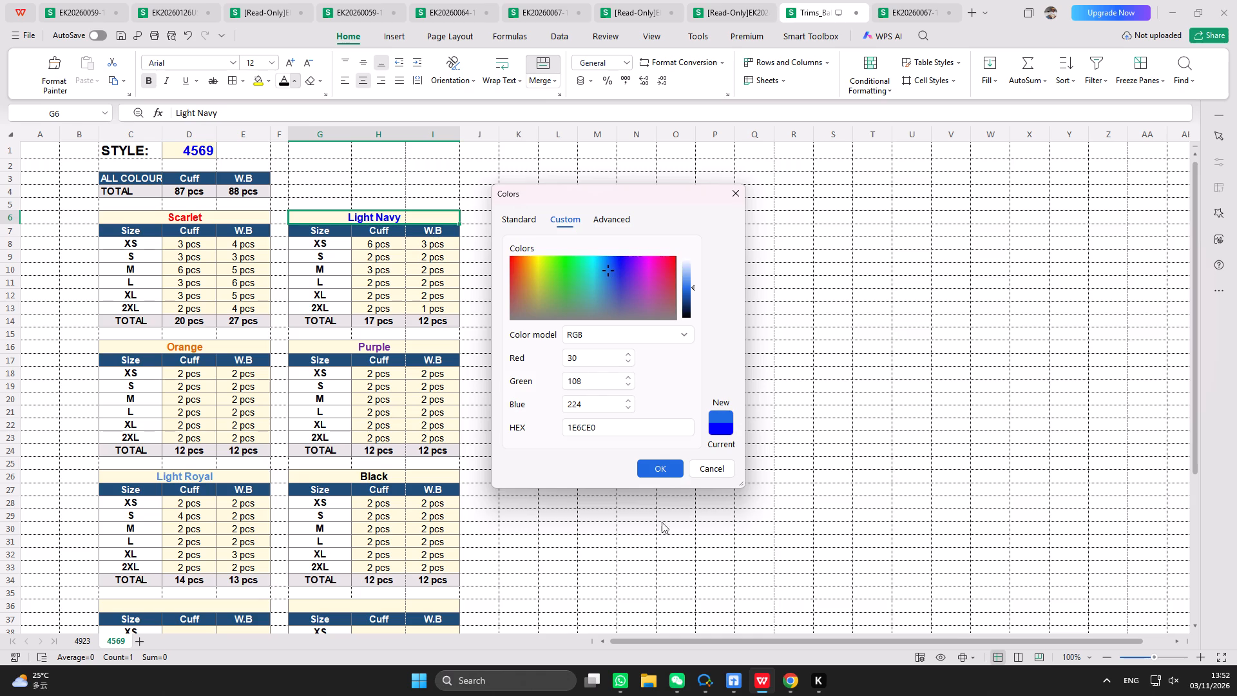
left_click(662, 472)
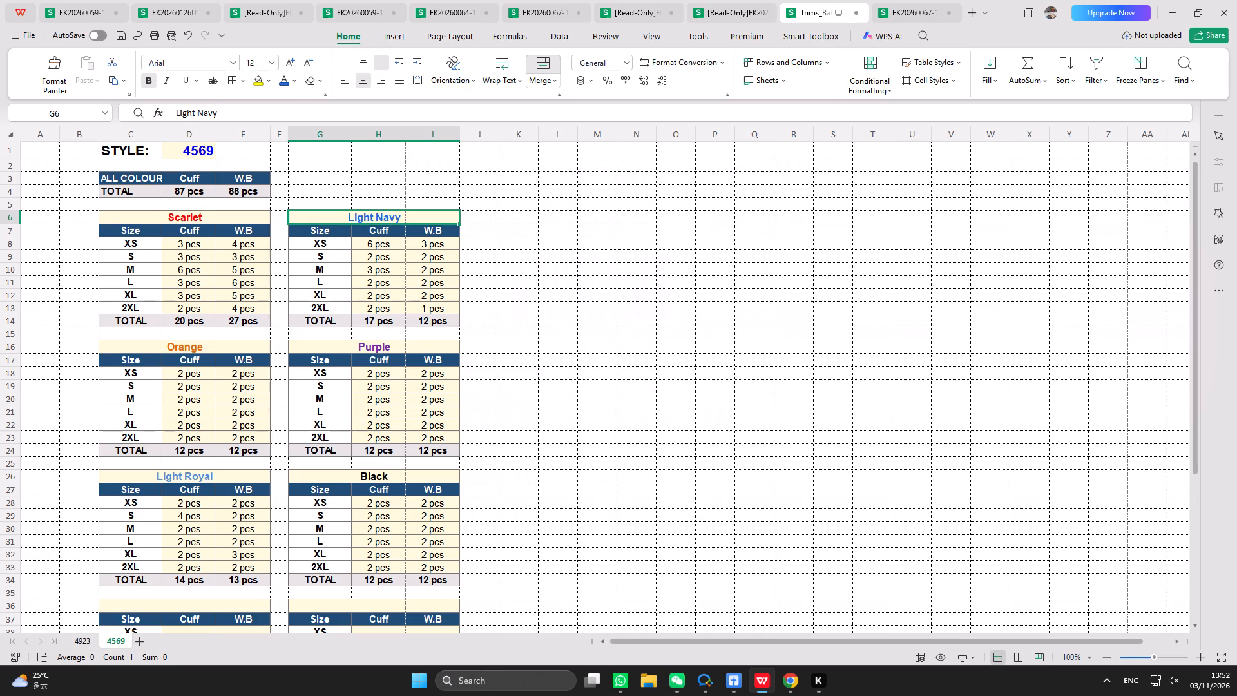
Set Light Navy's Cuff quantities to XS 1, S 2, M 2, L 2, XL 1 and 2XL 2.
left_click(385, 247)
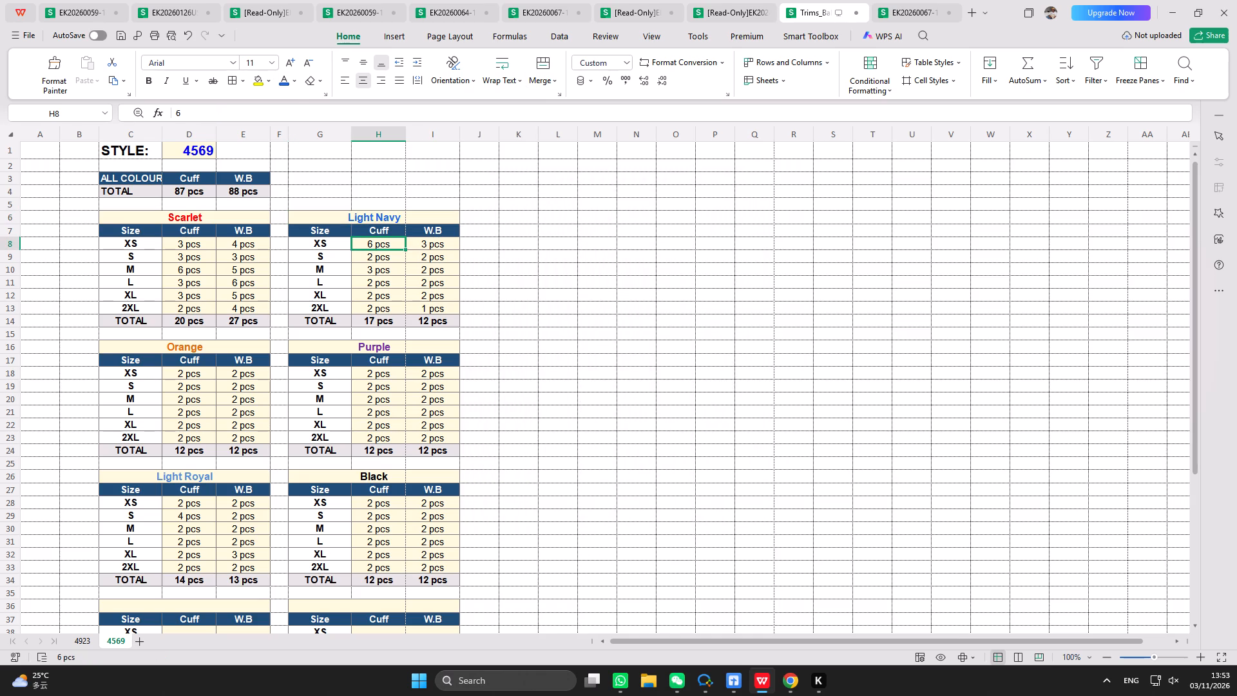
key("1")
key("Return")
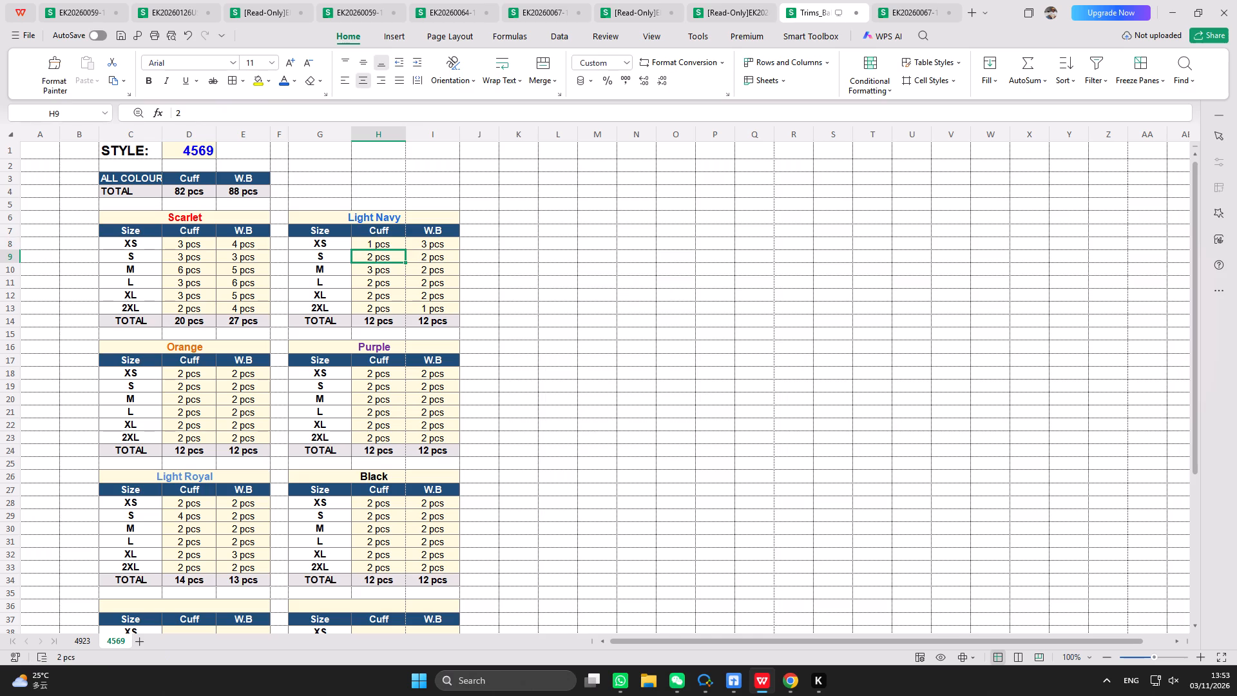
key("2")
key("Return")
key("2")
key("Return")
key("2")
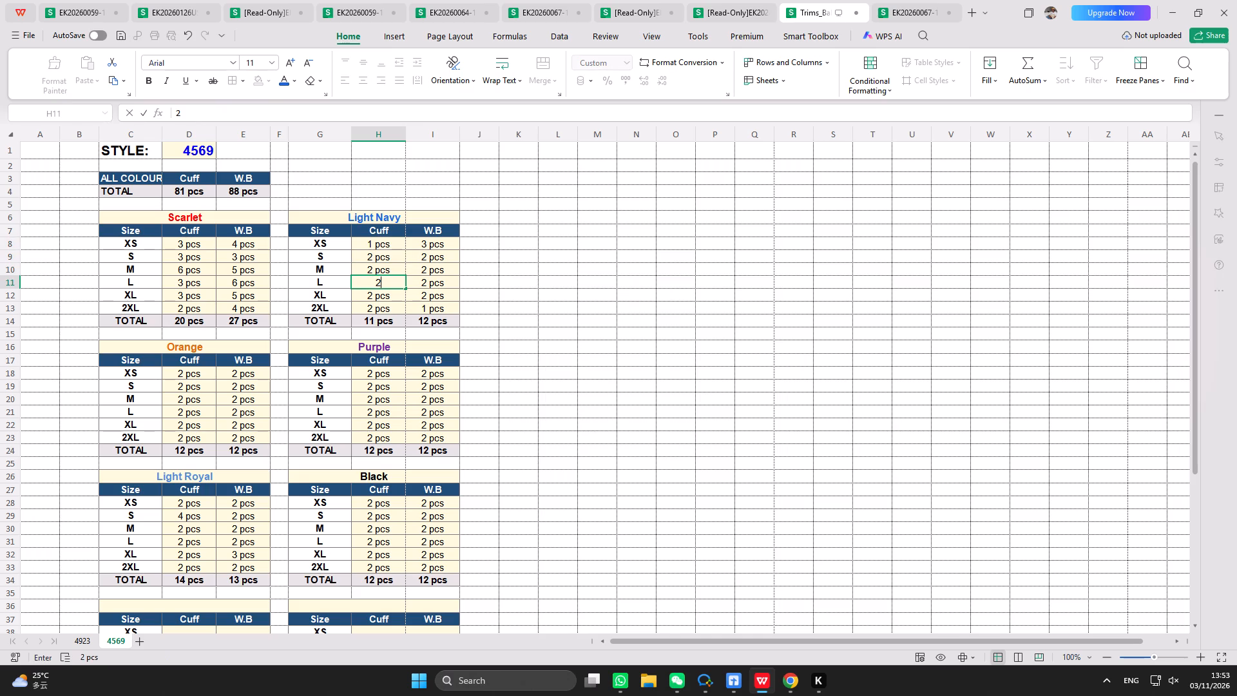
key("Return")
key("1")
key("Return")
key("2")
key("Return")
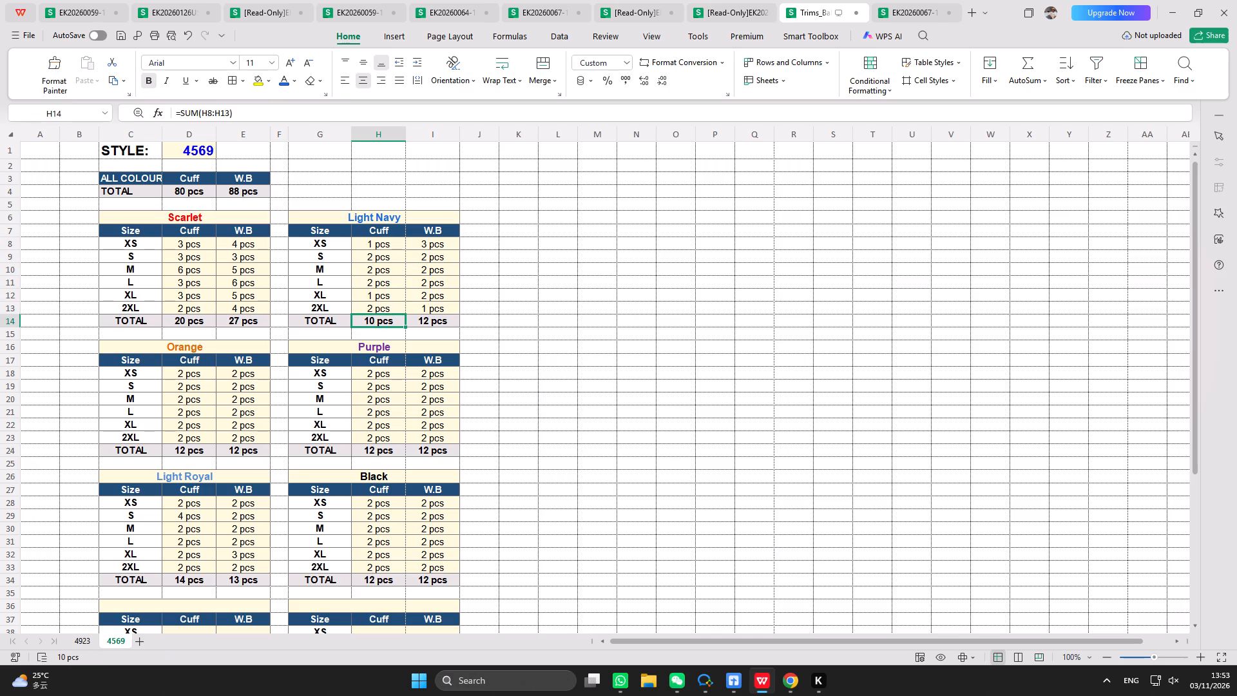
Set Light Navy's W.B quantities to XS 2, S 1, M 1, L 2, XL 2 and 2XL 1.
left_click(432, 242)
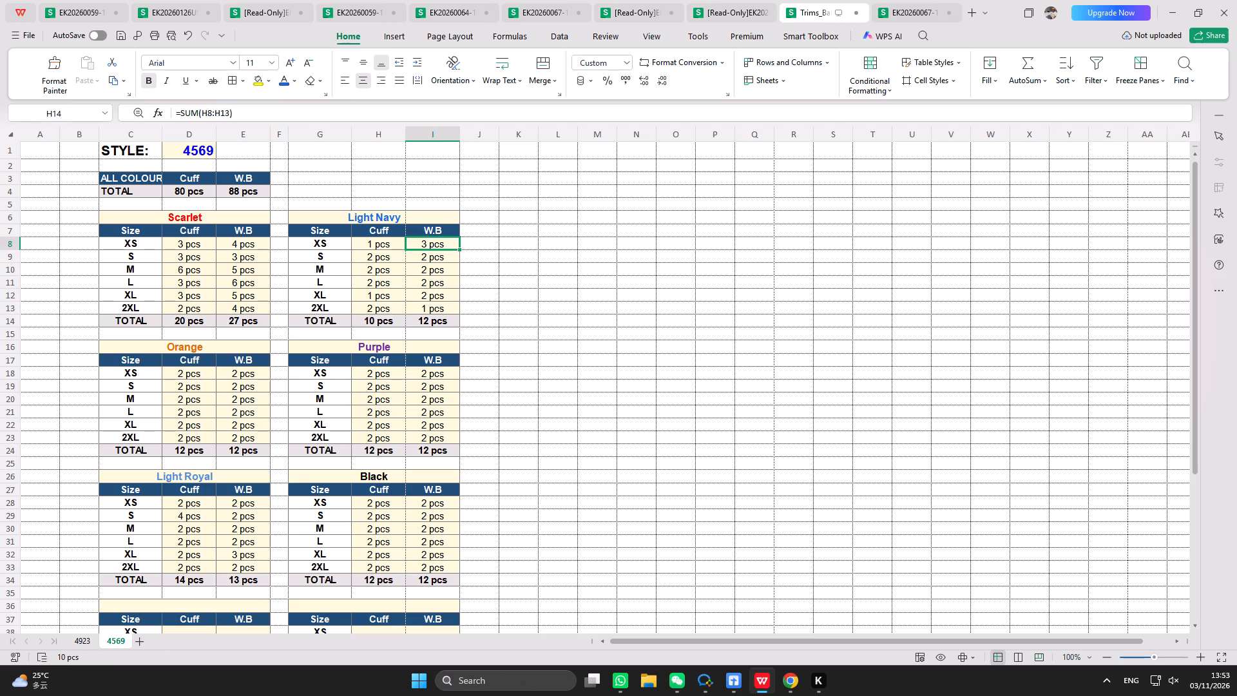
key("2")
key("Return")
key("1")
key("Return")
key("1")
key("Return")
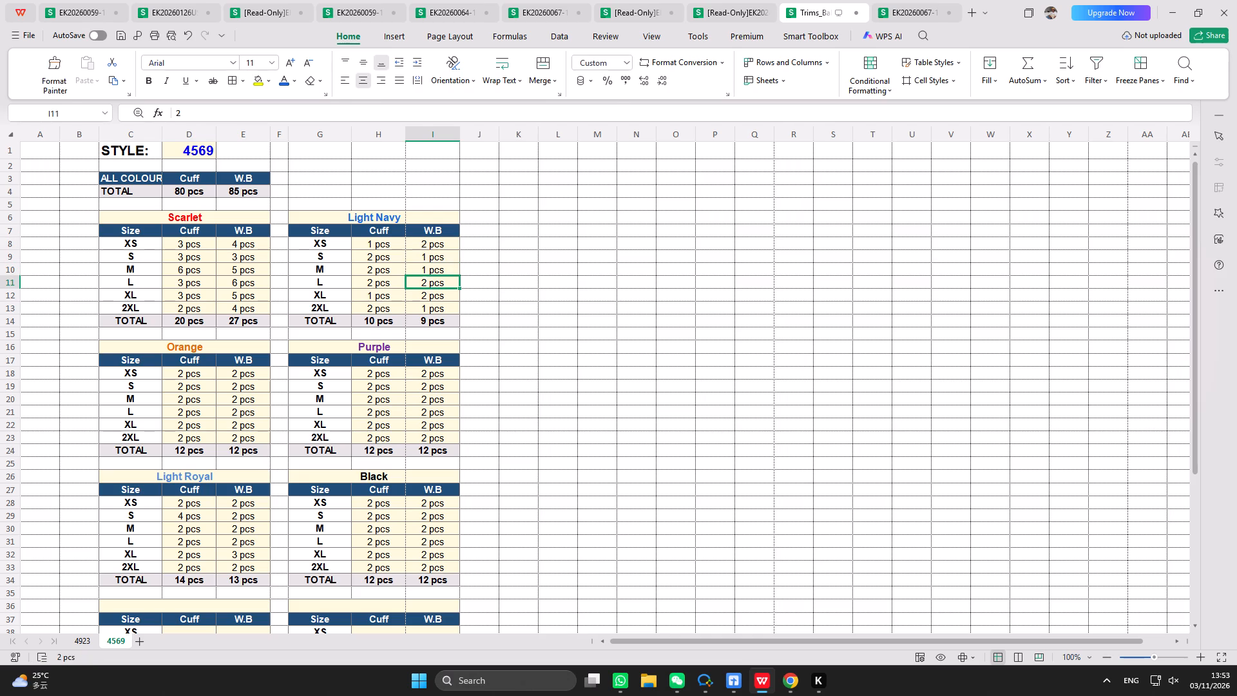
key("2")
key("Return")
key("2")
key("Return")
key("1")
key("Return")
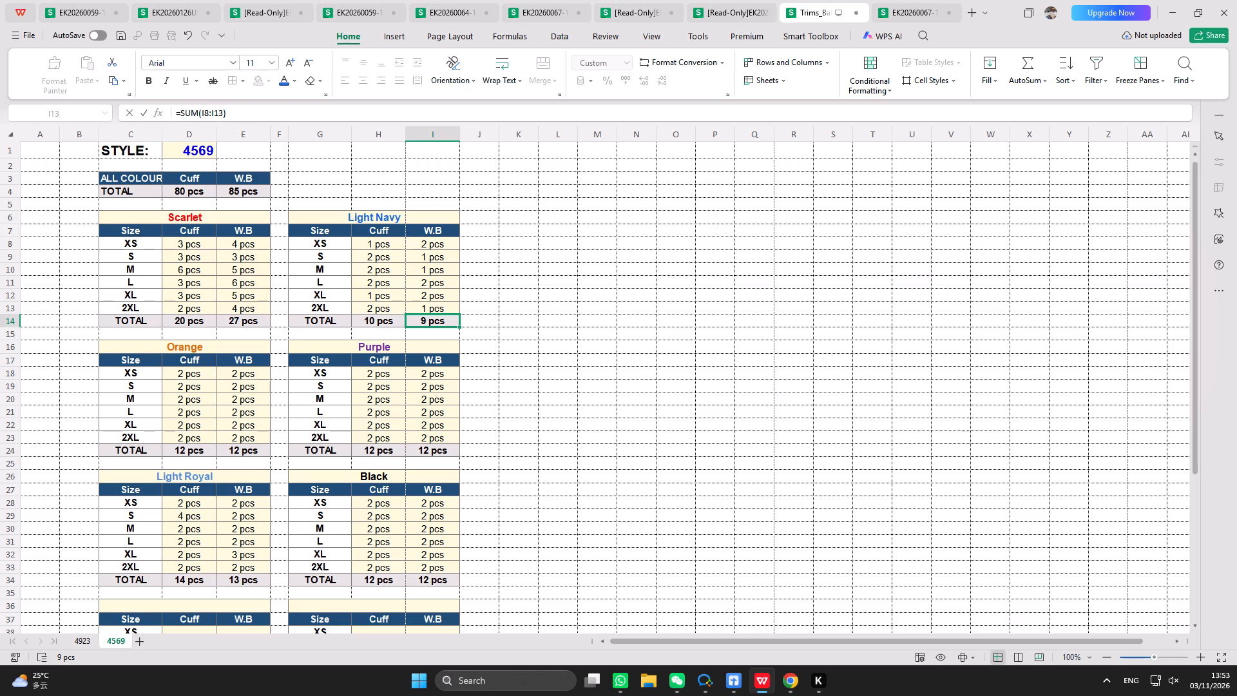
Set Orange's Cuff quantities to XS 1, S 2, M 2, L 3, XL 3 and 2XL 3.
left_click(190, 374)
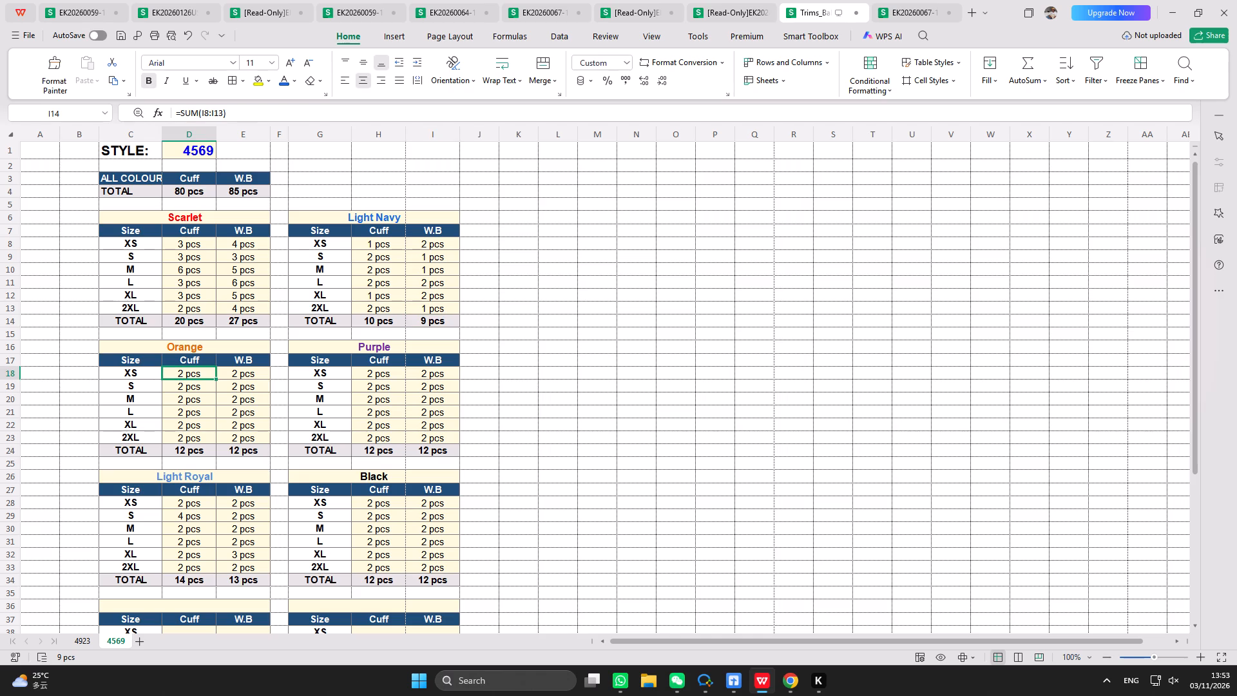
key("1")
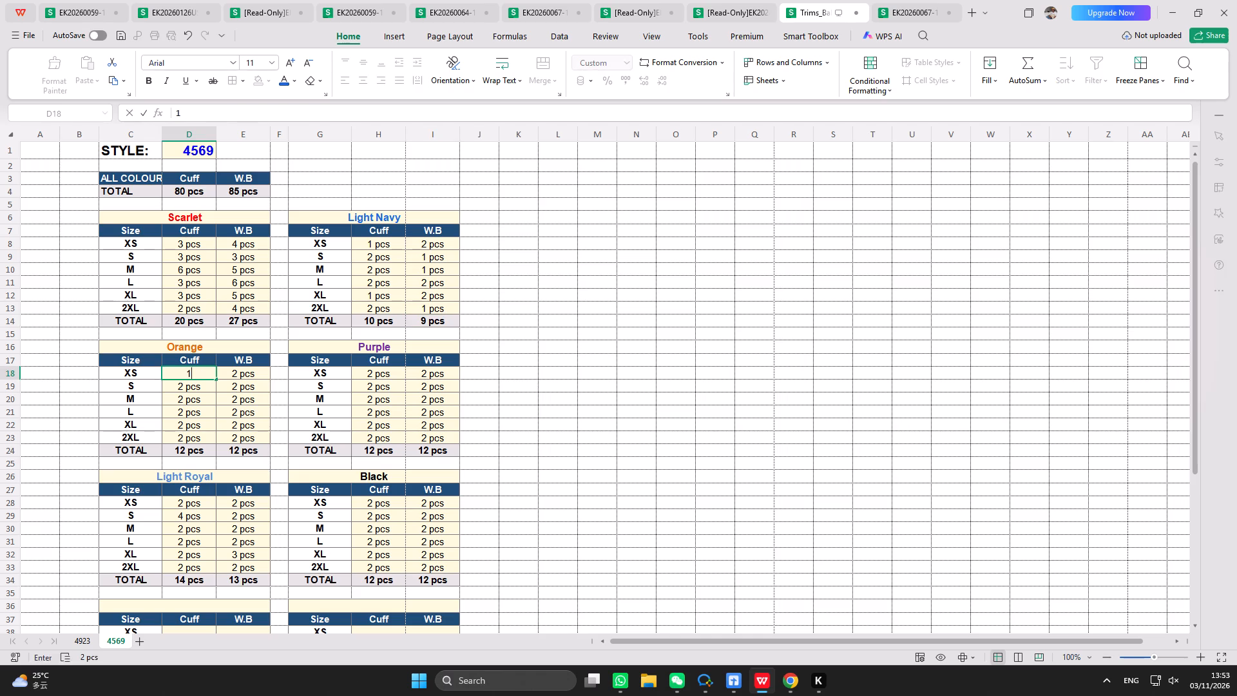
key("Return")
key("2")
key("Return")
key("2")
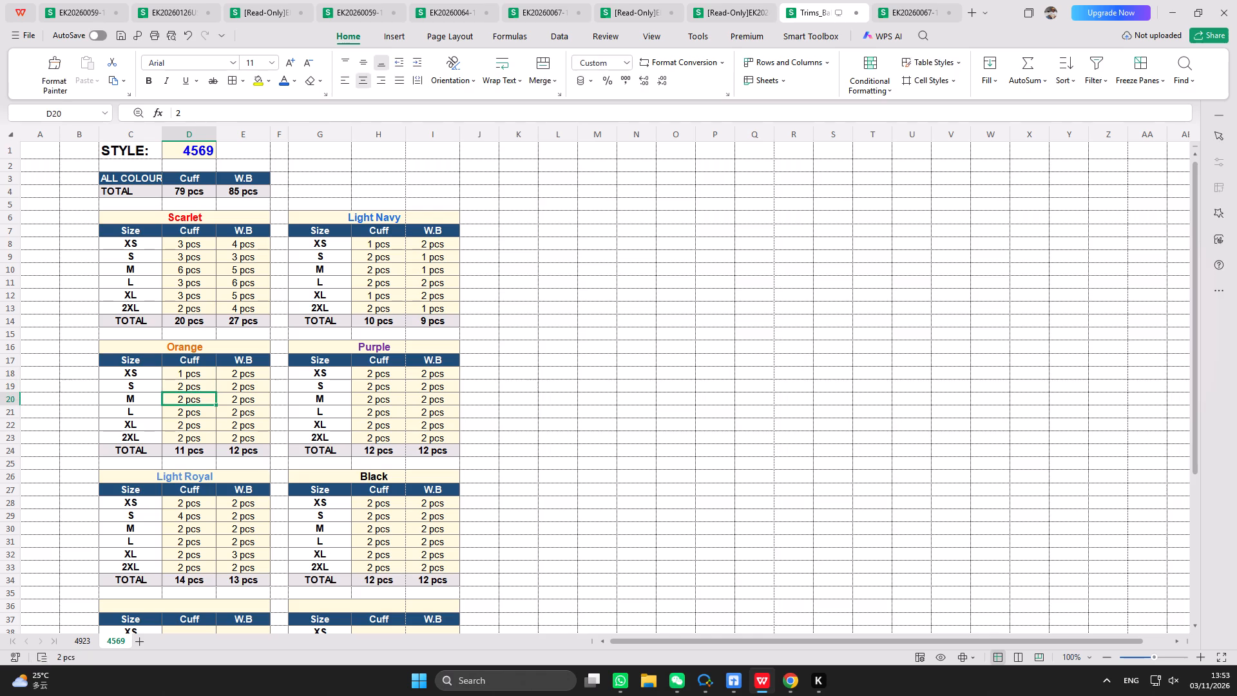
key("Return")
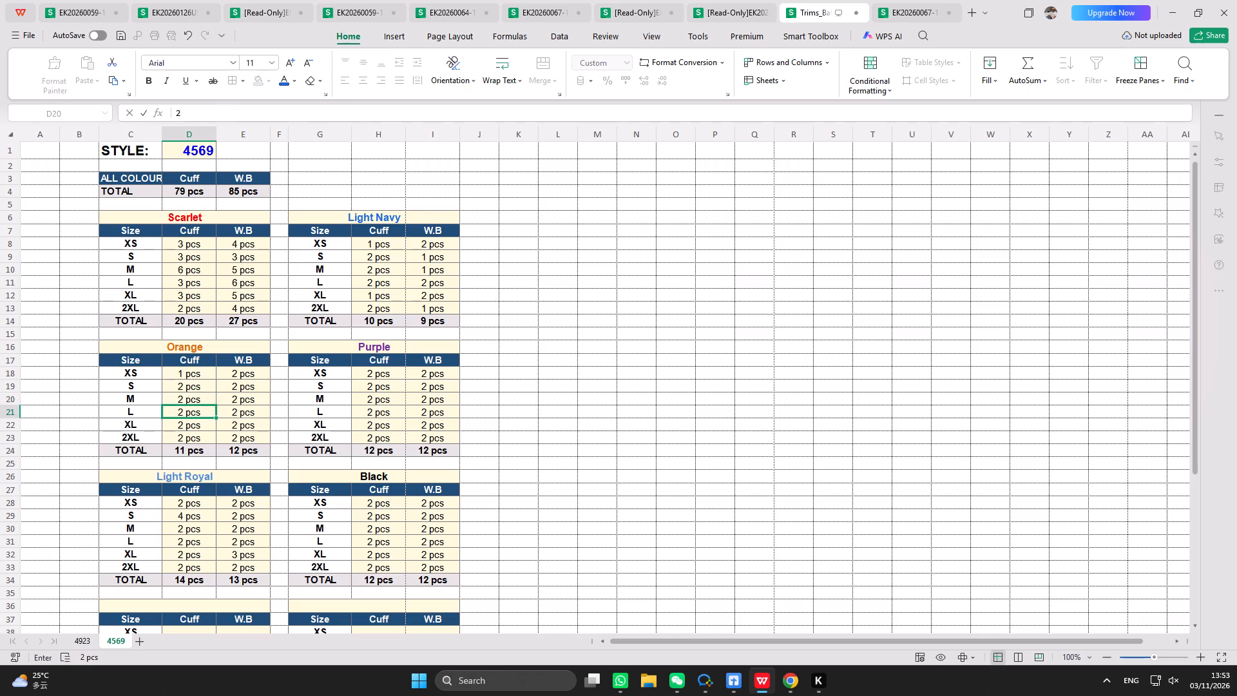
key("3")
key("Return")
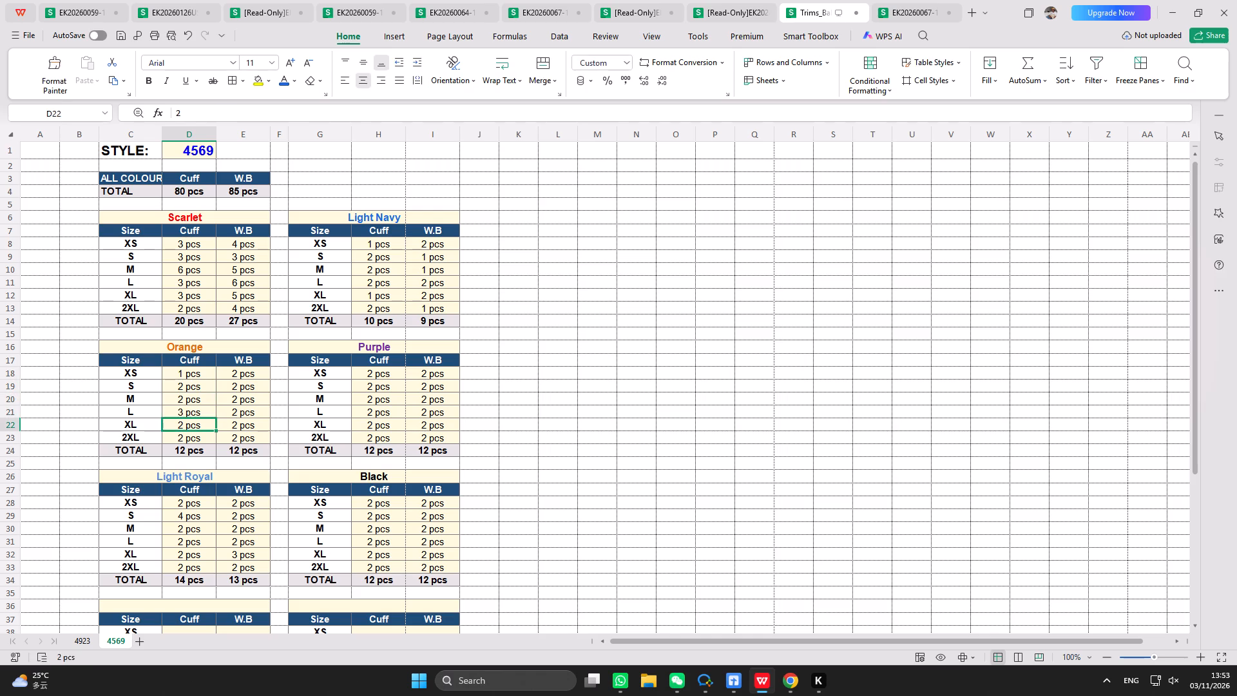
key("3")
key("Return")
key("3")
key("Return")
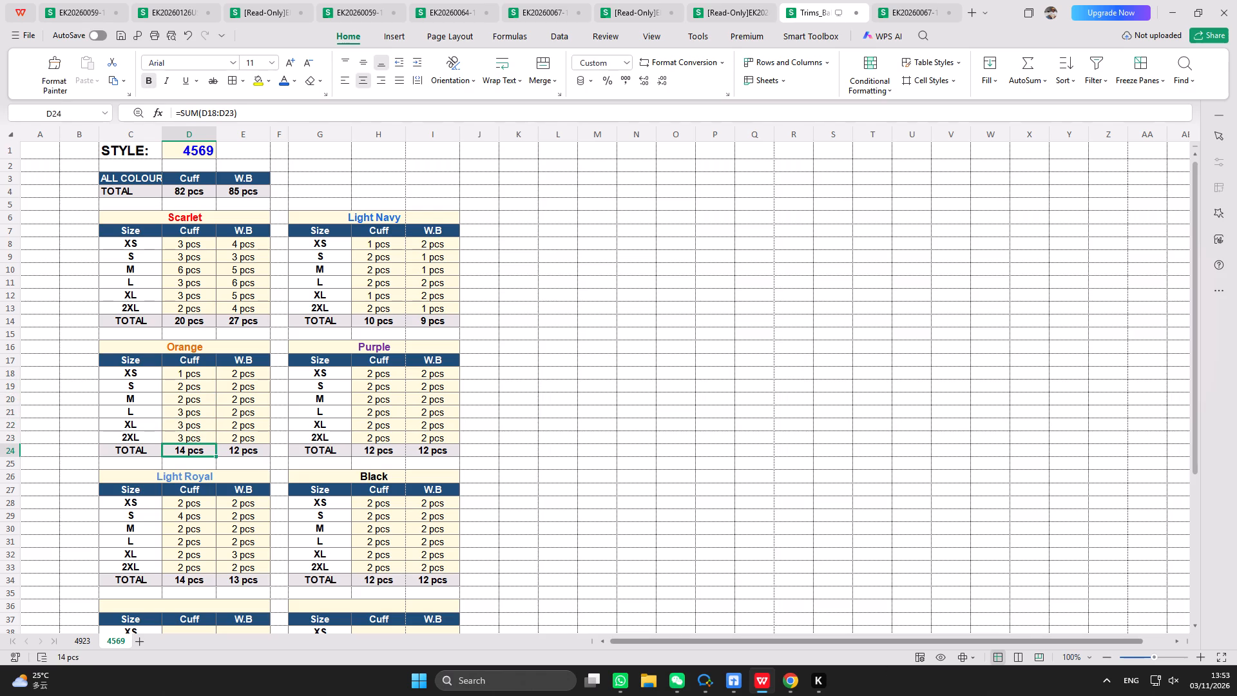
Set Orange's W.B quantities to XS 2, S 1, M 1, L 1, XL 2 and 2XL 1.
left_click(254, 375)
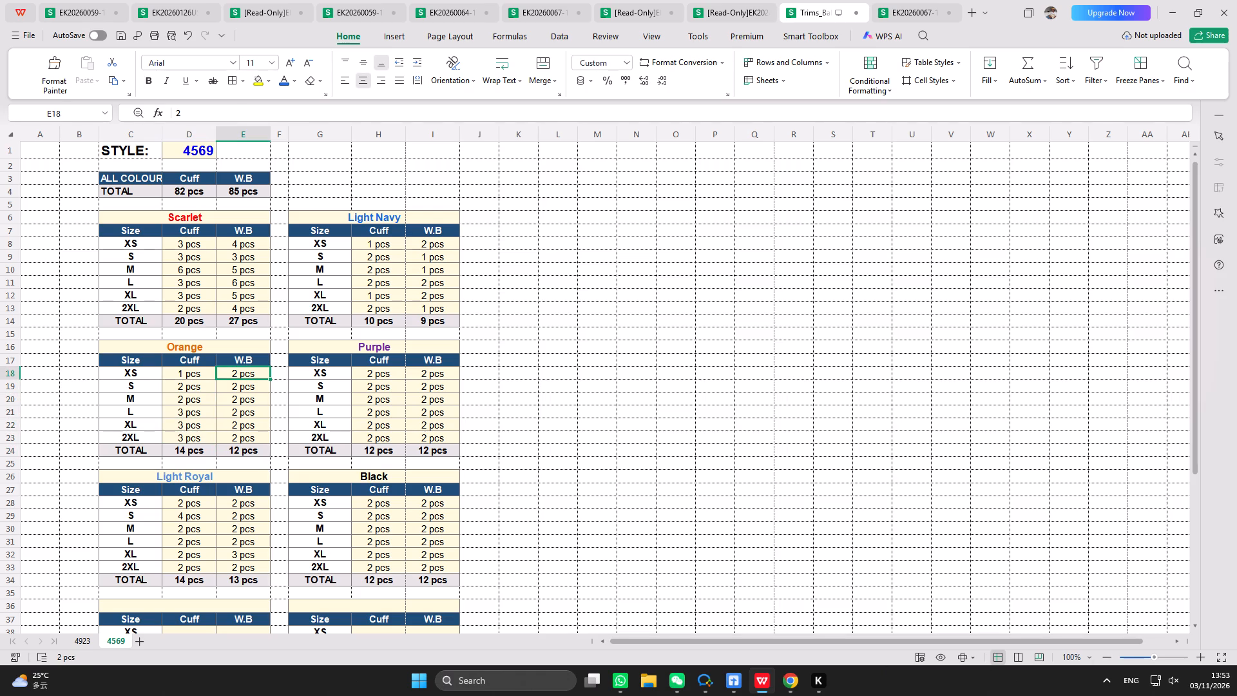
key("2")
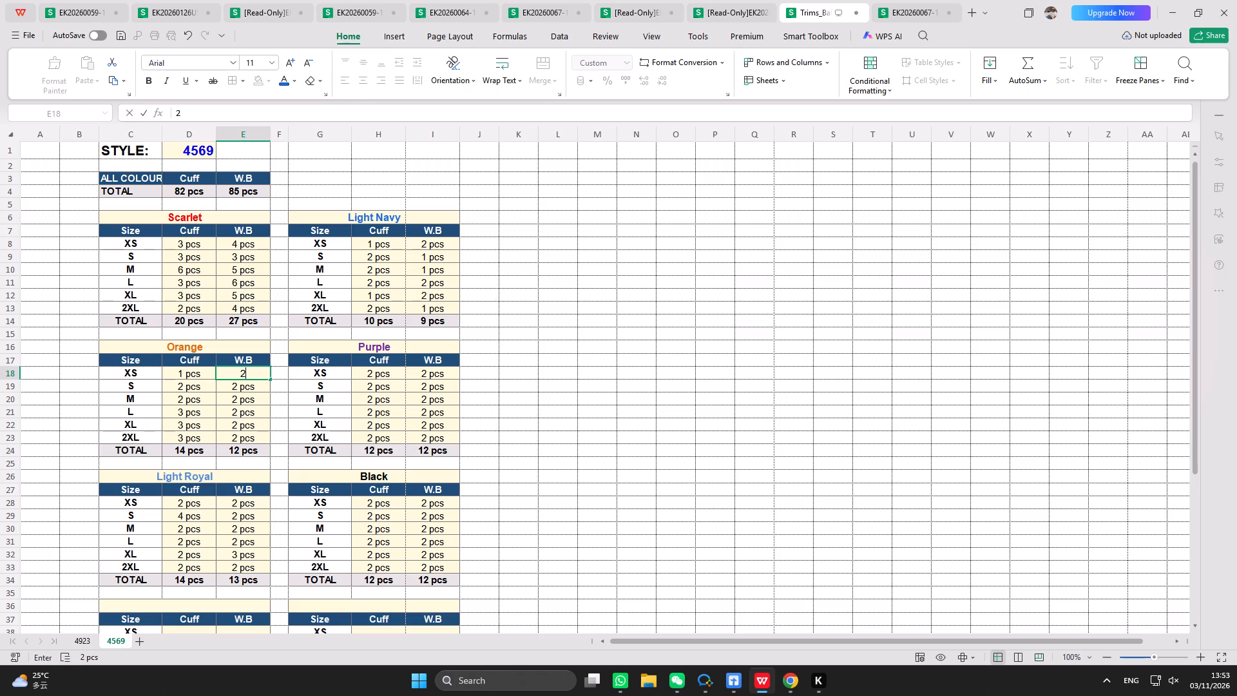
key("Return")
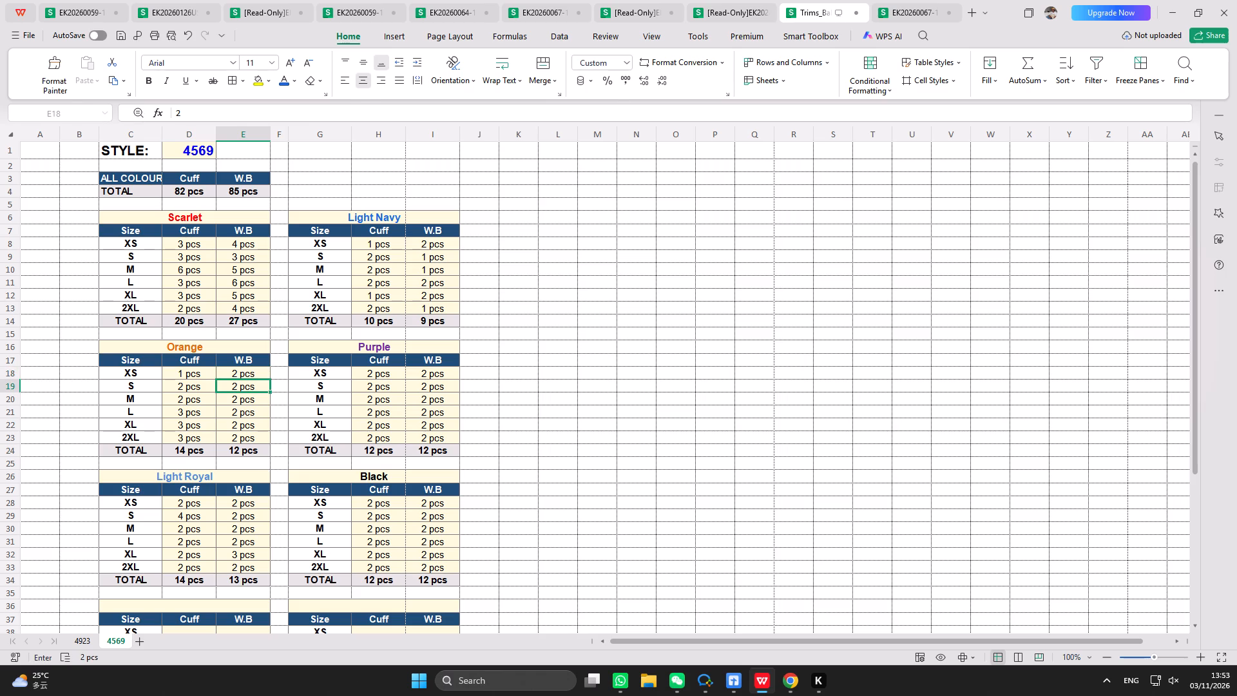
key("1")
key("Return")
key("1")
key("Return")
key("1")
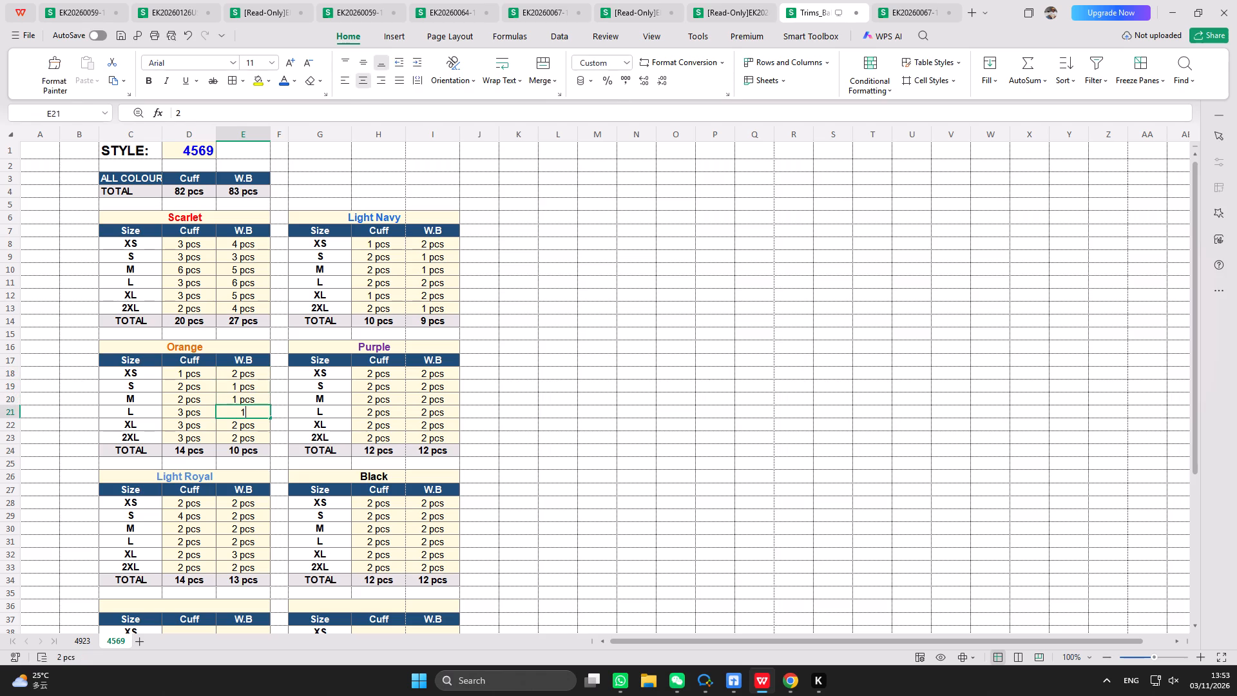
key("Return")
key("1")
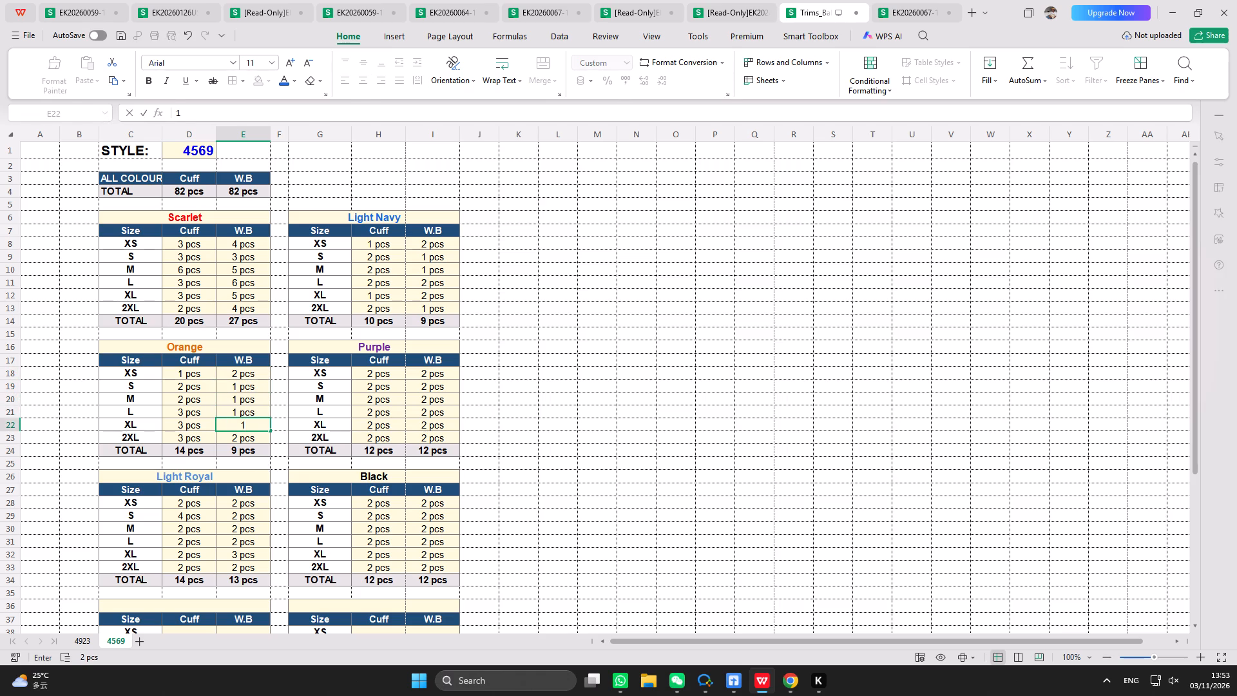
key("2")
key("Return")
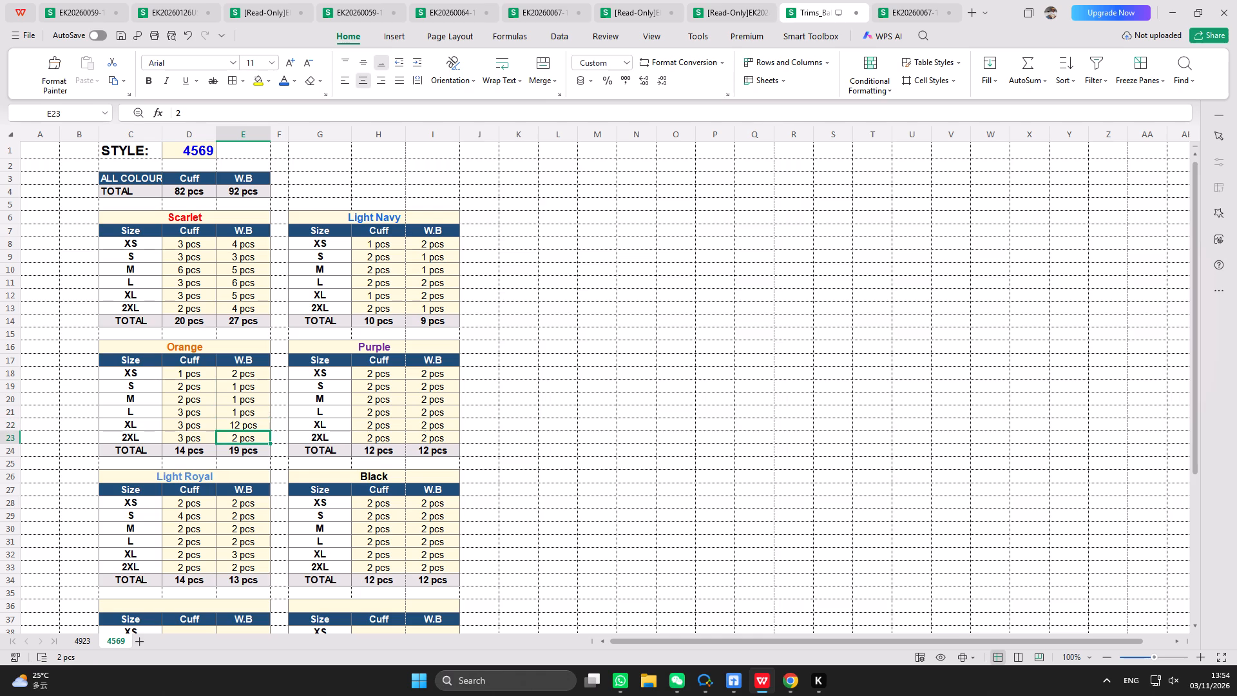
left_click(248, 421)
key("2")
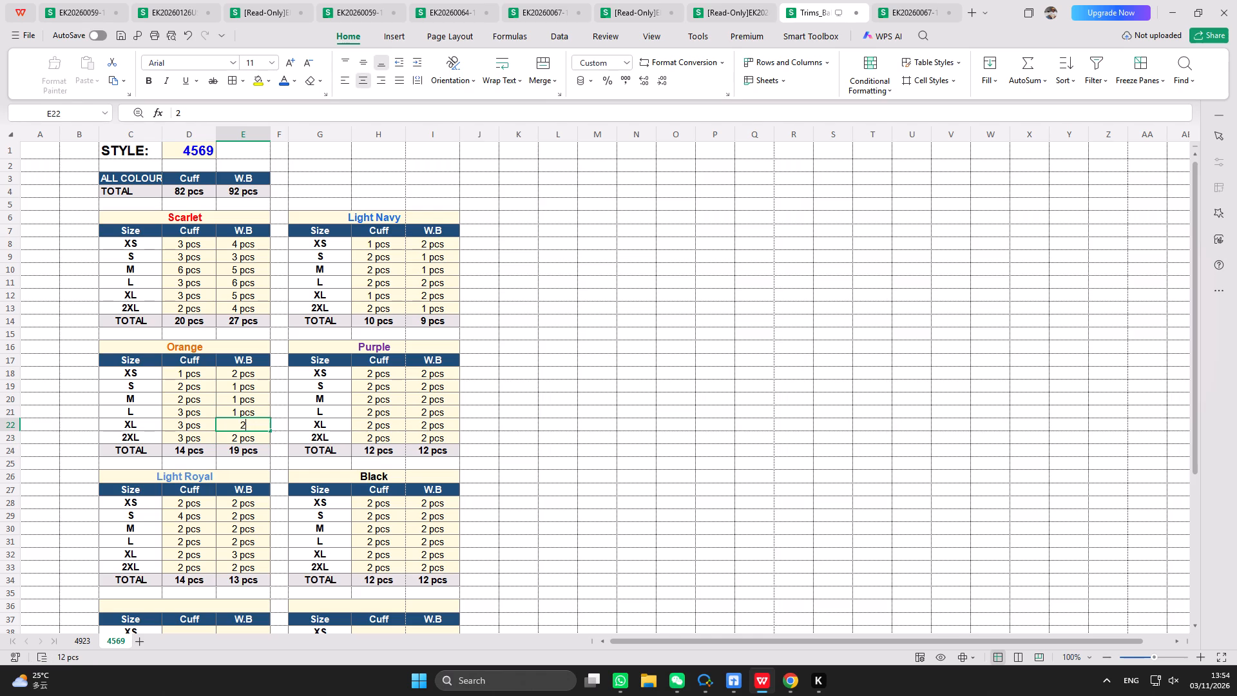
key("Return")
key("1")
key("Return")
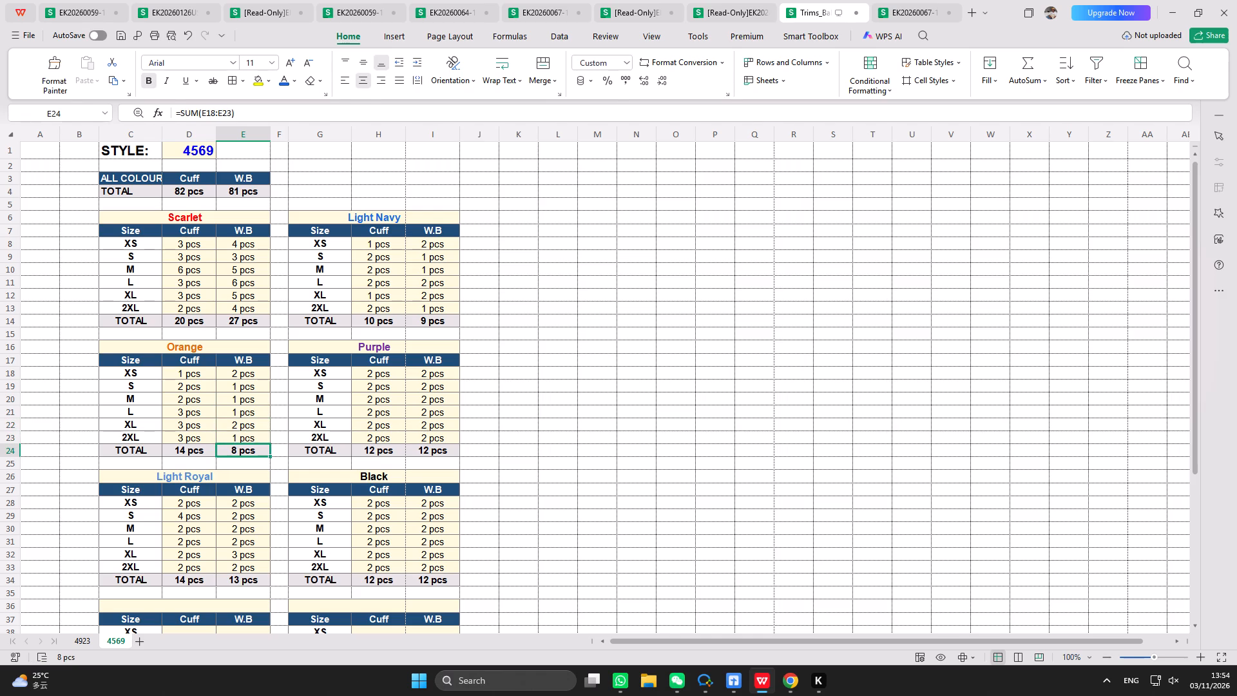
Set Purple's Cuff quantities to XS 1, S 2, M 3, L 3, XL 1 and 2XL 2.
left_click(382, 370)
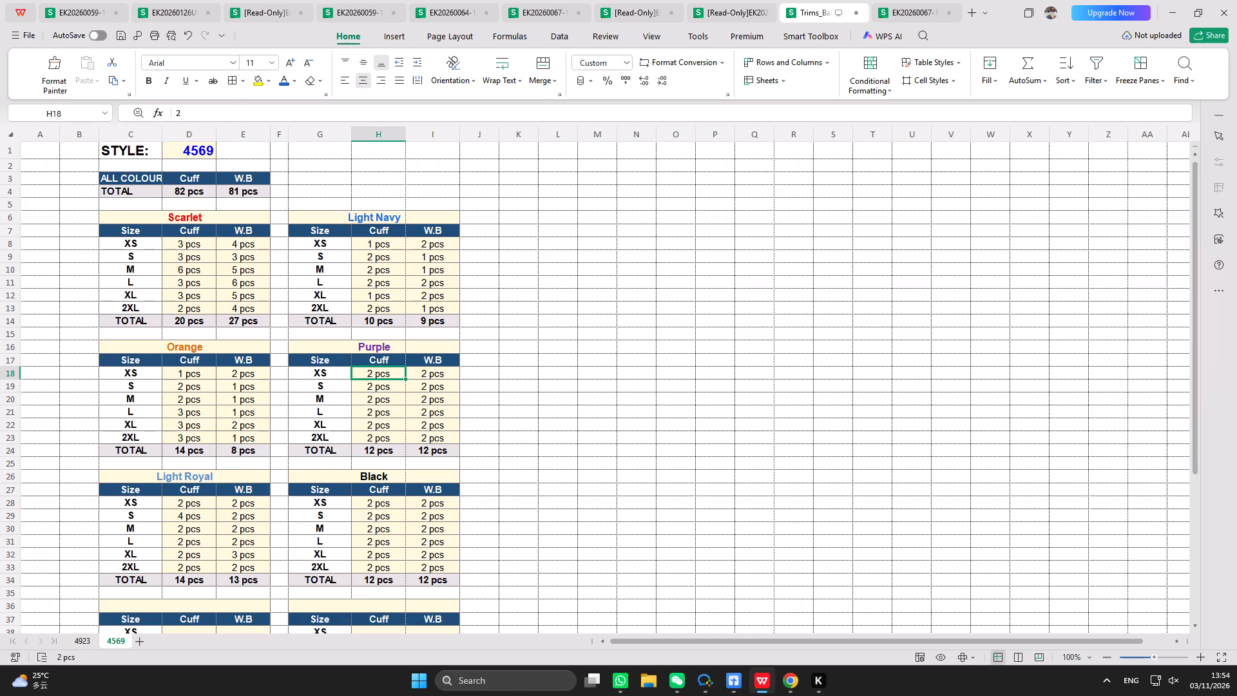
key("1")
key("Return")
key("2")
key("Return")
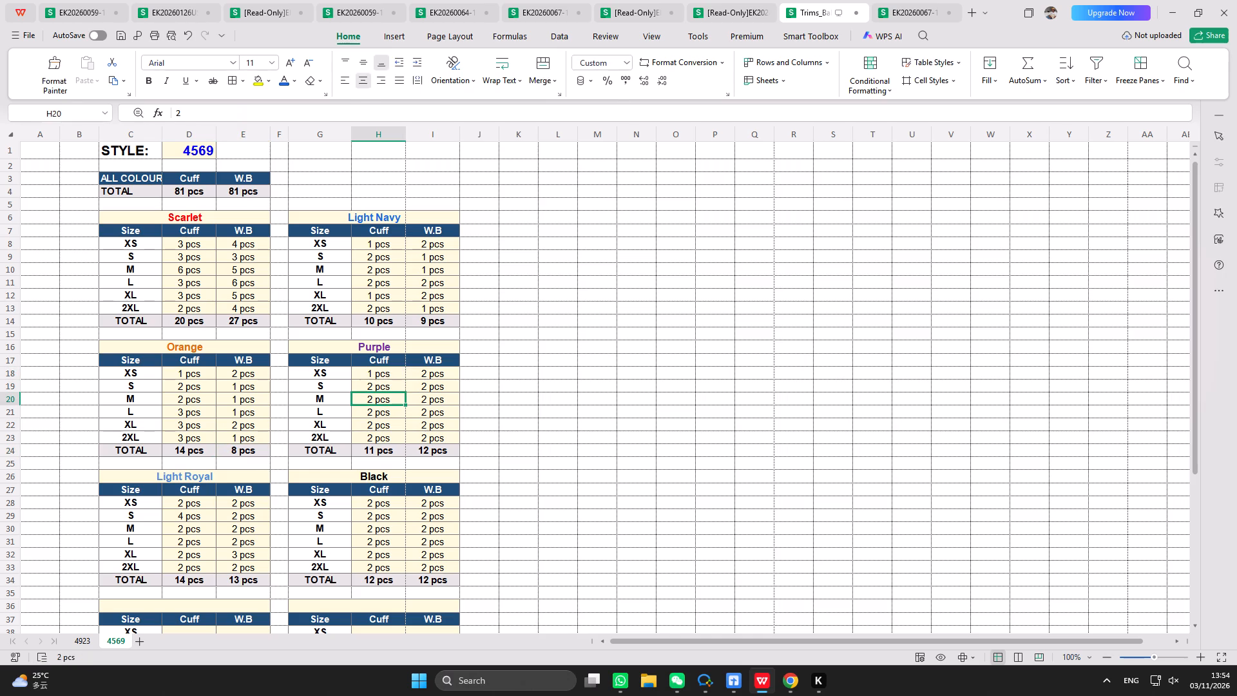
key("3")
key("Return")
key("3")
key("Return")
key("1")
key("Return")
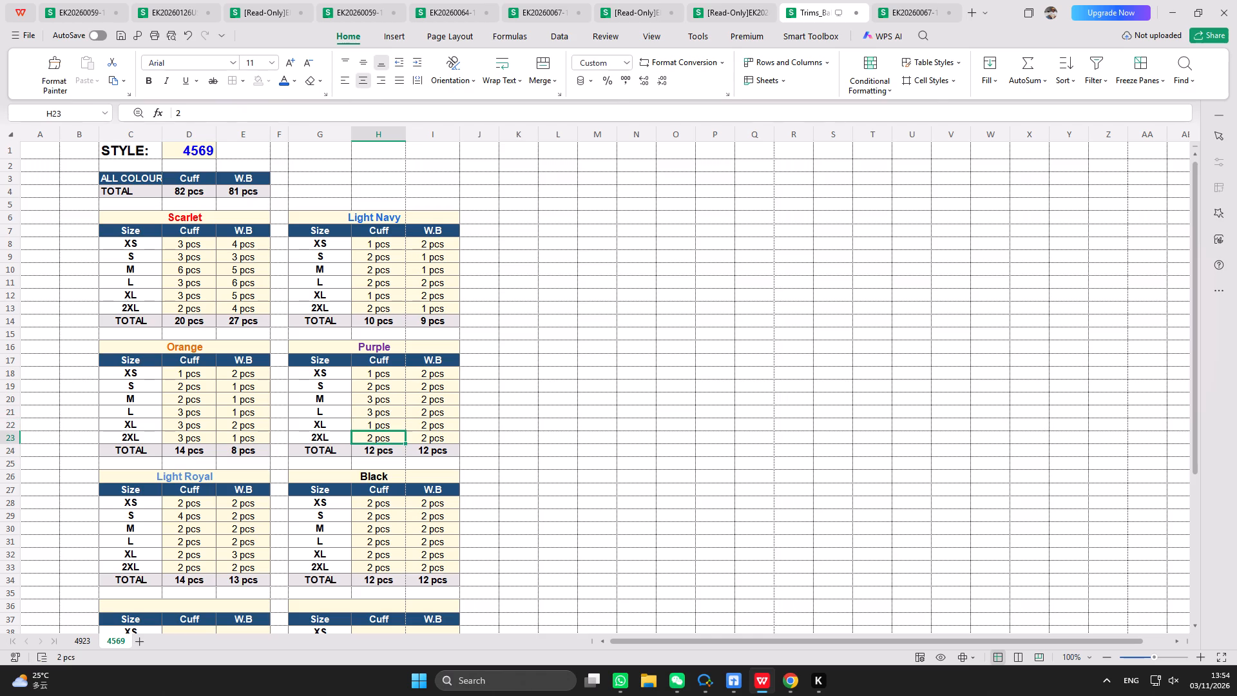
key("2")
key("Return")
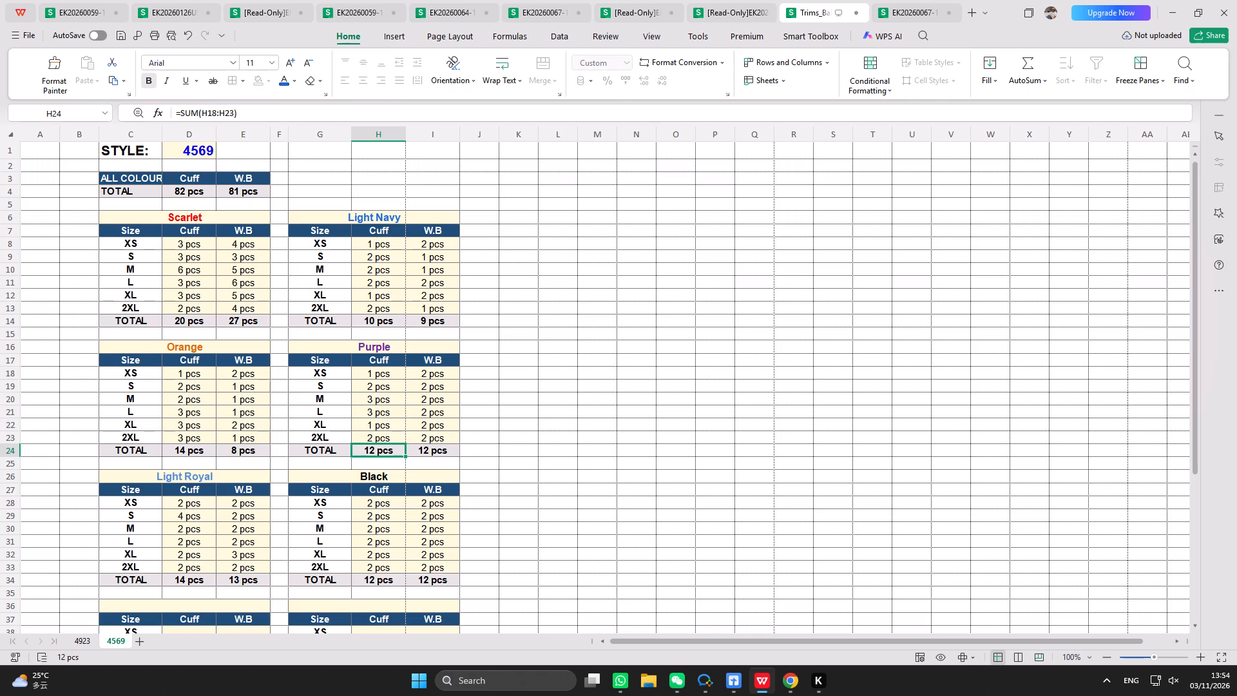
Set Purple's W.B quantities to XS 1, S 1, M 1, L 2, XL 2 and 2XL 2.
left_click(433, 376)
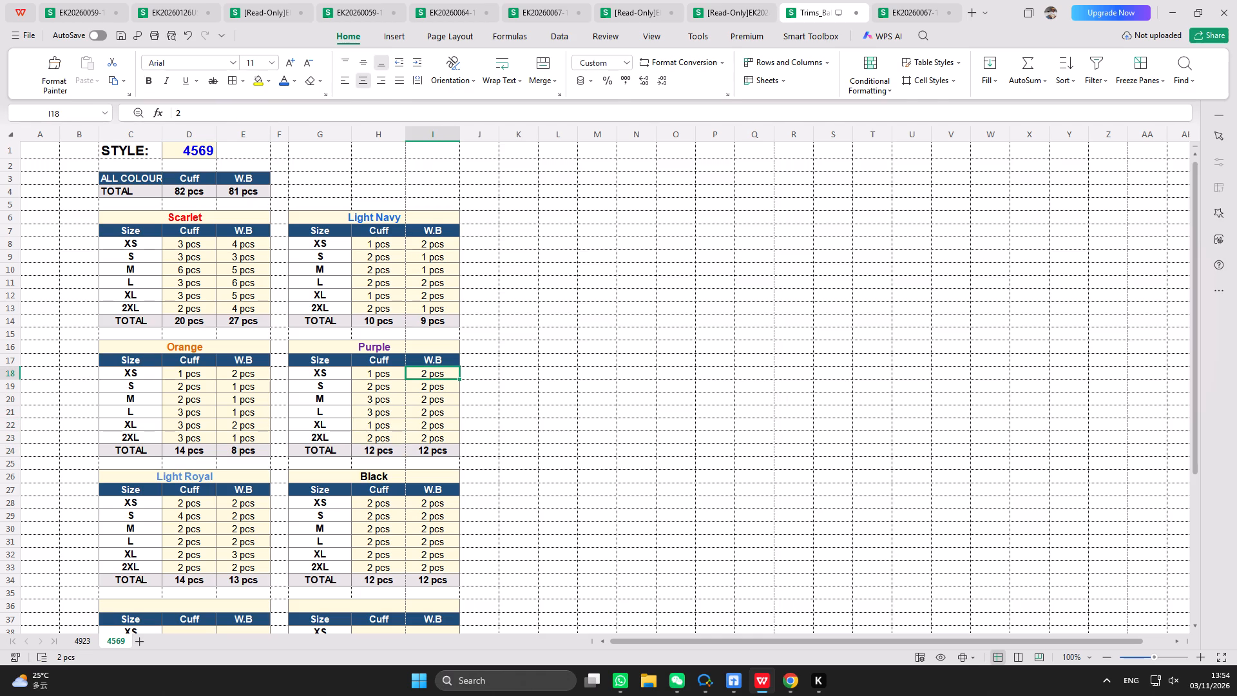
key("1")
key("Return")
key("1")
key("Return")
key("1")
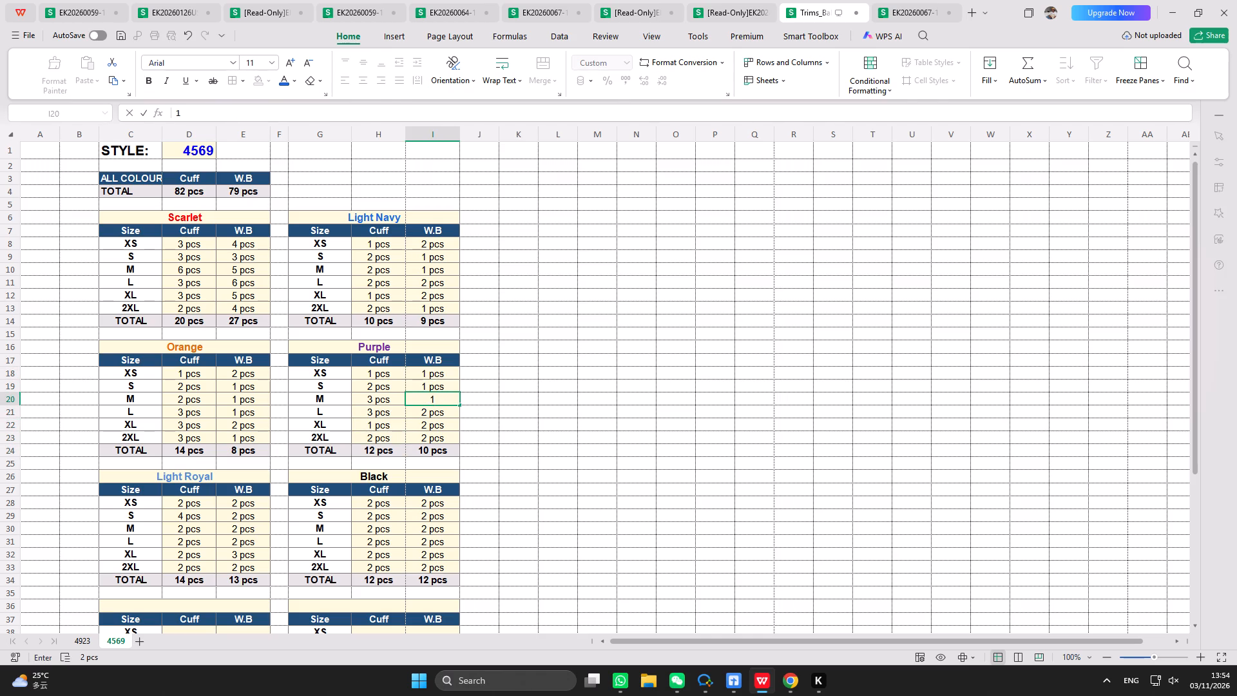
key("Return")
key("2")
key("Return")
key("2")
key("Return")
key("2")
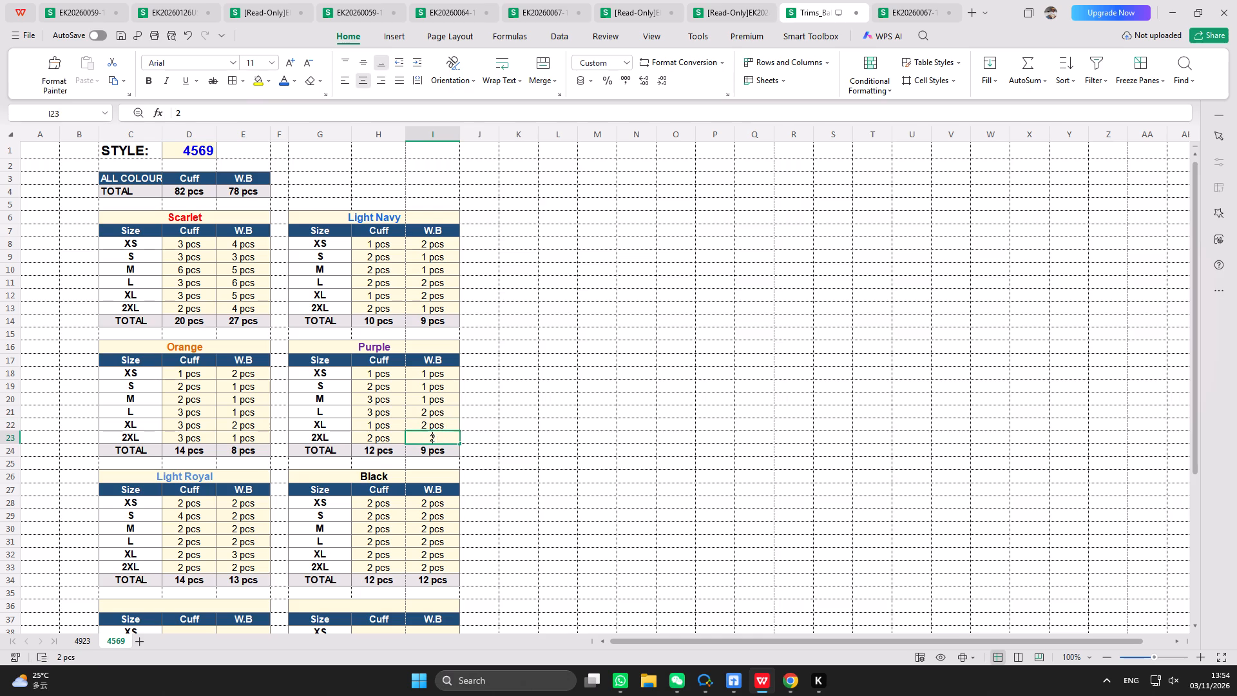
key("Return")
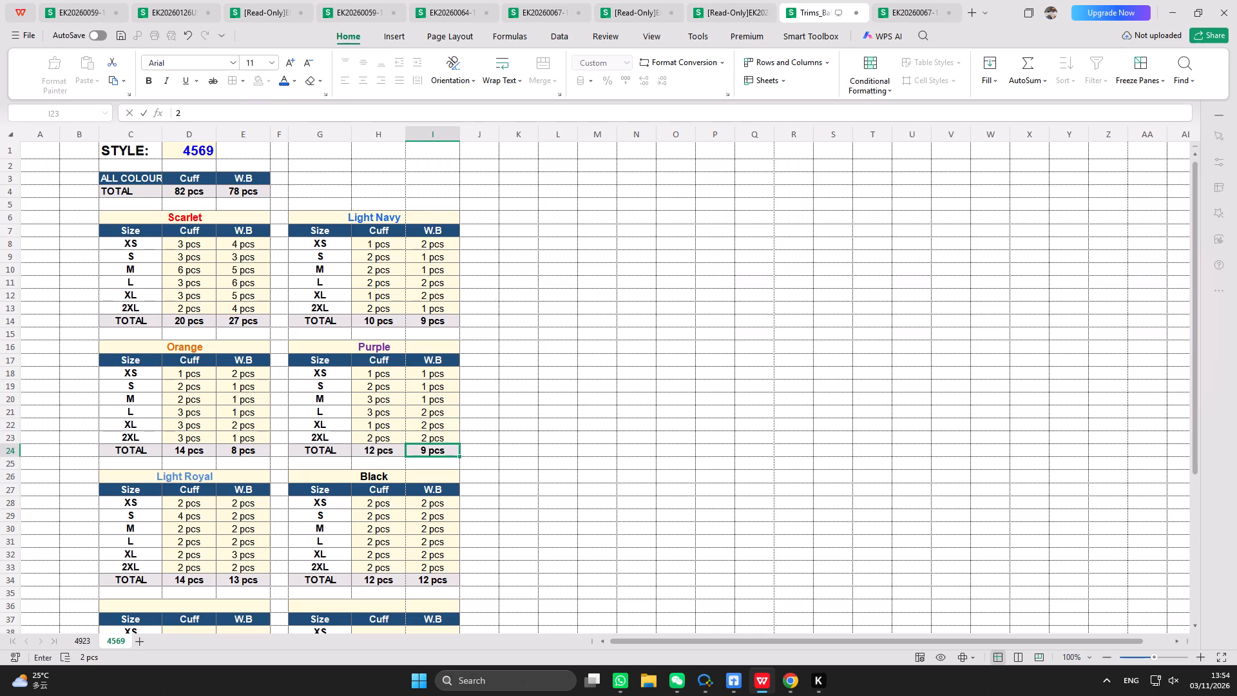
Set Light Royal's Cuff quantities to XS 2, S 2, M 2, L 2, XL 6 and 2XL 5.
left_click(205, 508)
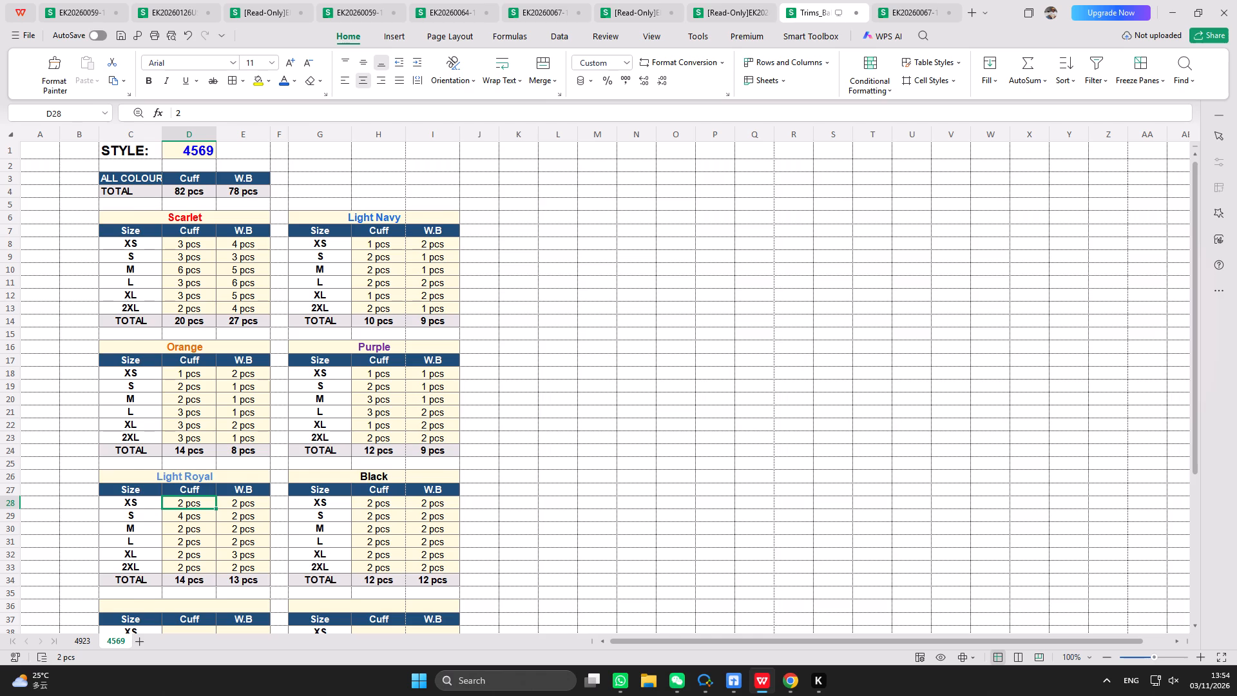
scroll(205, 507, "down", 1)
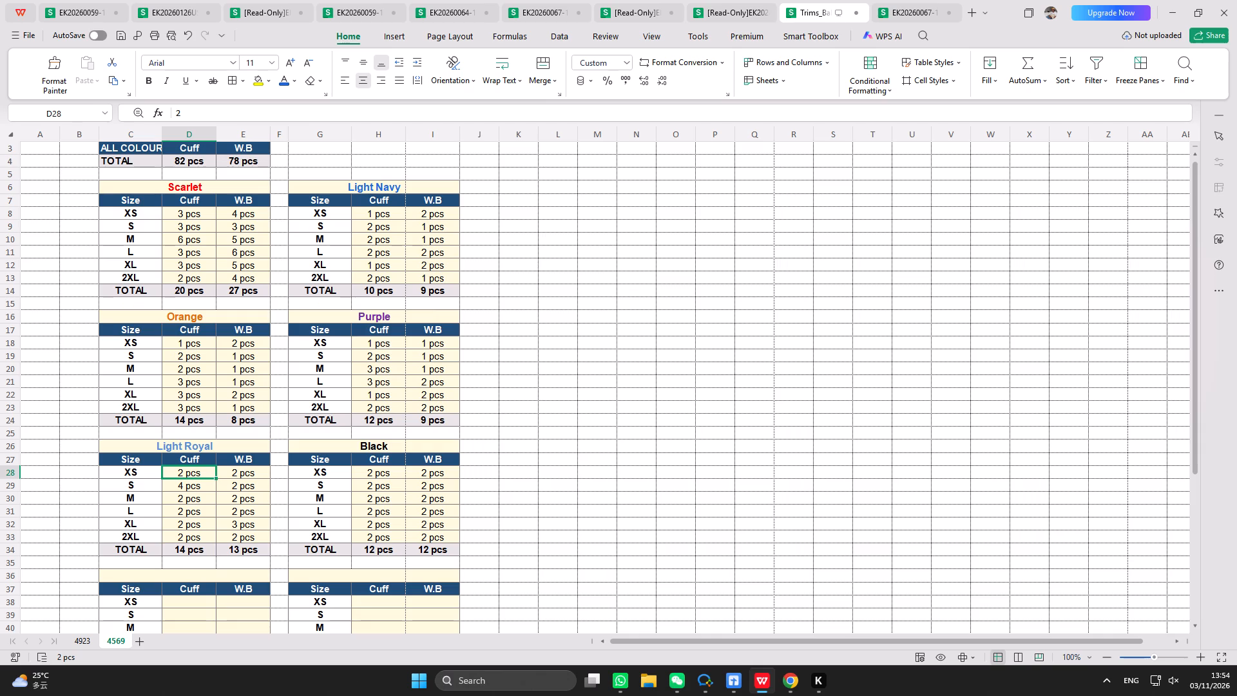
key("2")
key("Return")
key("2")
key("Return")
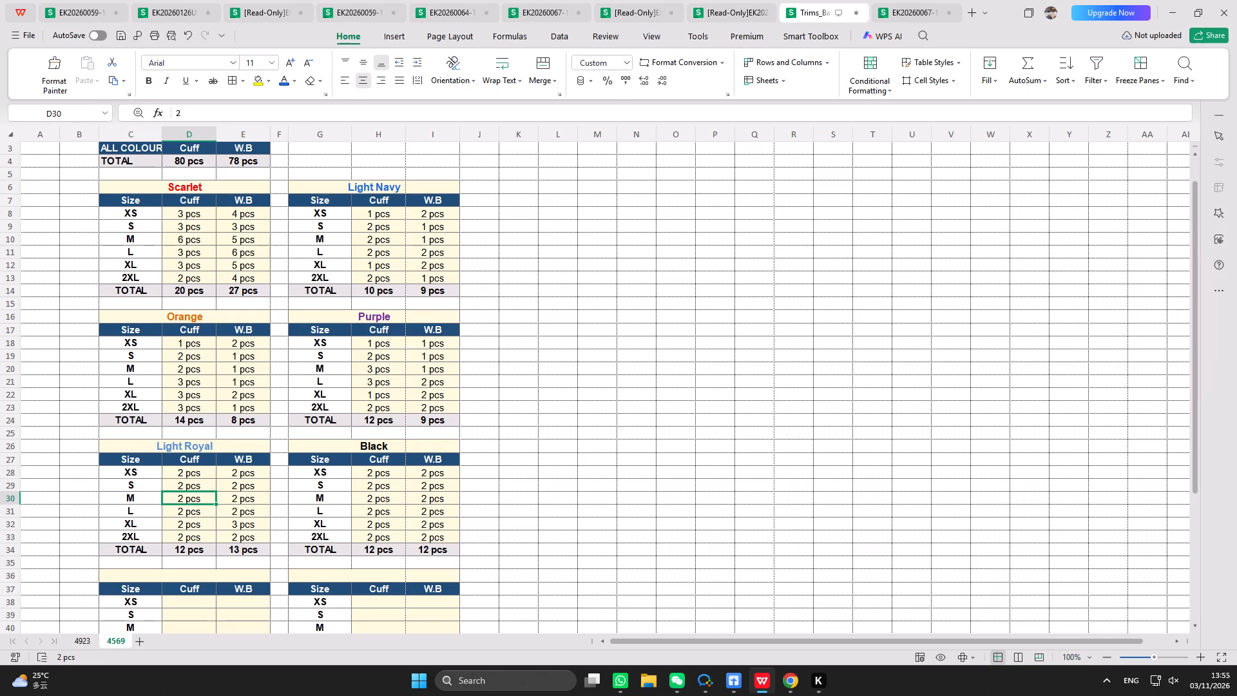
key("2")
key("Return")
key("2")
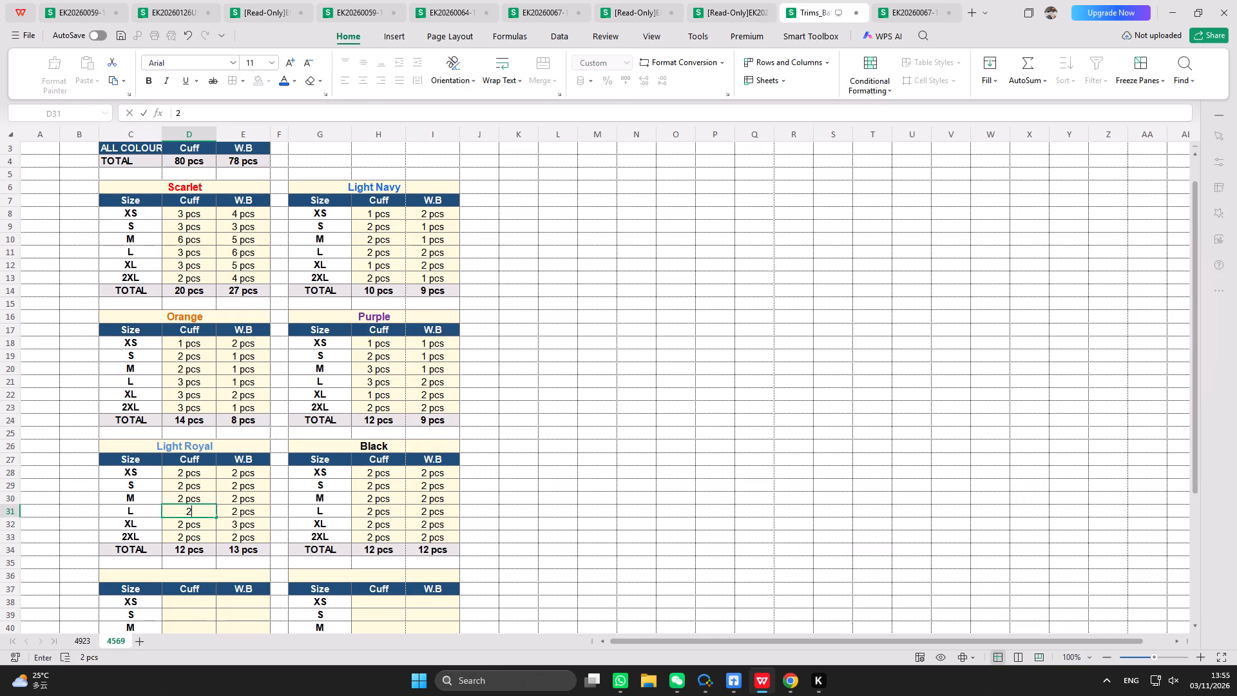
key("Return")
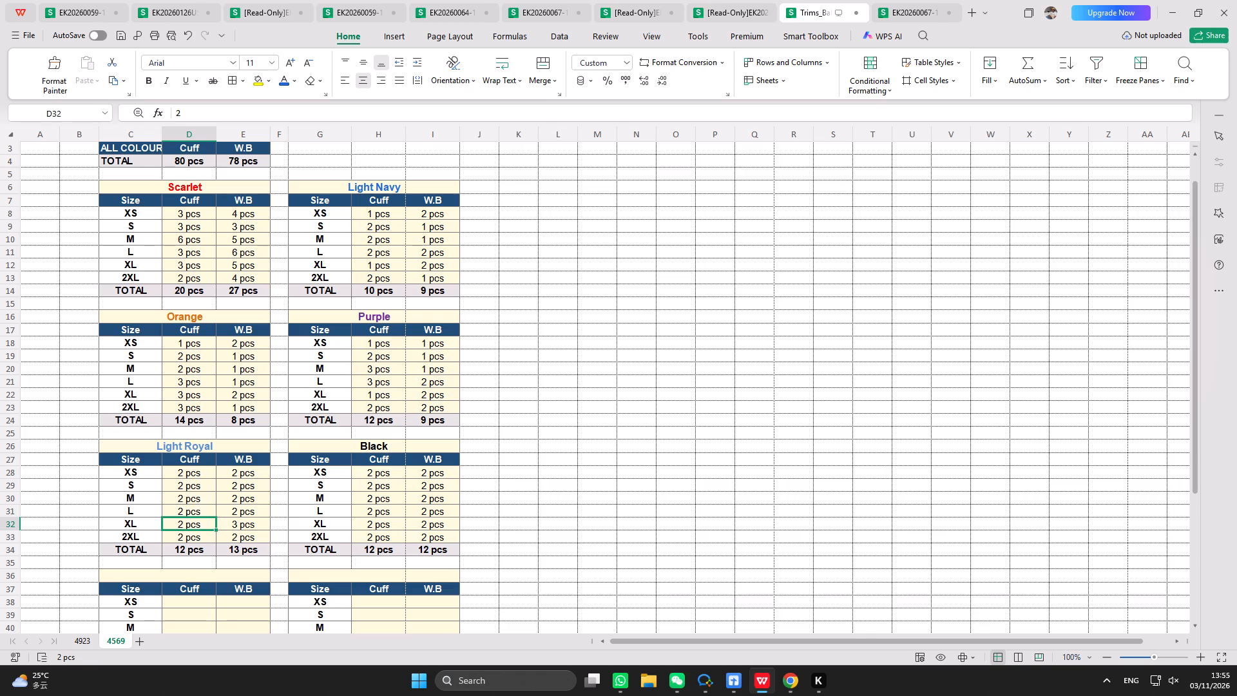
key("6")
key("Return")
key("5")
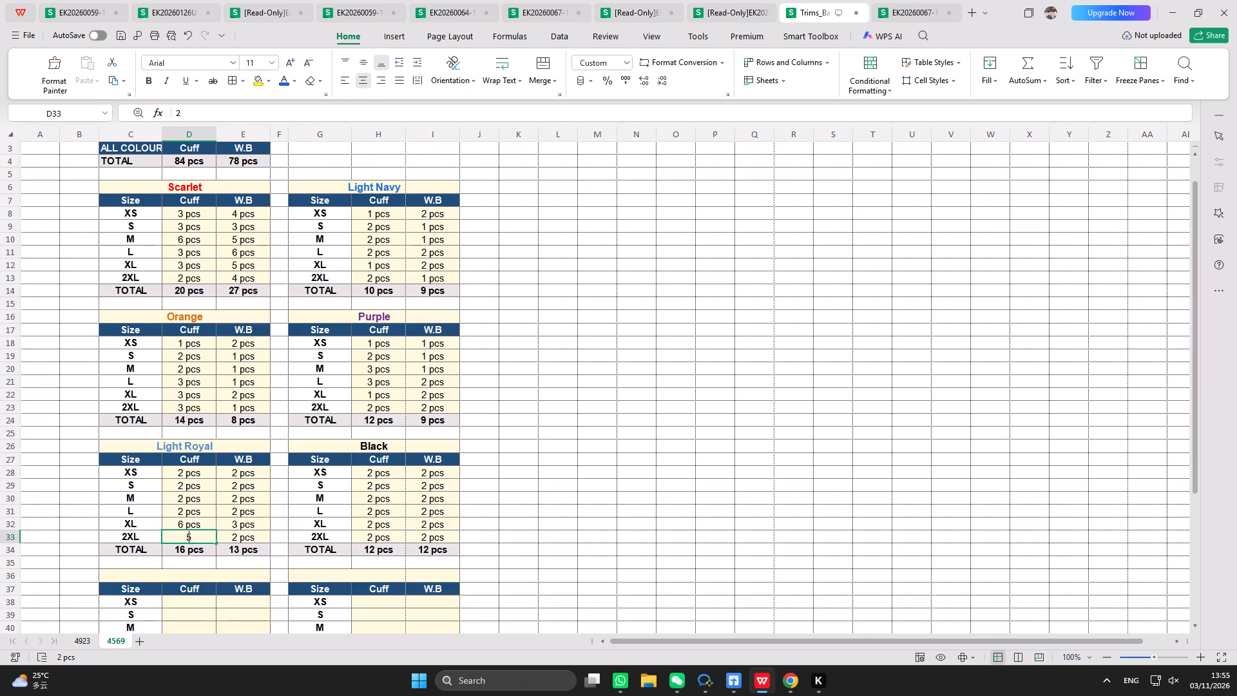
key("Return")
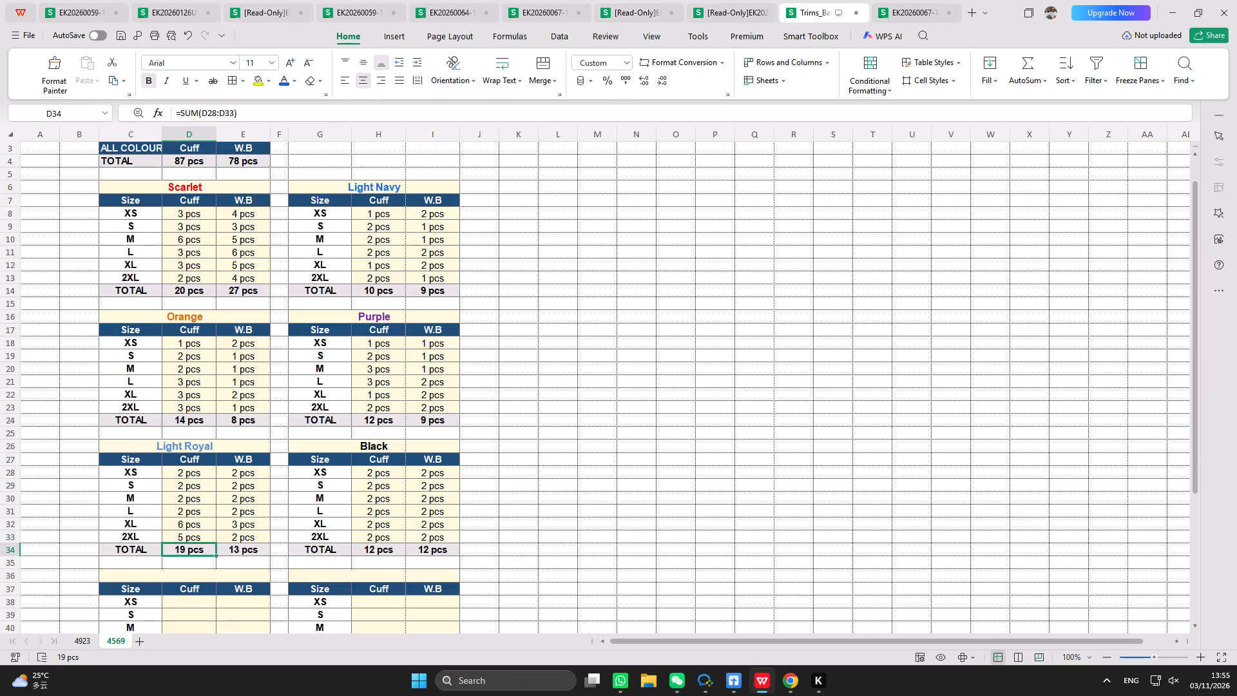
Set Light Royal's W.B quantities to XS 2, S 4, M 4, L 4, XL 4 and 2XL 5.
left_click(265, 474)
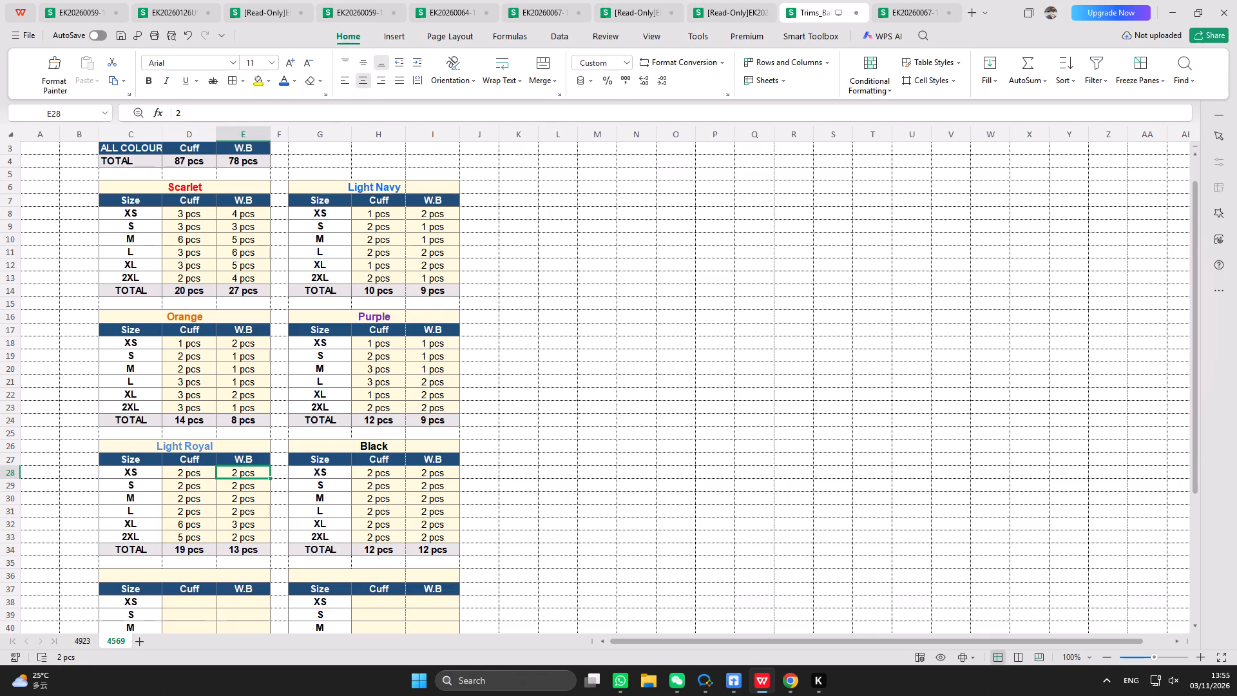
key("2")
key("Return")
key("4")
key("Return")
key("4")
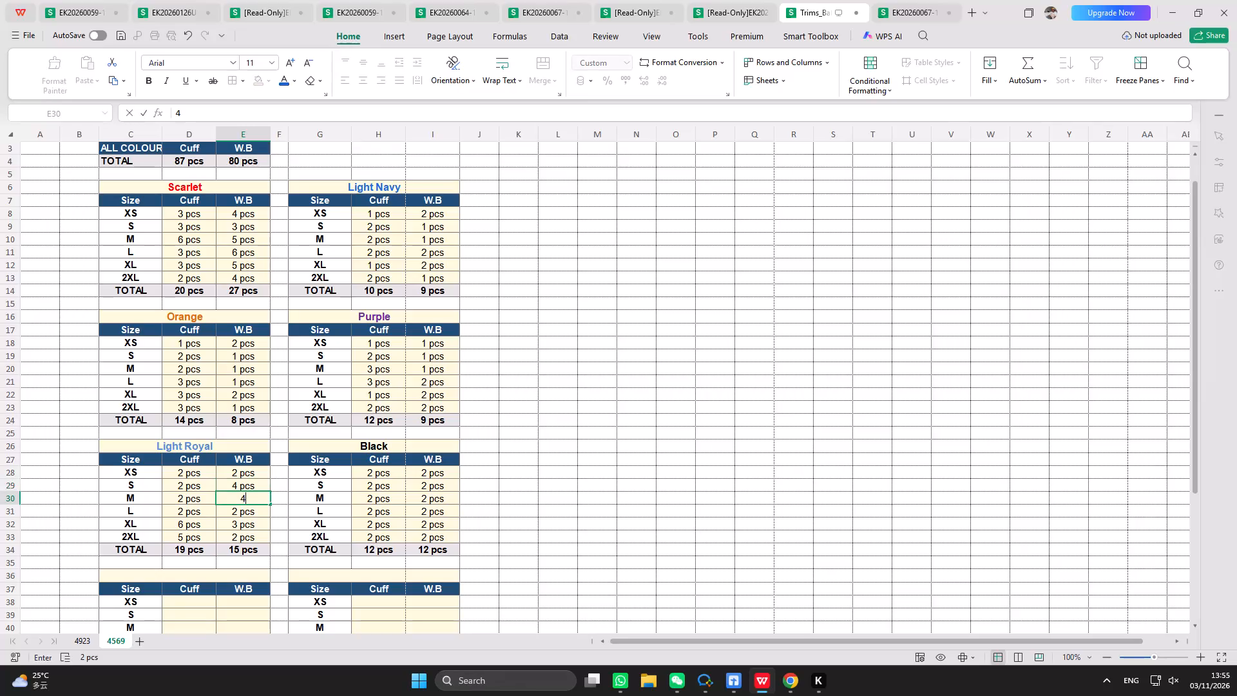
key("Return")
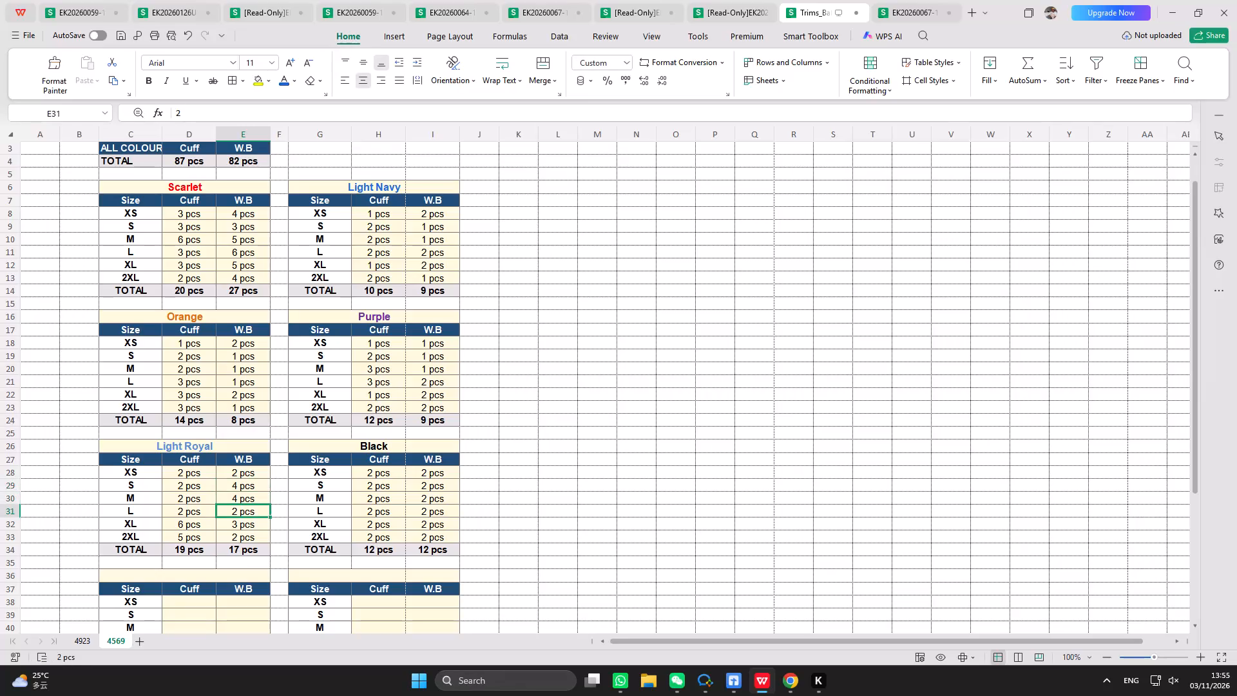
key("4")
key("Return")
key("4")
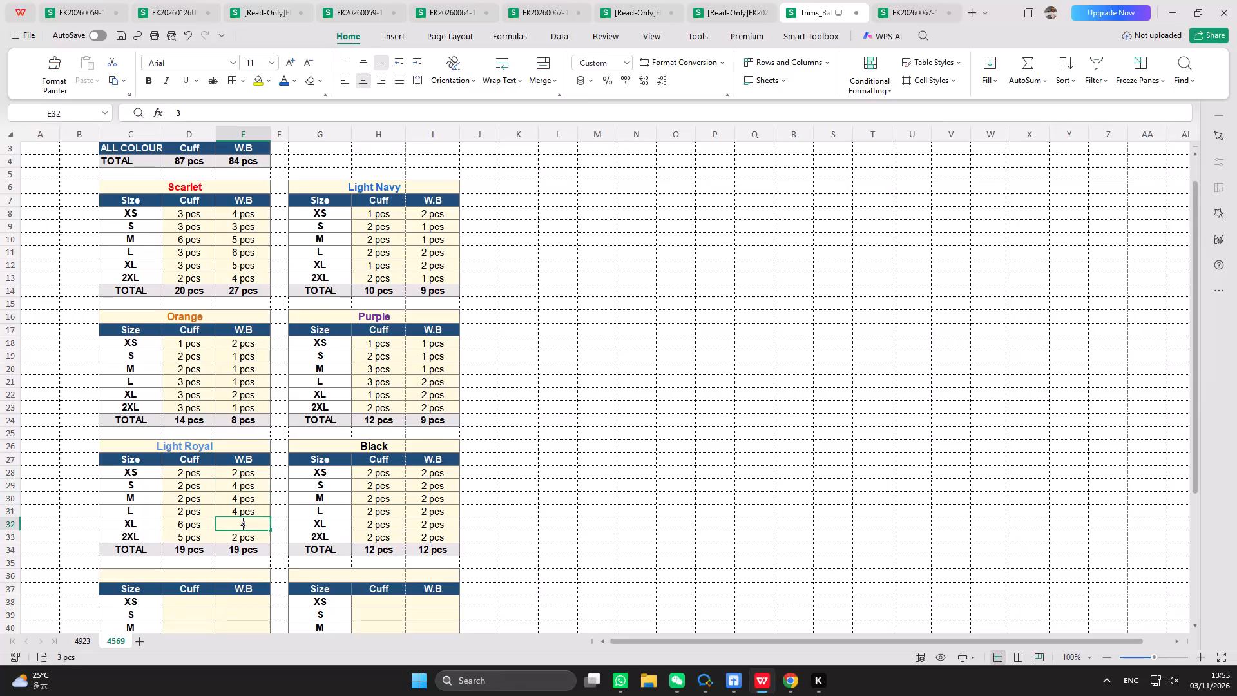
key("Return")
key("5")
key("Return")
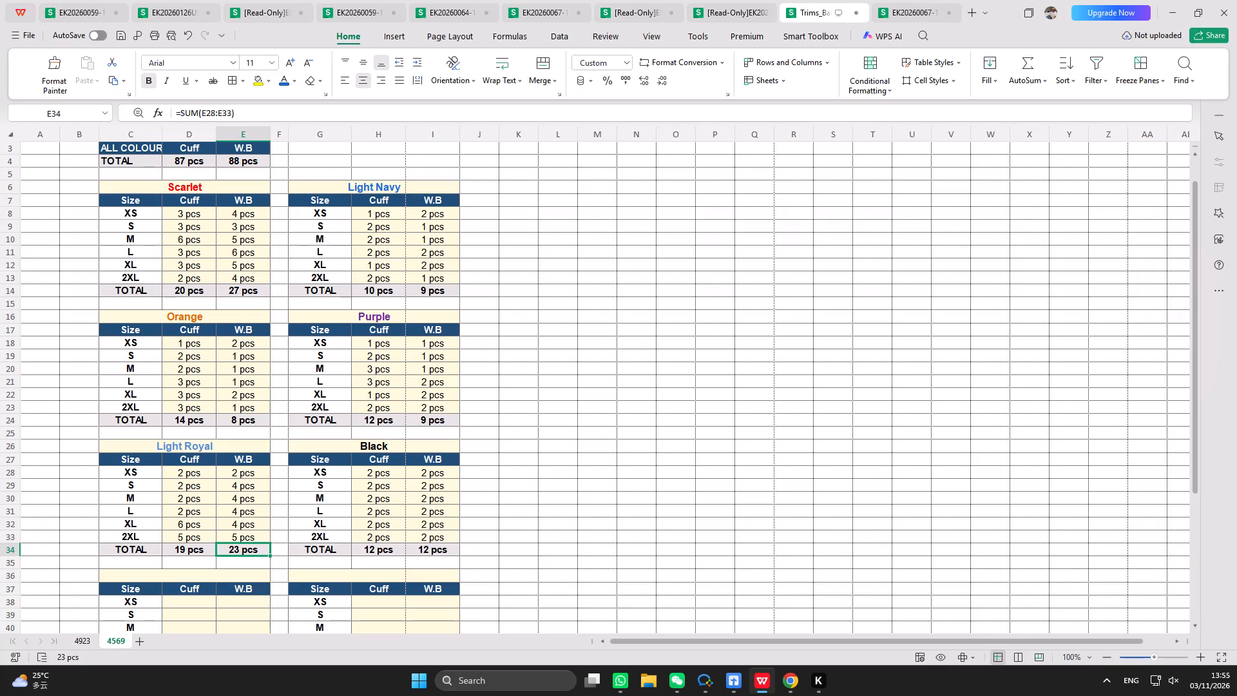
Set Black's Cuff quantities to XS 2, S 4, M 6, L 3, XL 10 and 2XL 4.
left_click(388, 473)
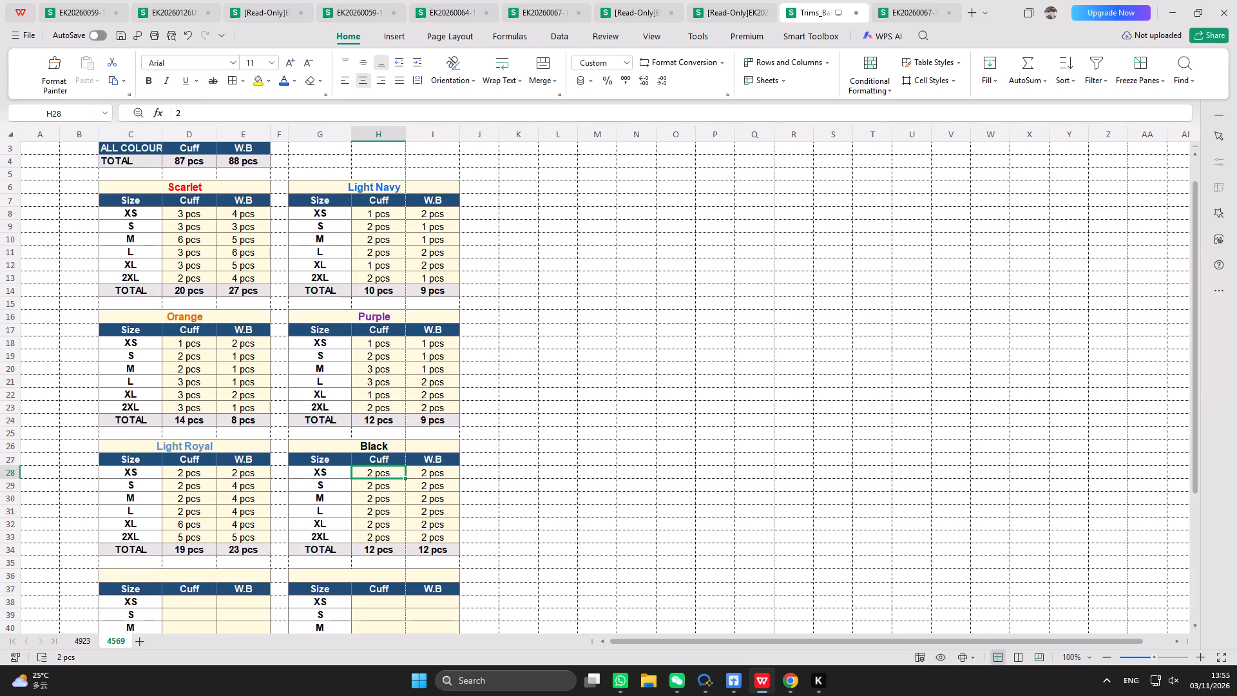
key("2")
key("Return")
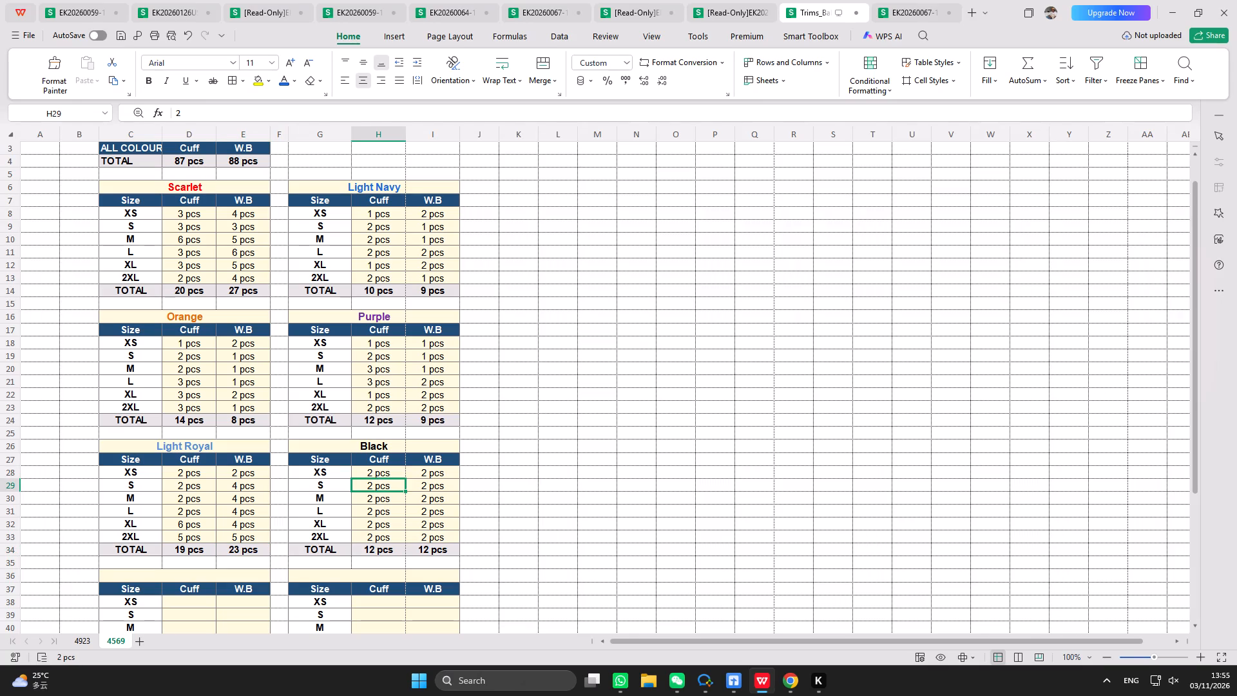
key("4")
key("Return")
key("6")
key("Return")
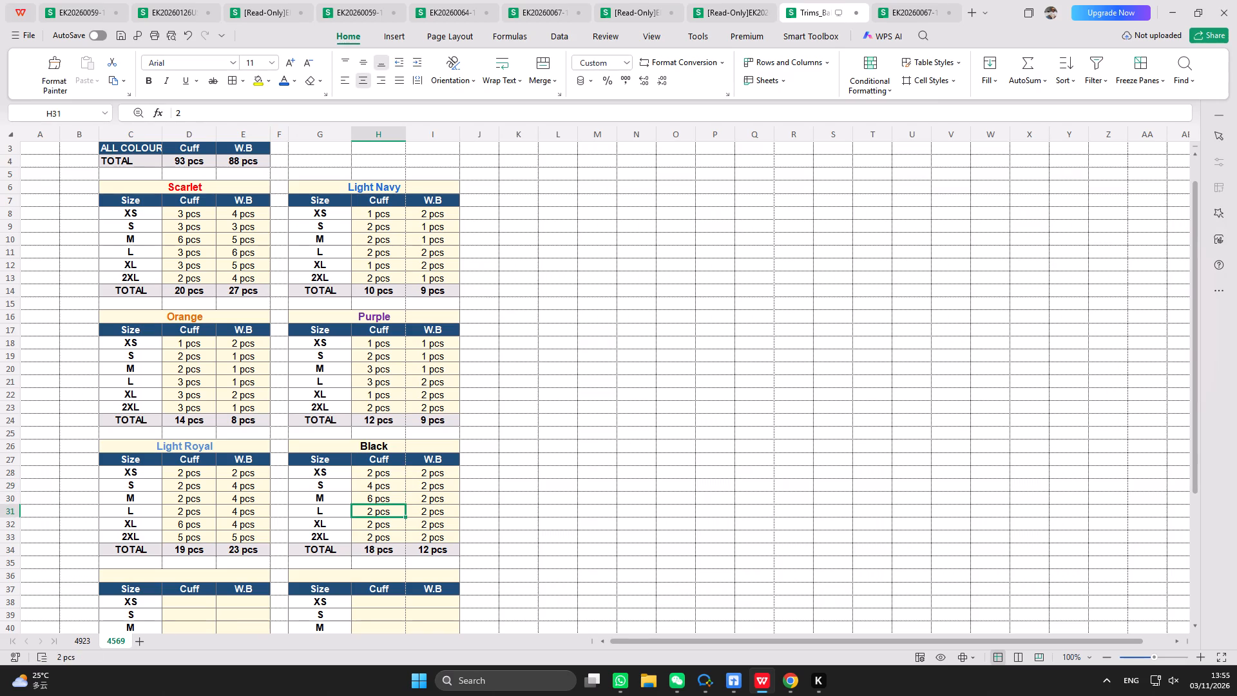
key("3")
key("Return")
type("10")
key("Return")
key("4")
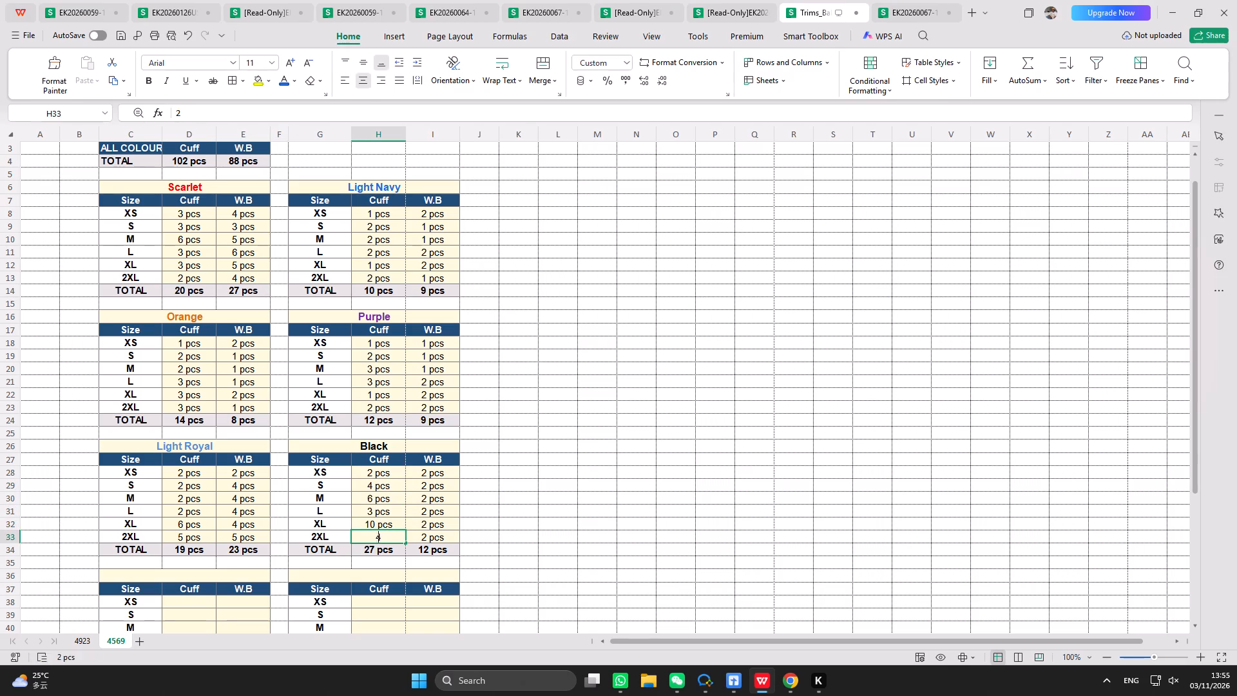
key("Return")
Set Black's W.B quantities to XS 4, S 5, M 8, L 4, XL 3 and 2XL 3.
left_click(442, 469)
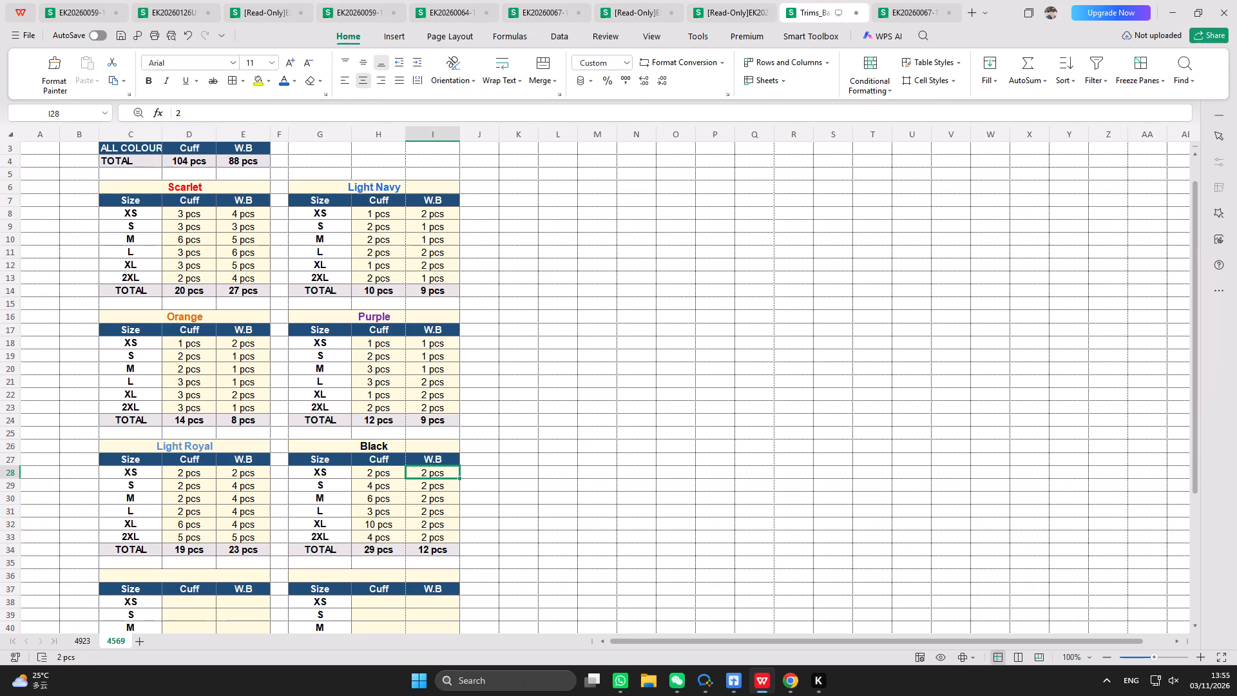
key("4")
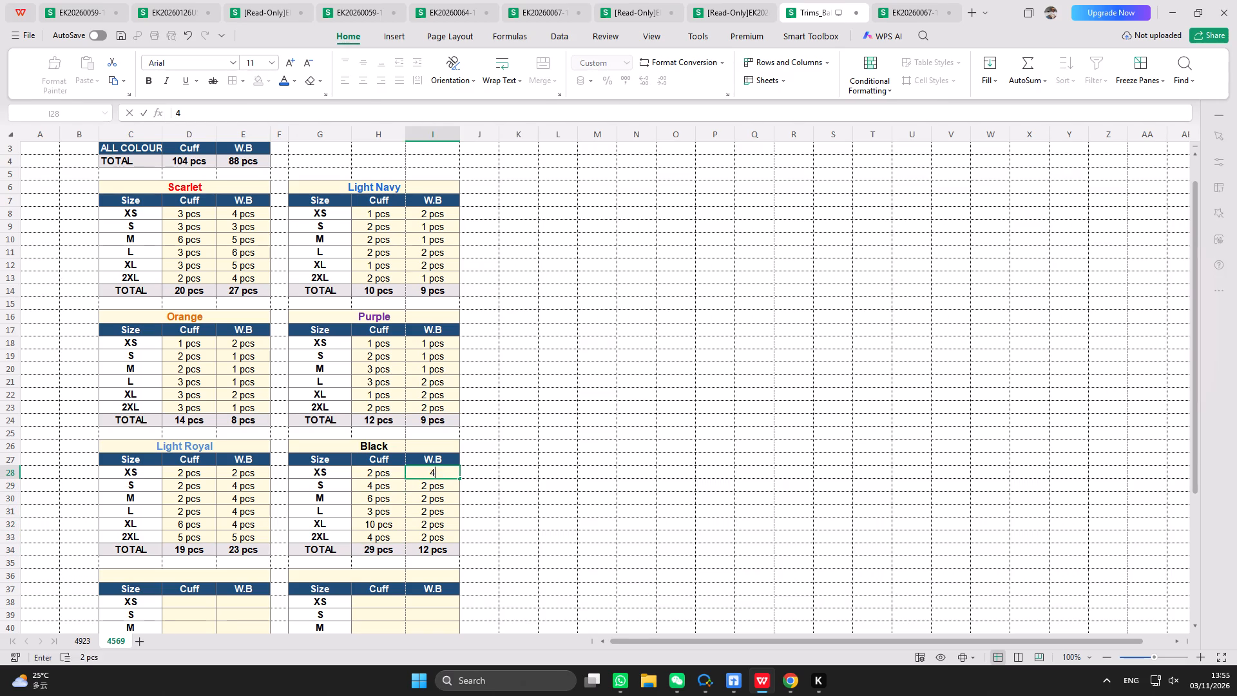
key("Return")
key("5")
key("Return")
key("8")
key("Return")
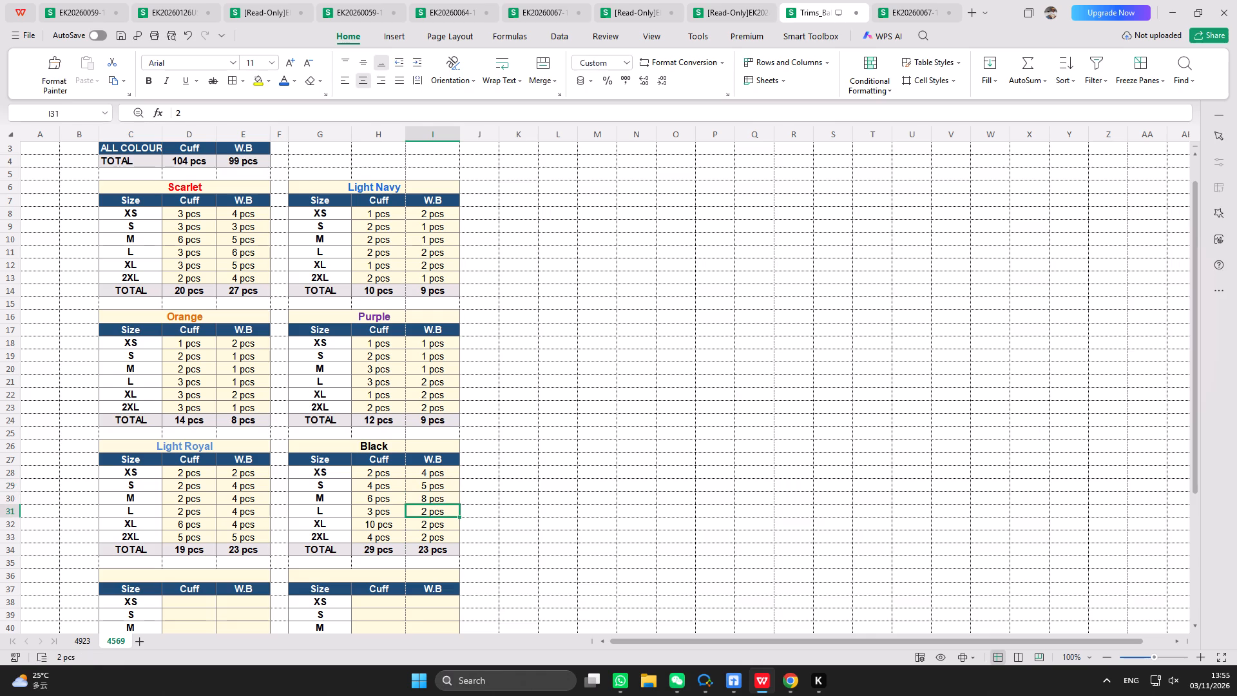
key("4")
key("Return")
key("3")
key("Return")
key("3")
key("Return")
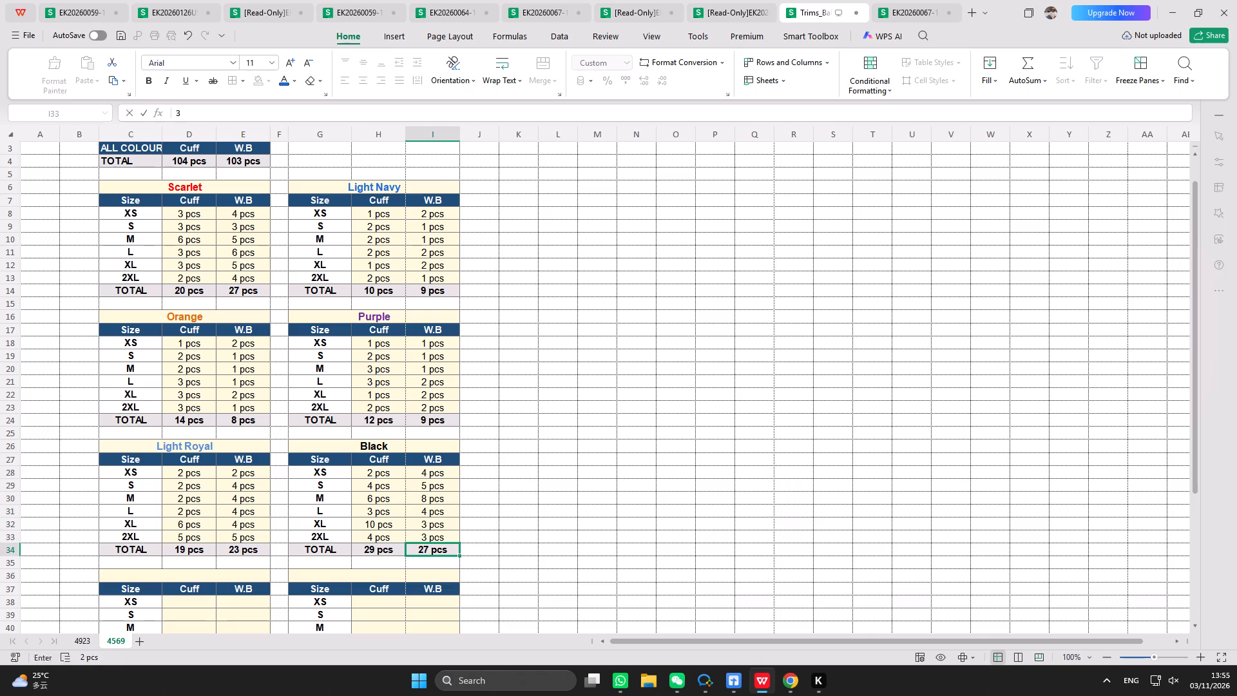
Enter Dark Royal as the colour heading of the empty size table below Light Royal.
scroll(443, 501, "down", 2)
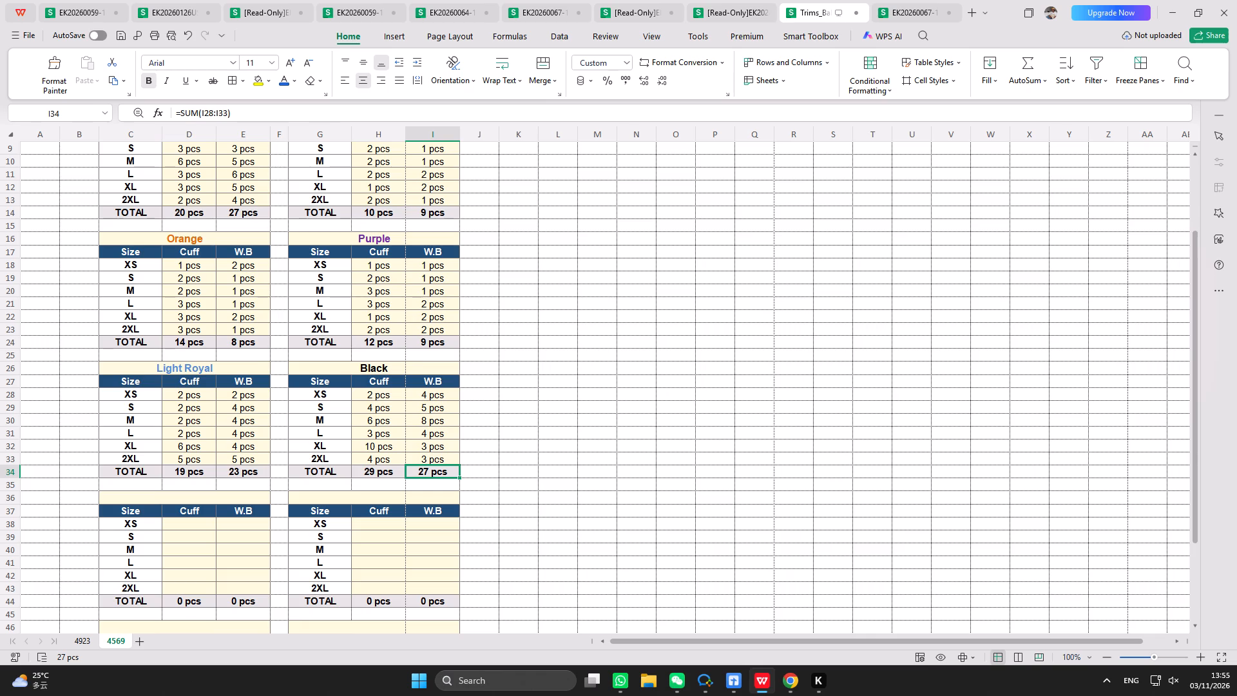
left_click(175, 499)
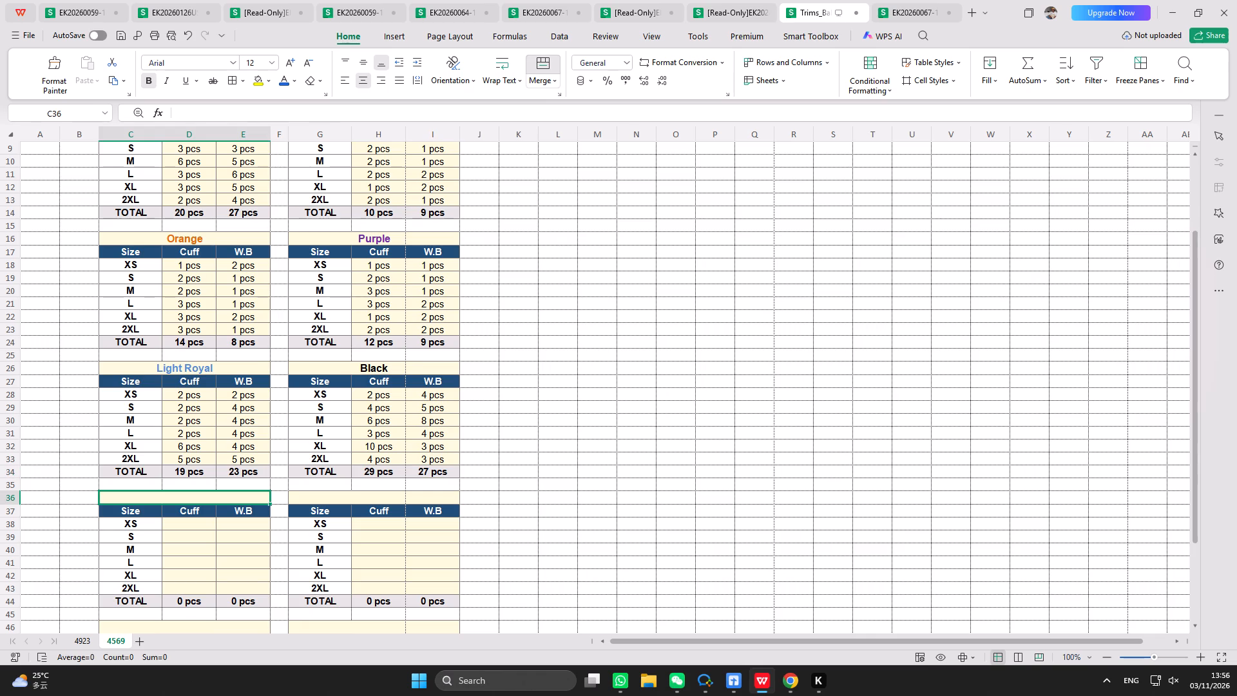
type("Dr")
key("BackSpace")
type("ark Royal")
left_click(190, 533)
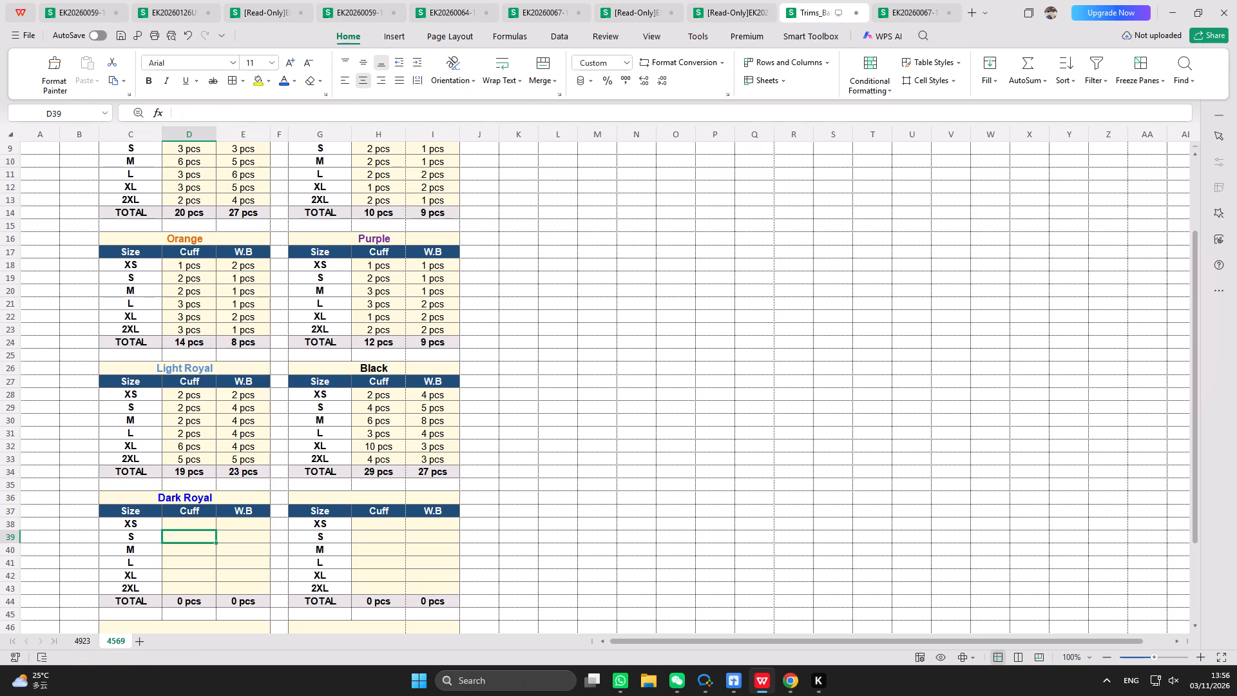
Change the Dark Royal heading's font colour to a custom bright cyan-blue.
left_click(200, 504)
left_click(296, 81)
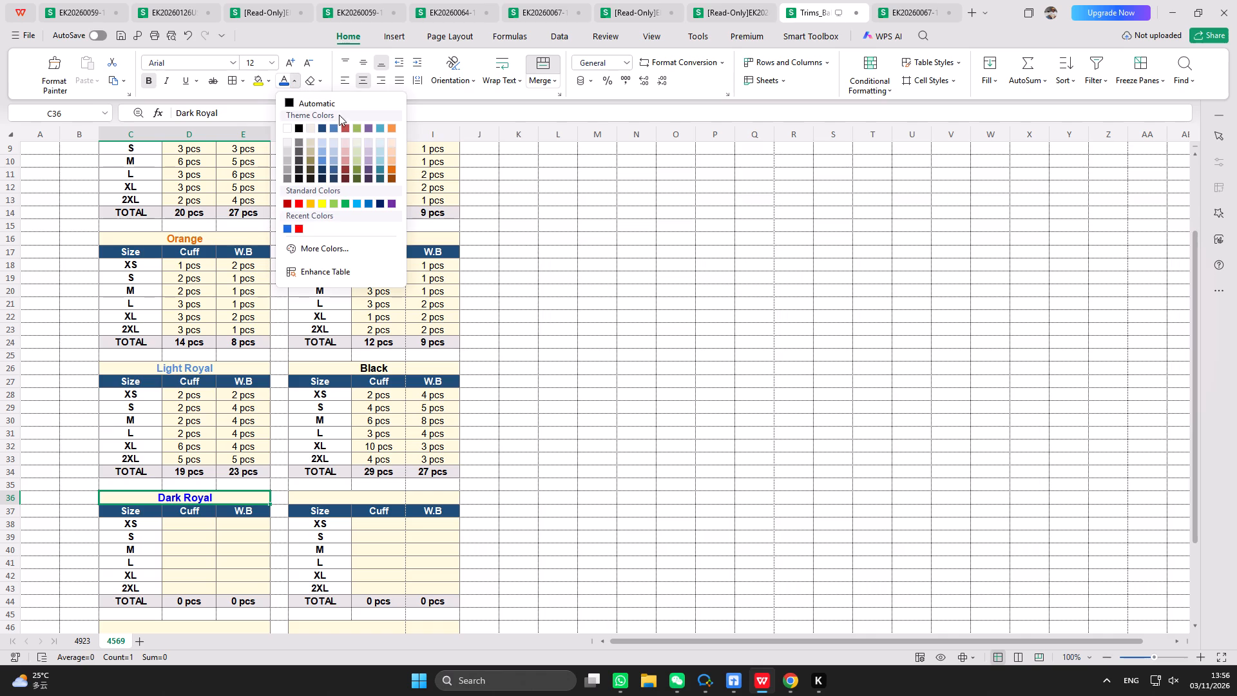
left_click(338, 244)
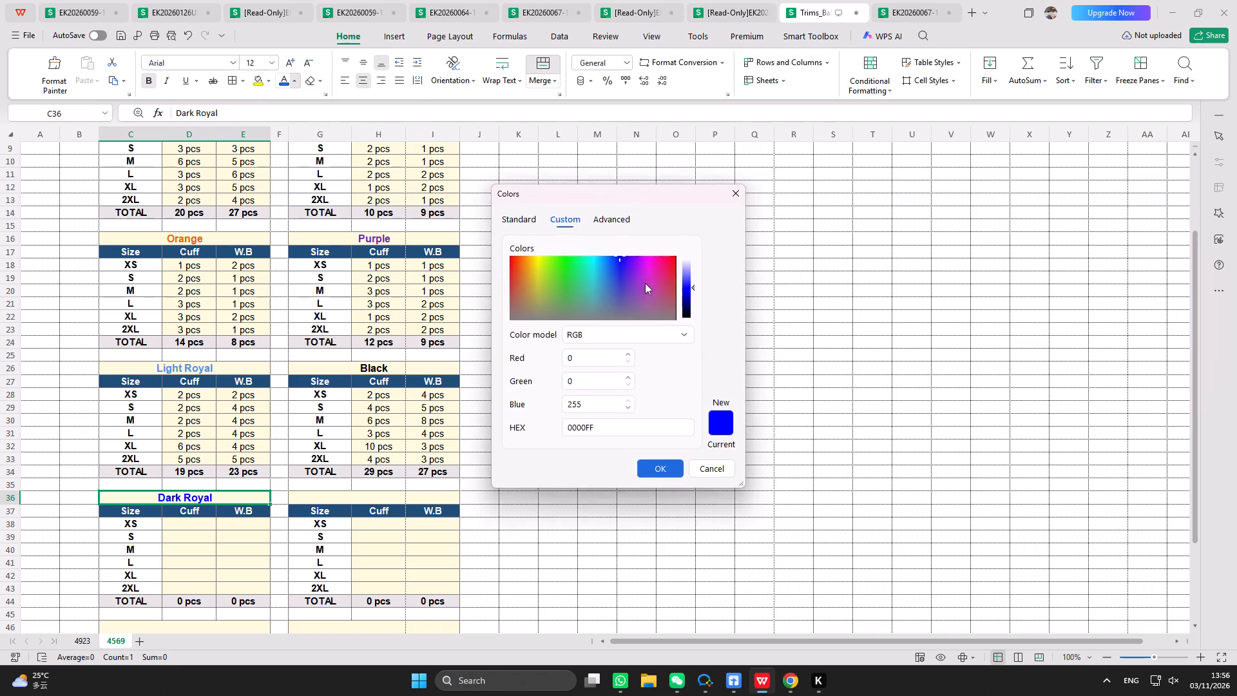
left_click_drag(617, 260, 599, 263)
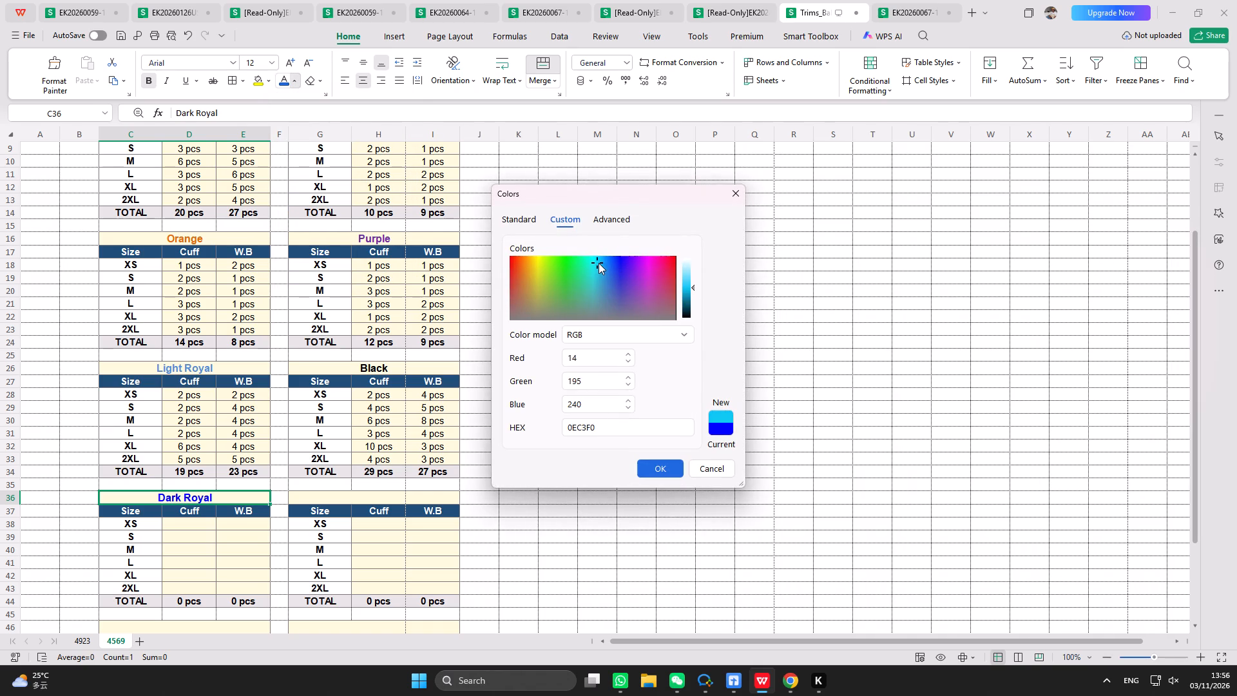
left_click_drag(599, 263, 600, 261)
left_click(659, 469)
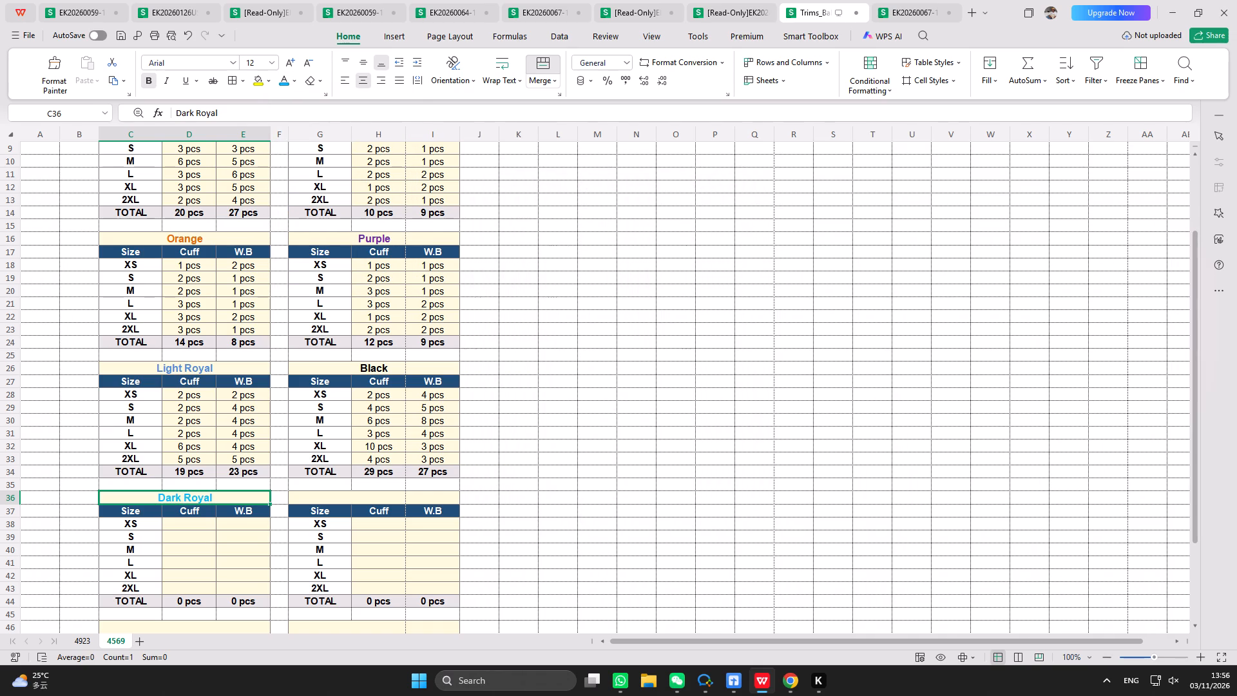
Set Dark Royal's Cuff quantities to XS 3, S 5, M 6, L 7, XL 7 and 2XL 3.
left_click(202, 527)
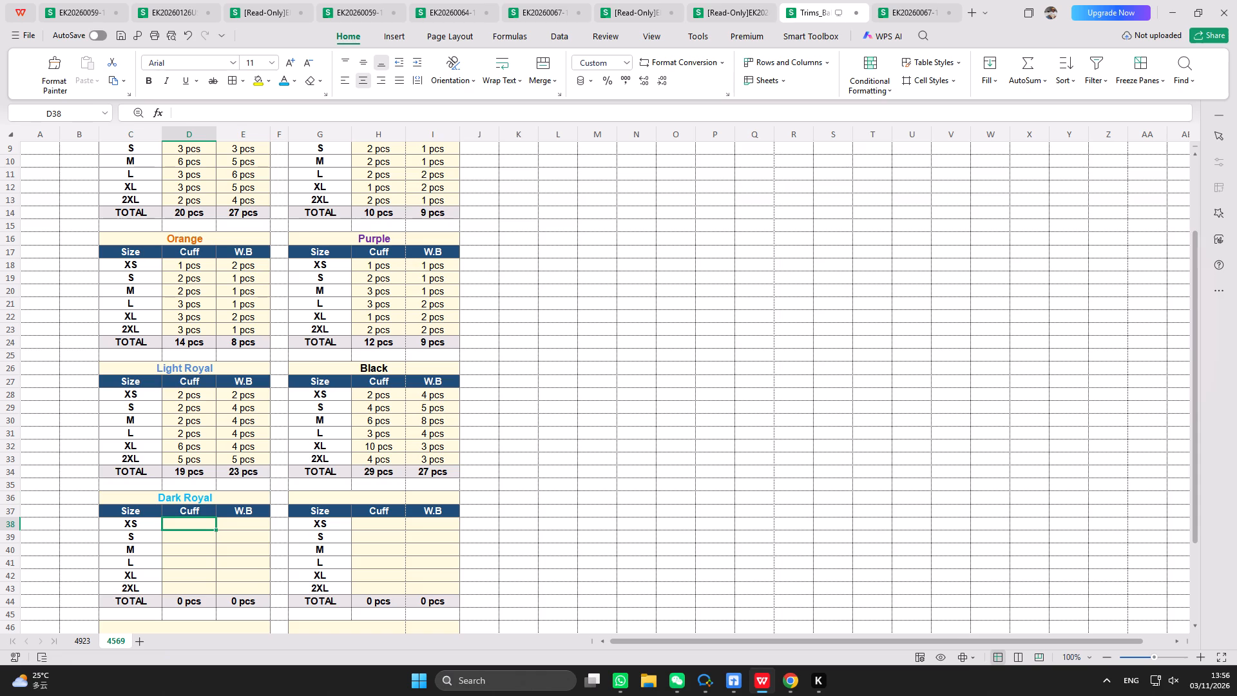
key("3")
key("Return")
key("5")
key("Return")
key("6")
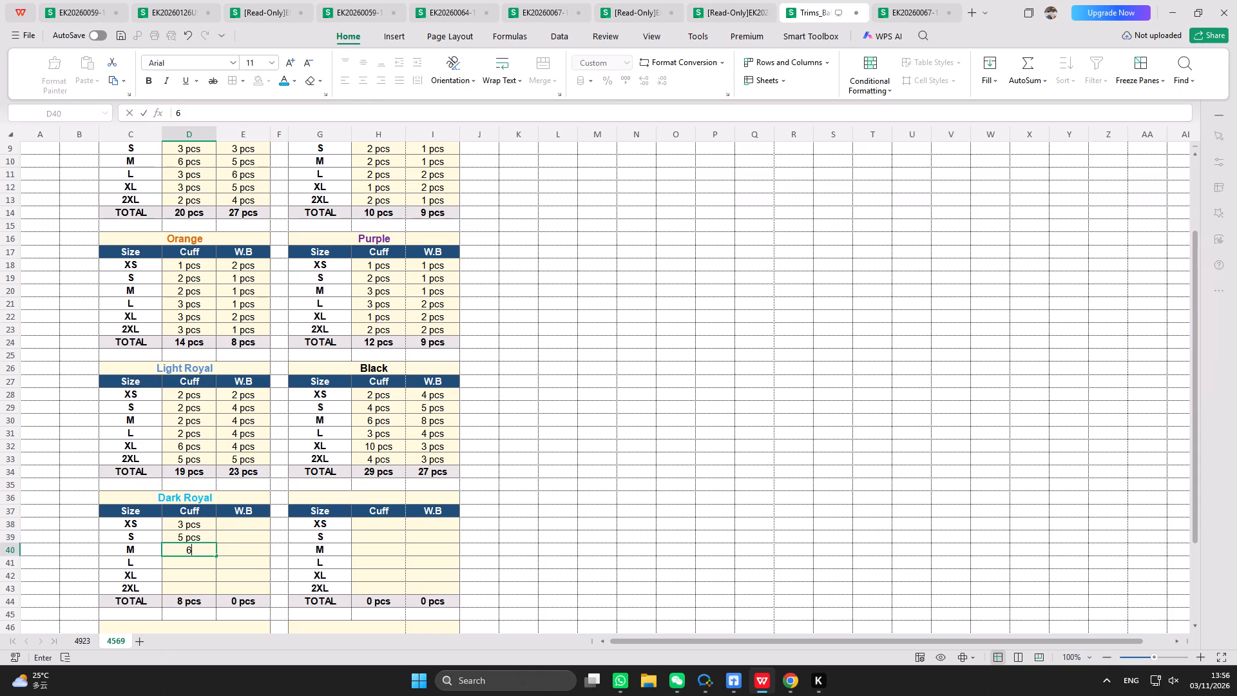
key("Return")
key("7")
key("Return")
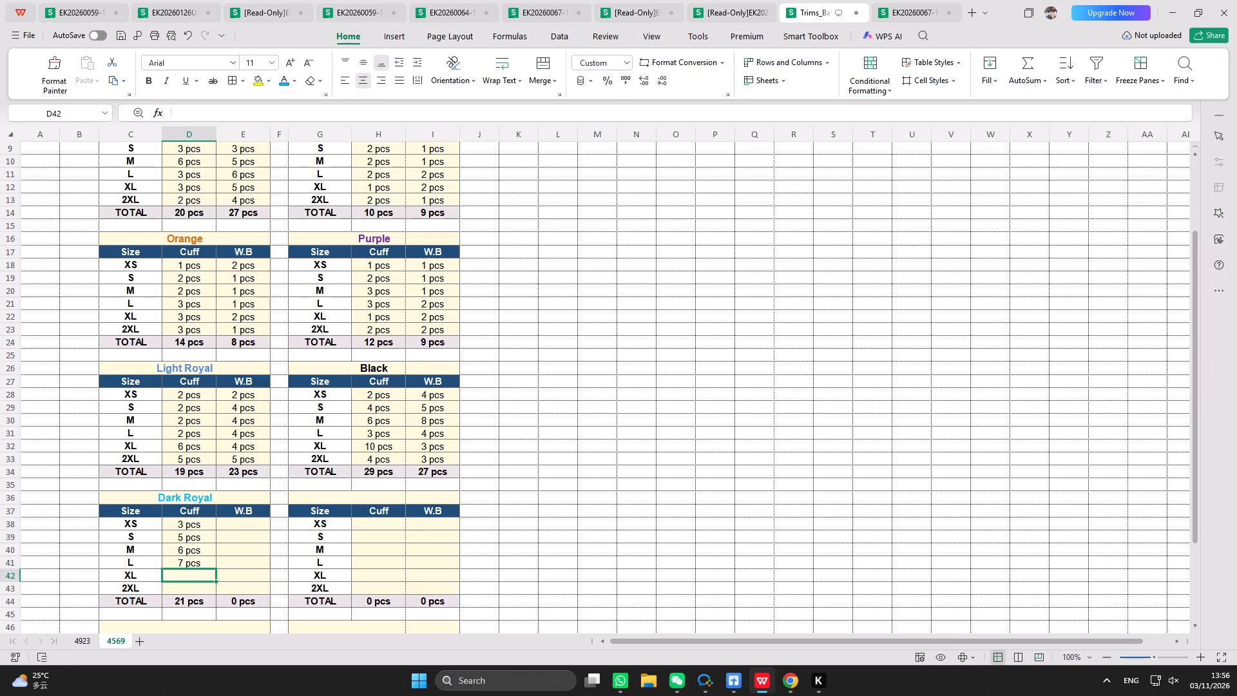
key("7")
key("Return")
key("3")
key("Return")
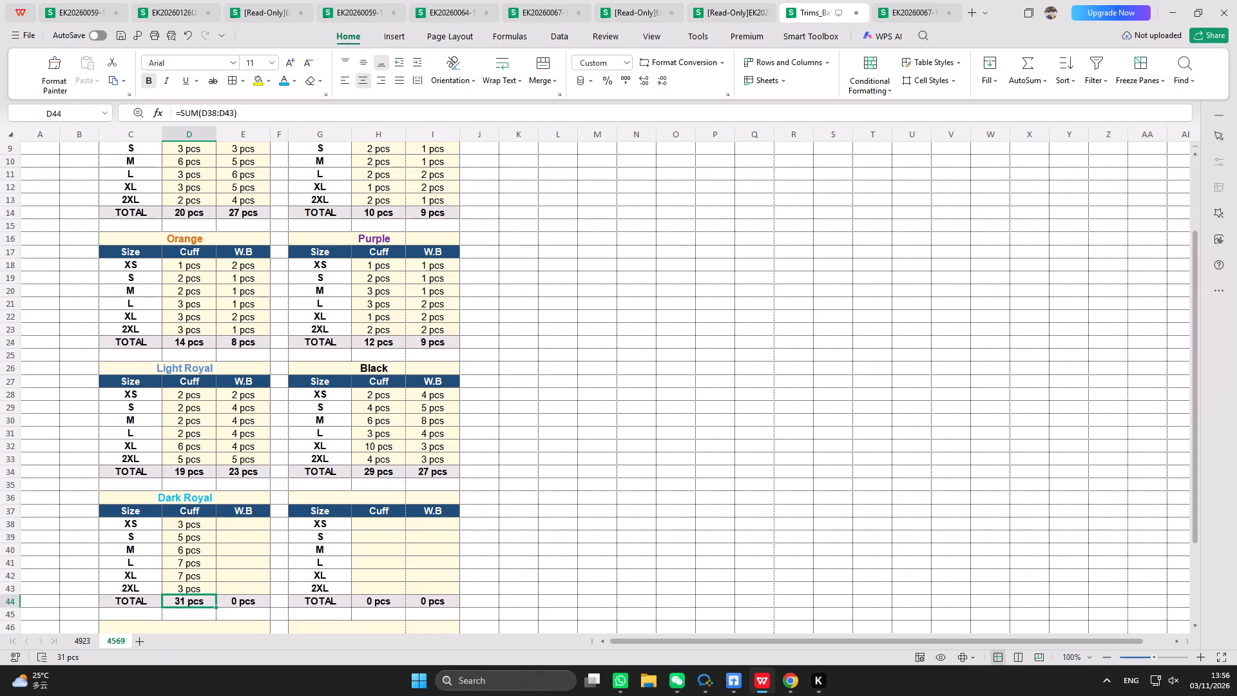
Set Dark Royal's W.B quantities to XS 6, S 2, M 4, L 6, XL 10 and 2XL 2.
left_click(236, 527)
key("6")
key("Return")
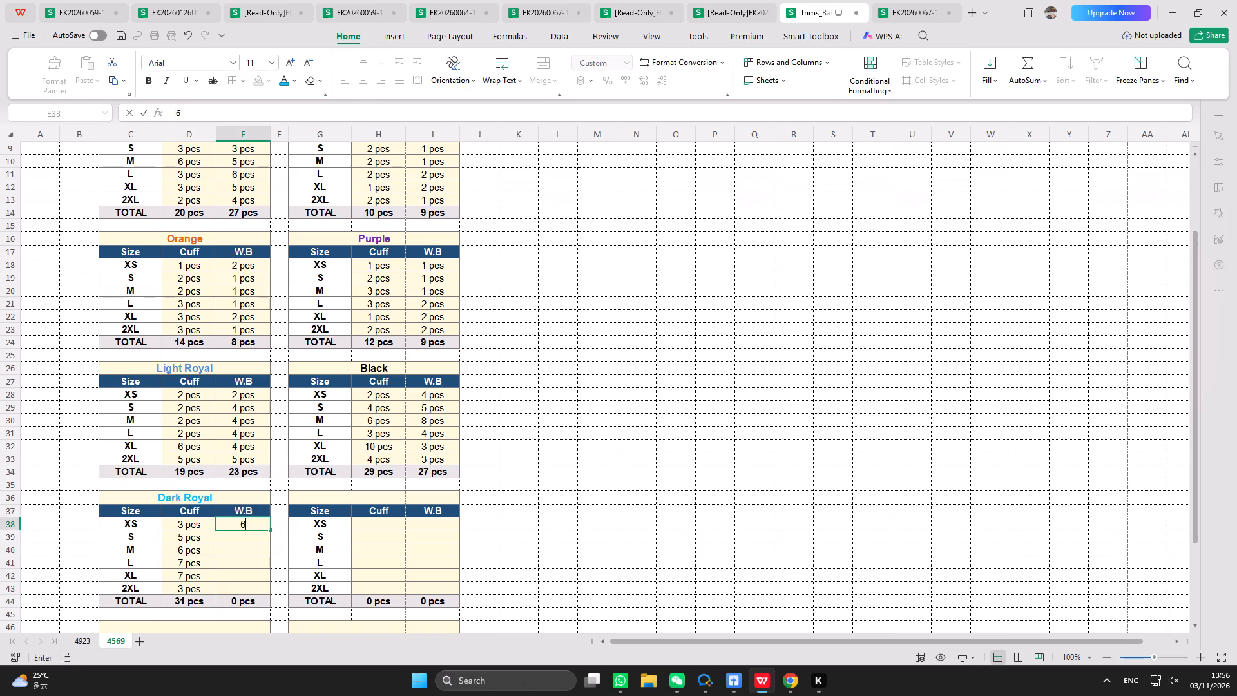
key("2")
key("Return")
key("4")
key("Return")
key("6")
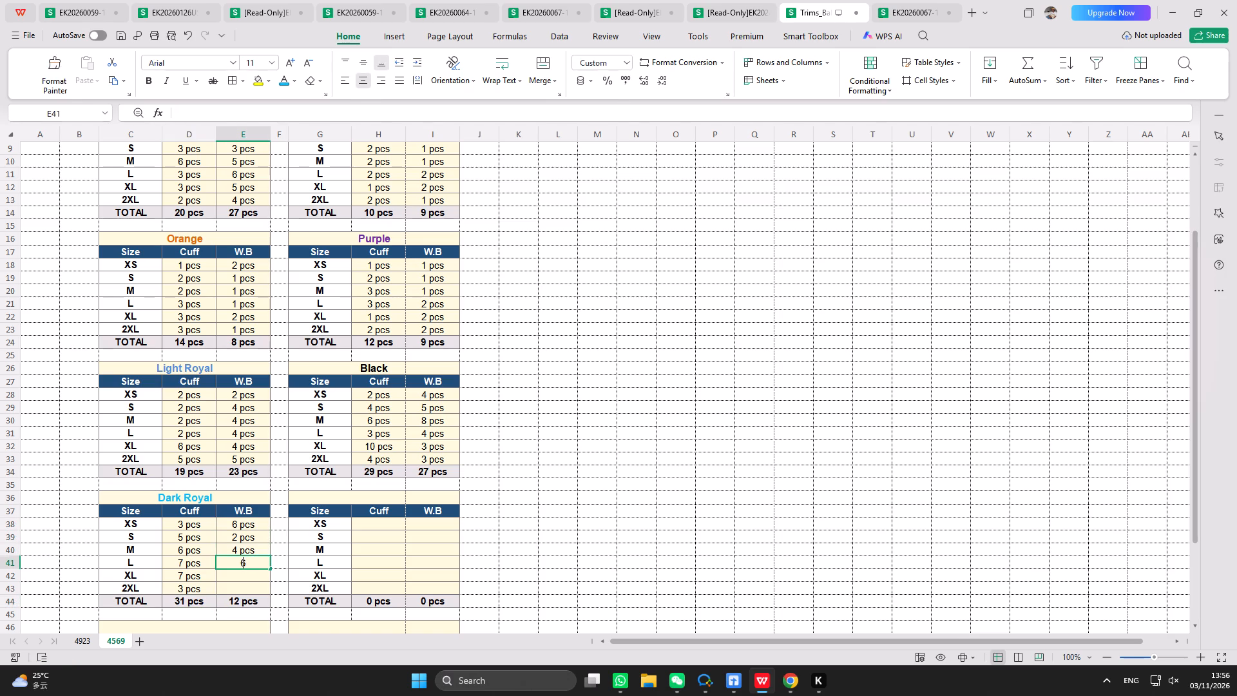
key("Return")
type("10")
key("Return")
key("2")
key("Return")
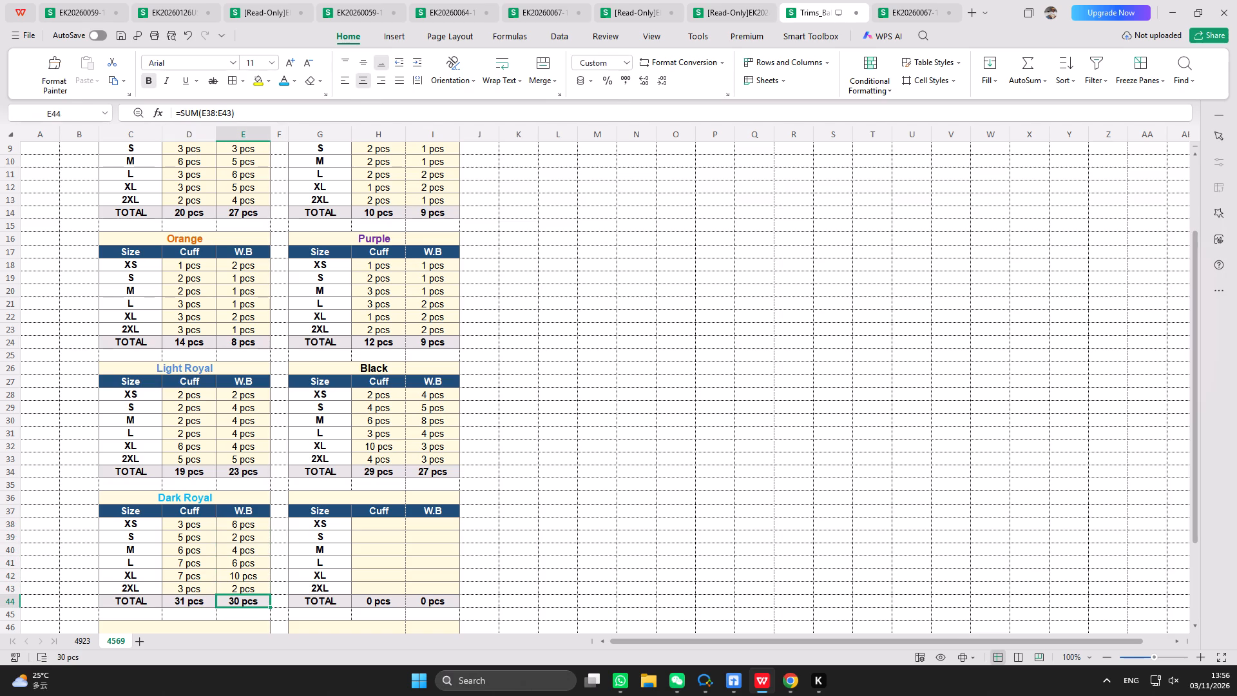
Enter Burnt Wood as the colour heading of the empty size table below Black.
left_click(387, 527)
left_click(376, 495)
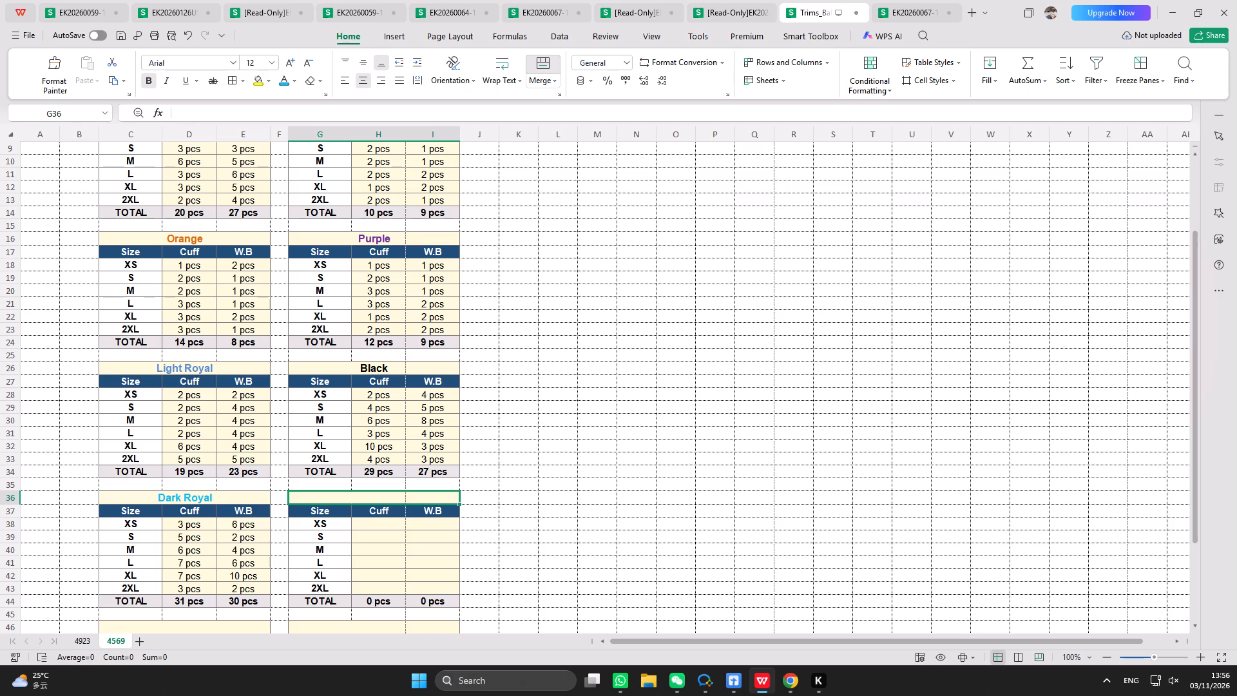
type("Burnt Wood")
left_click(403, 534)
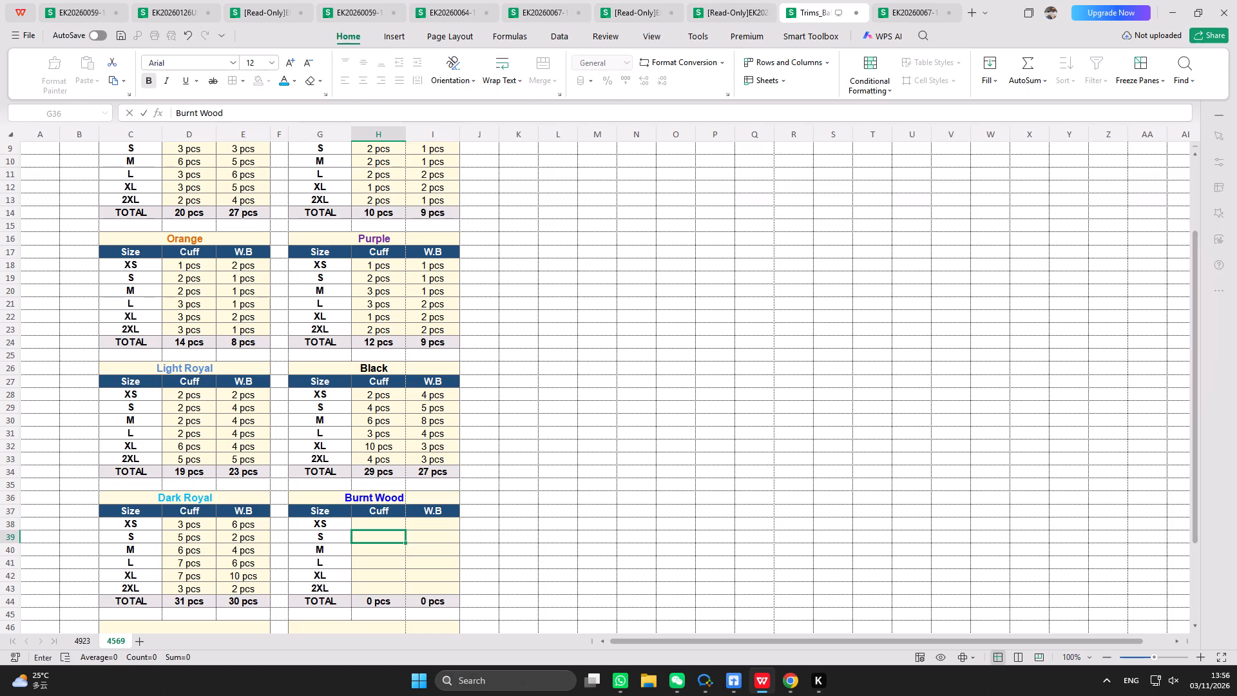
Change the Burnt Wood heading's font colour to the darkest orange-brown theme colour.
left_click(399, 498)
left_click(293, 79)
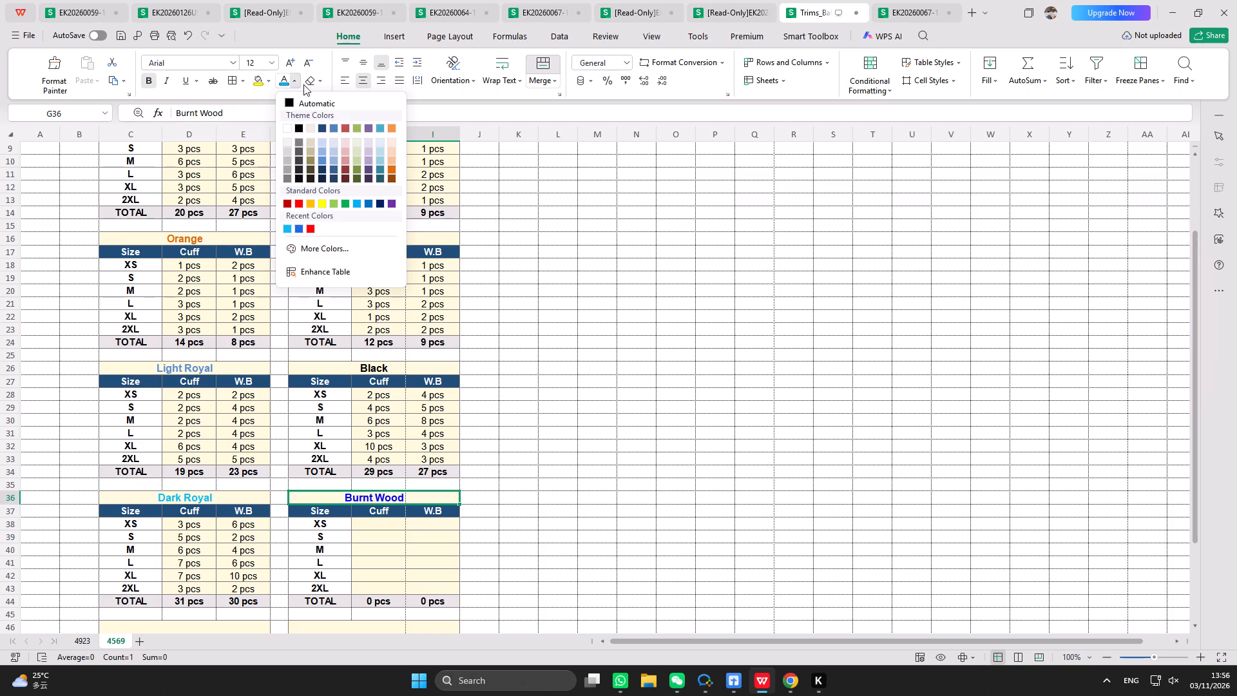
left_click(392, 177)
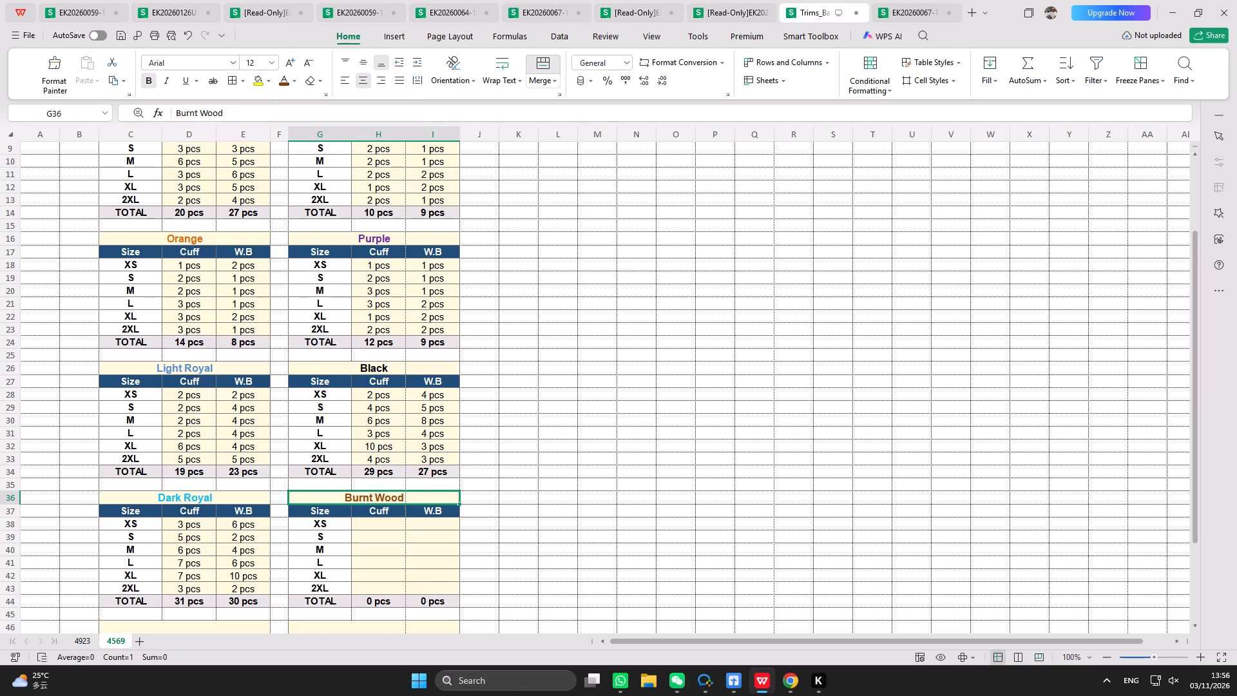
Set Burnt Wood's Cuff quantities to XS 2, S 3, M 4, L 2, XL 3 and 2XL 3.
left_click(368, 529)
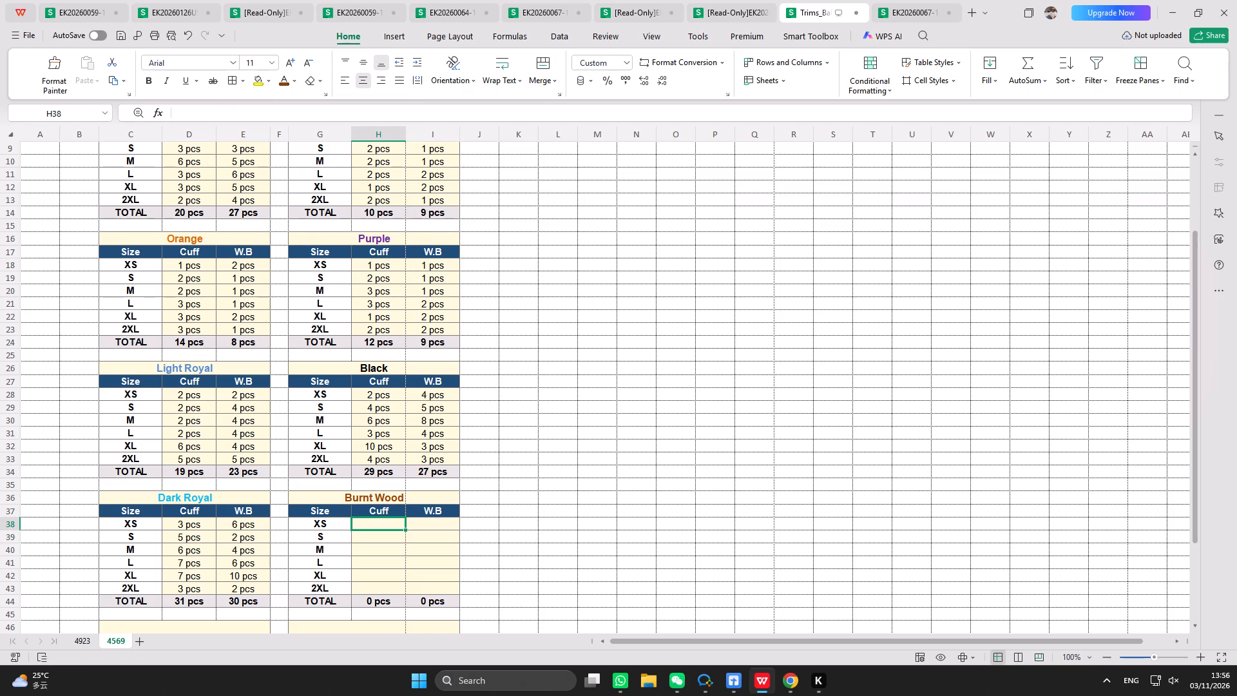
key("2")
key("Return")
key("3")
key("Return")
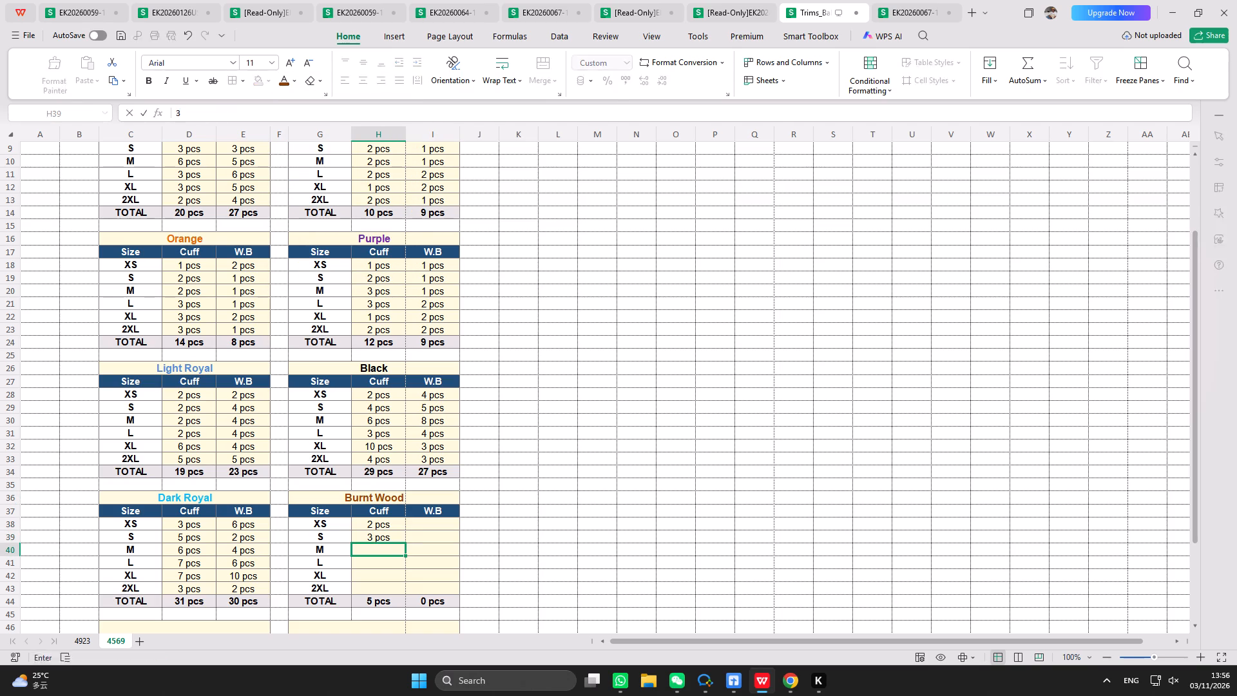
key("4")
key("Return")
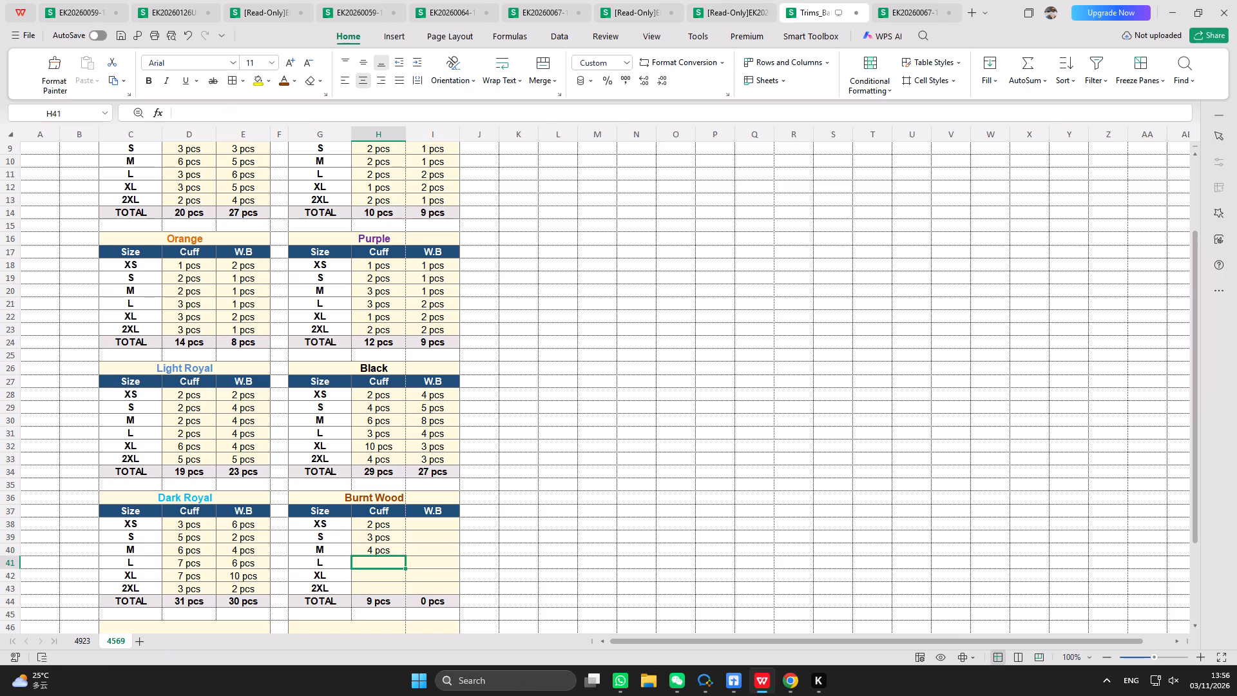
key("2")
key("Return")
key("3")
key("Return")
key("3")
key("Return")
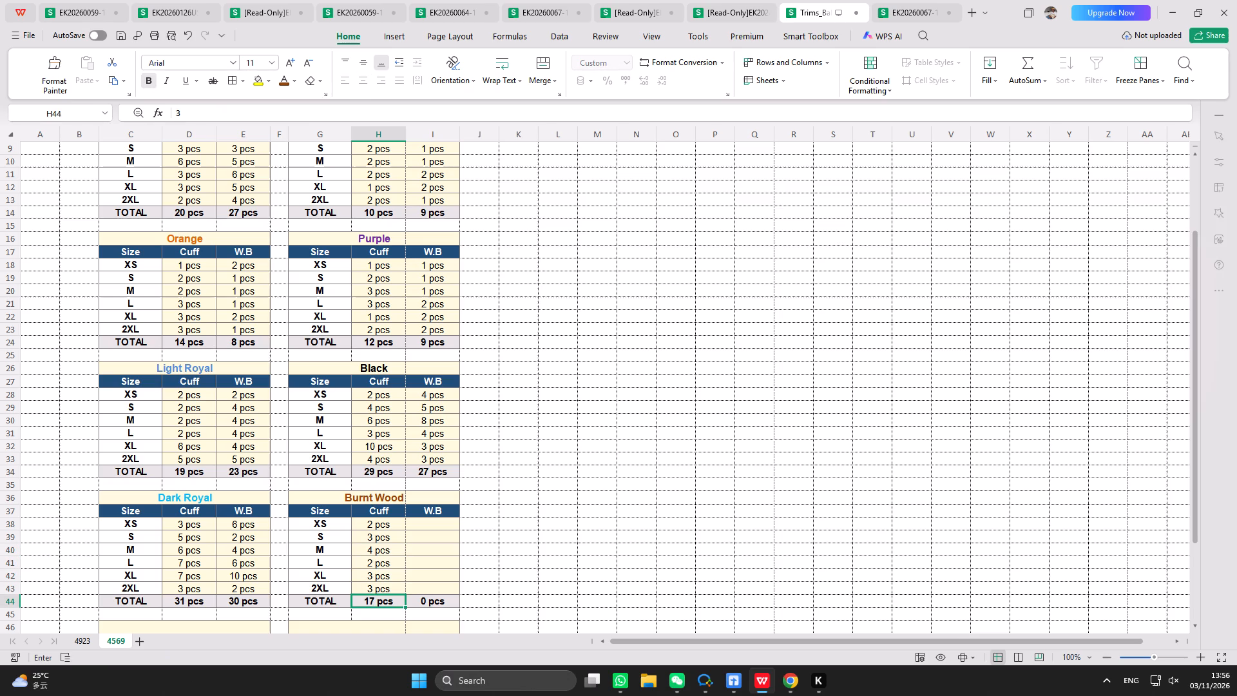
Set Burnt Wood's W.B quantities to XS 4, S 6, M 3, L 6, XL 10 and 2XL 10.
left_click(430, 528)
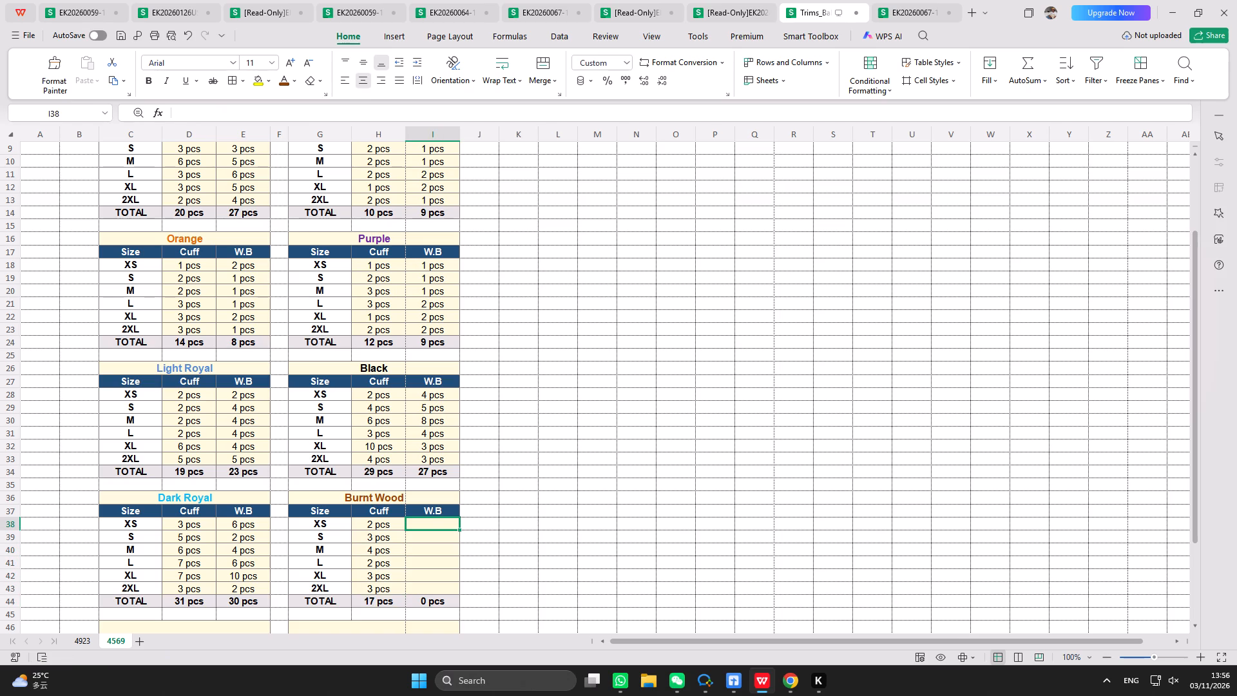
key("4")
key("Return")
key("6")
key("Return")
key("3")
key("Return")
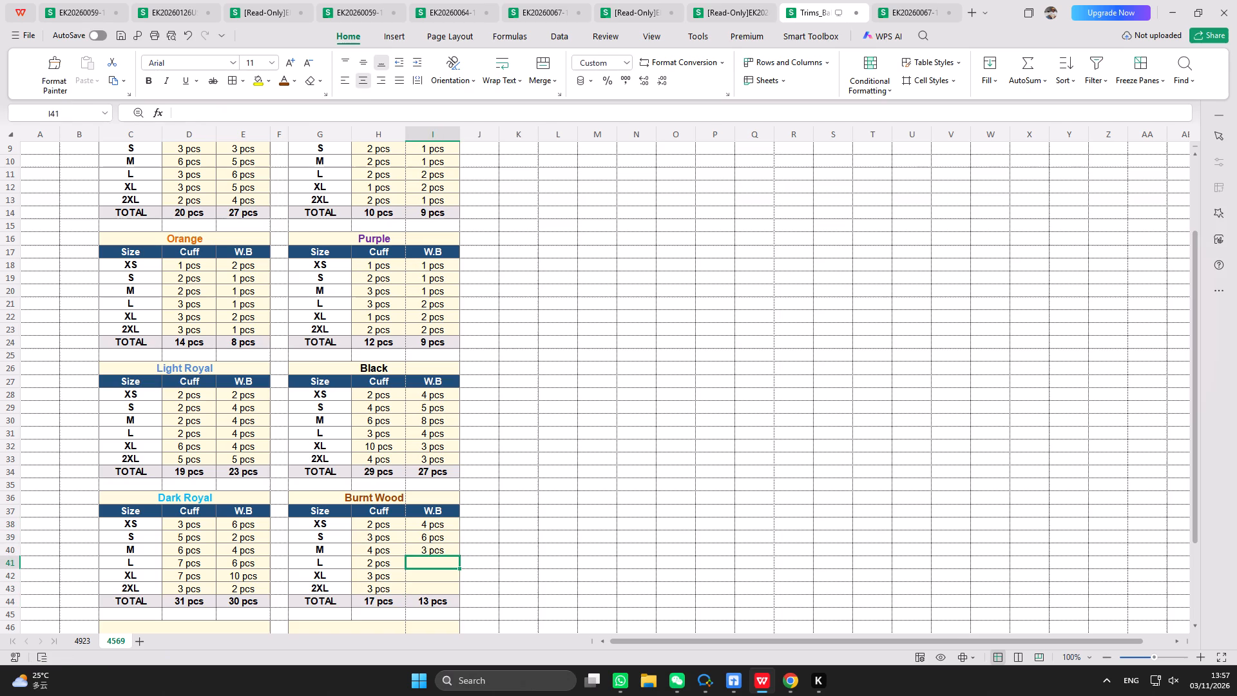
key("6")
key("Return")
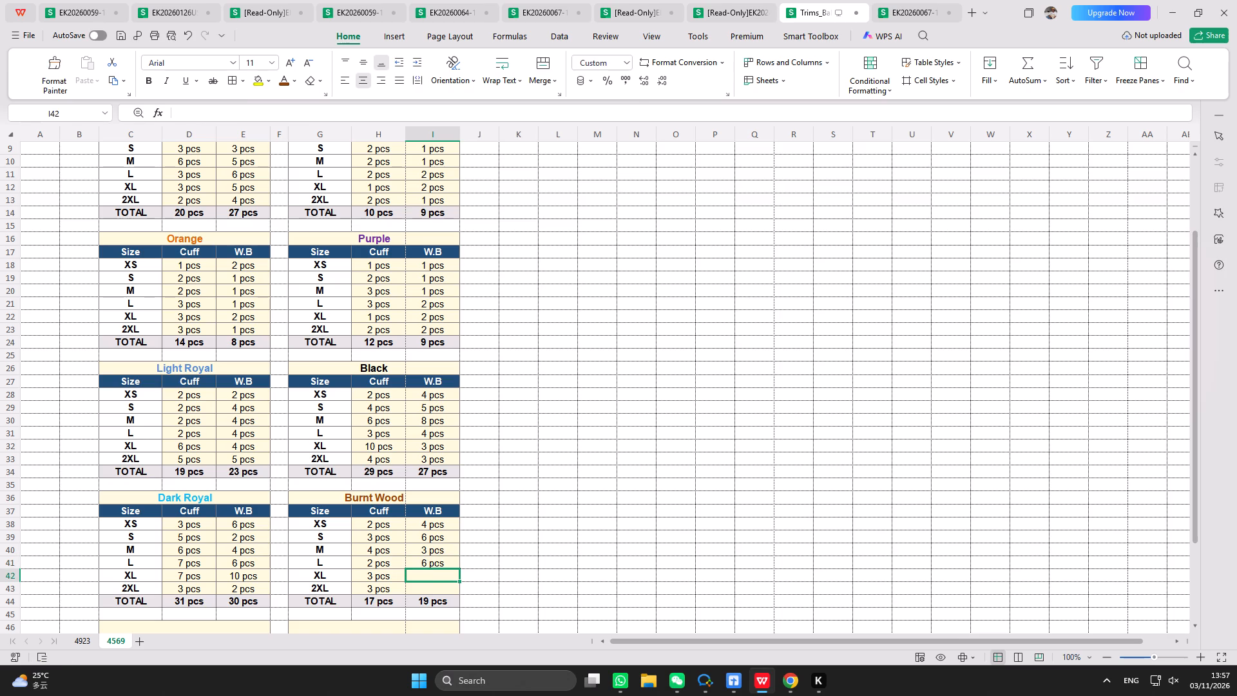
type("10")
key("Return")
key("1")
key("Return")
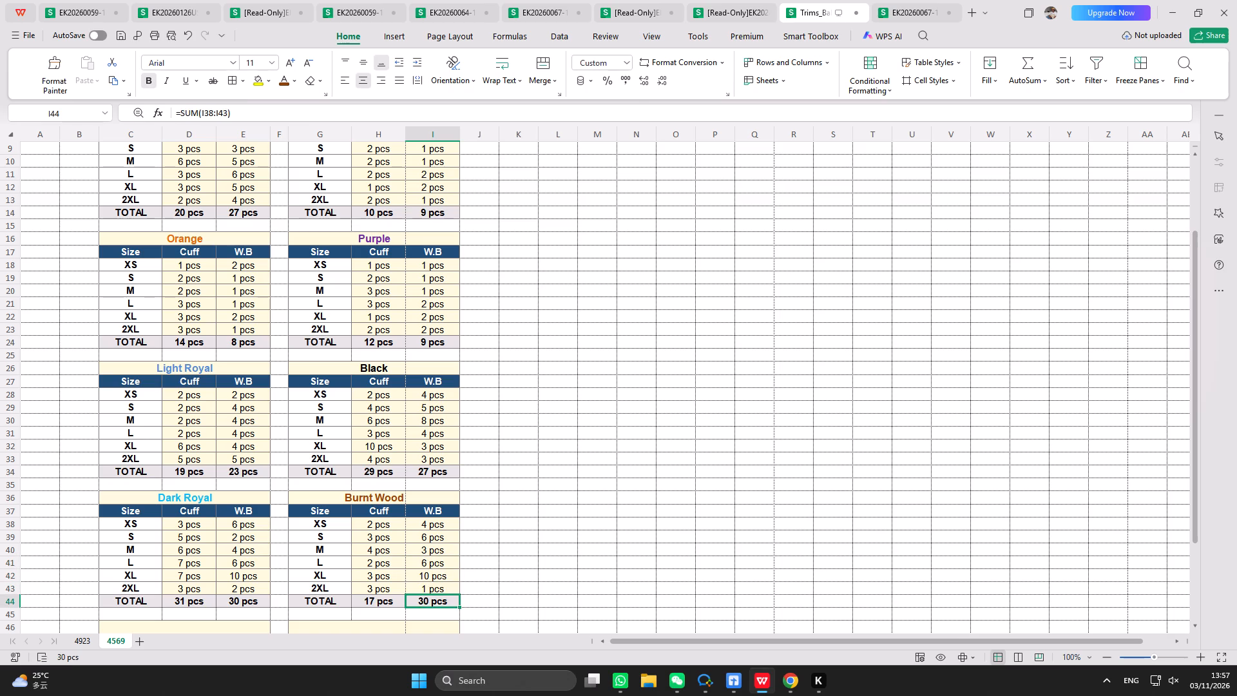
left_click(439, 588)
type("10")
key("Return")
Review the print preview of the 4923 sheet and return to the worksheet.
left_click(70, 641)
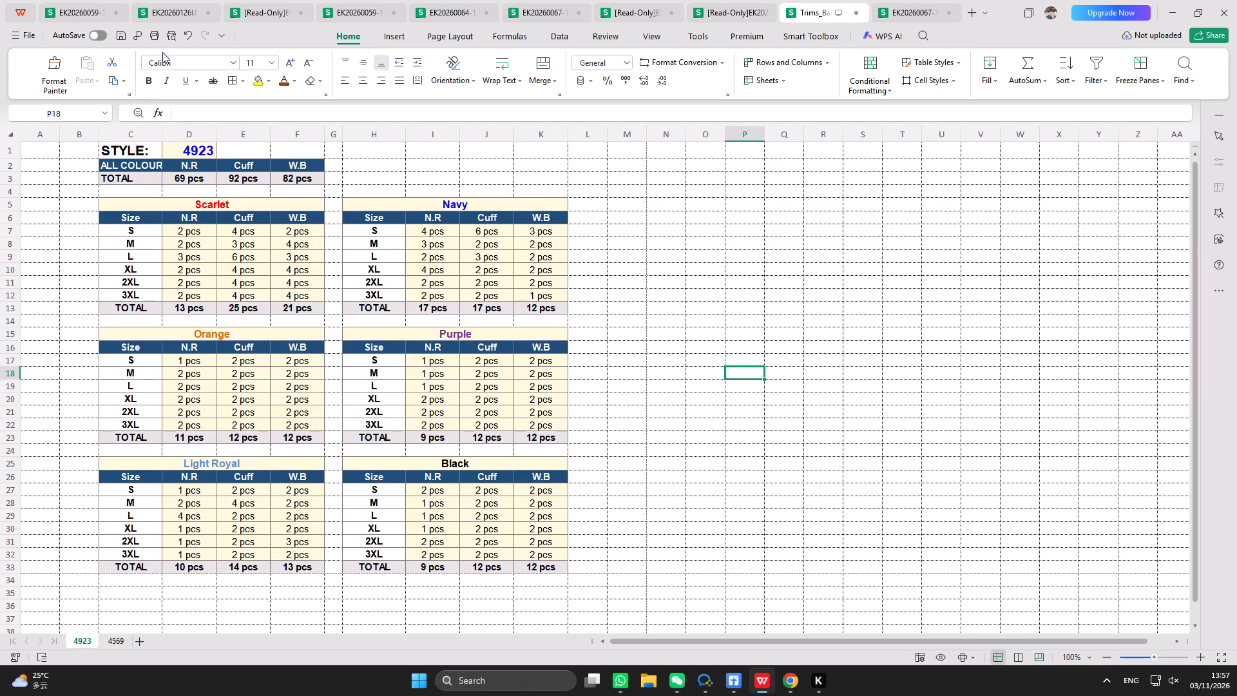
left_click(171, 42)
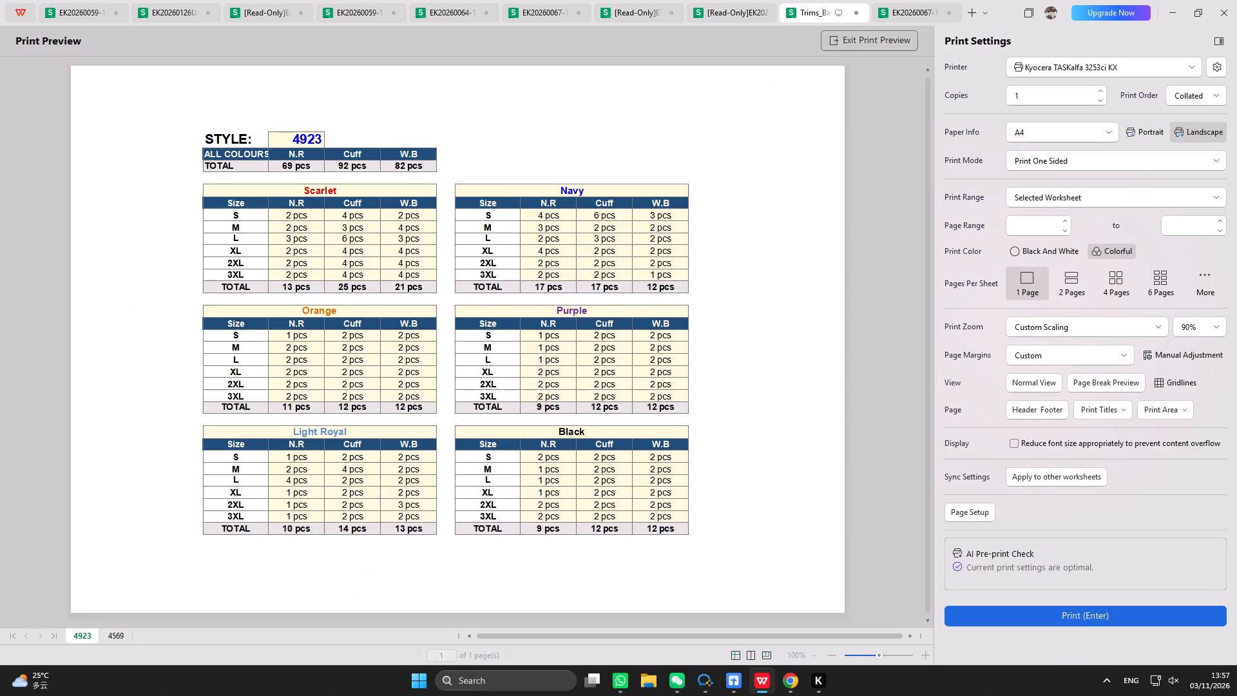
left_click_drag(302, 293, 314, 271)
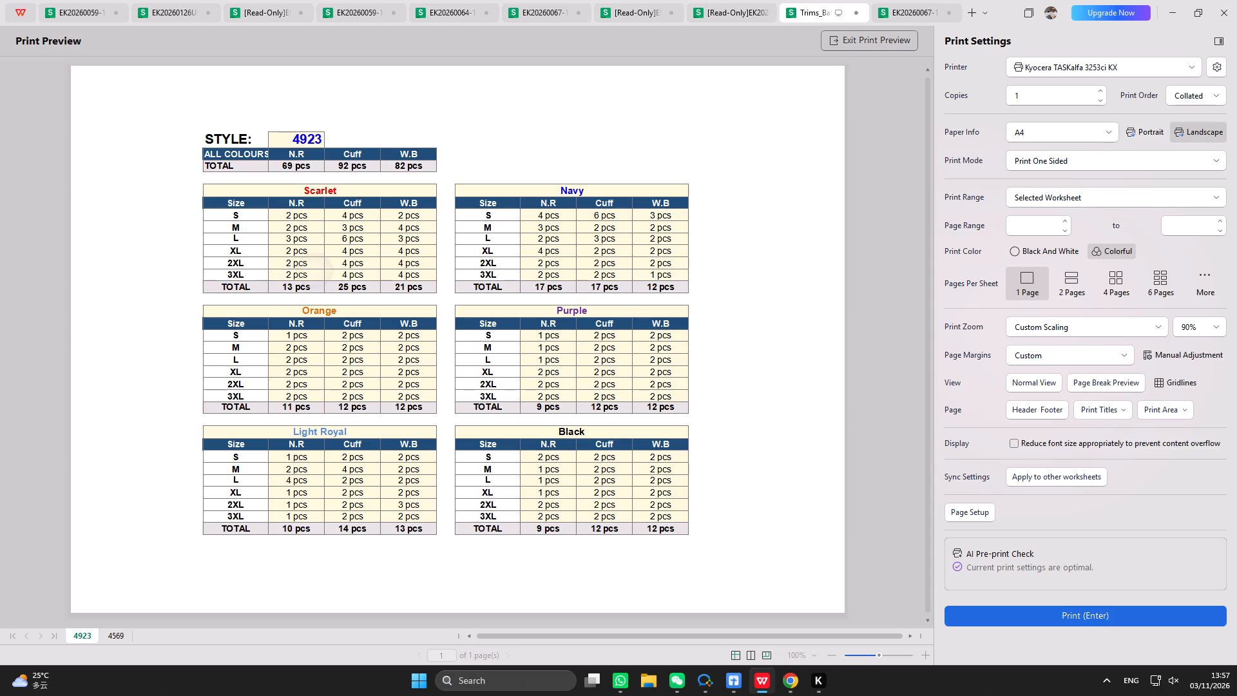
left_click_drag(329, 236, 318, 247)
left_click_drag(274, 242, 275, 255)
left_click(856, 41)
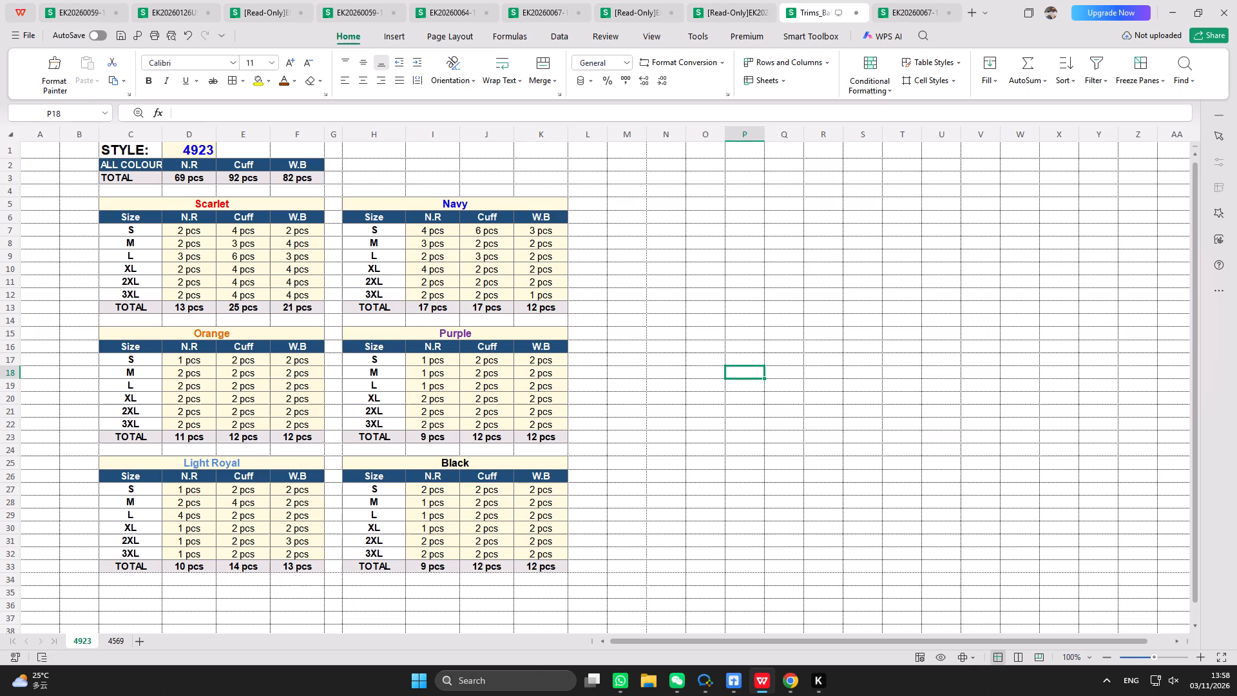
Save the trims balance workbook.
scroll(436, 338, "up", 3)
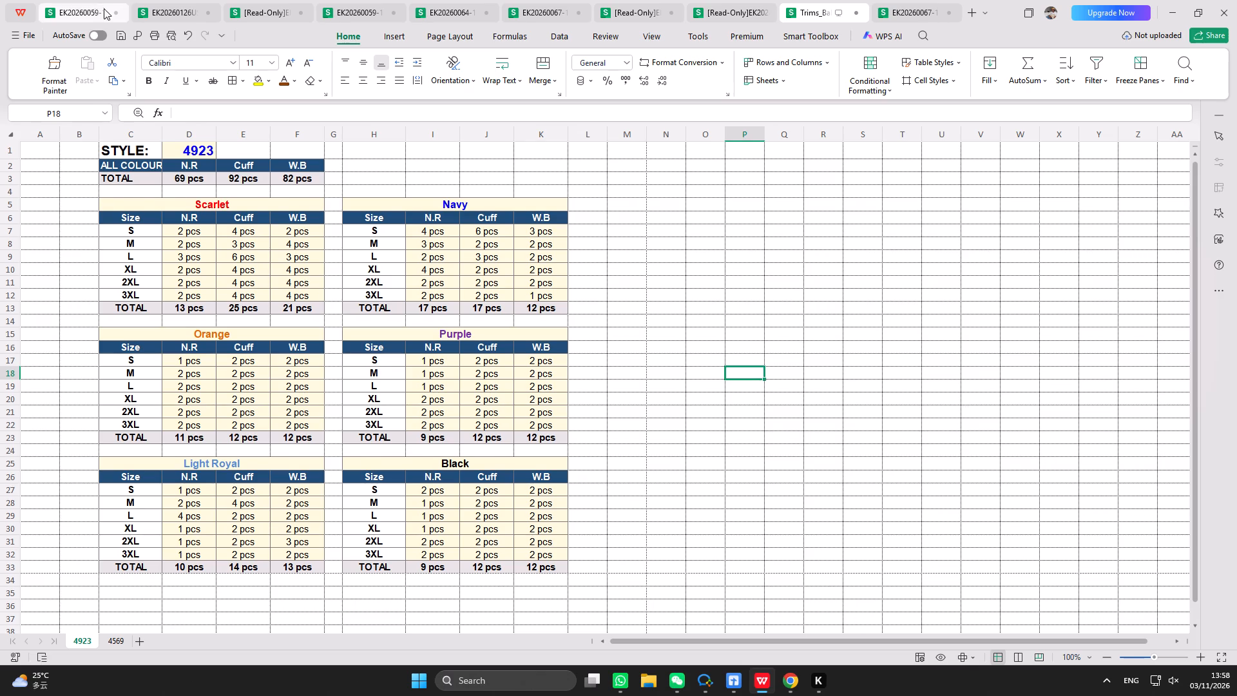
triple_click(122, 33)
left_click(122, 33)
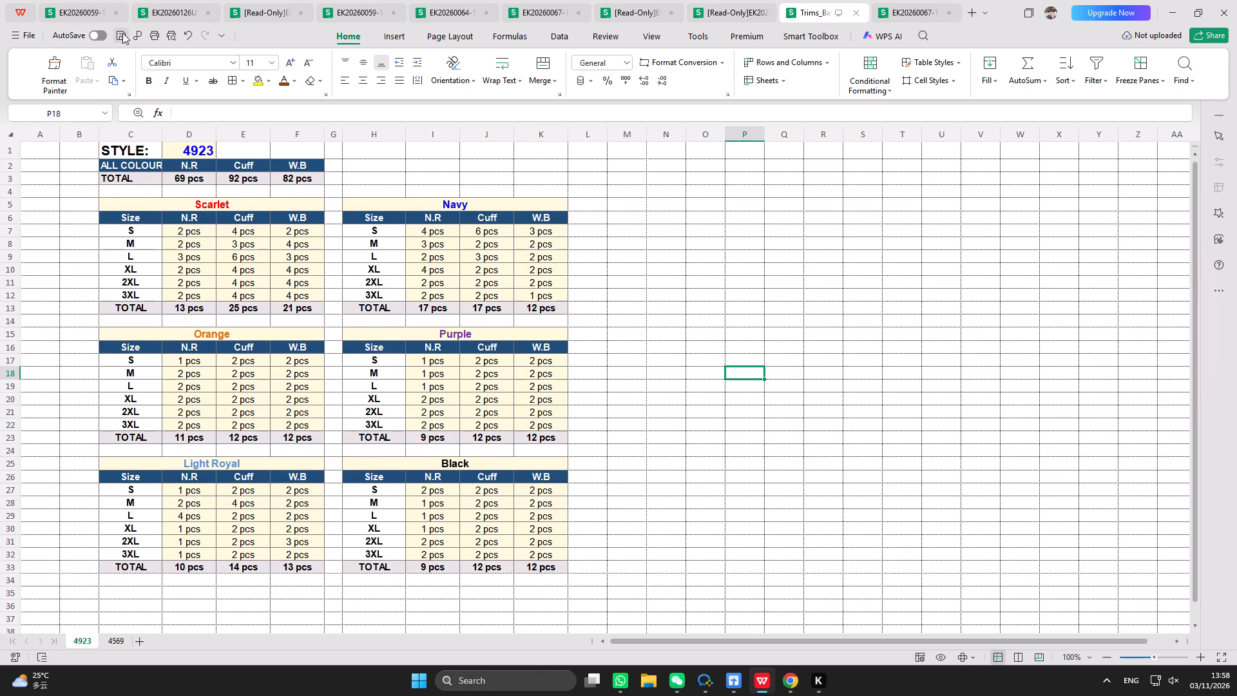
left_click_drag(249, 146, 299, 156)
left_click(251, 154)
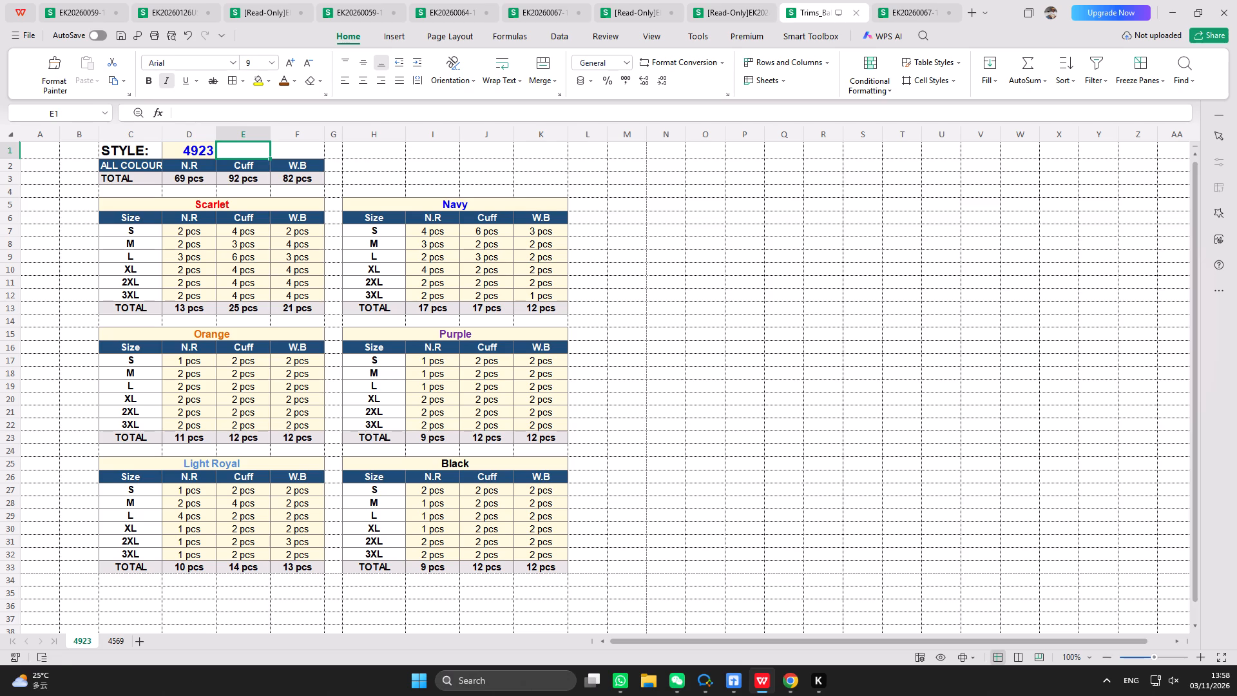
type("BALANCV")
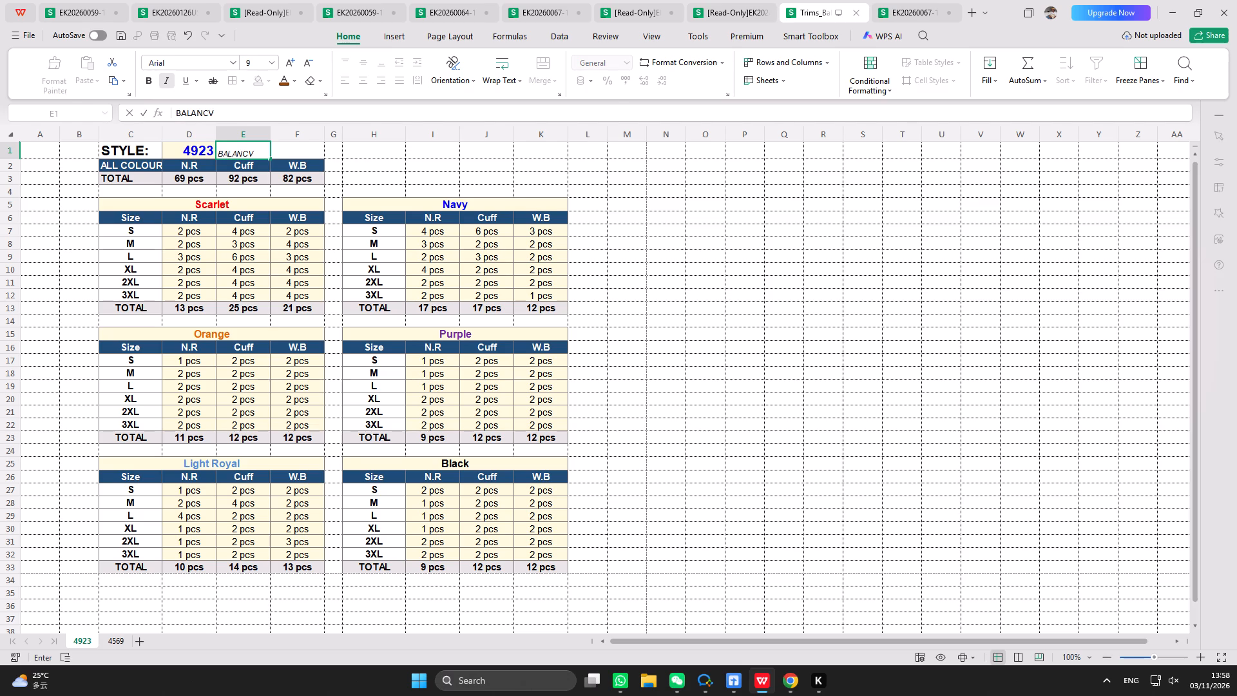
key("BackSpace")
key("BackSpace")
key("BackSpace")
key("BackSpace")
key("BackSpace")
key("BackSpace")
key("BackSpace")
Extend the 4923 style cell's formatting into E1 and enter BALANCES there.
left_click(193, 150)
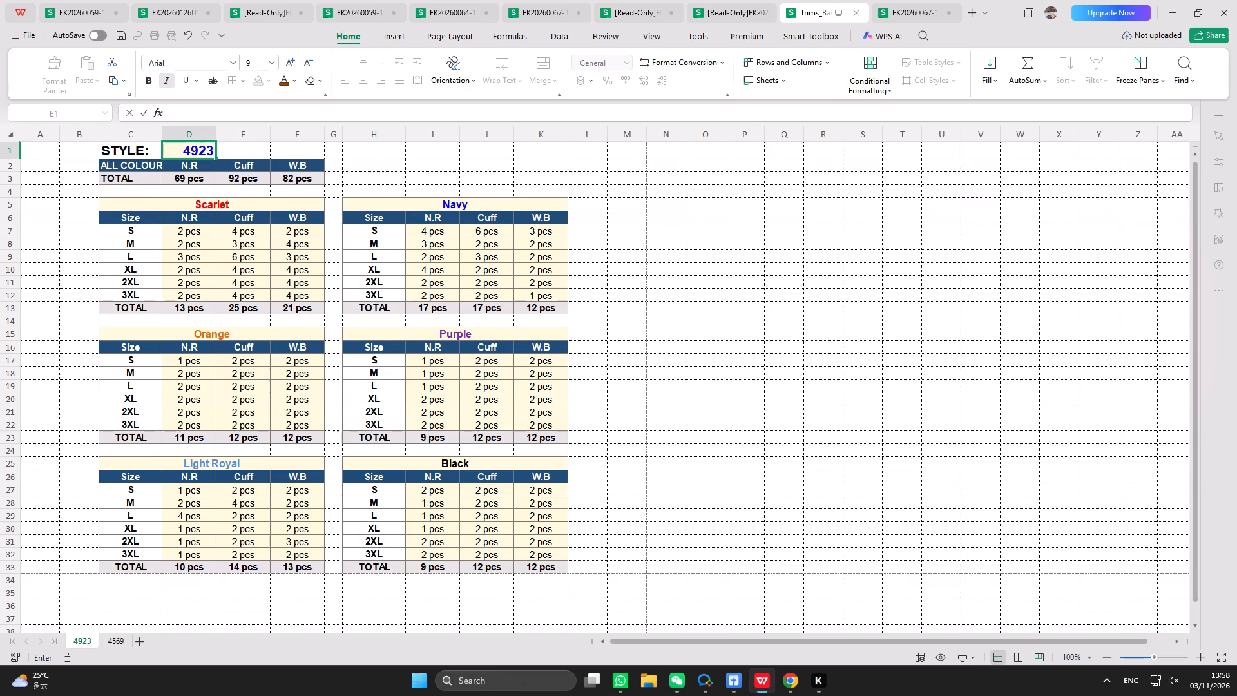
left_click_drag(215, 157, 257, 155)
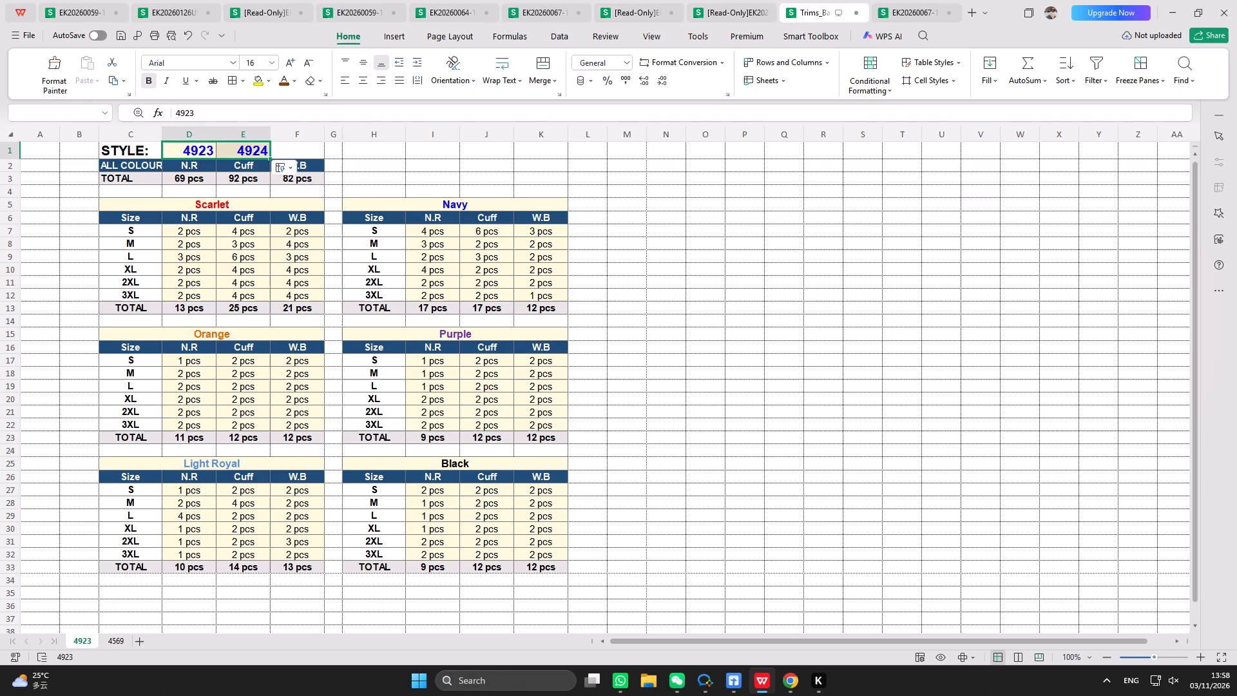
left_click(251, 151)
triple_click(251, 151)
left_click(251, 151)
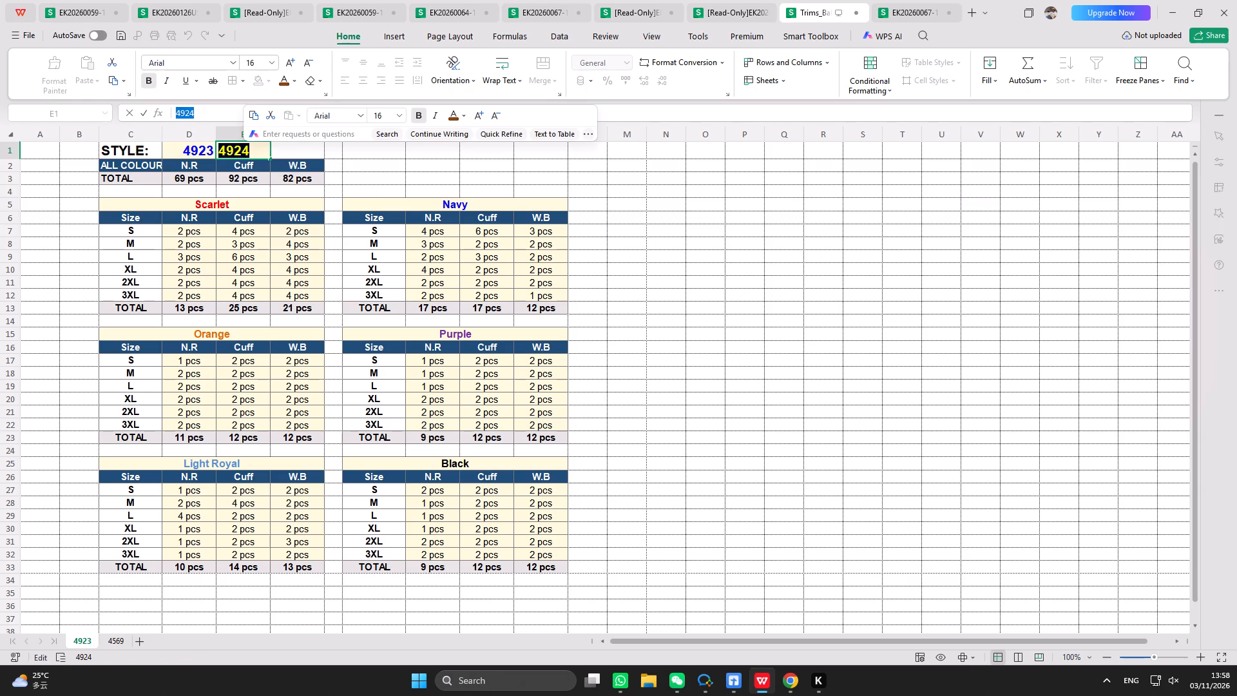
type("BA;A")
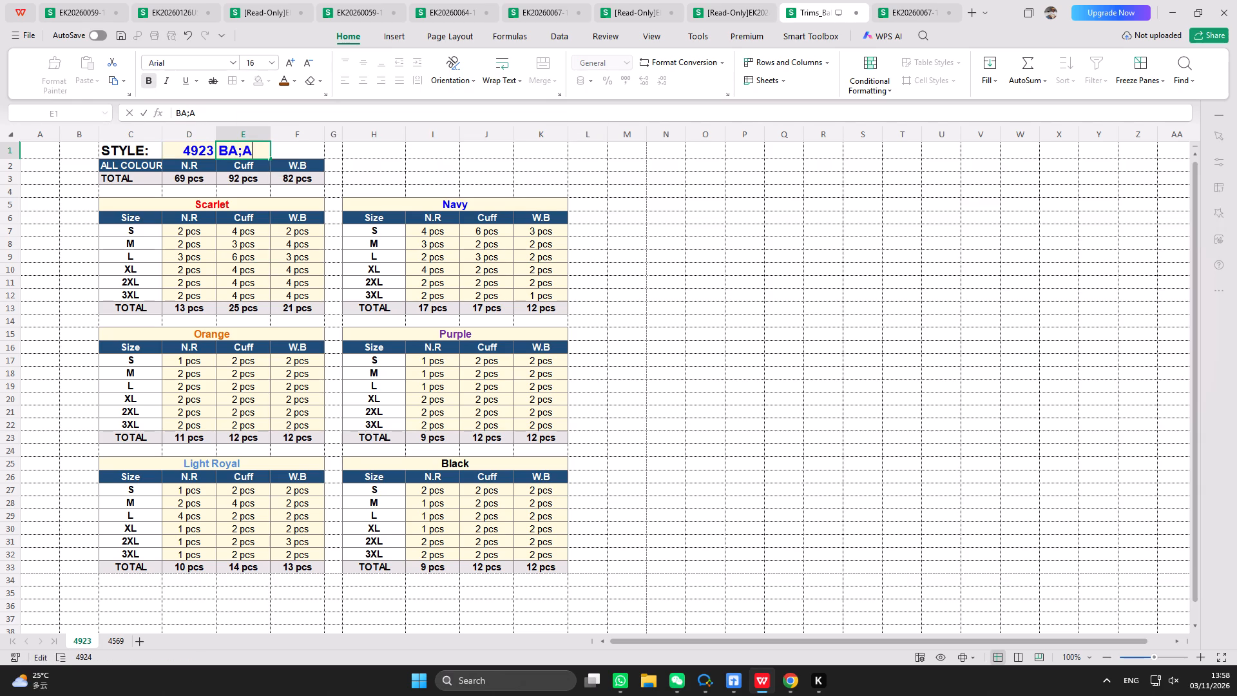
key("BackSpace")
key("BackSpace")
type("LANCES")
left_click(393, 155)
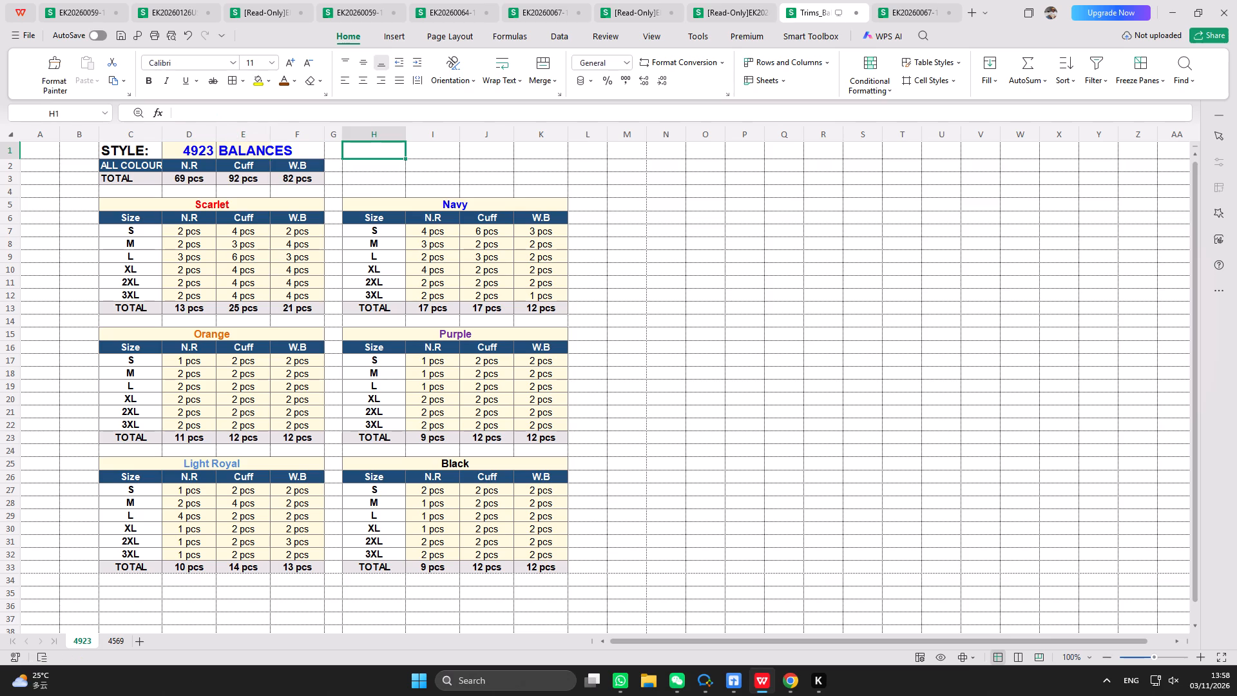
Copy the formatting of the 4923 cell D1 onto F1 to complete the heading's shading.
left_click(247, 151)
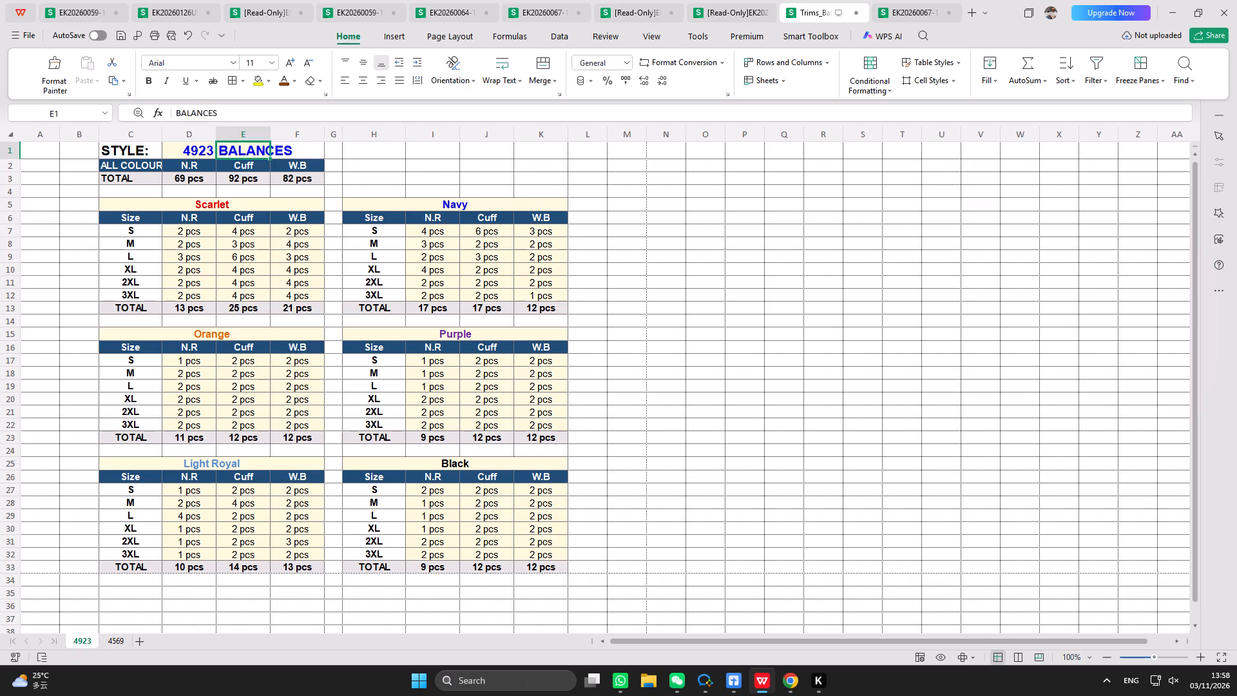
left_click(173, 151)
left_click(43, 66)
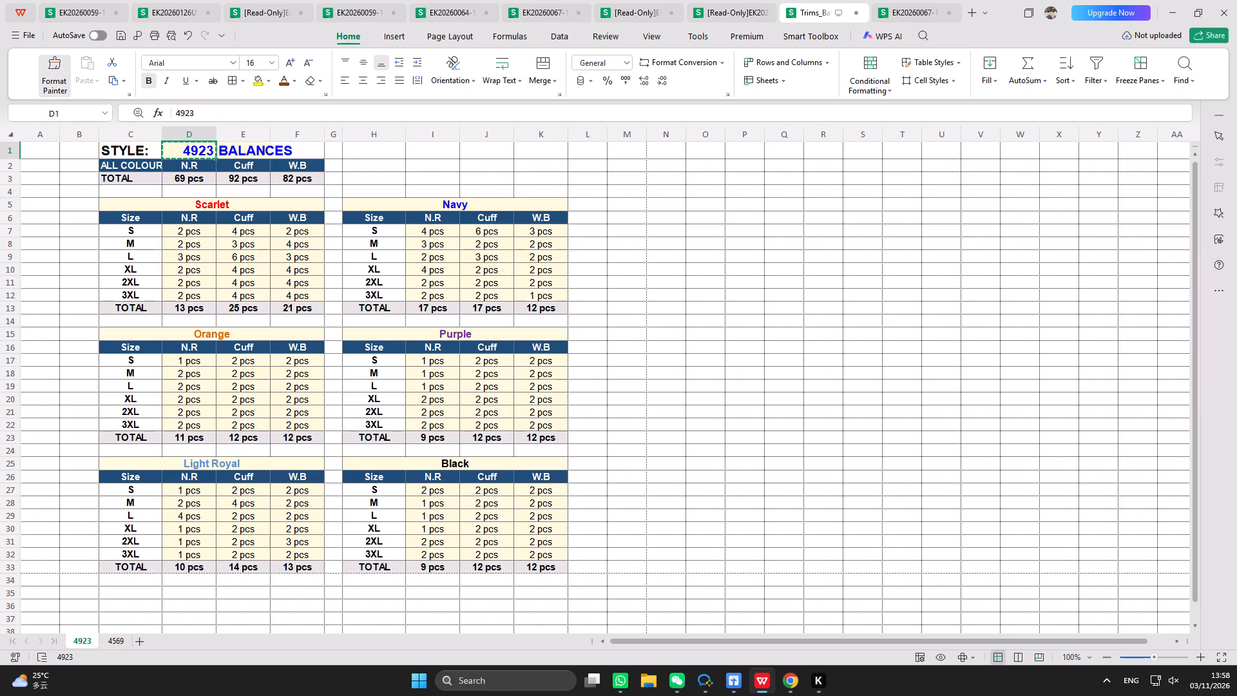
left_click(291, 152)
left_click(387, 156)
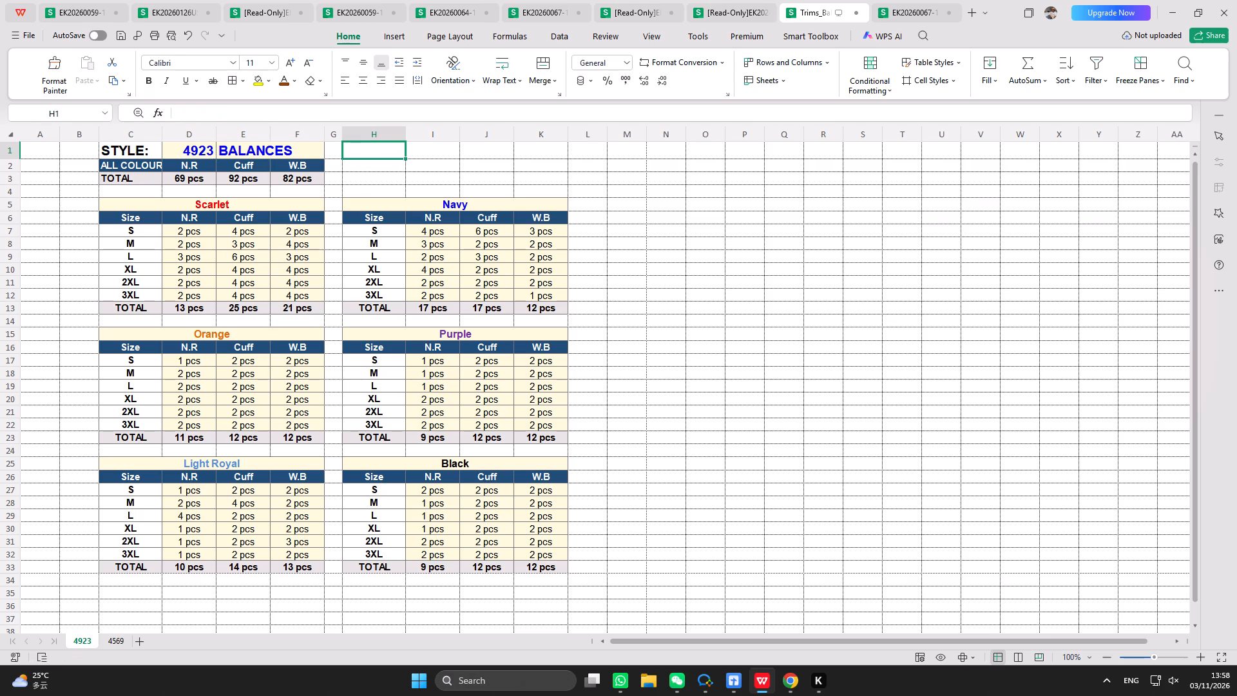
Widen column D slightly on the 4923 sheet.
left_click(215, 135)
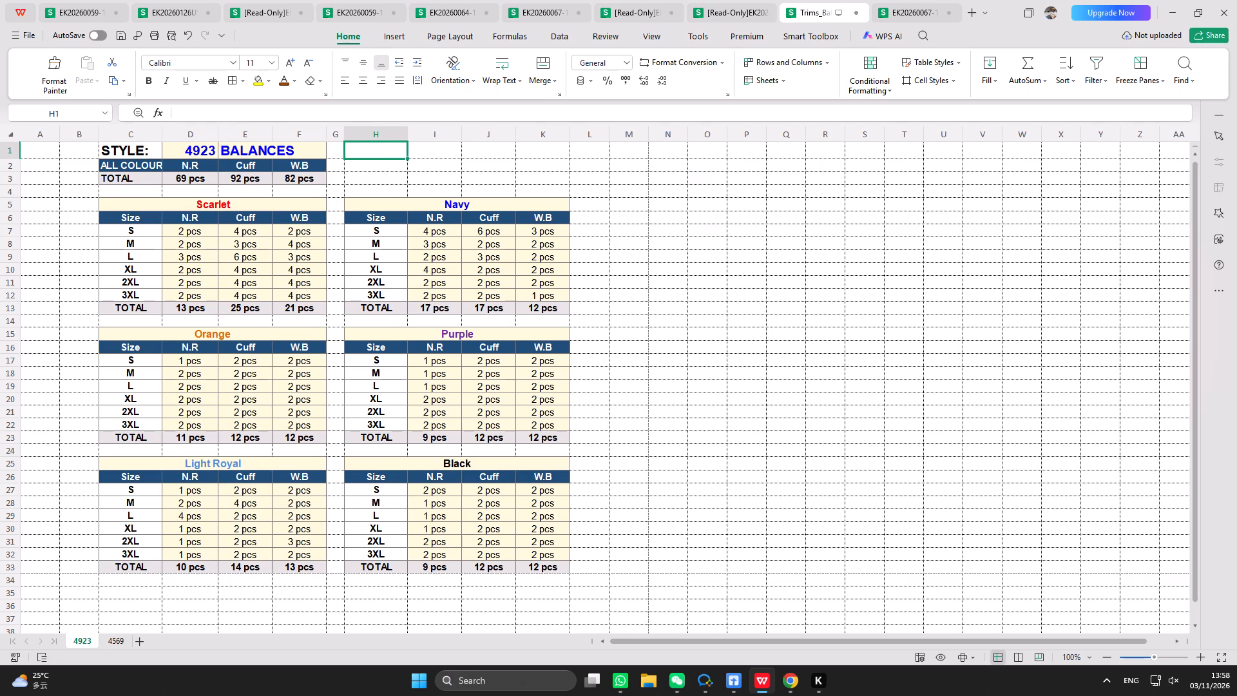
left_click(744, 385)
scroll(567, 293, "up", 12)
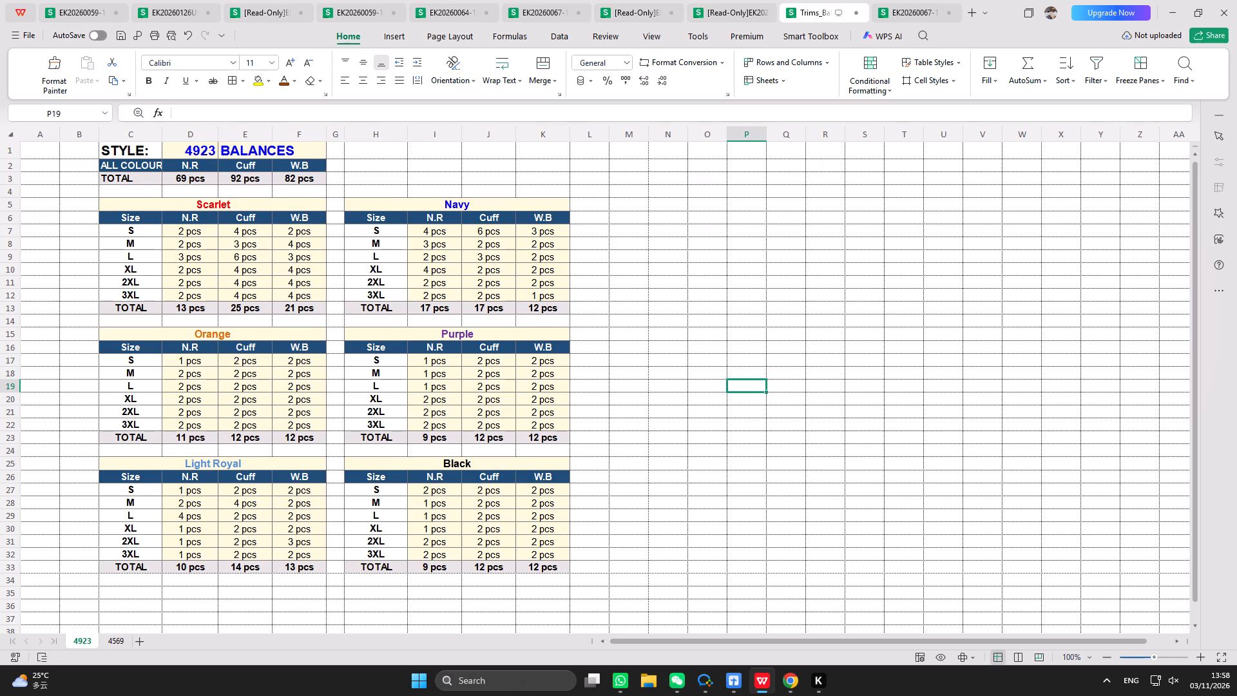
Save the trims balance workbook.
triple_click(123, 32)
left_click(123, 32)
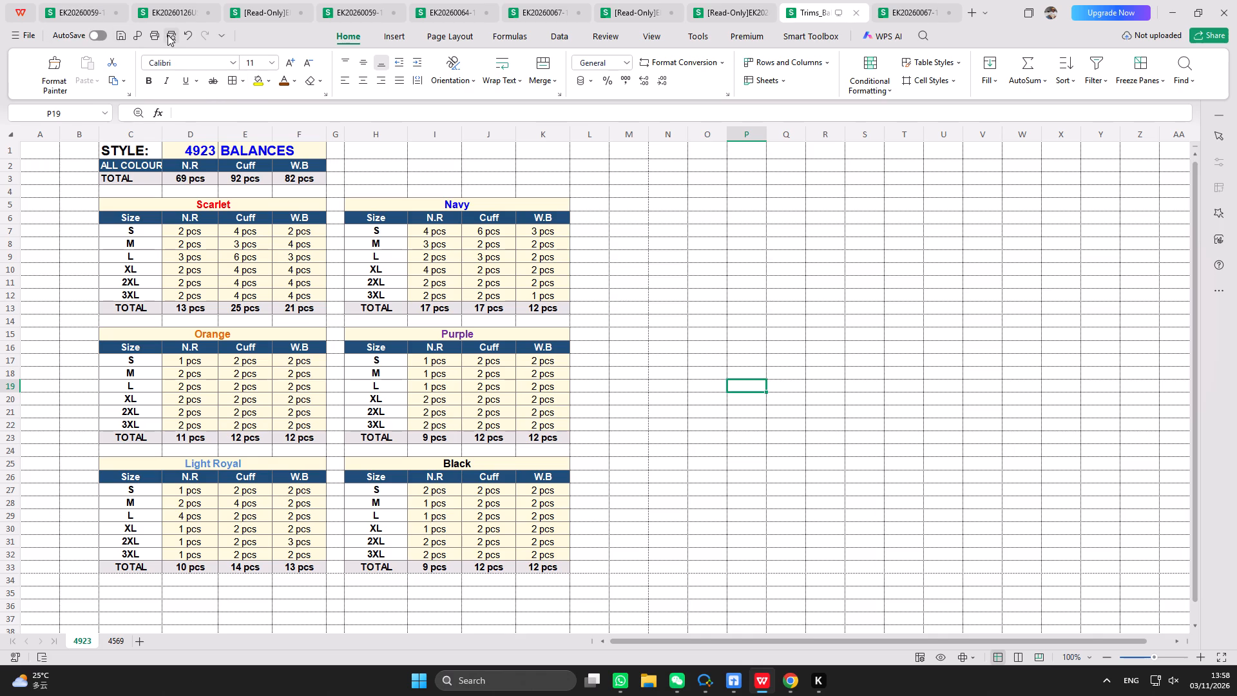
Check the new heading in the 4923 sheet's print preview and return to the worksheet.
left_click(168, 35)
scroll(388, 272, "up", 2)
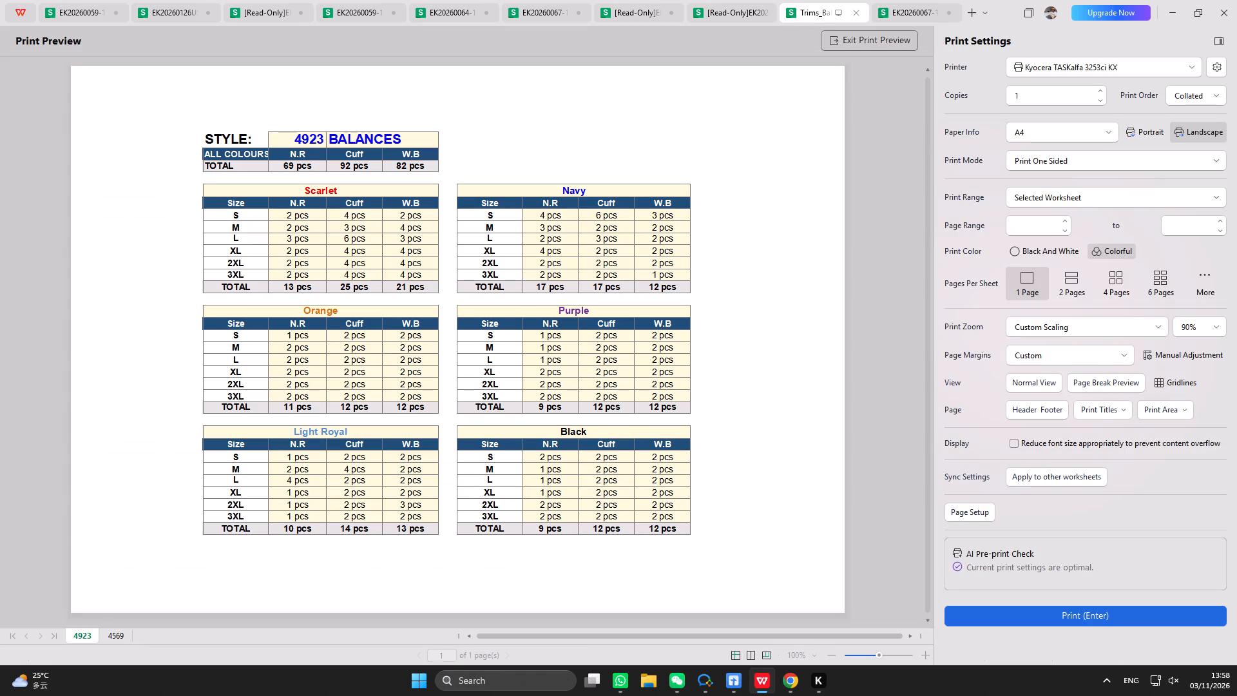
left_click(891, 49)
left_click(144, 150)
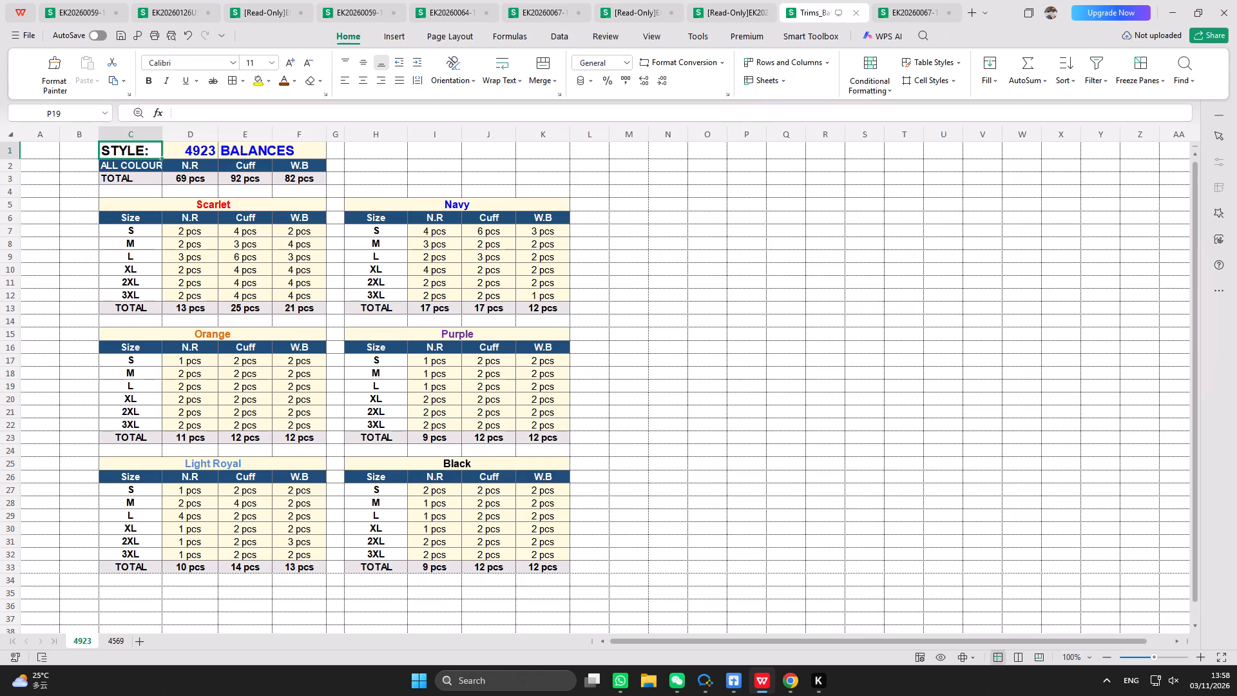
left_click(175, 150)
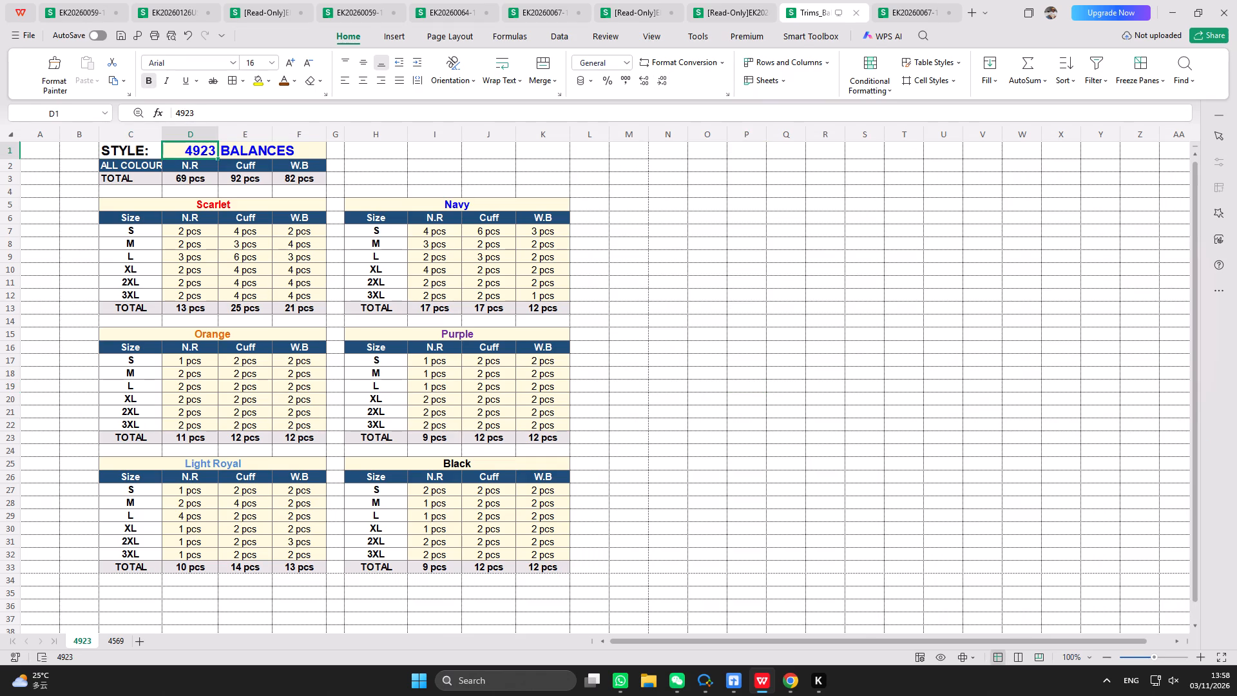
left_click(176, 37)
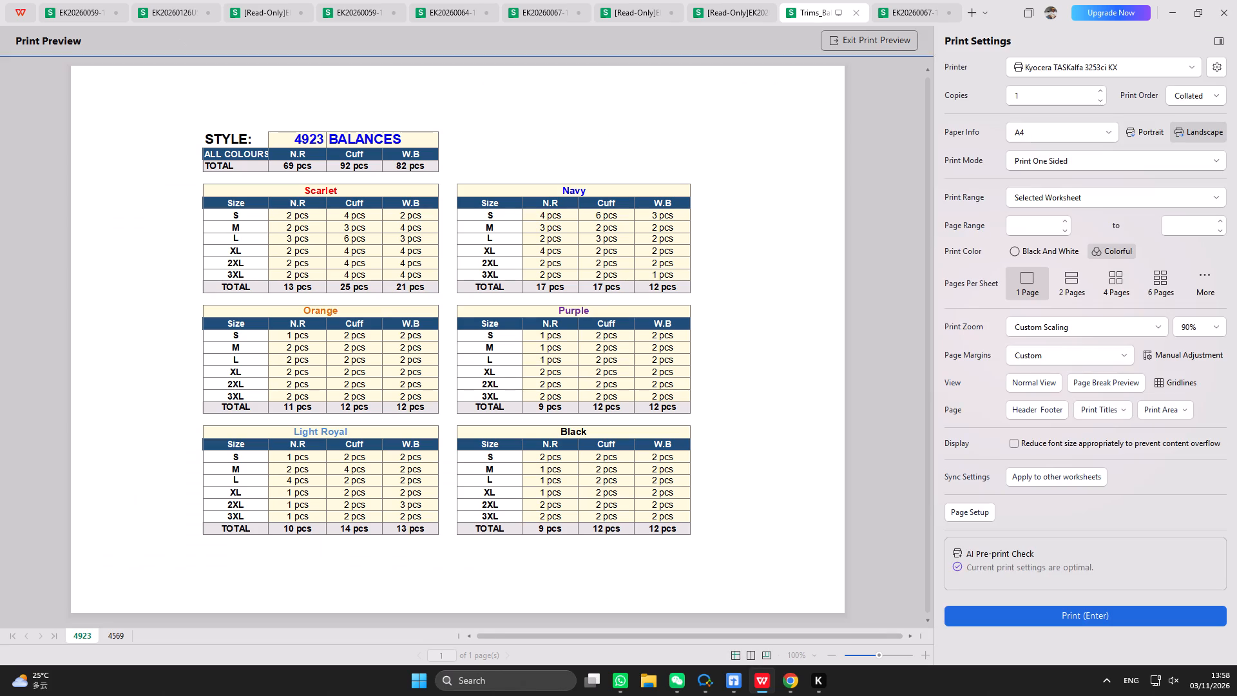
left_click(842, 43)
Apply borders to the STYLE: label cell C1.
left_click(133, 151)
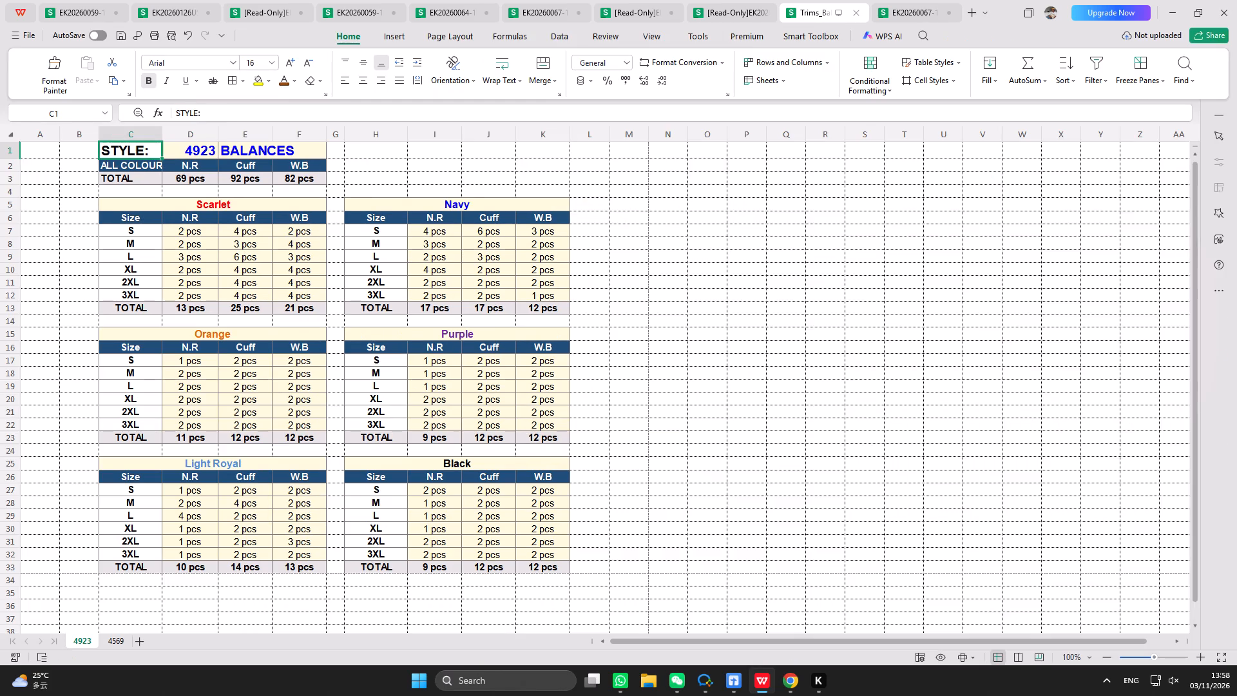
left_click(234, 82)
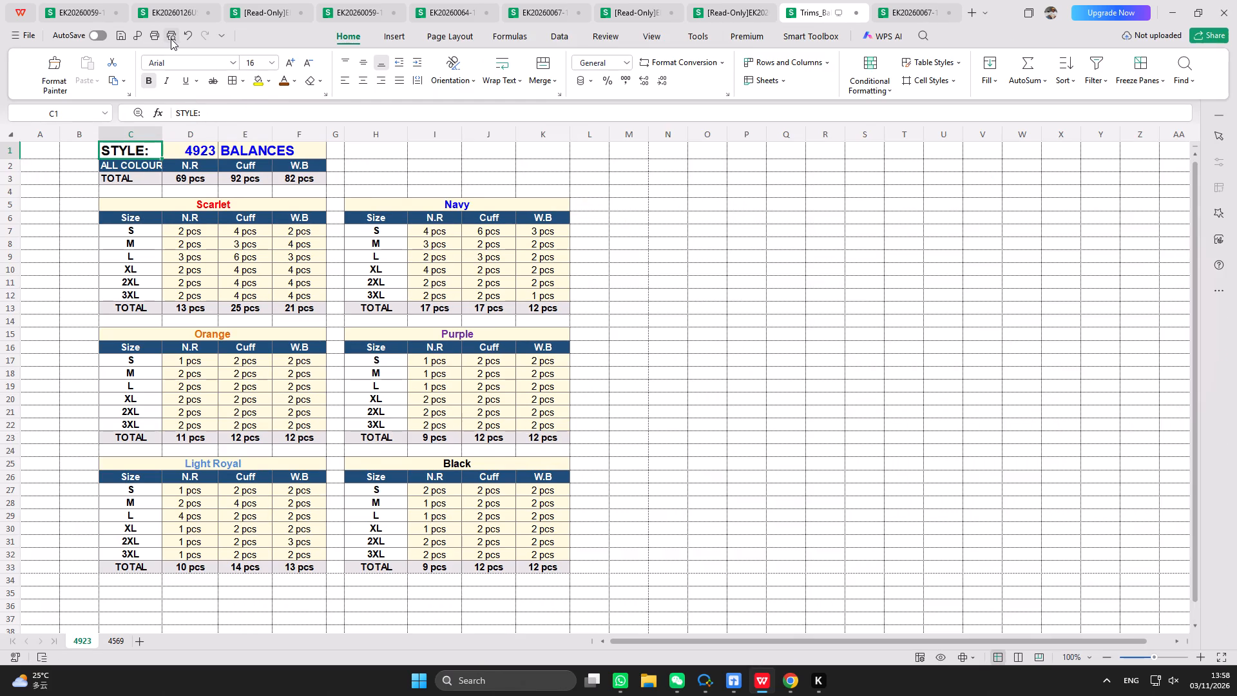
Check the STYLE: label's borders in the print preview and return to the worksheet.
left_click(171, 39)
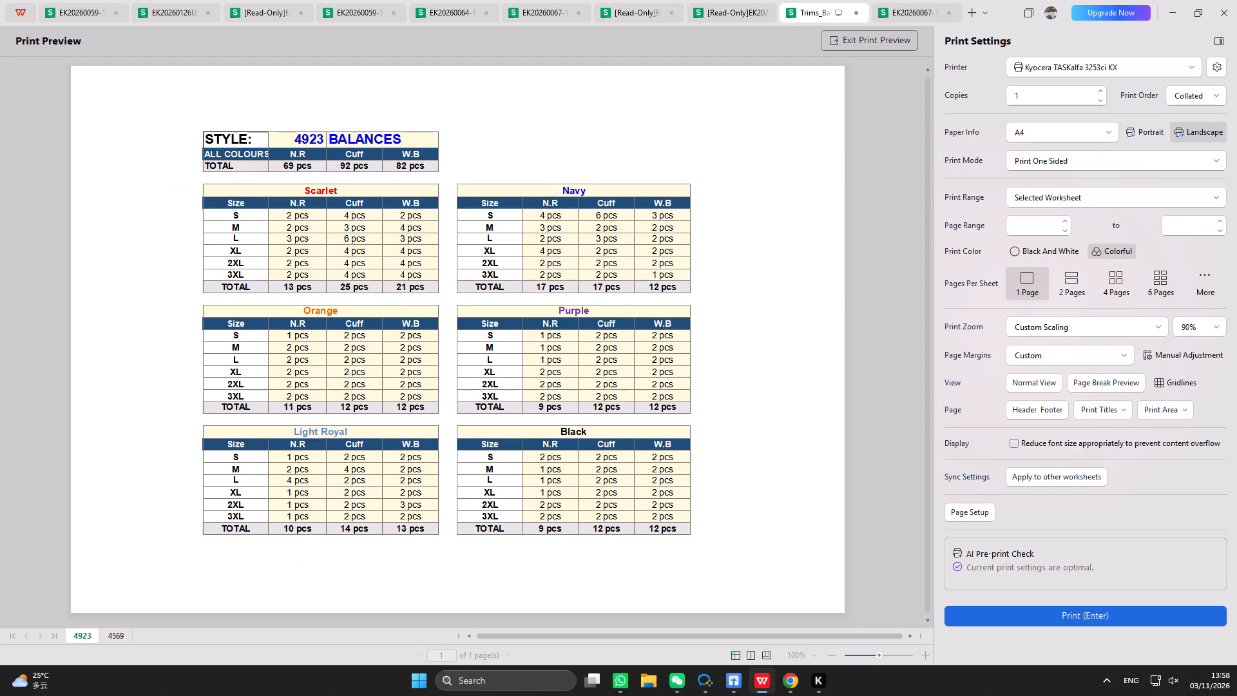
left_click(833, 50)
left_click(646, 309)
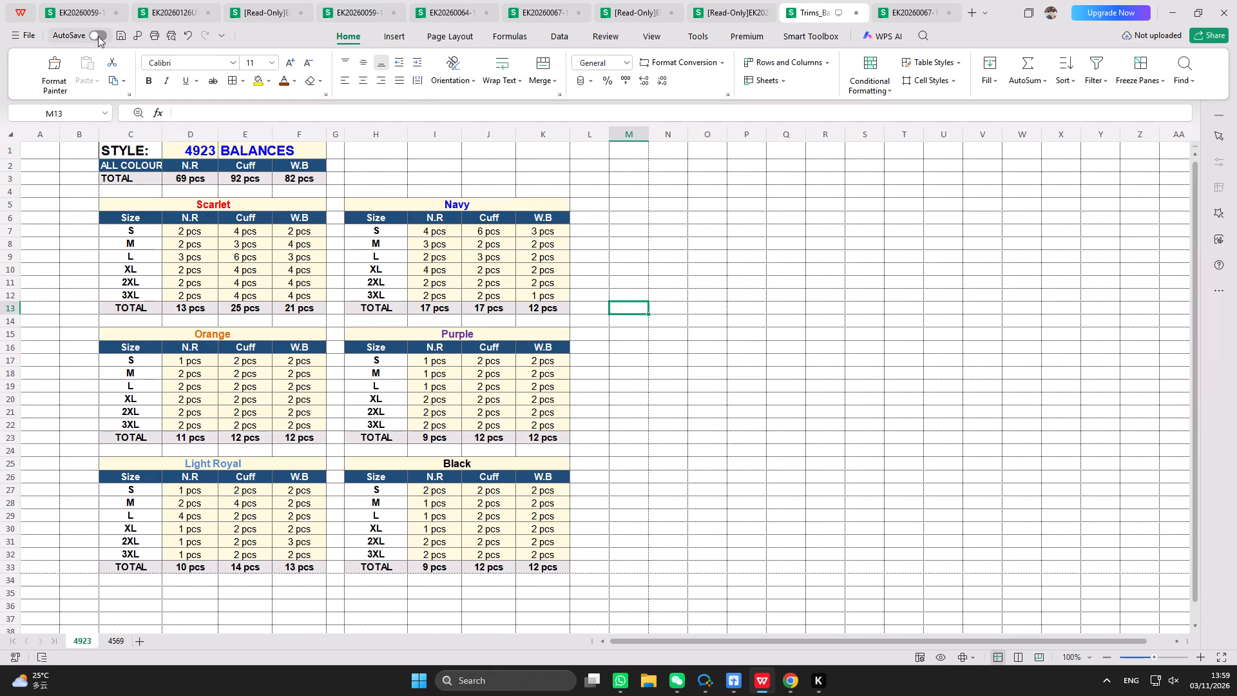
Save the trims balance workbook with the updated 4923 heading.
triple_click(123, 35)
left_click(123, 35)
Switch to the open EK20260067 workbook.
left_click(910, 8)
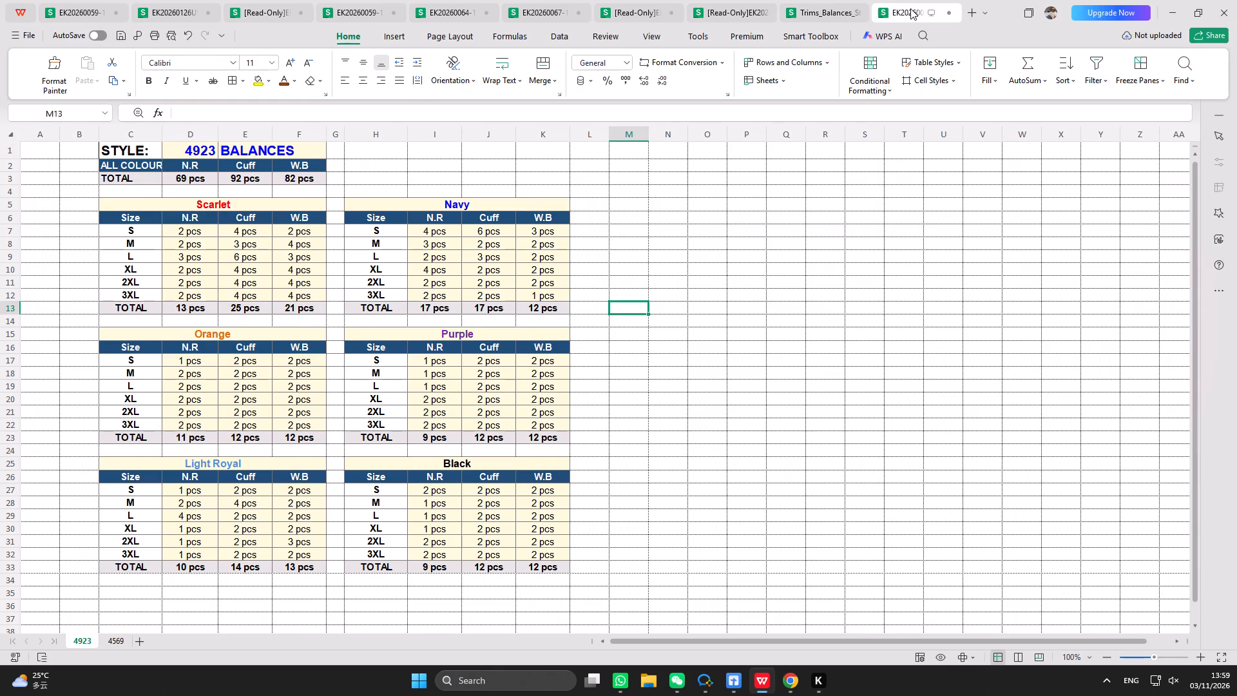
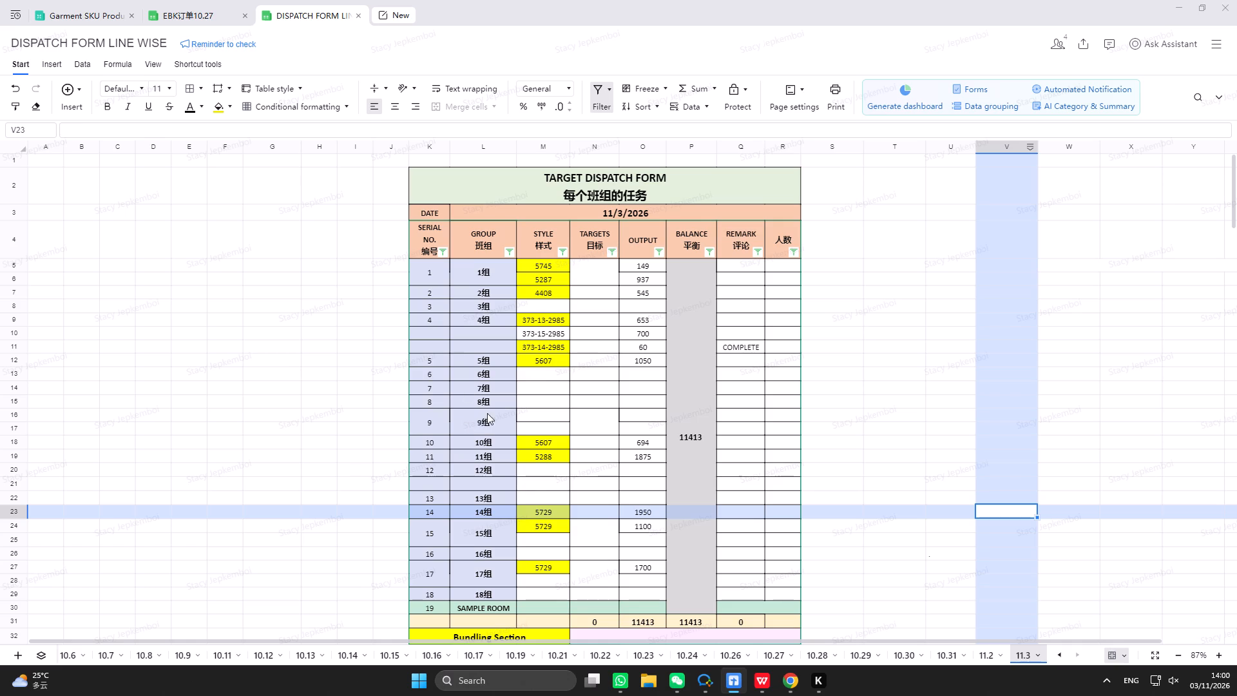
Enter style 5739 for 16组 in the 11.3 dispatch form.
left_click(564, 546)
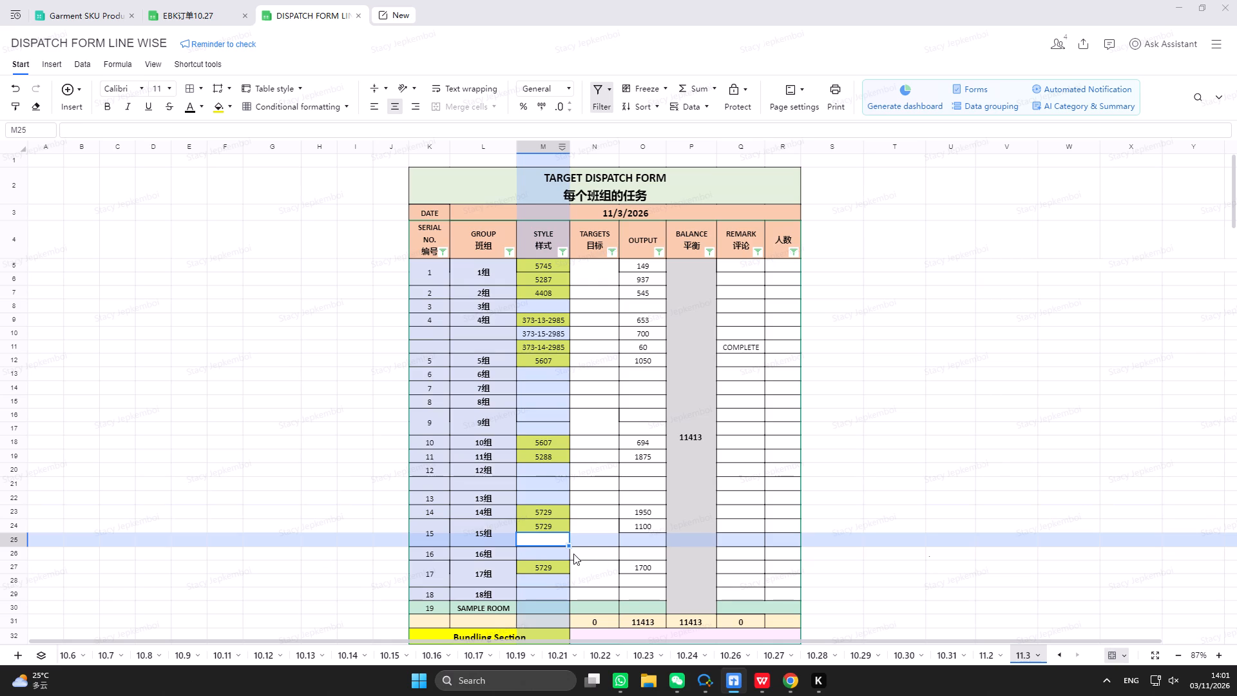
left_click(555, 554)
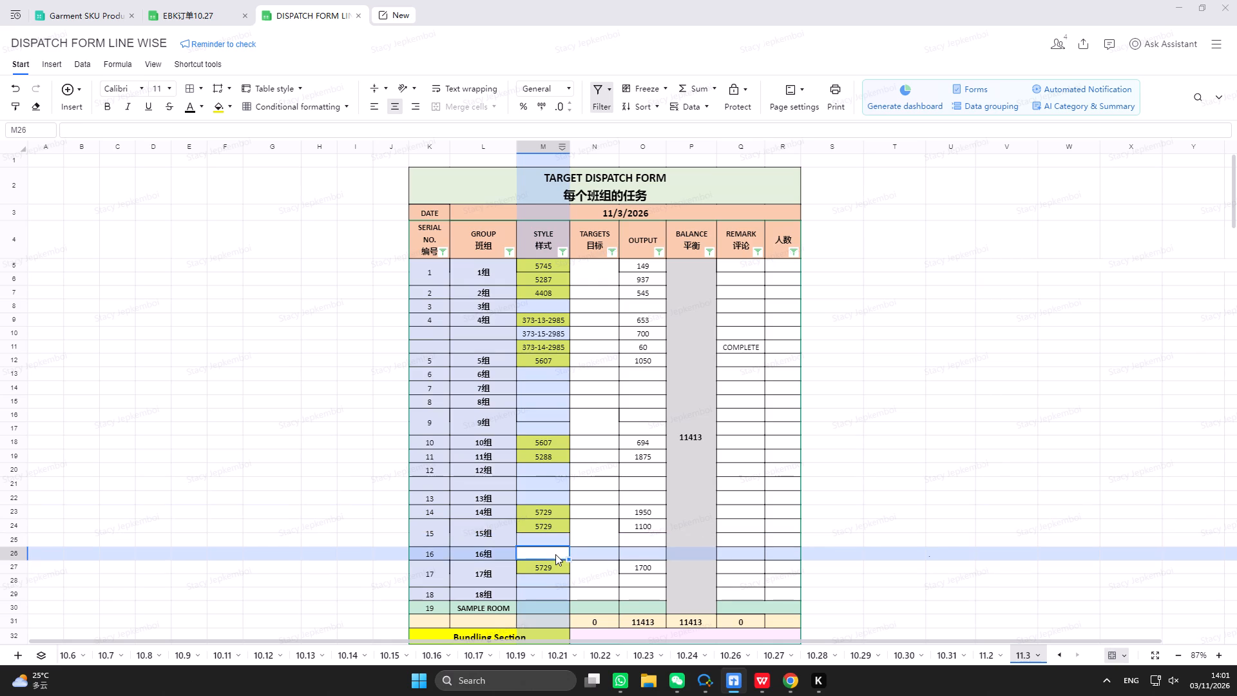
type("5739")
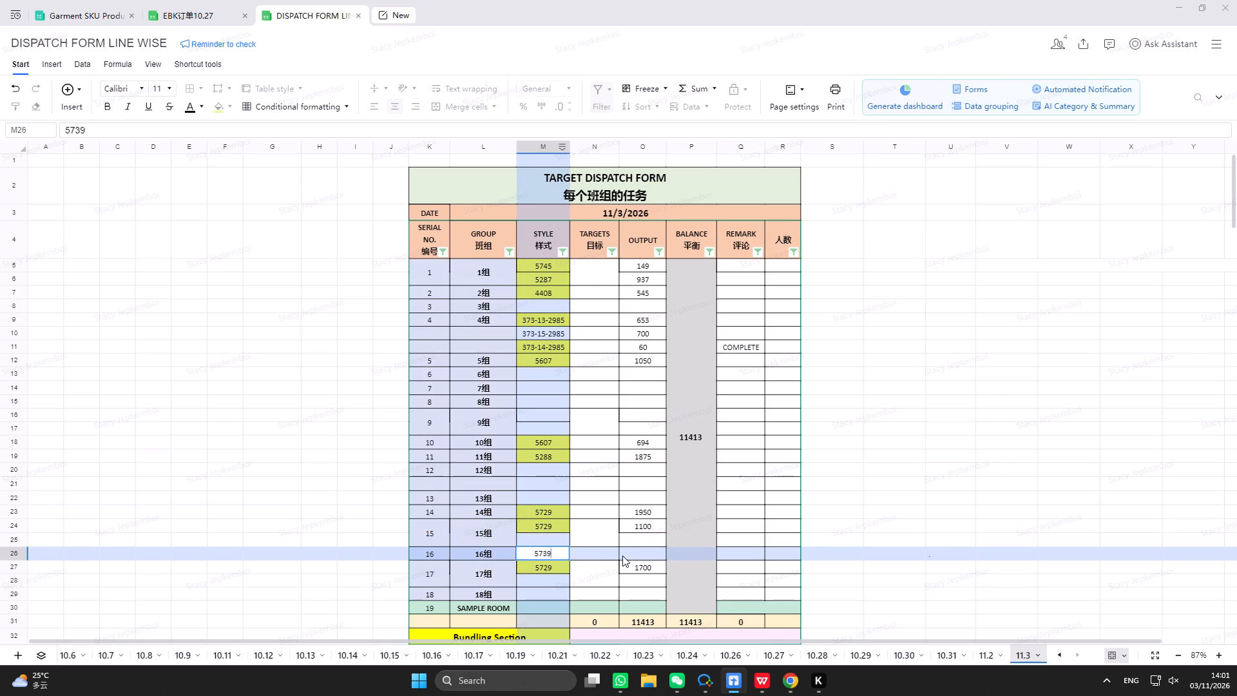
Enter the 16组 output as the formula =193+123+57.
left_click(634, 554)
scroll(634, 554, "up", 1)
key("equal")
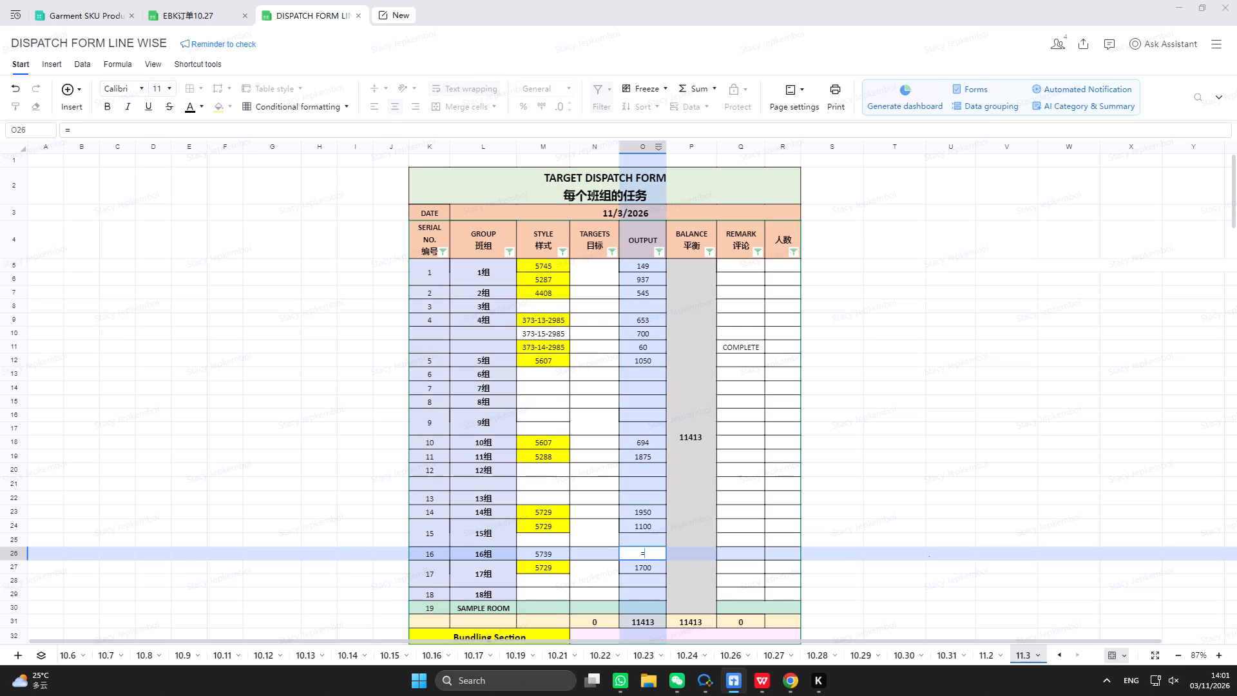
type("193+")
type("123+")
type("57+")
key("Return")
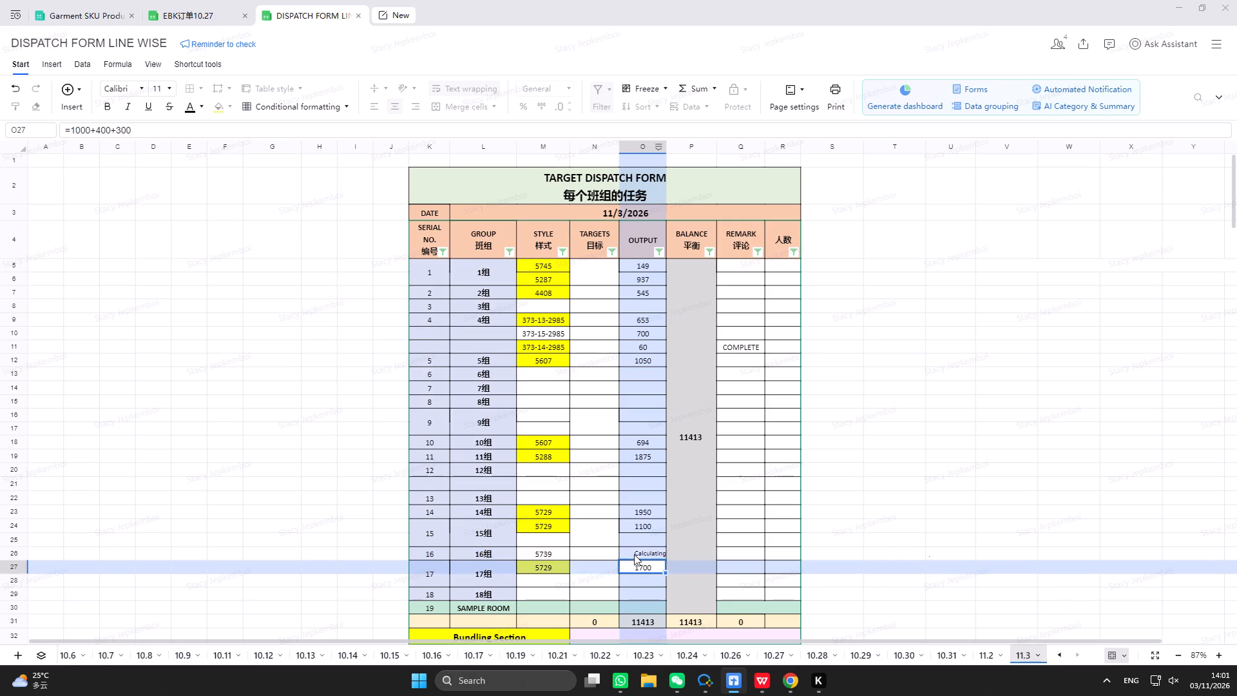
left_click(642, 554)
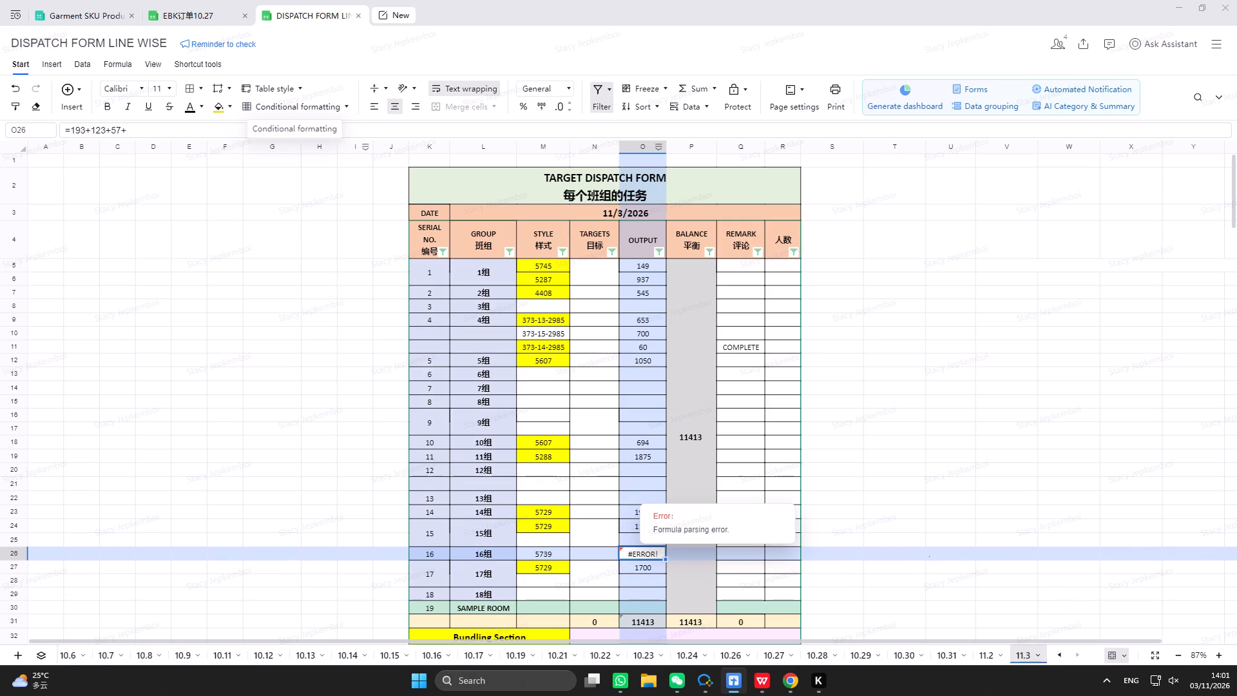
left_click(335, 131)
left_click(335, 131)
key("BackSpace")
key("Return")
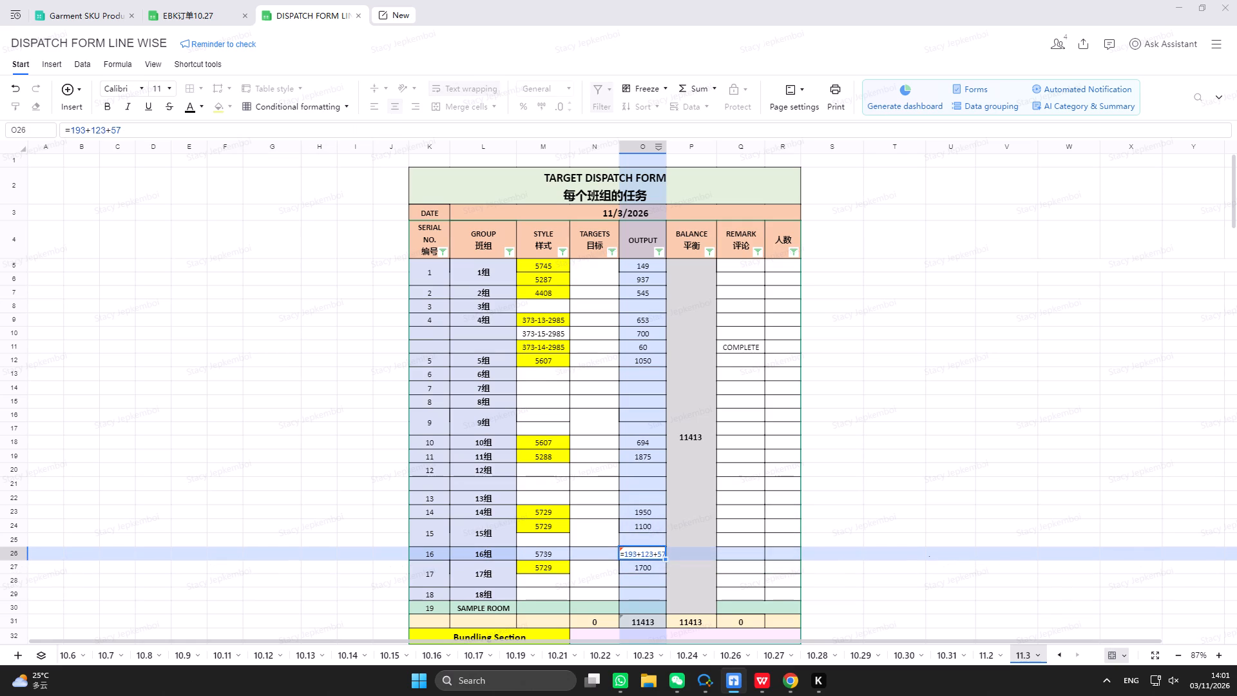
left_click(649, 552)
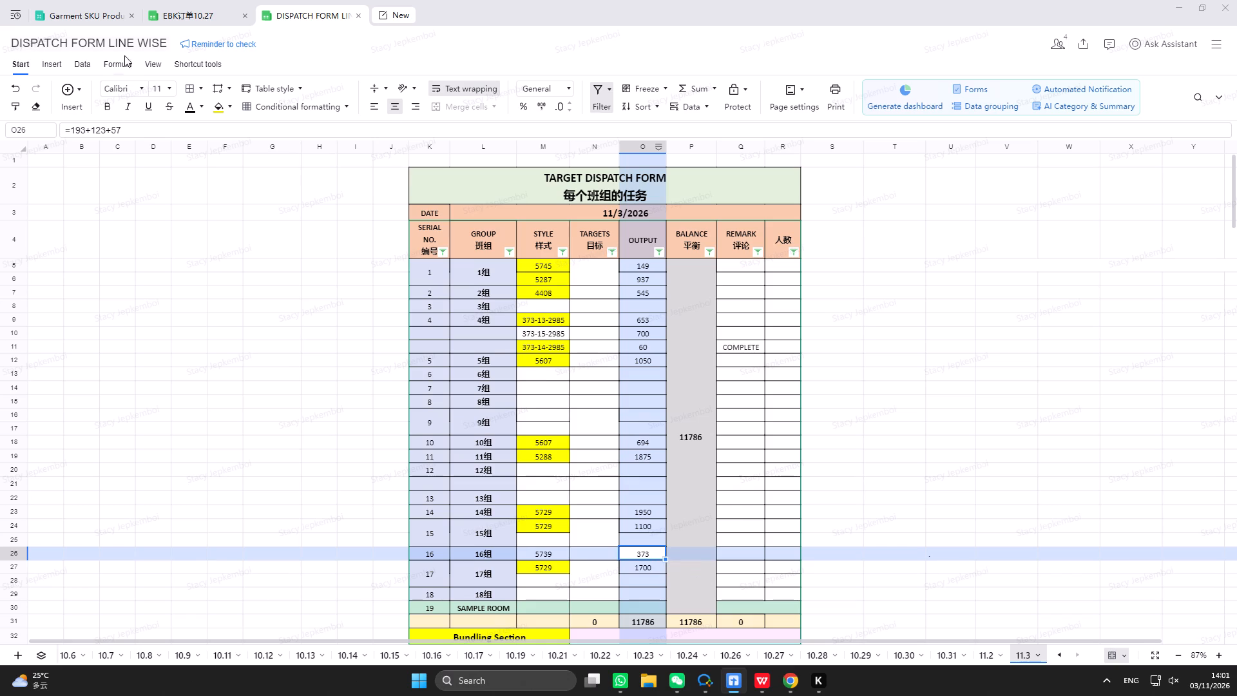
Switch to the EBK订单10.27 workbook and filter the EB PO column of the planning sheet by 5739.
left_click(76, 6)
left_click(171, 21)
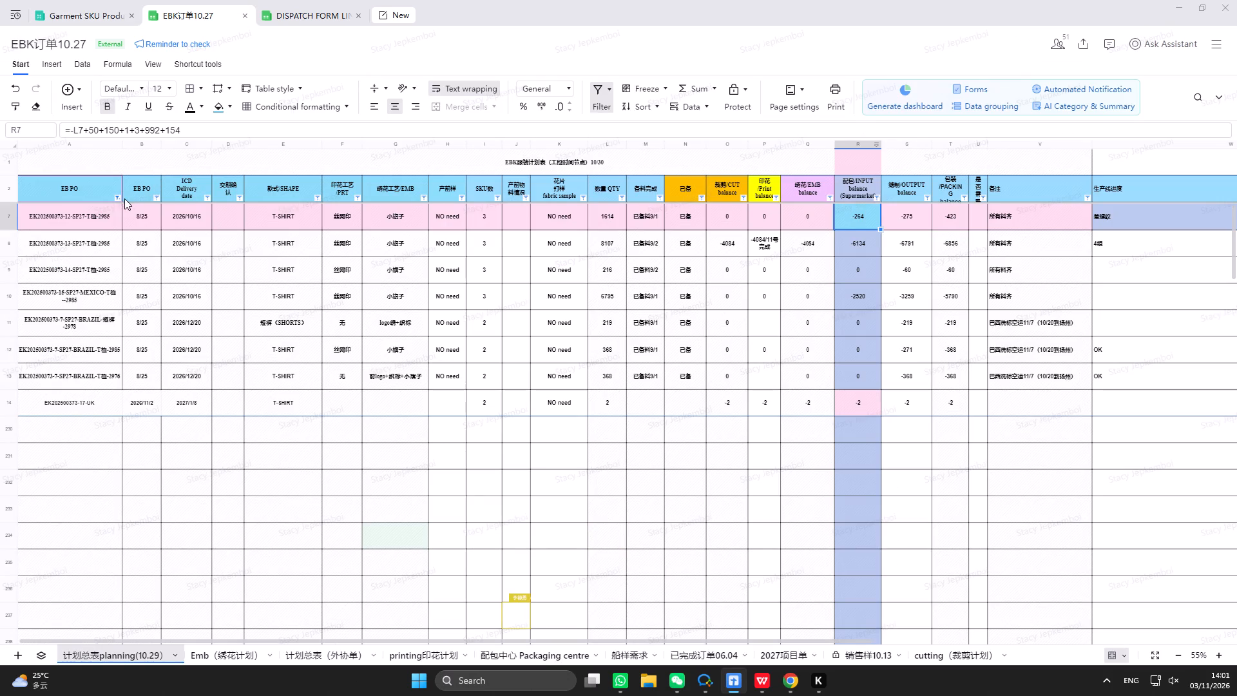
left_click(119, 198)
type("5739")
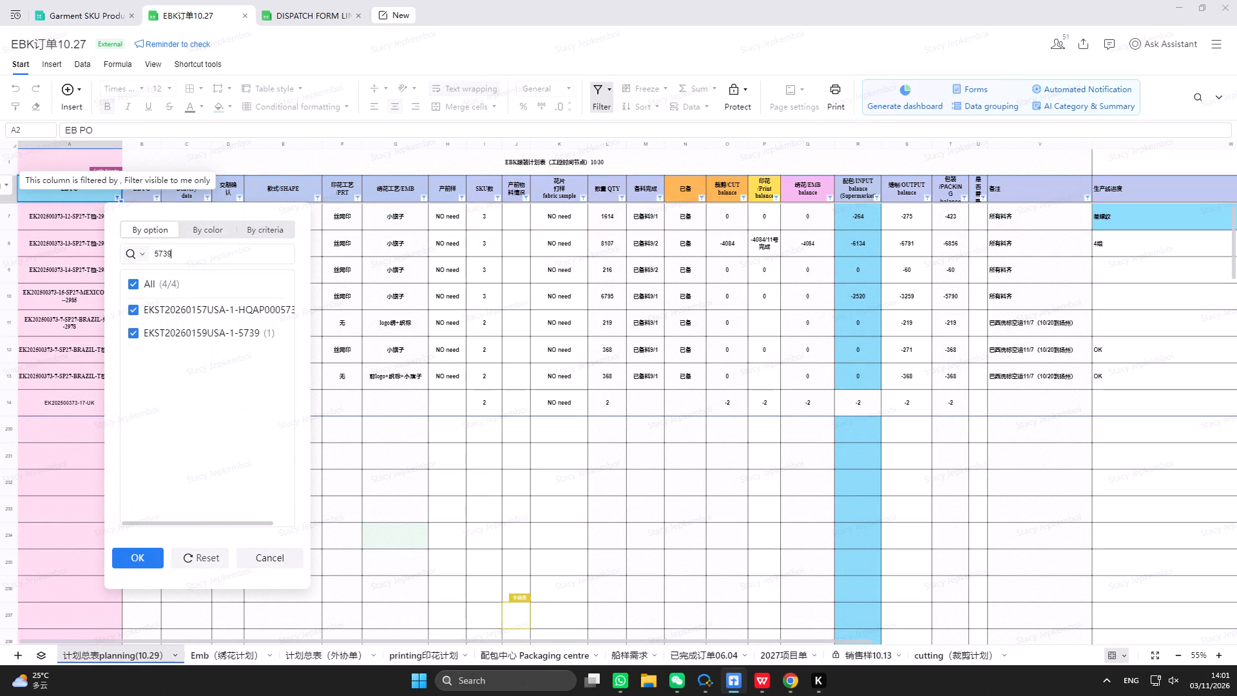
left_click(150, 555)
scroll(278, 322, "up", 3)
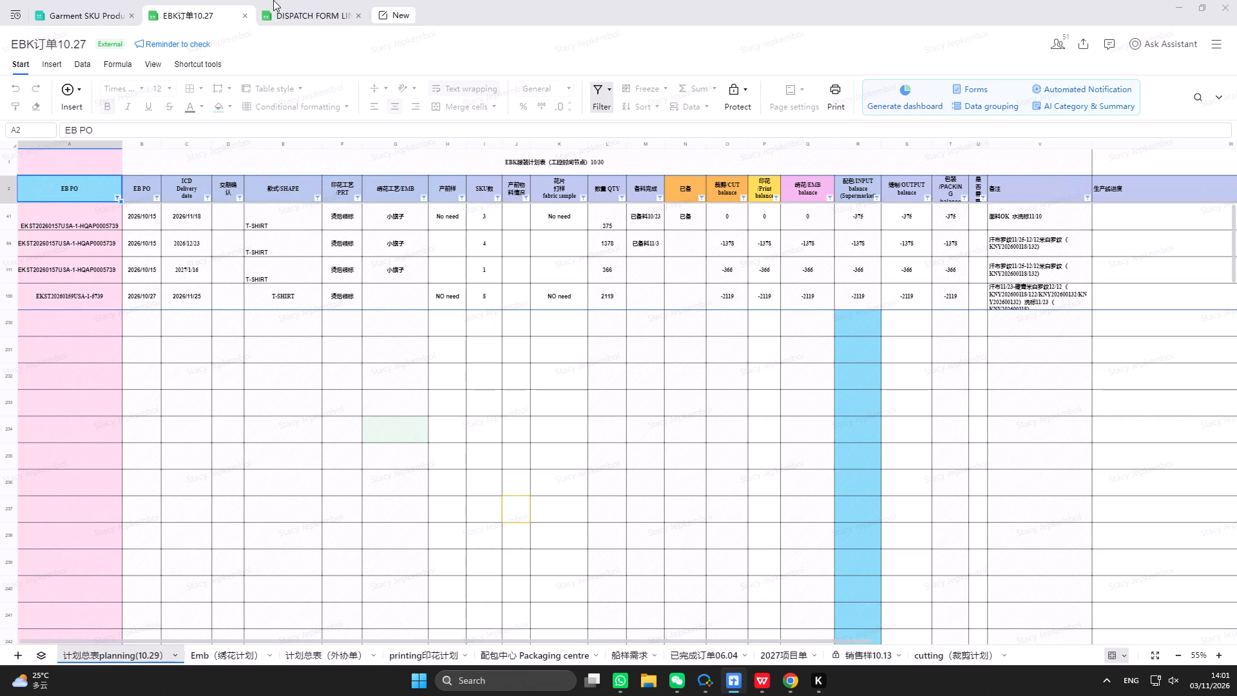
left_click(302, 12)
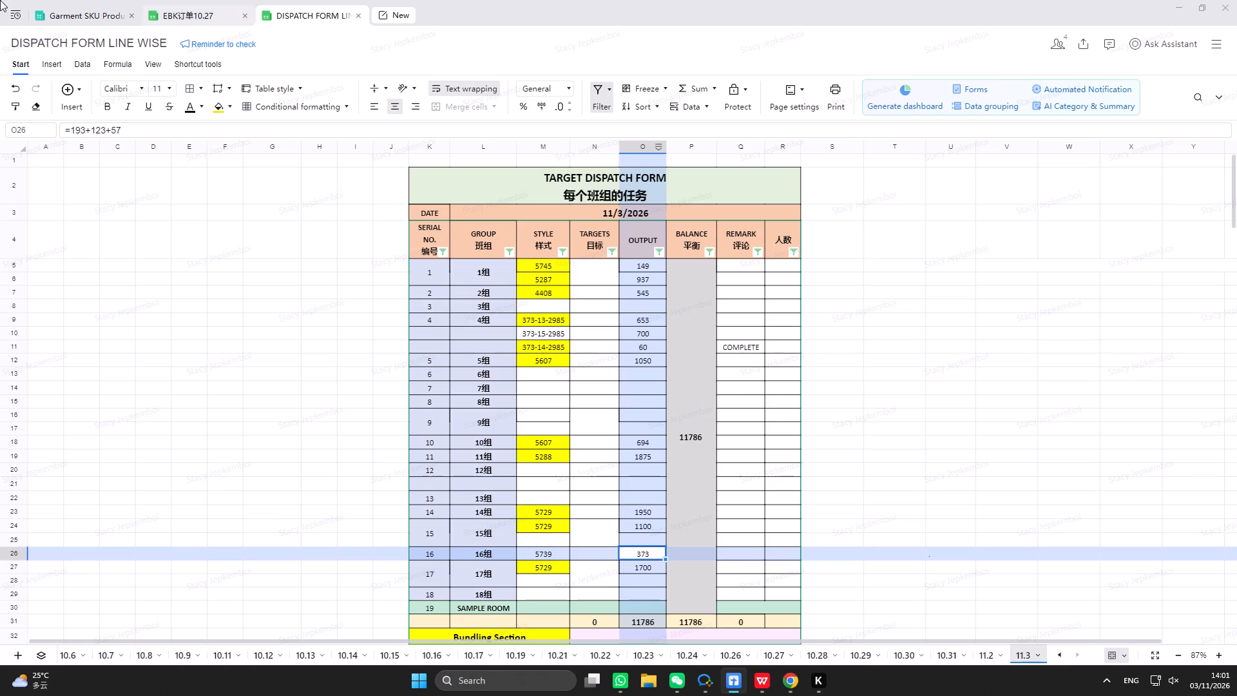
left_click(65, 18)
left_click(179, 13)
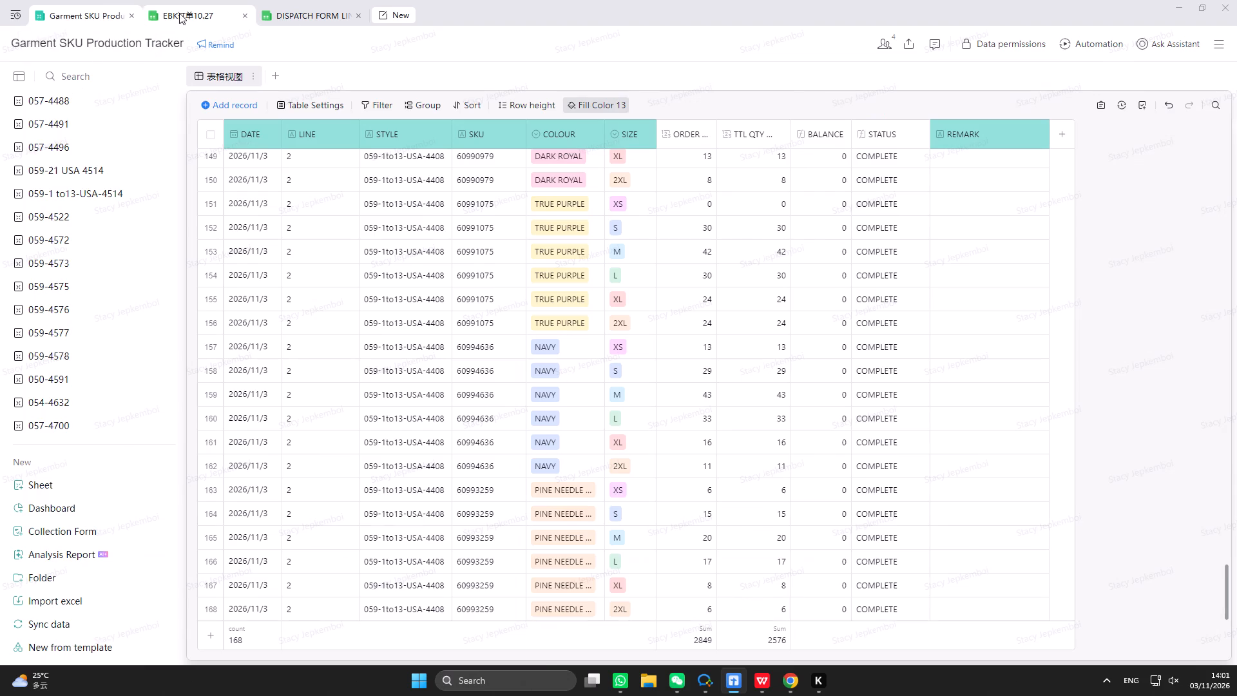
In the DISPATCH FORM LINE WISE sheet, merge 4组's serial number, group and targets cells, each across rows 9 to 11.
left_click(305, 20)
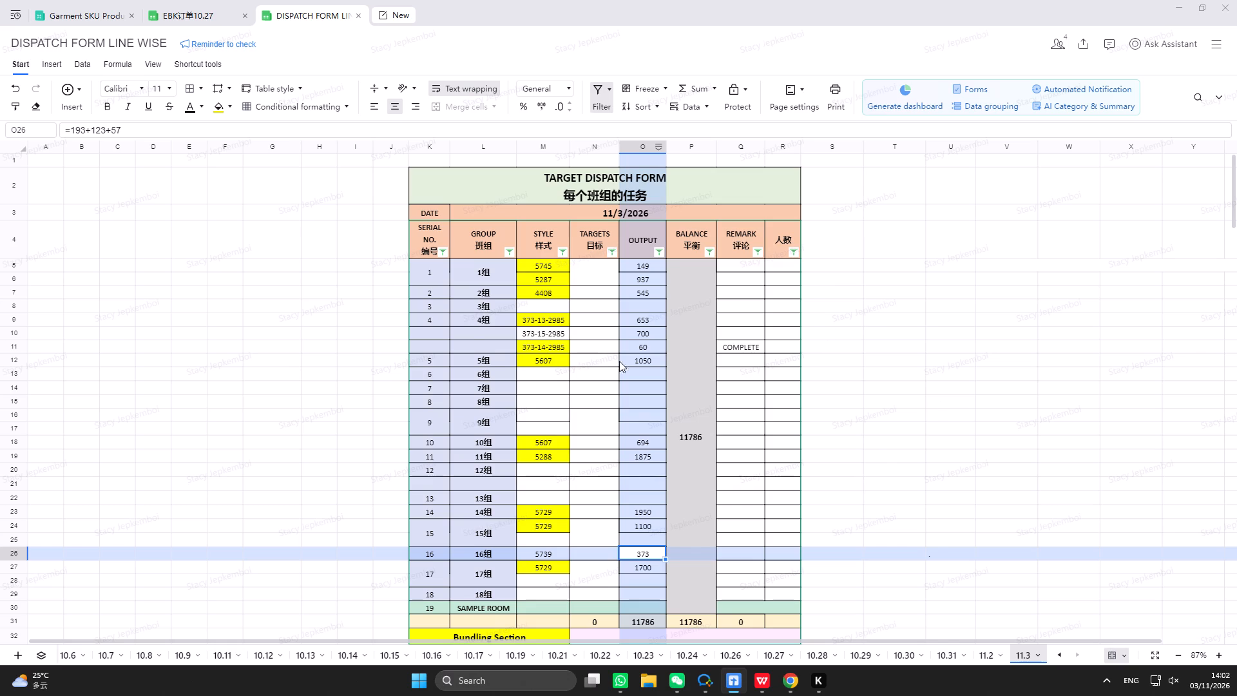
left_click_drag(436, 318, 436, 343)
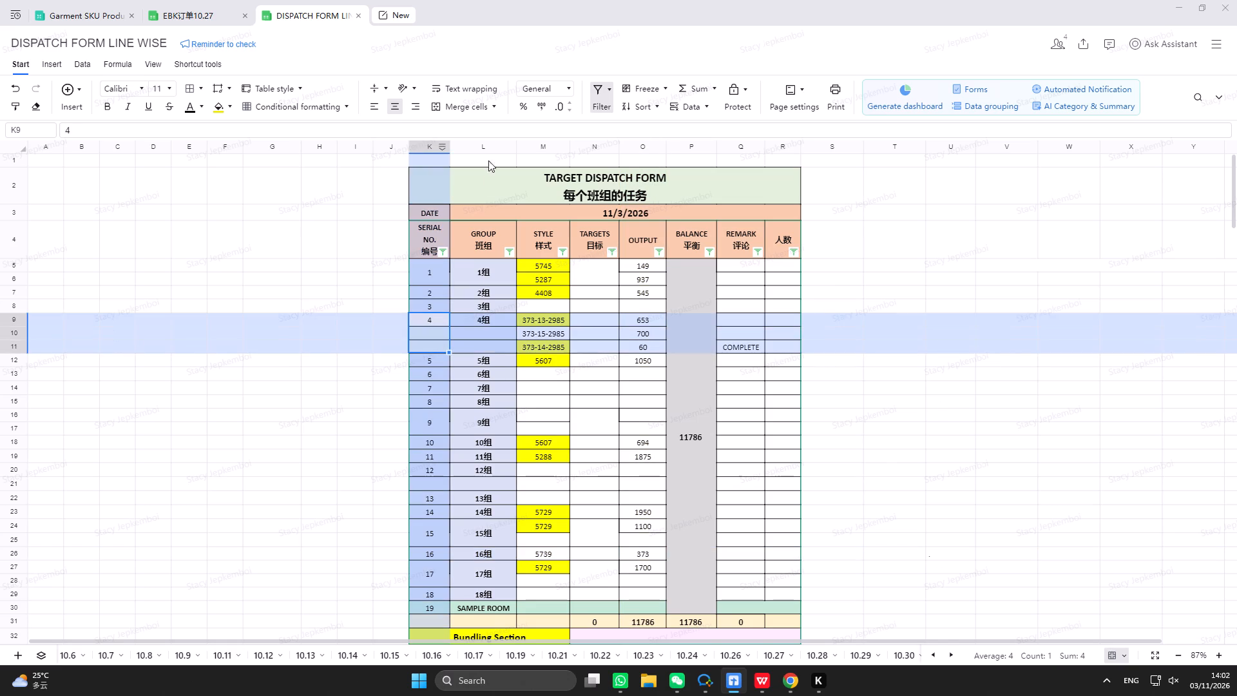
left_click(460, 108)
left_click_drag(504, 322, 504, 336)
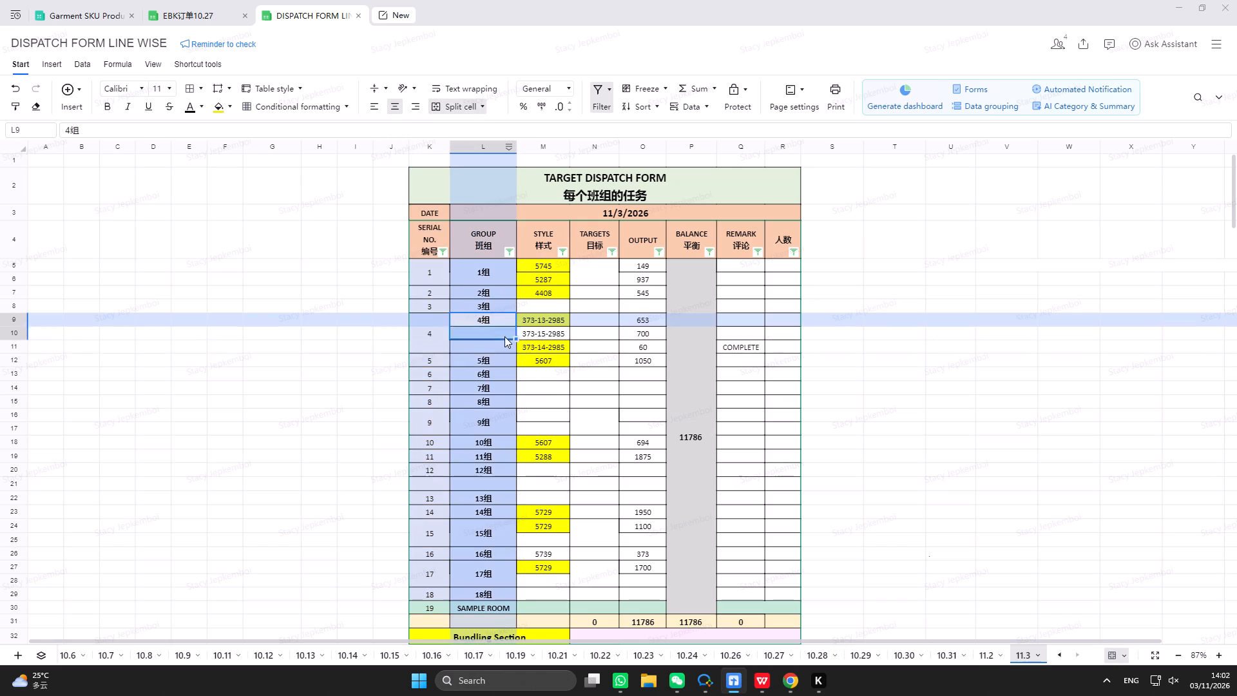
left_click_drag(504, 336, 504, 341)
left_click(459, 106)
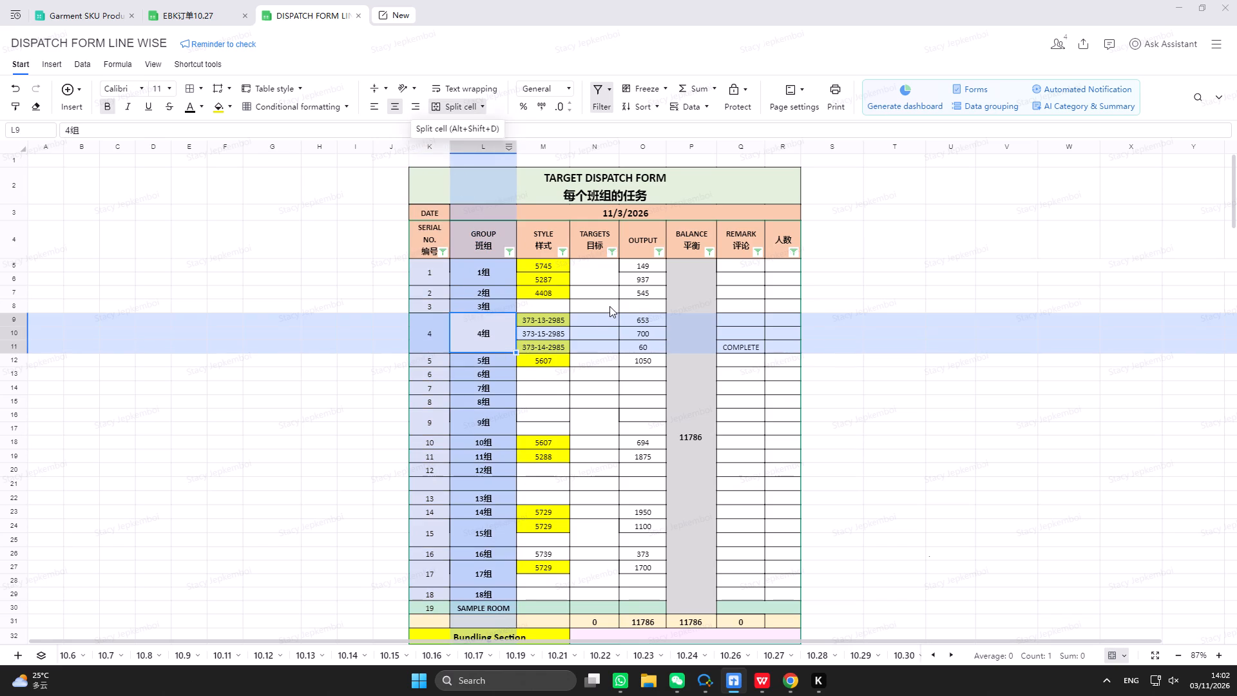
left_click_drag(606, 317, 606, 345)
left_click(445, 104)
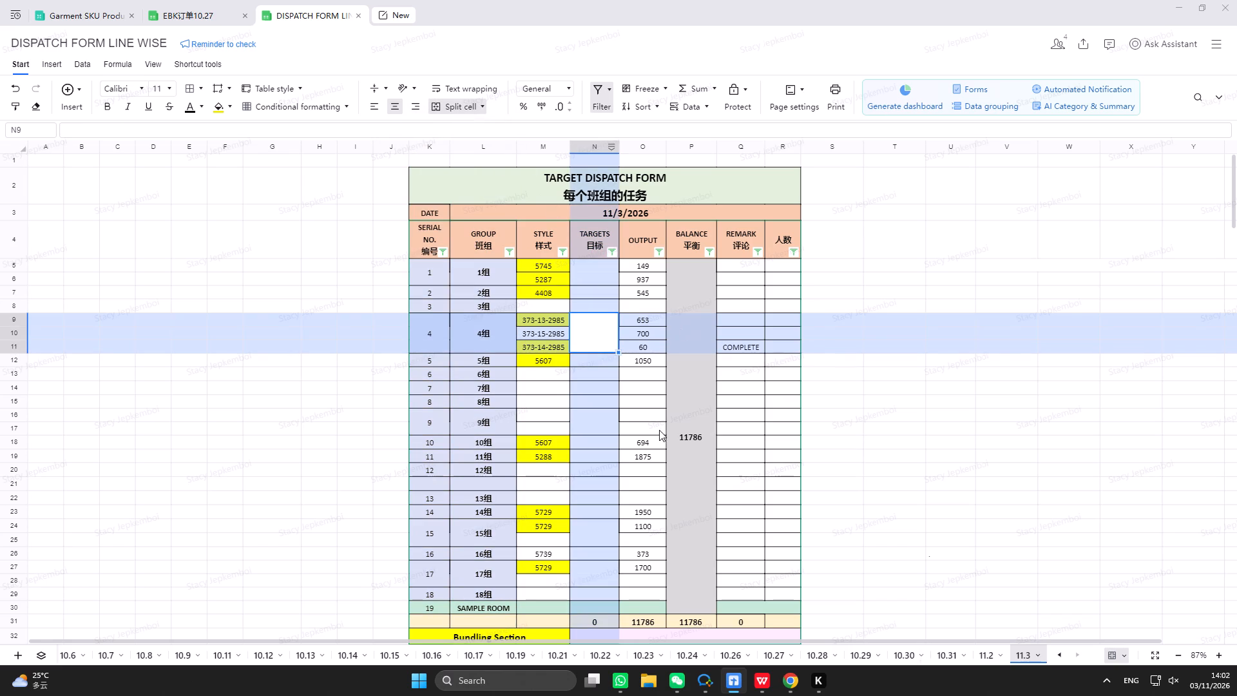
Check the 16组 output formula and return to the filtered 5739 orders in EBK订单10.27.
left_click(657, 553)
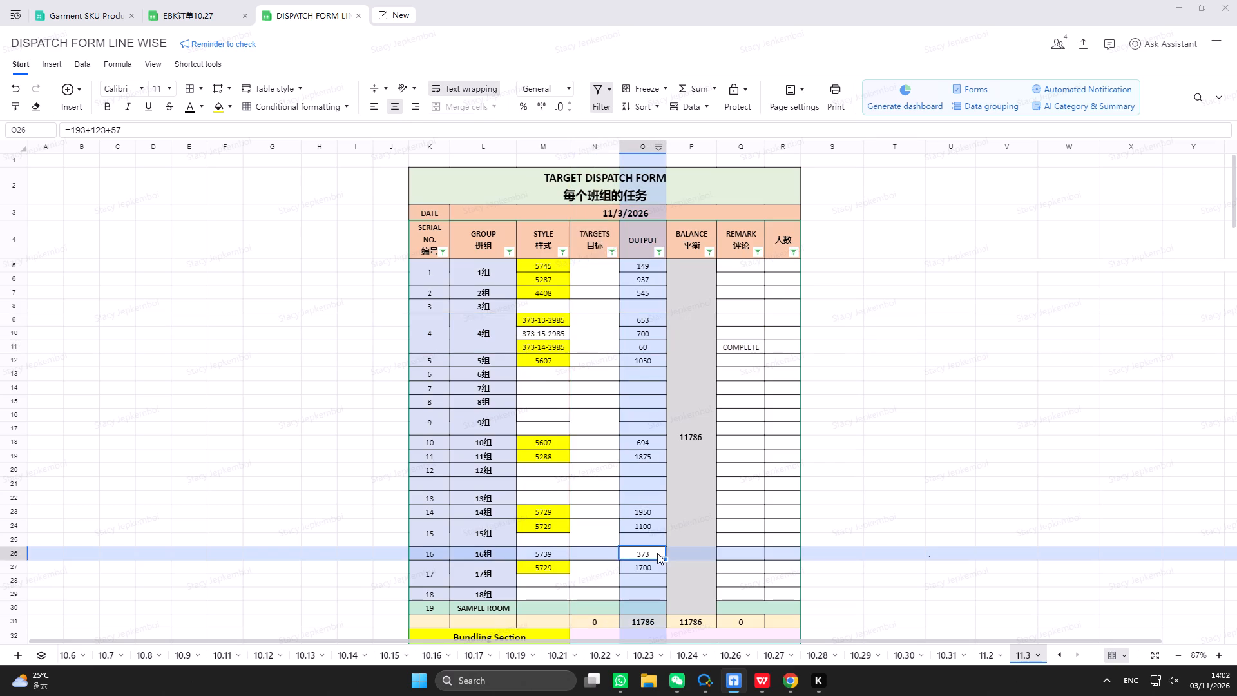
left_click(197, 10)
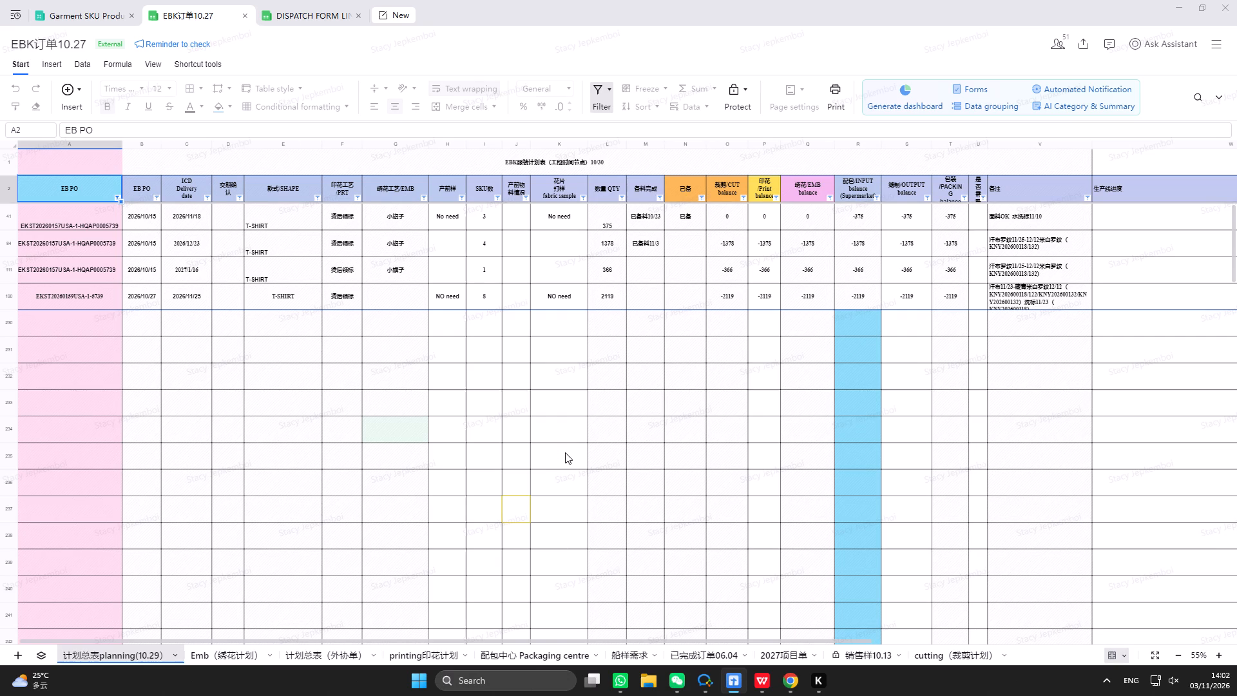
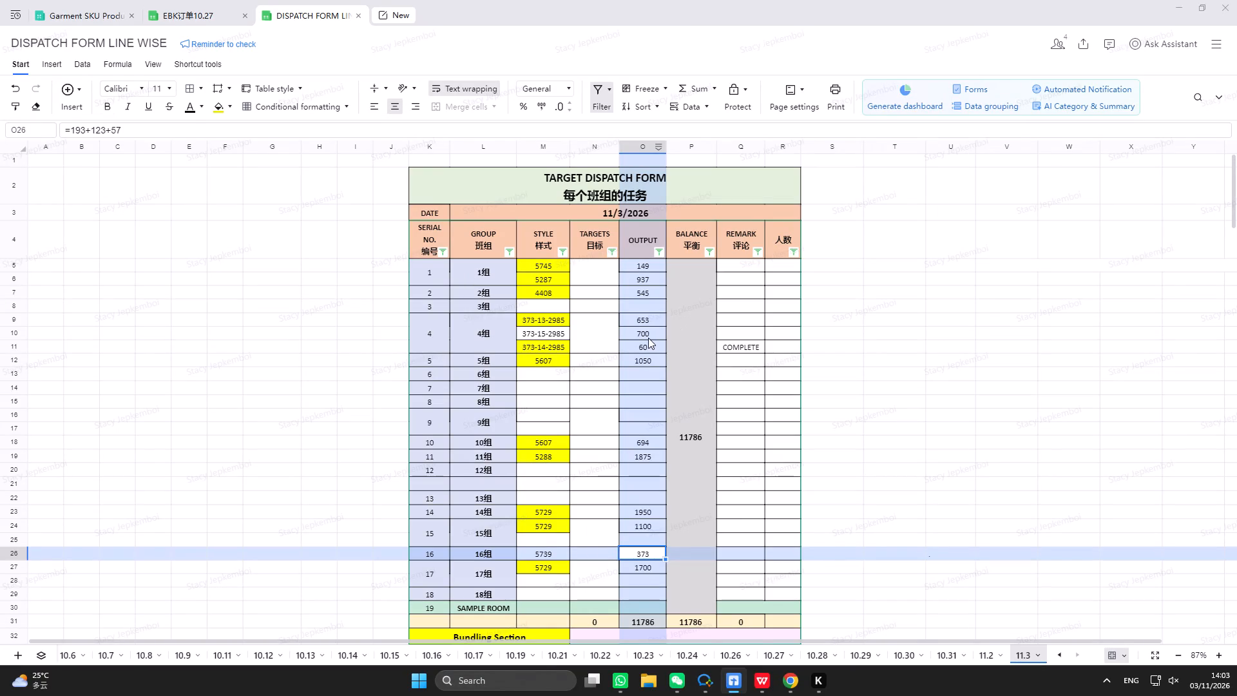
left_click(648, 338)
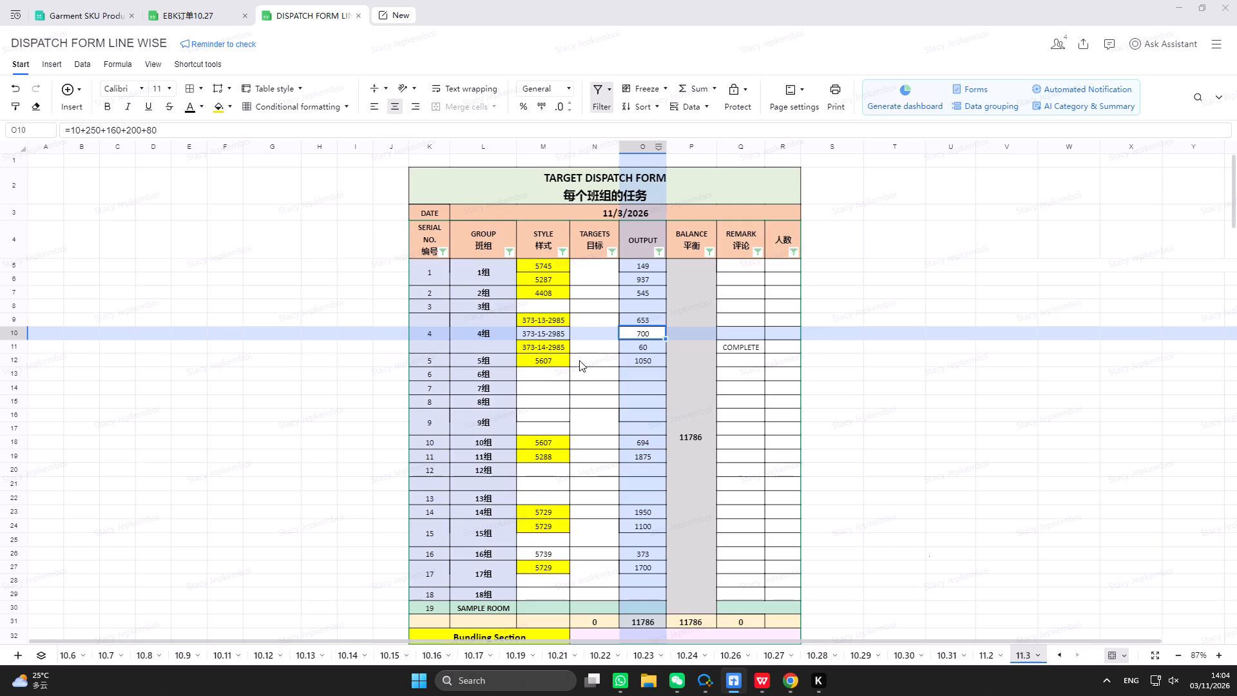
left_click(542, 331)
left_click(541, 346)
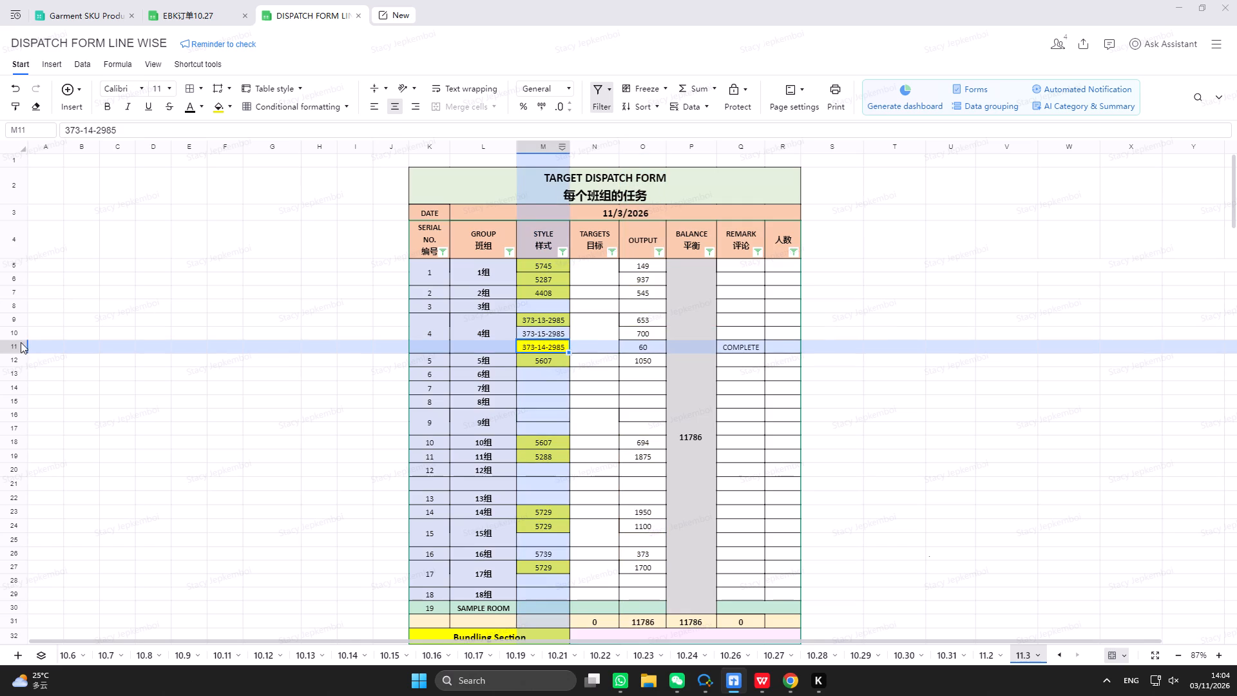
left_click(17, 347)
right_click(17, 347)
left_click(72, 190)
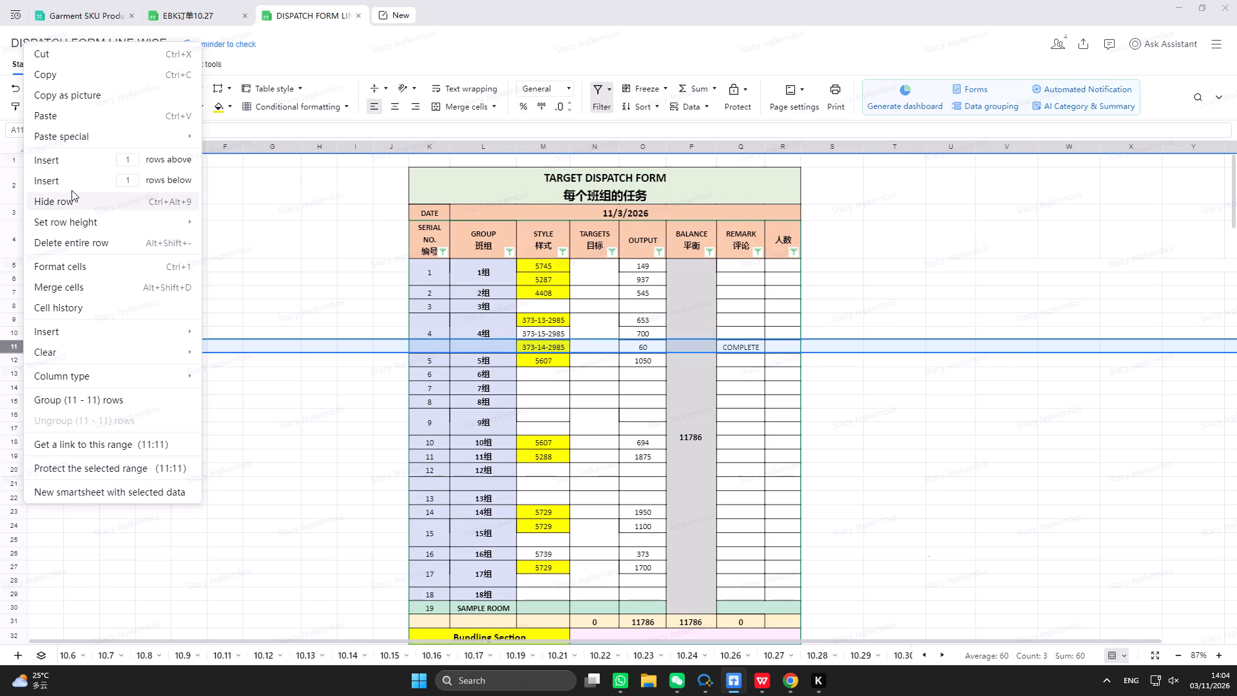
left_click(72, 189)
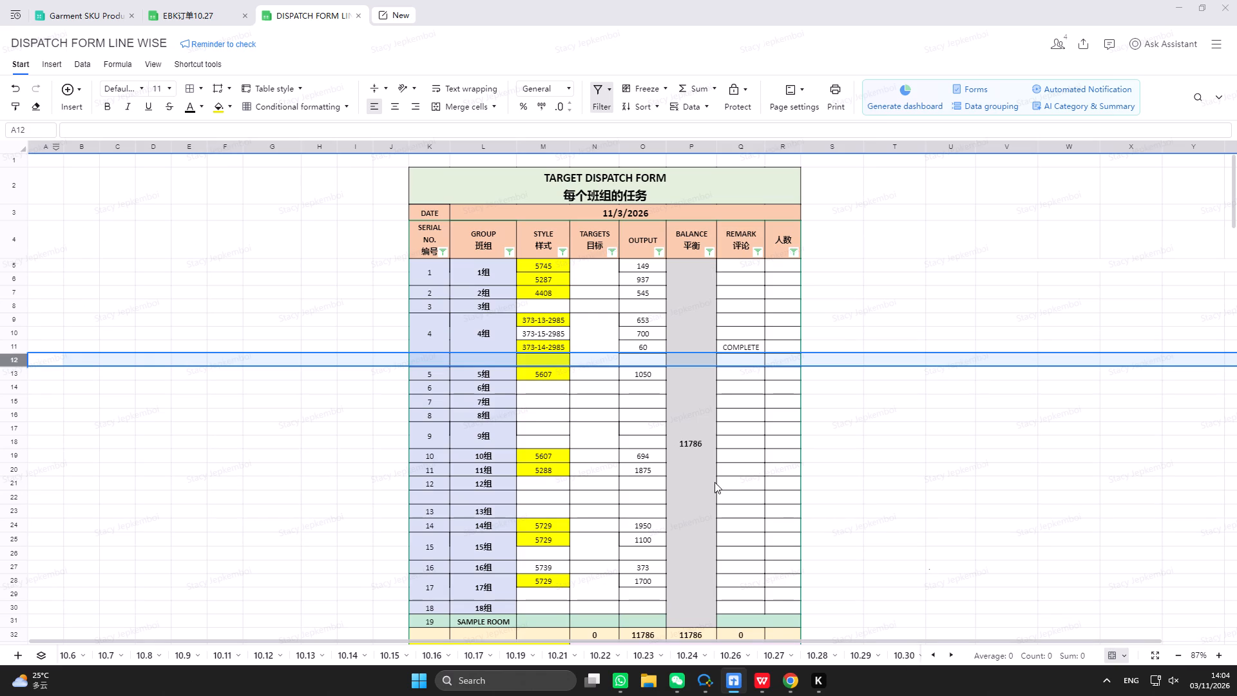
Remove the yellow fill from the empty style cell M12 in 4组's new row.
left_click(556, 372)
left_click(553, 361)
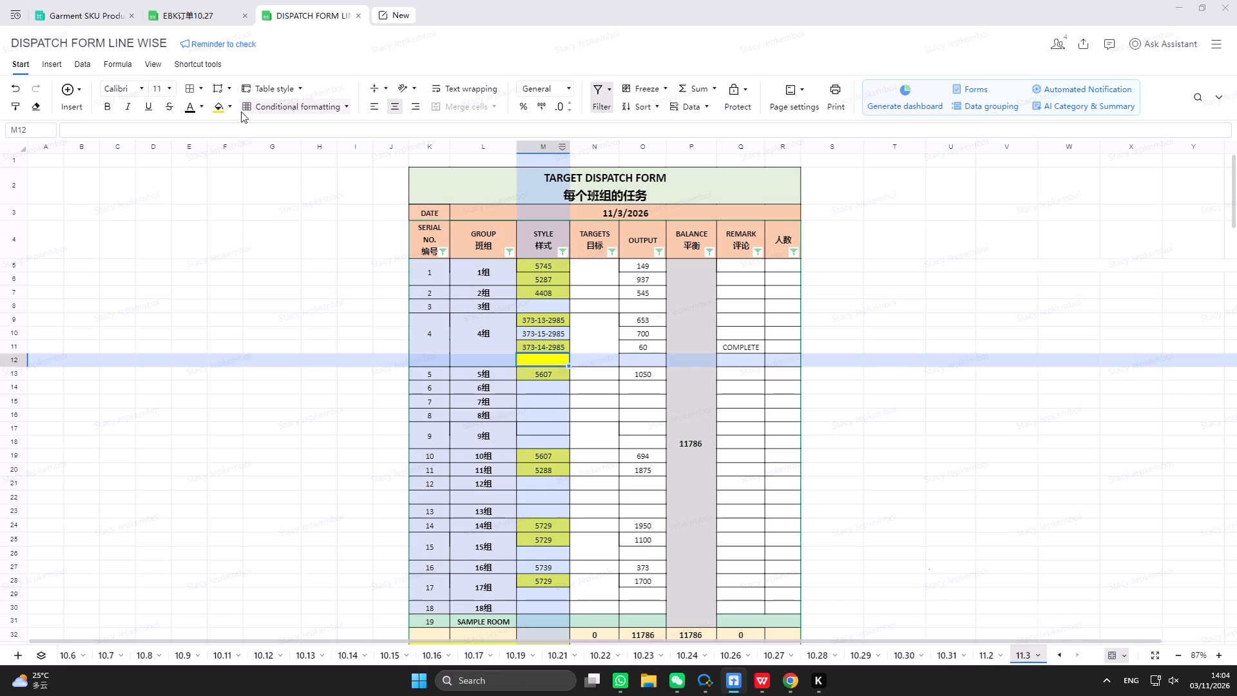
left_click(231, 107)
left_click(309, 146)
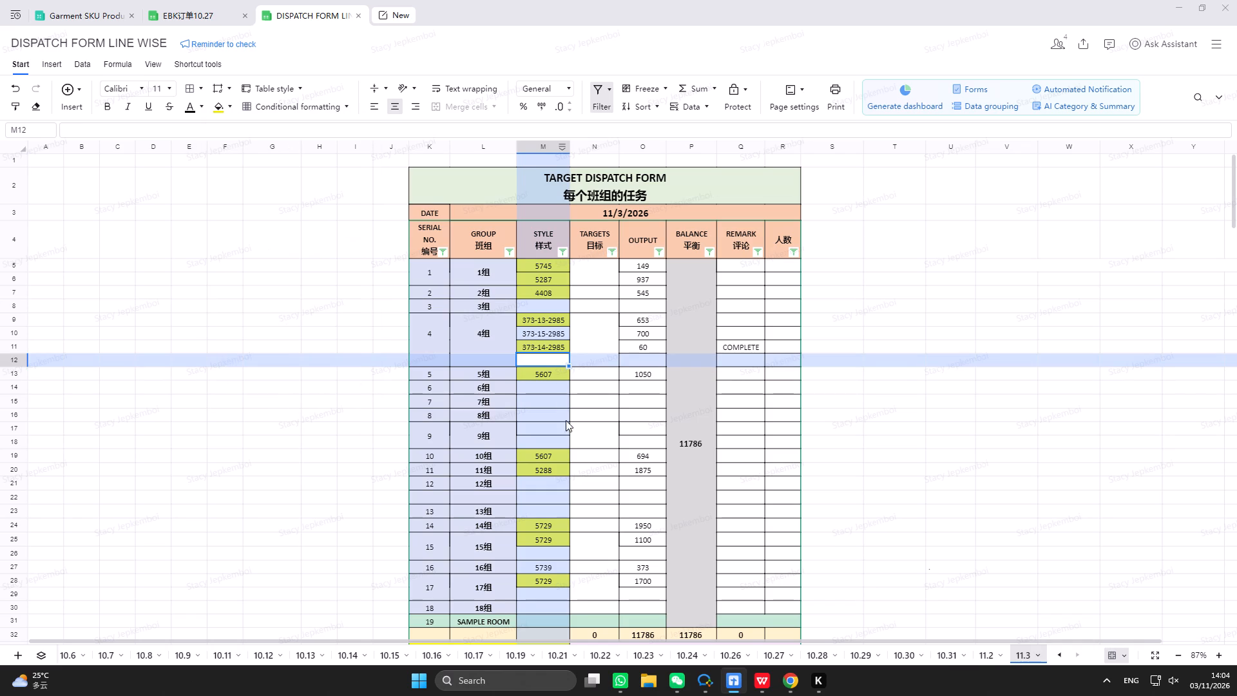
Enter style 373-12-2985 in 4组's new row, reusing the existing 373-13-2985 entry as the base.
left_click(543, 373)
left_click(543, 358)
key("3")
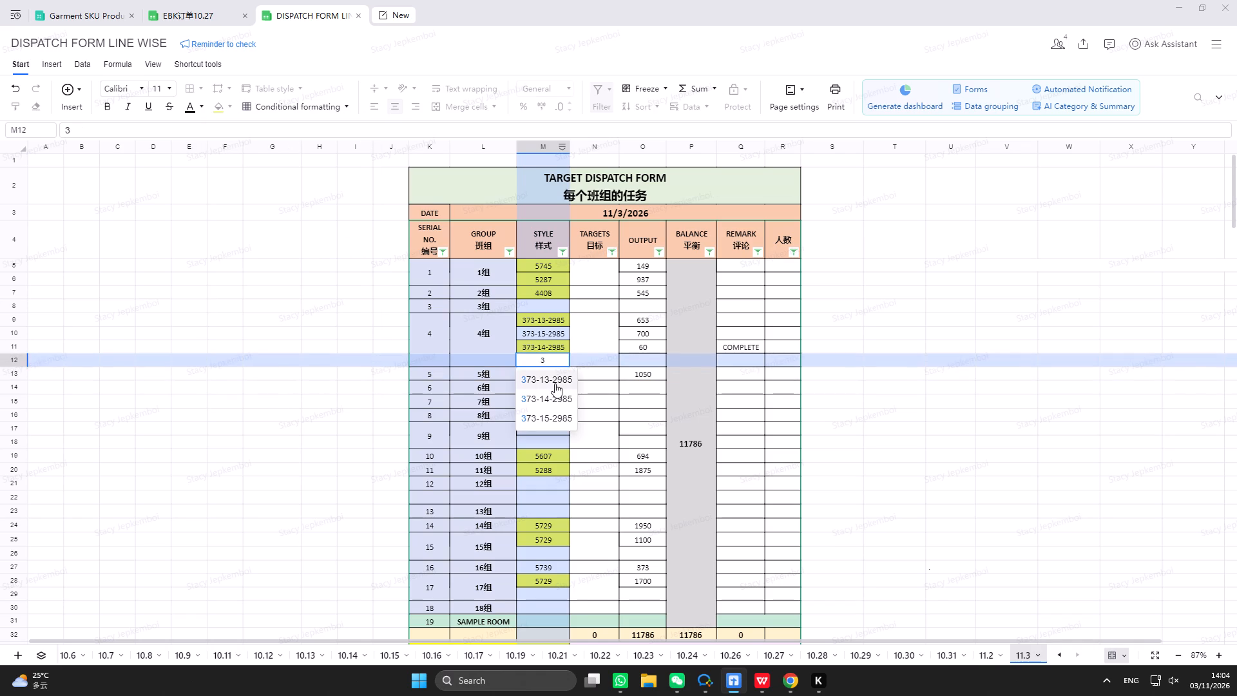
left_click(555, 383)
left_click(544, 359)
key("BackSpace")
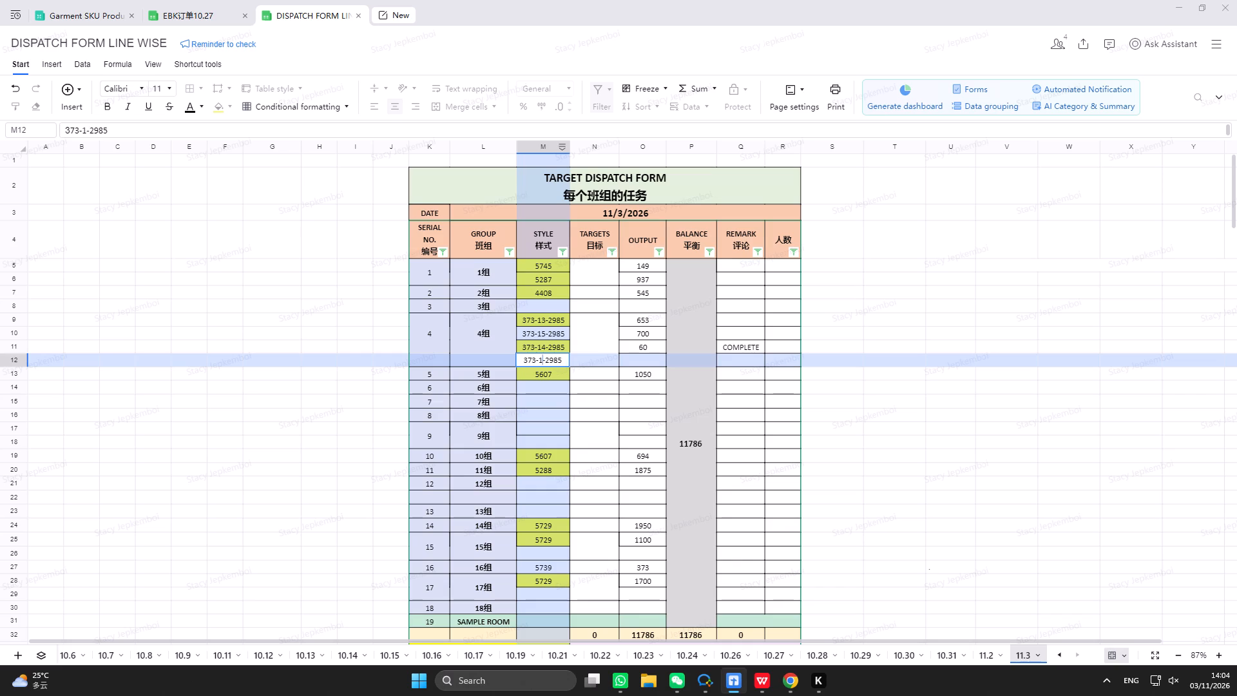
key("2")
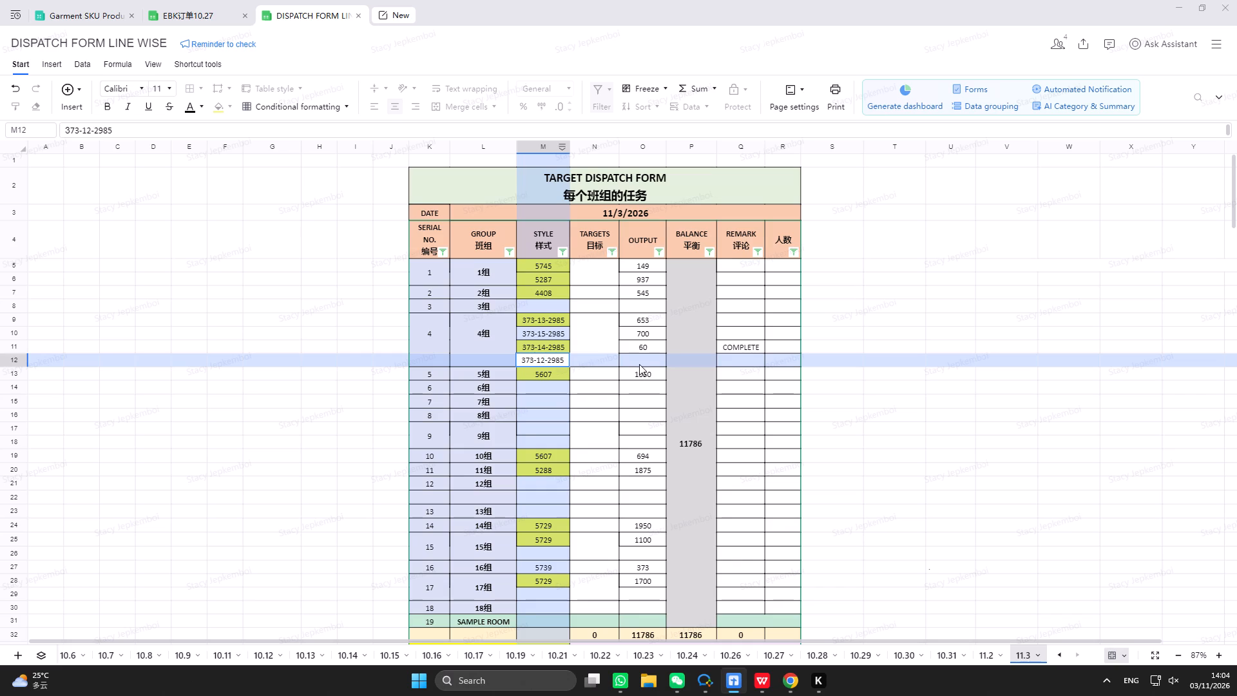
left_click(639, 364)
key("equal")
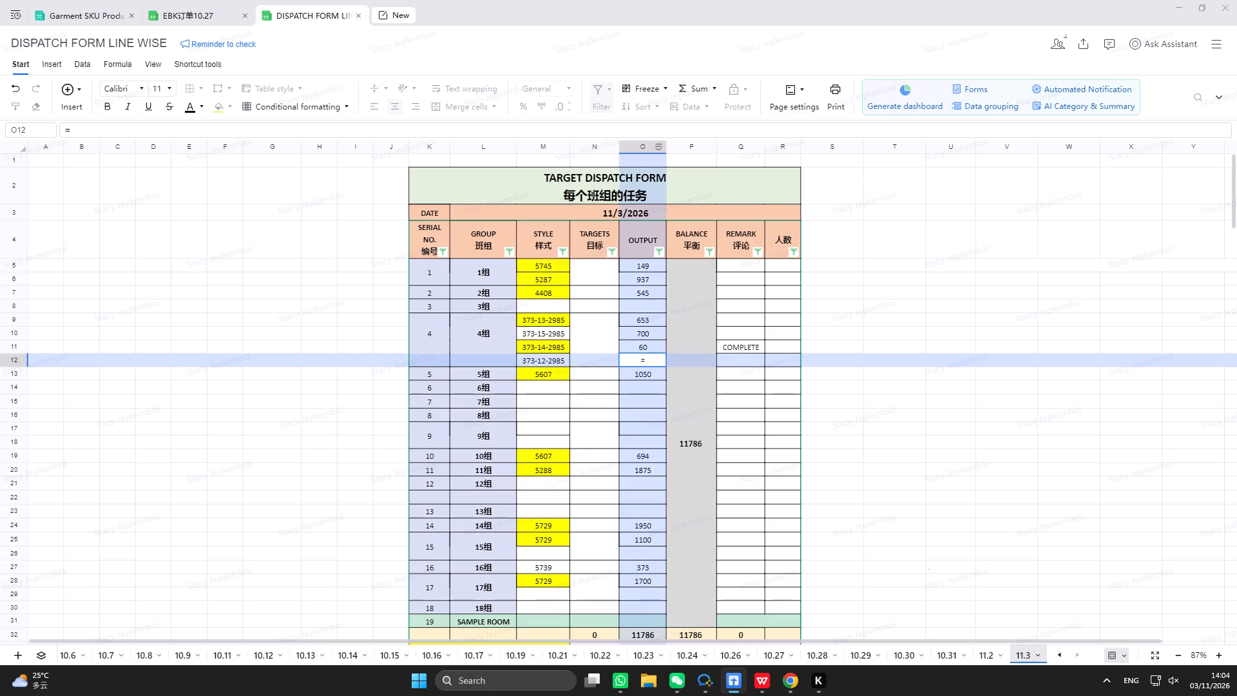
type("86")
type("+113+")
type("65")
key("Return")
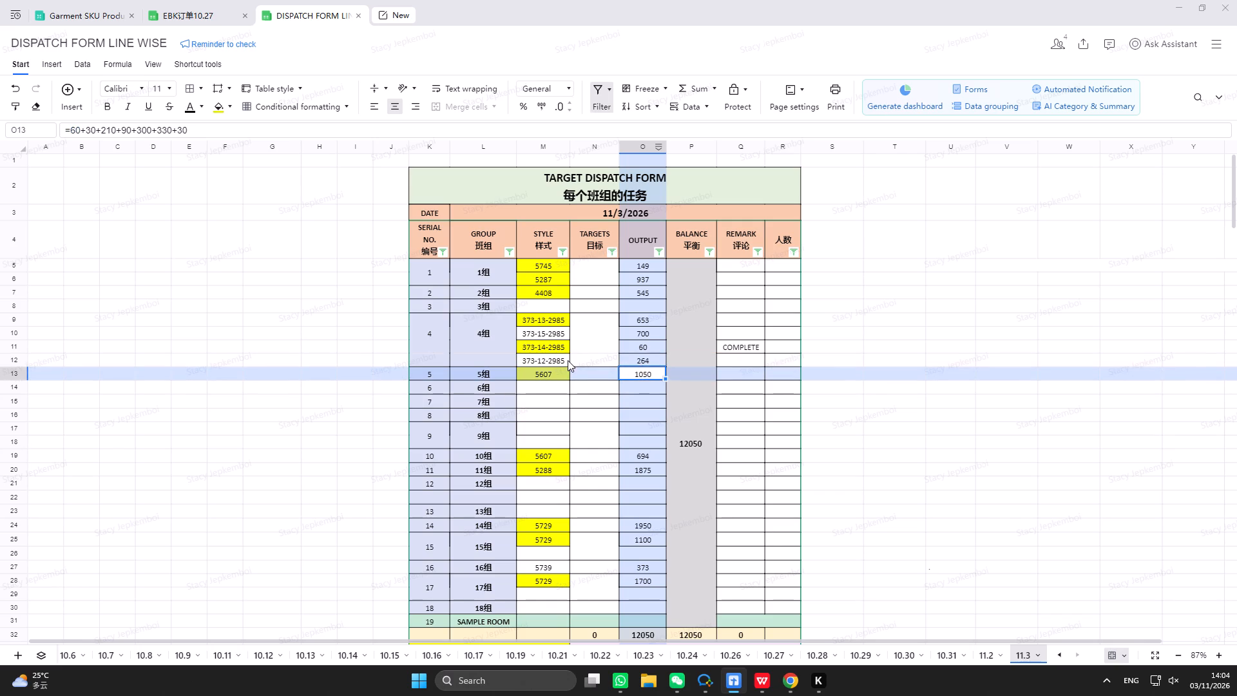
Switch to the EBK订单10.27 workbook and filter the planning sheet's EB PO column by 373.
left_click(171, 19)
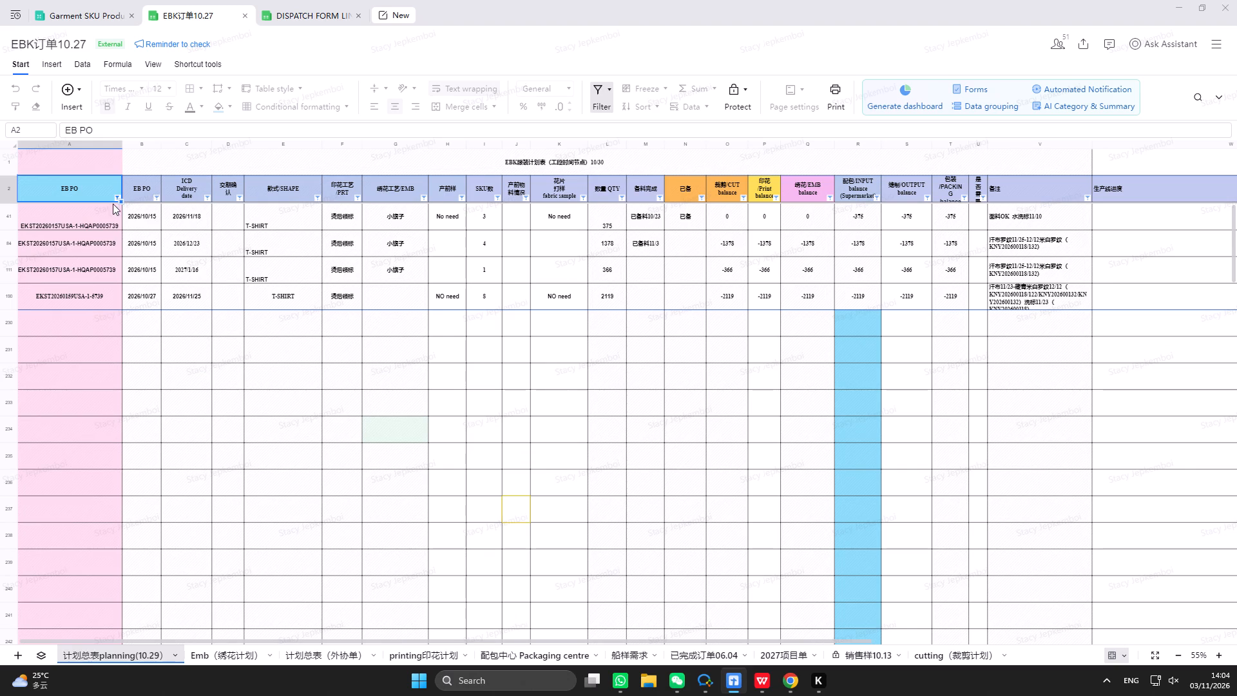
left_click(118, 198)
type("373")
left_click(127, 556)
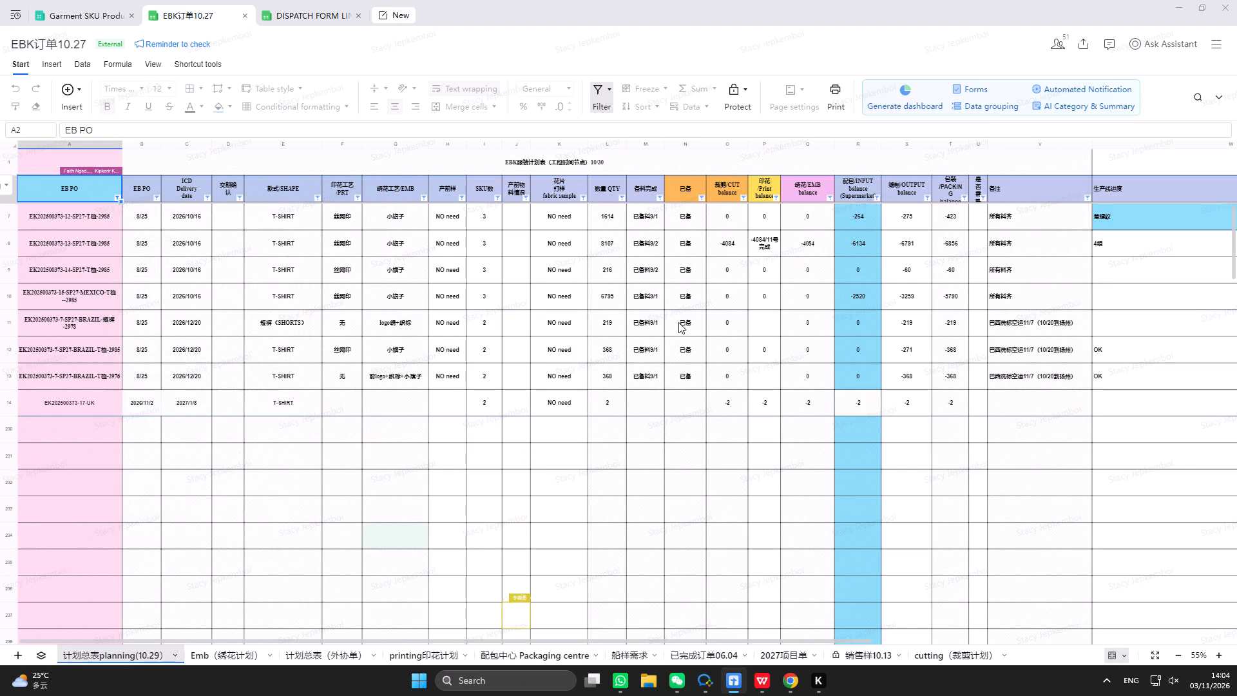
left_click(870, 209)
left_click(519, 136)
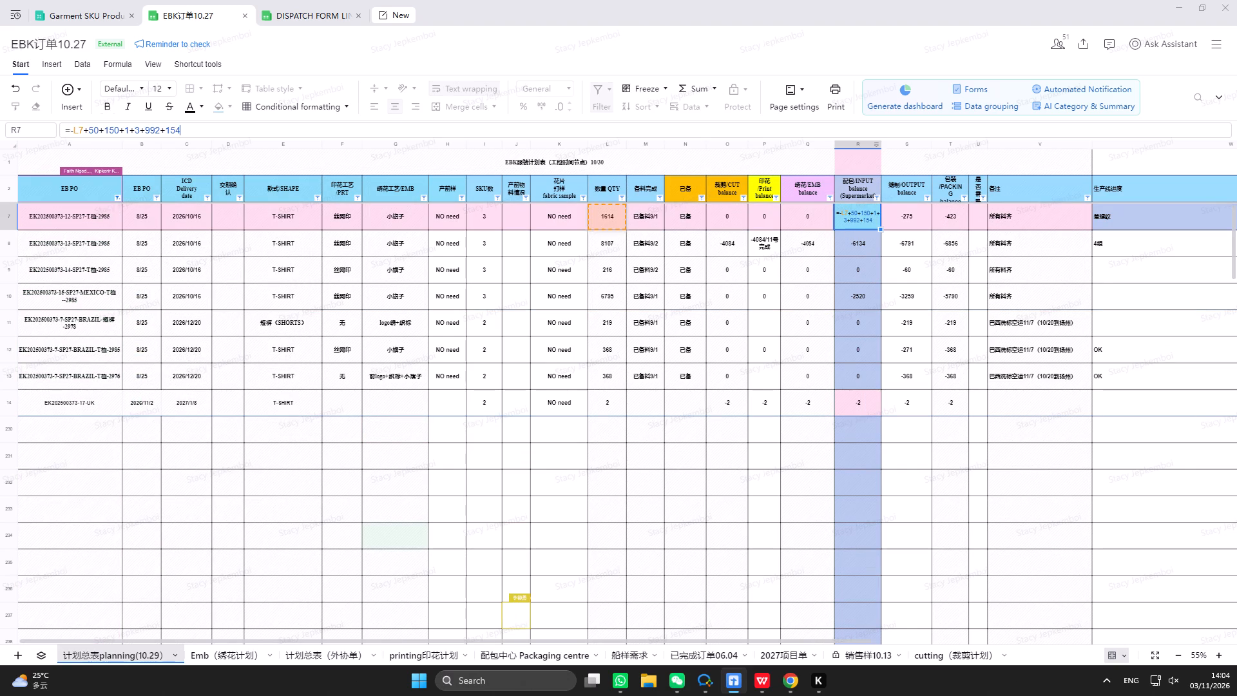
left_click(519, 134)
type("+264")
key("Return")
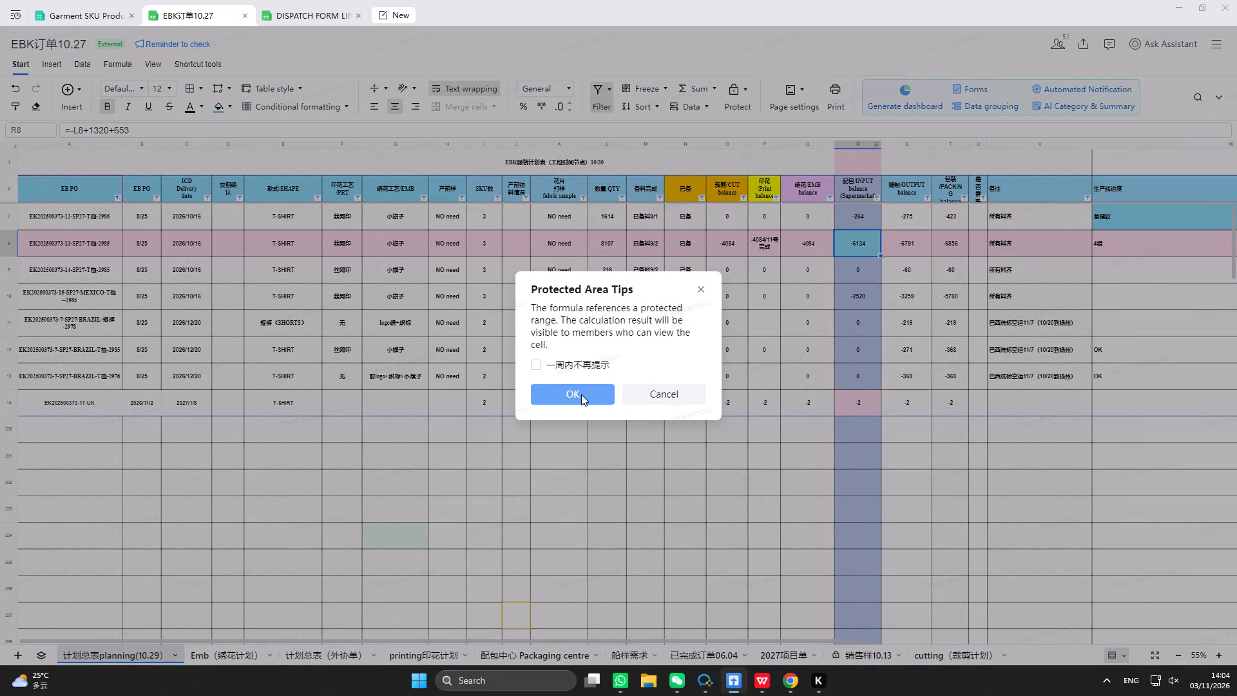
left_click(581, 394)
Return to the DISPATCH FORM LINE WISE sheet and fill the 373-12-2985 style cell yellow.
left_click(332, 10)
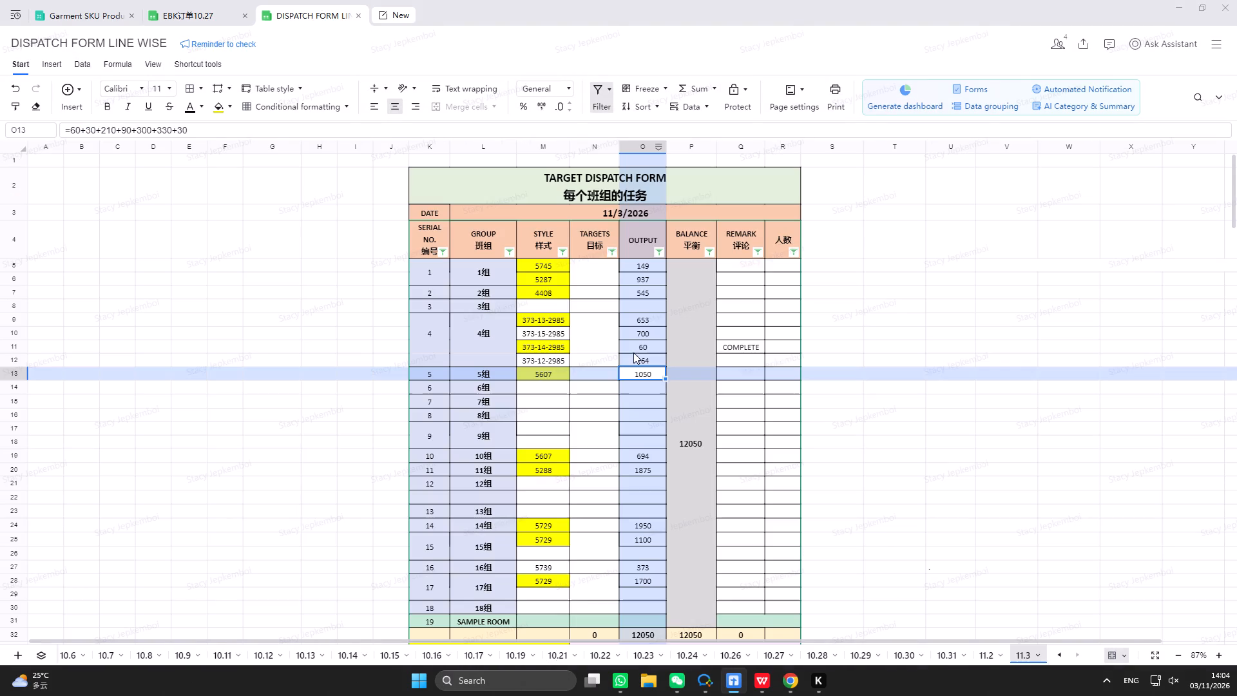
left_click(959, 456)
left_click(526, 362)
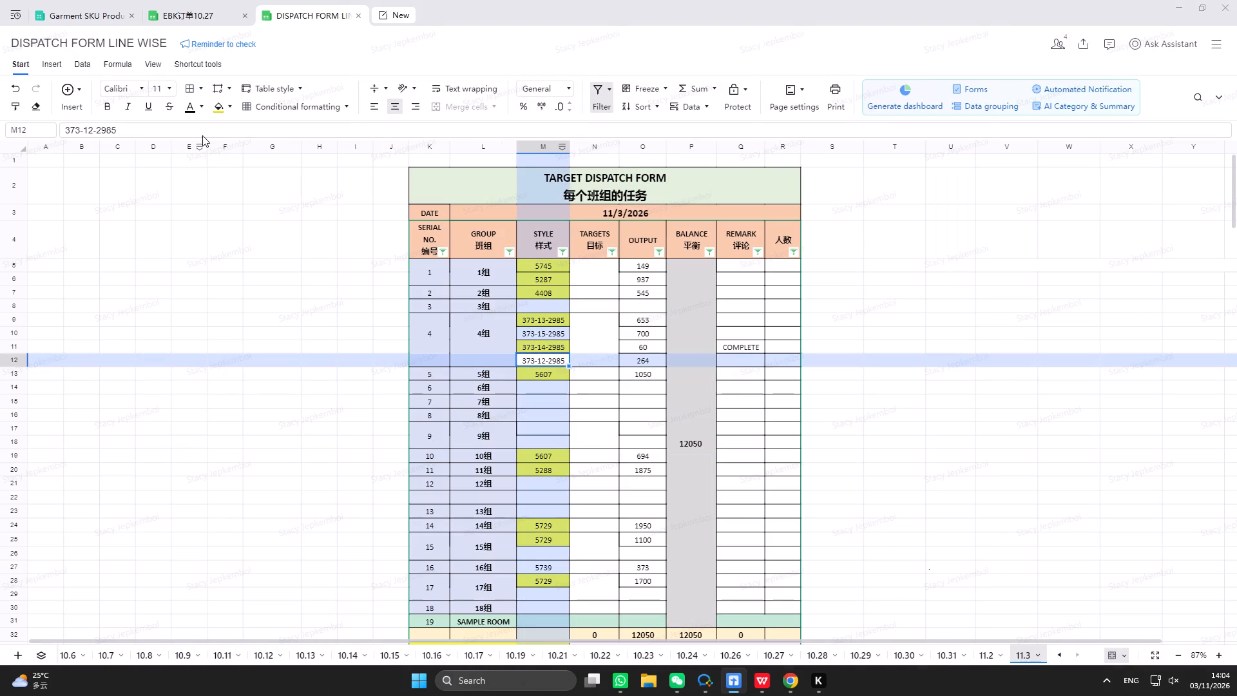
left_click(220, 108)
left_click(734, 363)
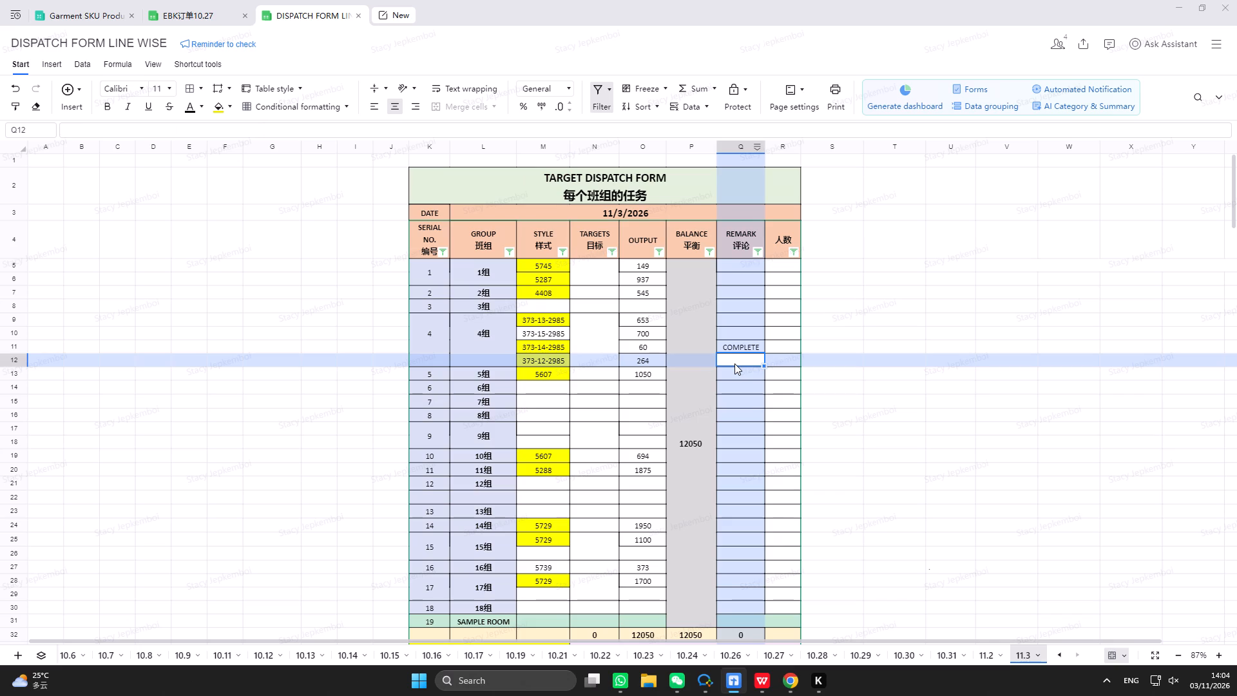
type("CO")
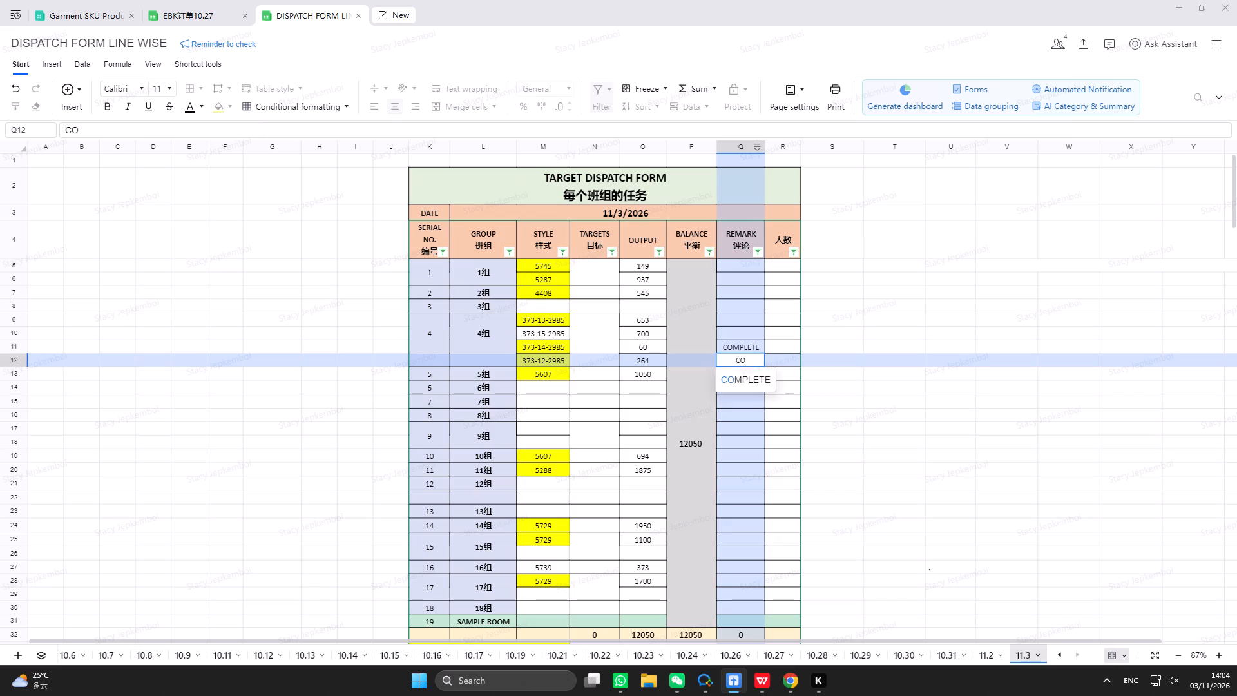
left_click(748, 378)
left_click(881, 389)
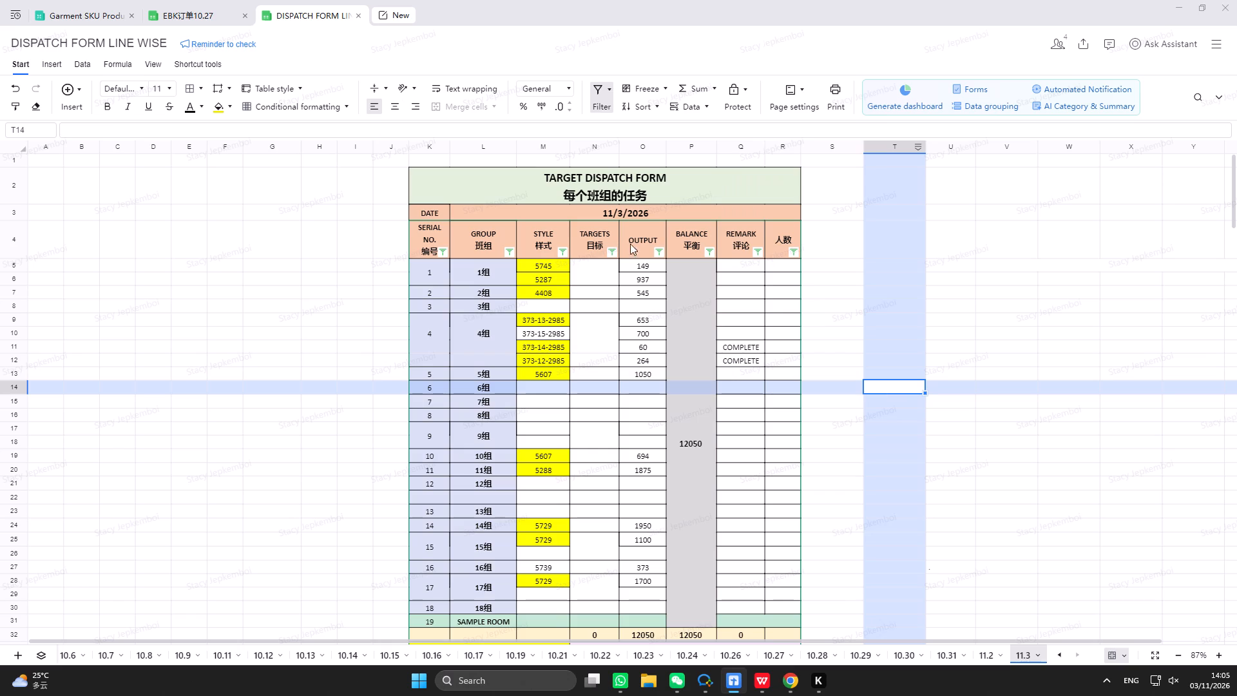
Merge 4组's serial number, group and targets cells, each across rows 9 to 12.
left_click_drag(438, 325, 439, 360)
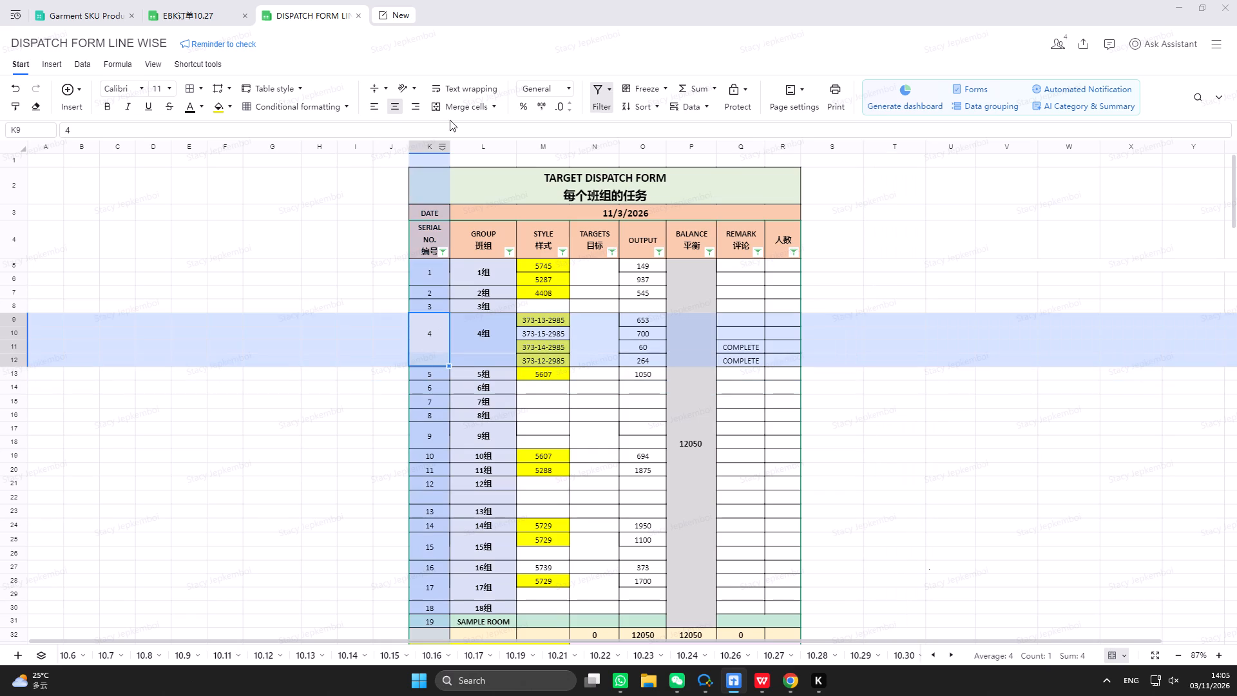
left_click(454, 111)
left_click_drag(504, 328, 504, 358)
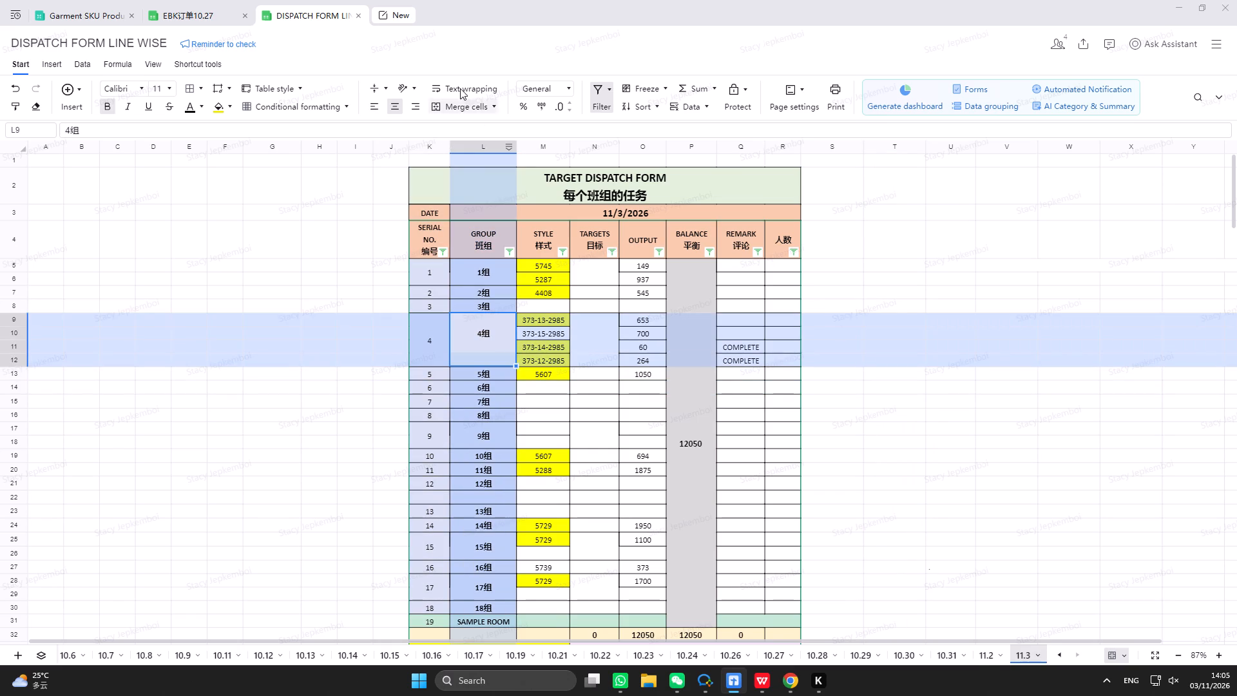
left_click(463, 113)
left_click_drag(599, 314, 599, 357)
left_click(466, 111)
Review the INPUT balance formulas of the 373-14 and 373-15 orders in EBK订单10.27 and 11组's output formula in the dispatch form.
left_click(105, 16)
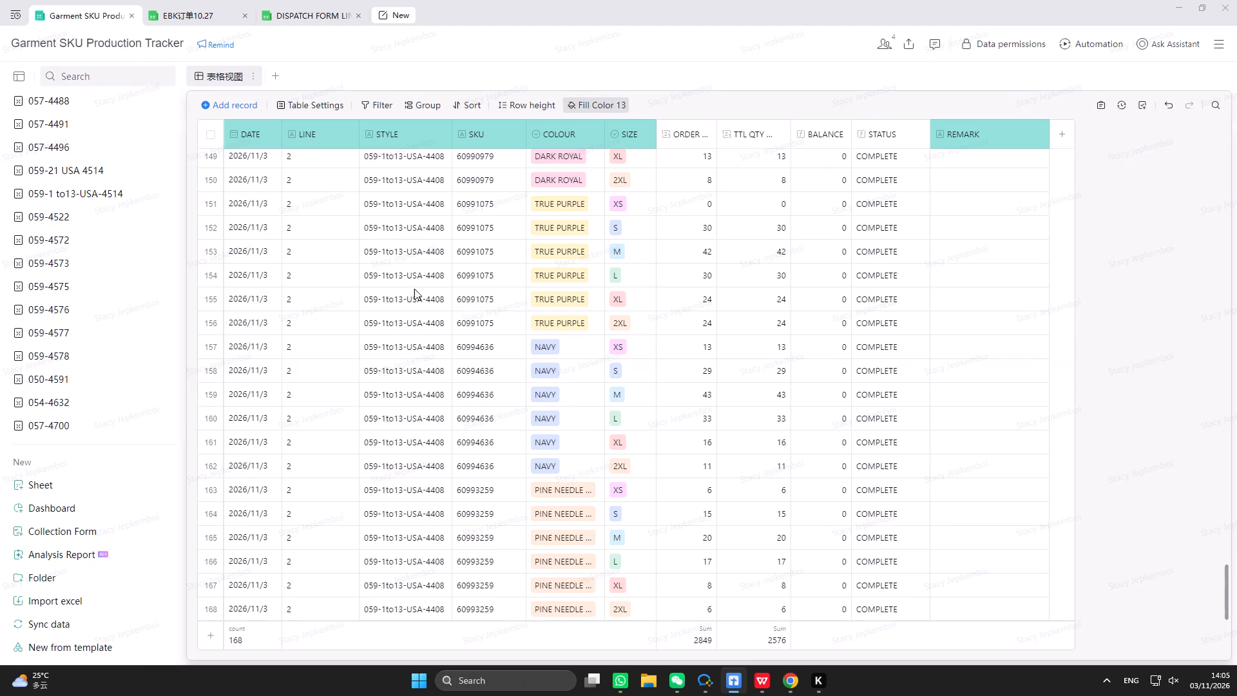
left_click(198, 19)
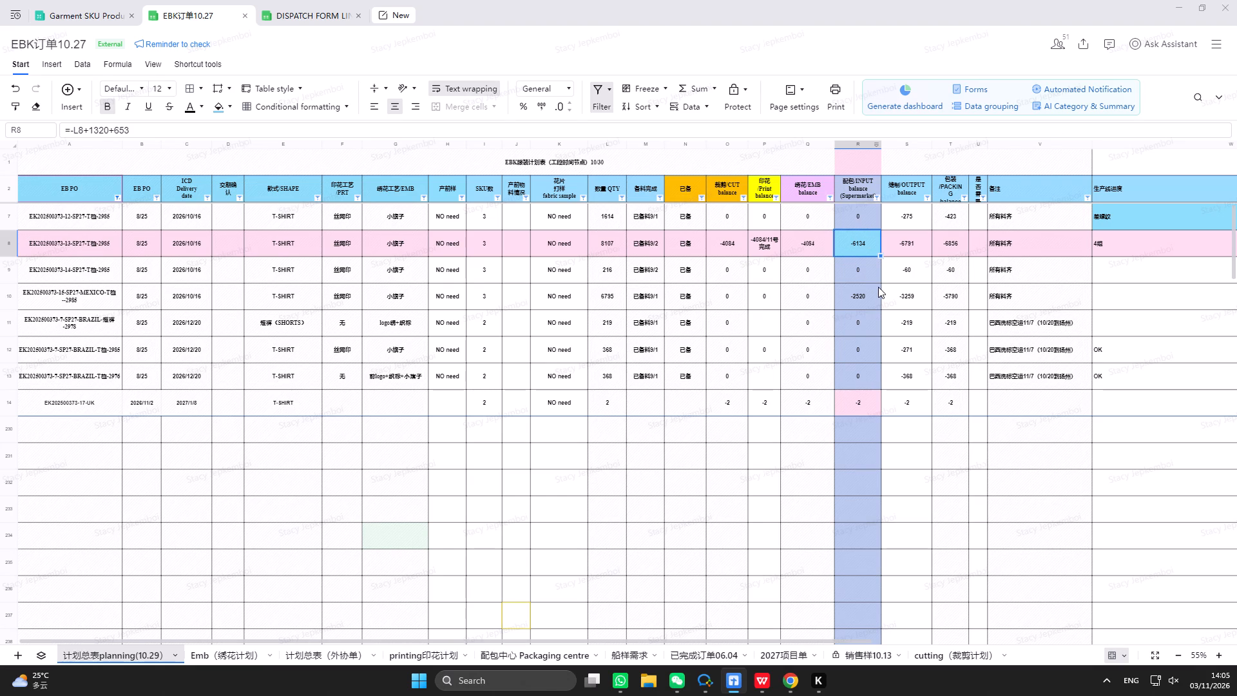
left_click(866, 275)
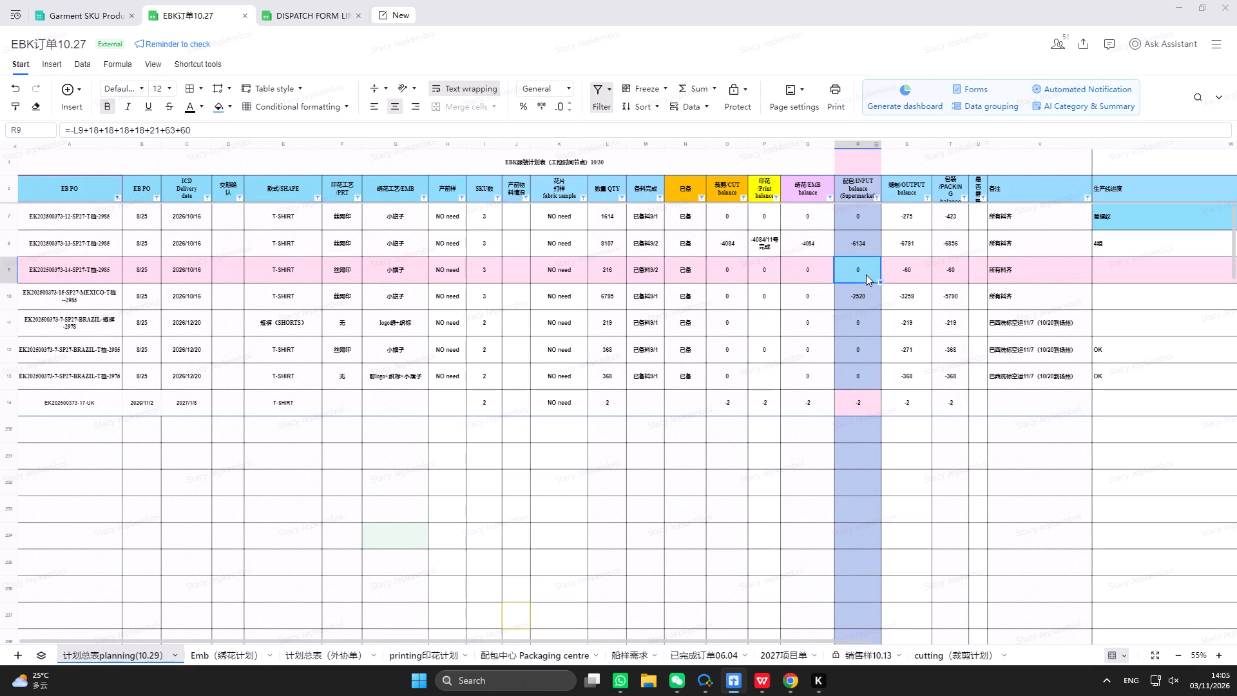
left_click(870, 298)
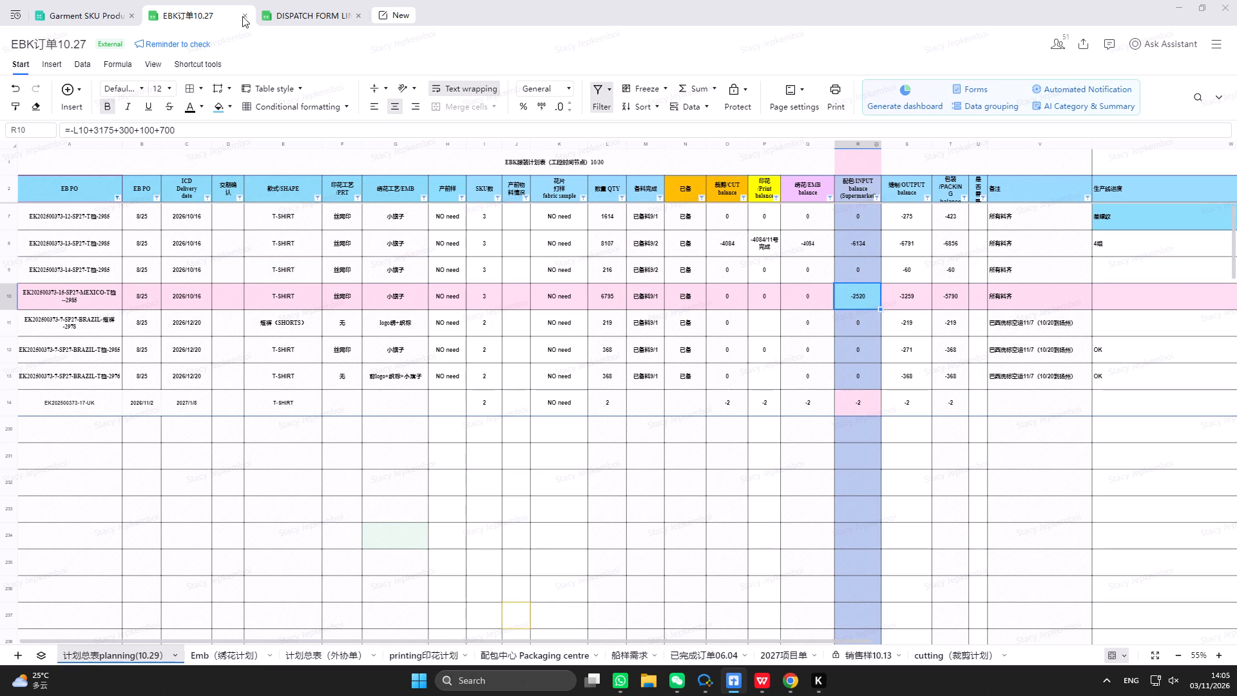
left_click(285, 22)
left_click(934, 519)
scroll(658, 418, "up", 2)
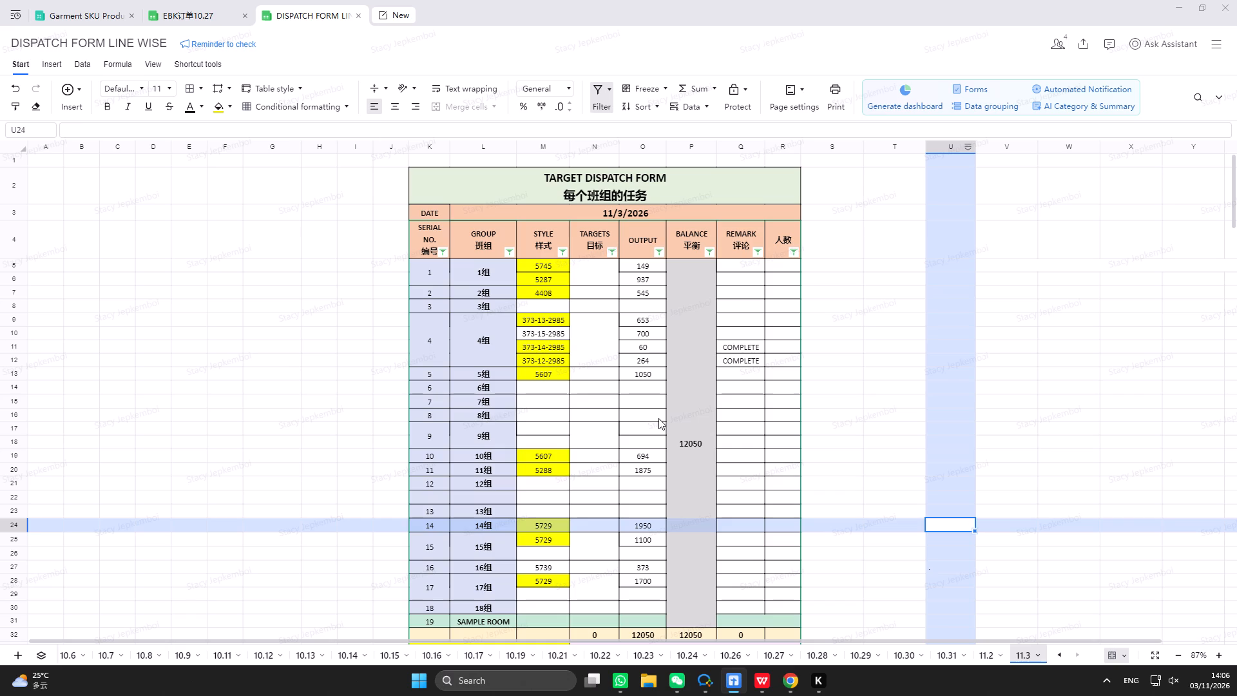
left_click(640, 473)
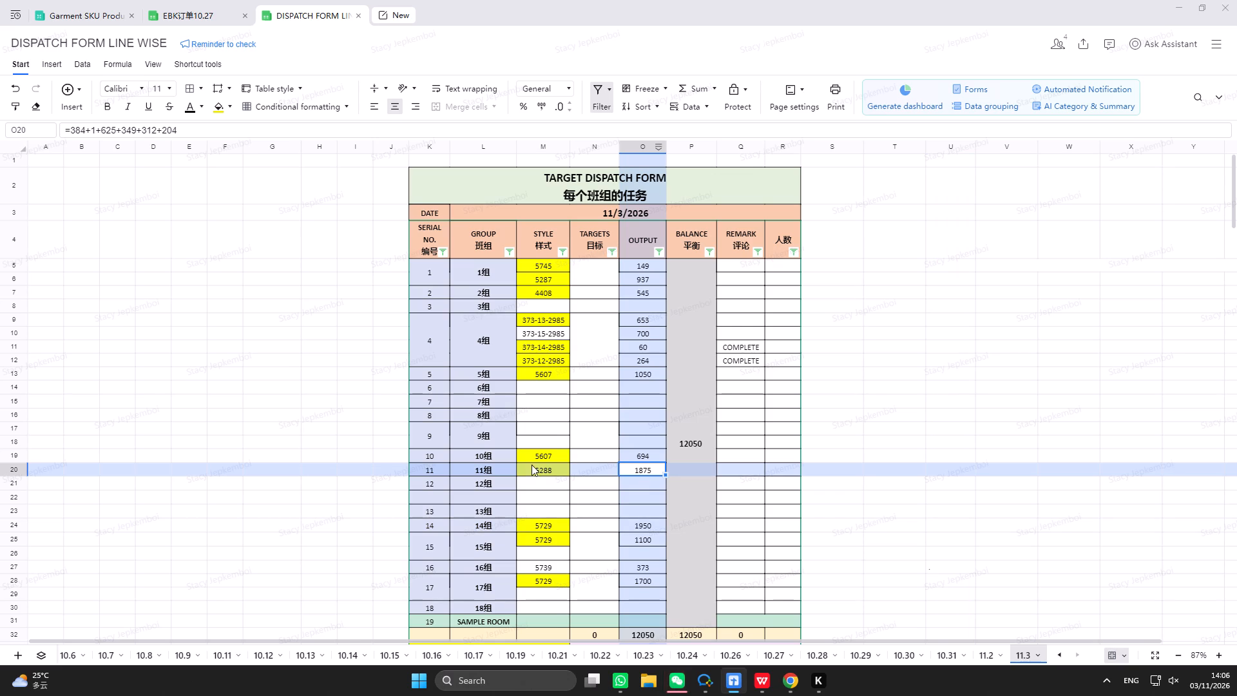
left_click(540, 512)
Switch to WeChat and check the newest message in the EBK planning group chat.
left_click(675, 677)
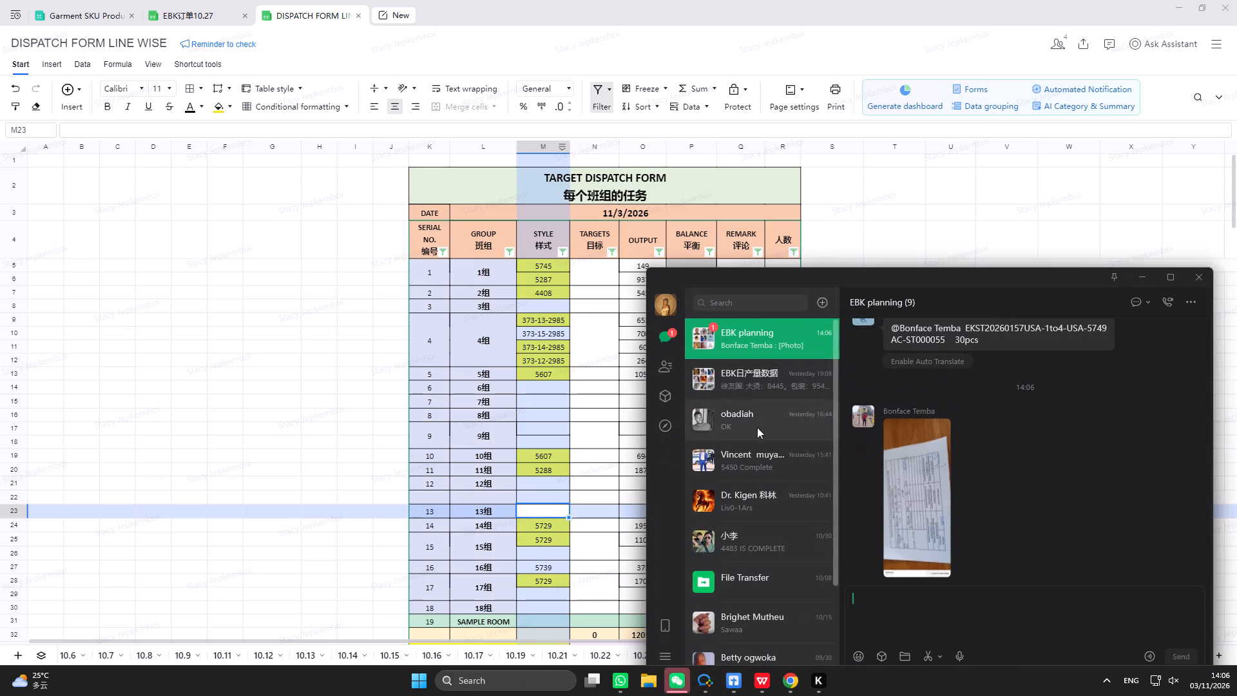
left_click(784, 343)
left_click(1142, 285)
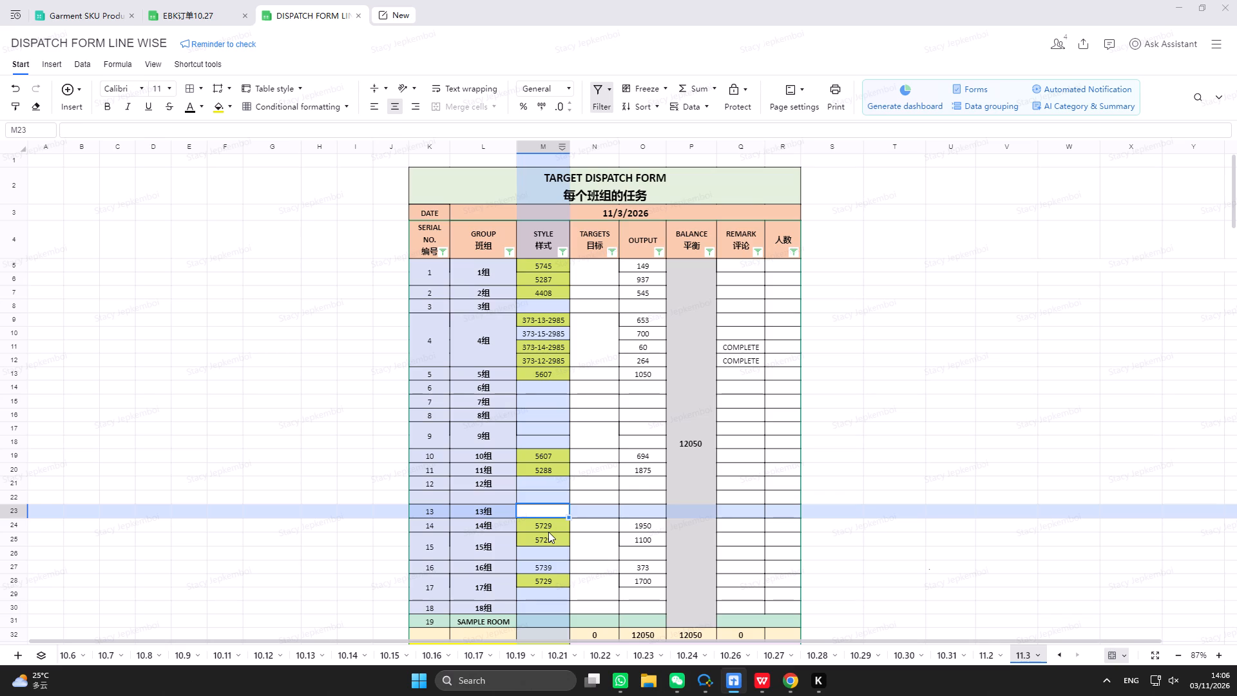
Add a 2-piece term to the 16组 output formula.
left_click(644, 571)
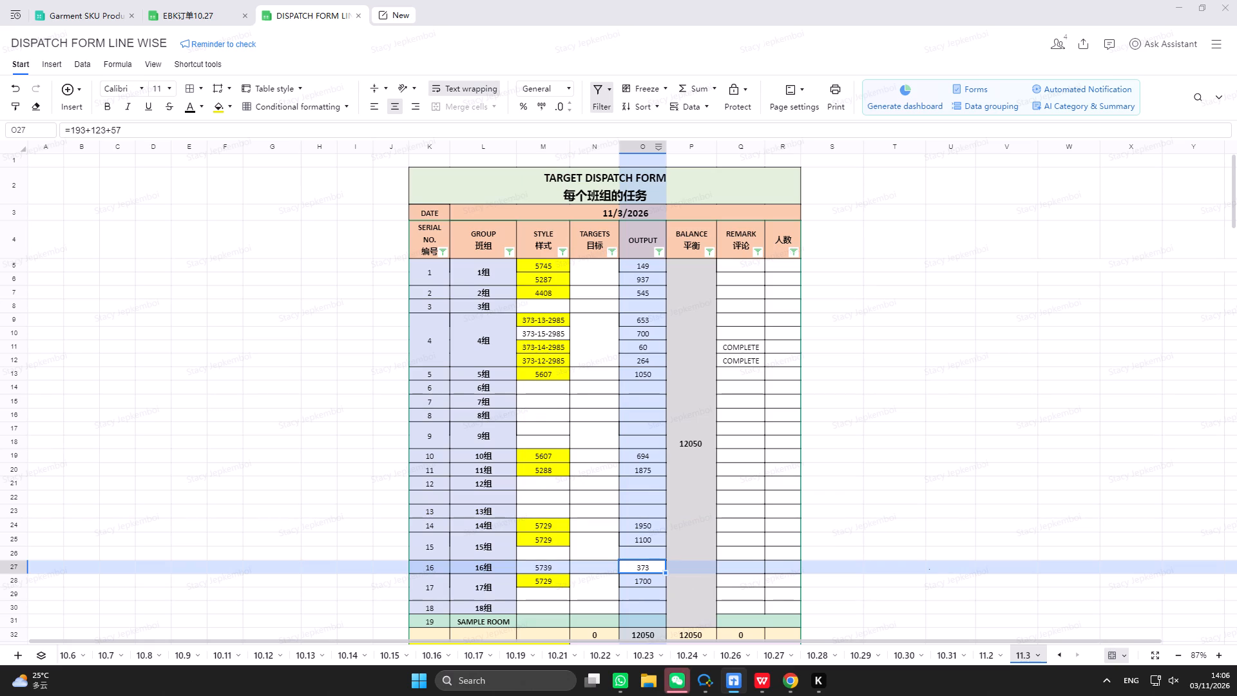
left_click(90, 132)
type("2+")
key("Return")
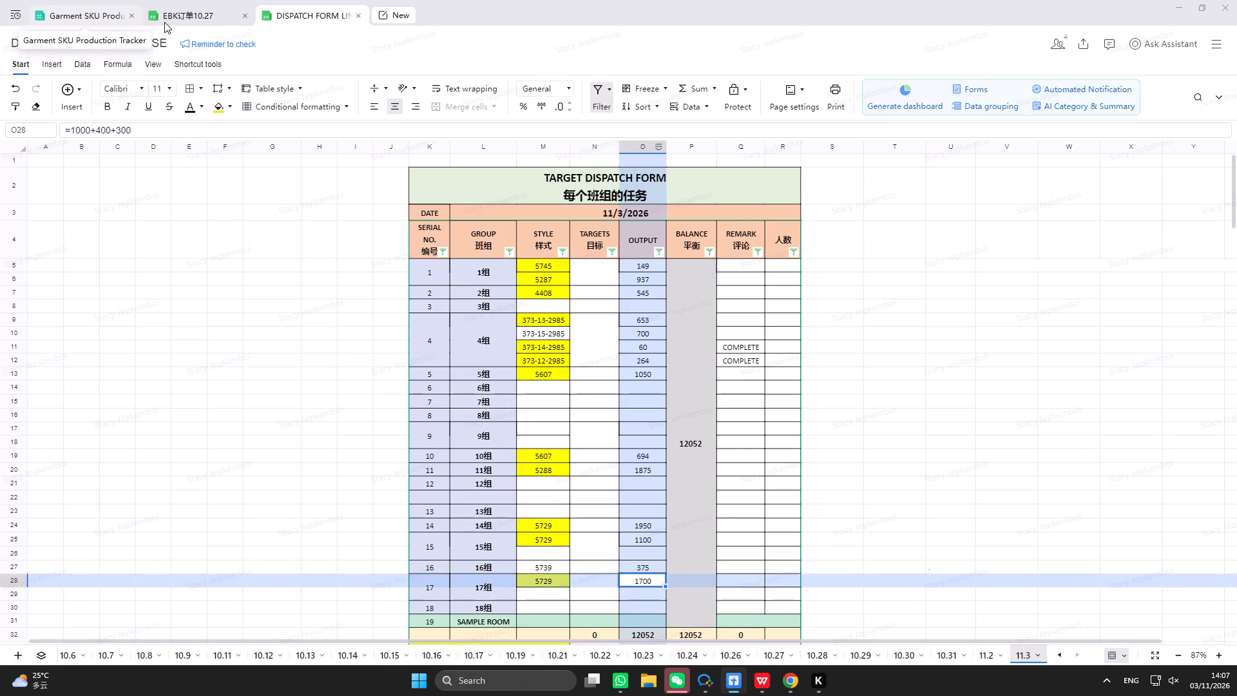
Filter the EB PO column of the EBK订单10.27 planning sheet to the orders containing 5739.
left_click(189, 14)
left_click(119, 198)
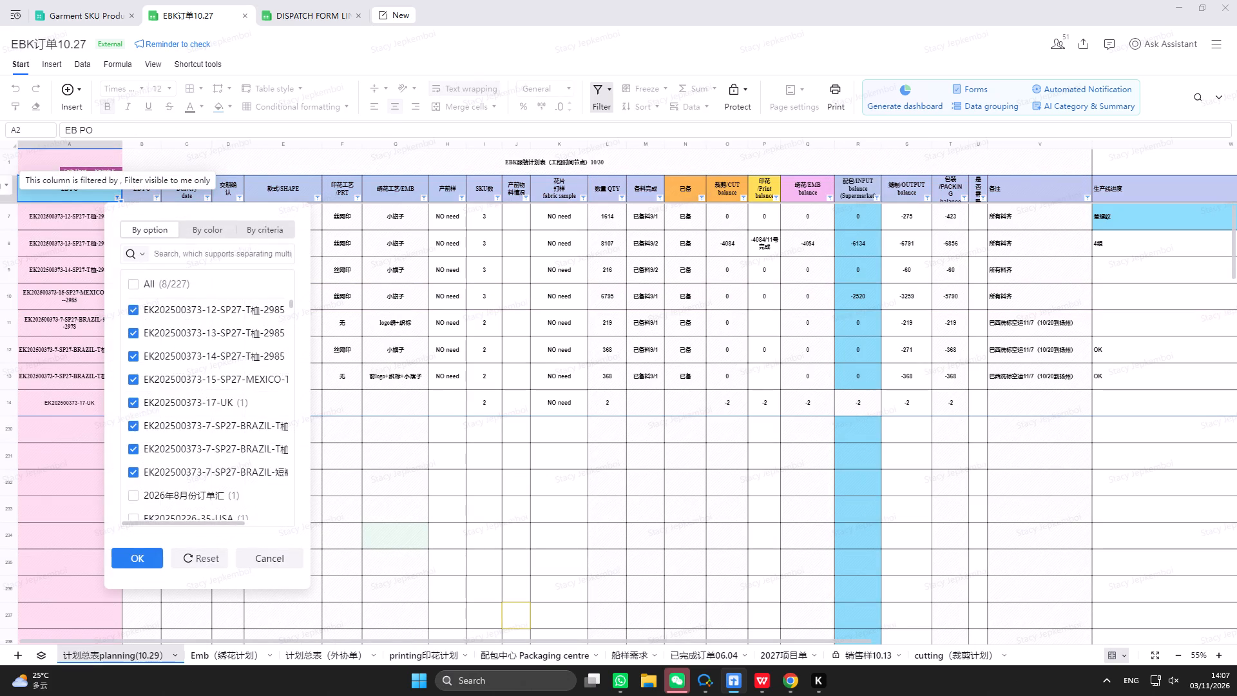
type("57")
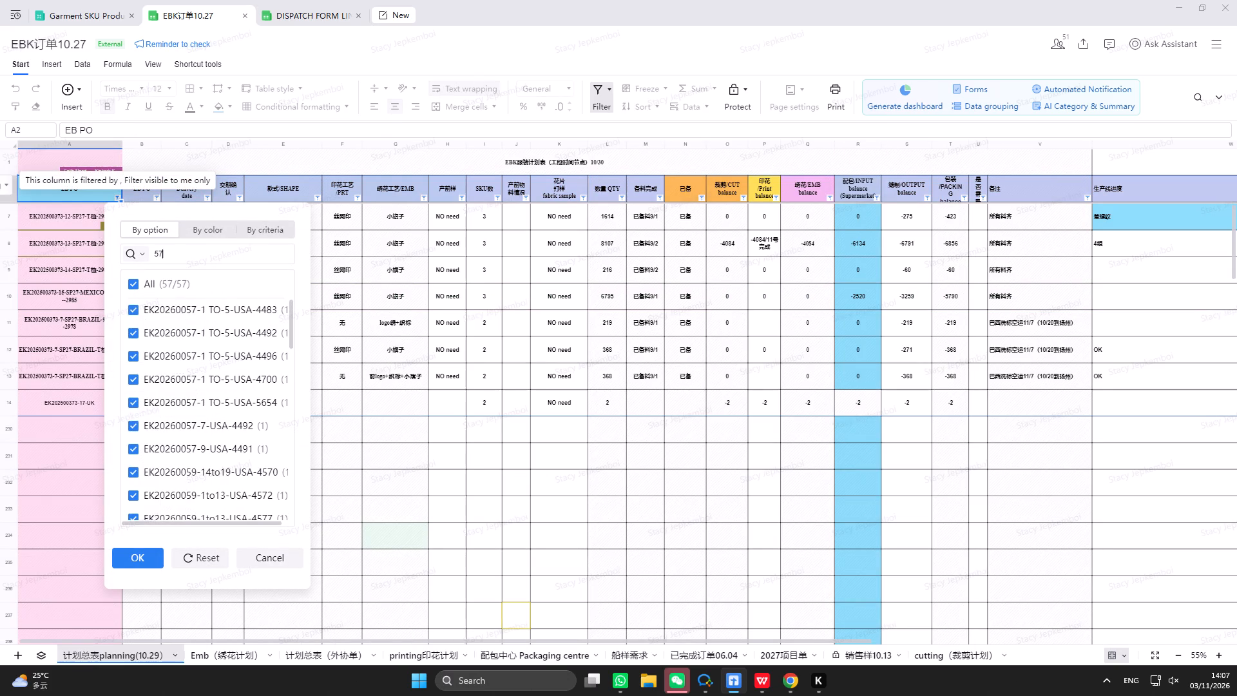
type("39")
scroll(119, 198, "up", 1)
left_click(155, 552)
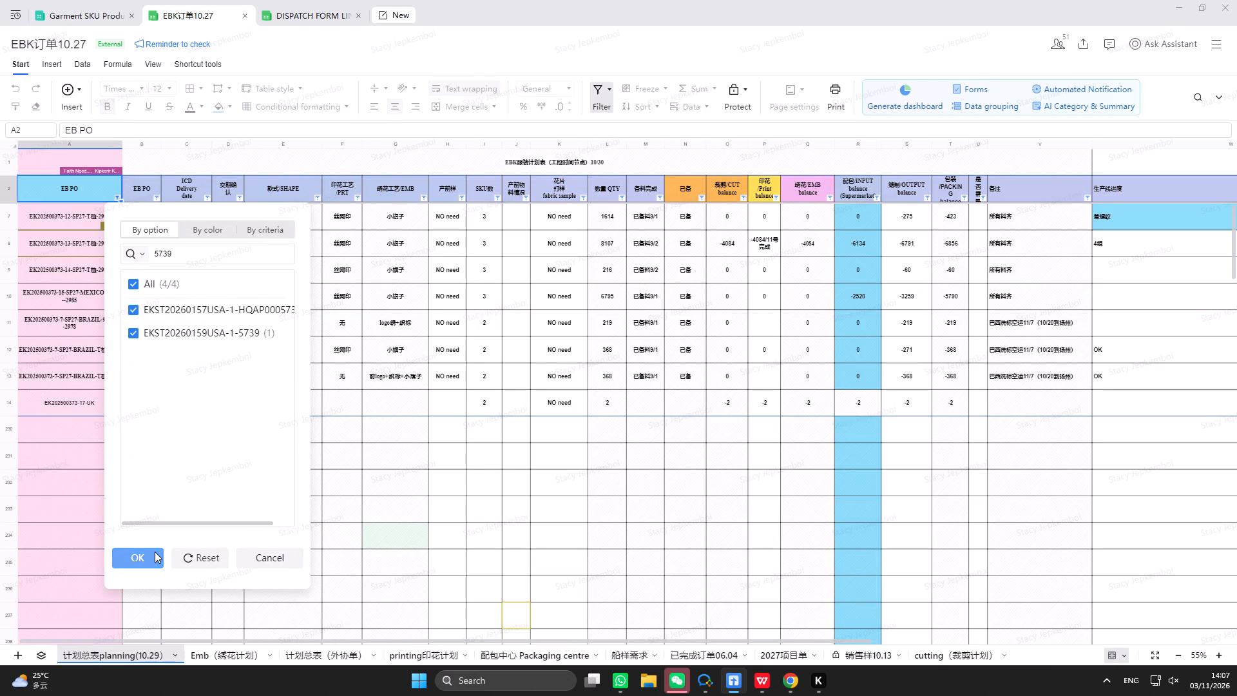
Set the INPUT balance of the 375-piece HQAP0005739 order to 0.
left_click(870, 213)
triple_click(622, 130)
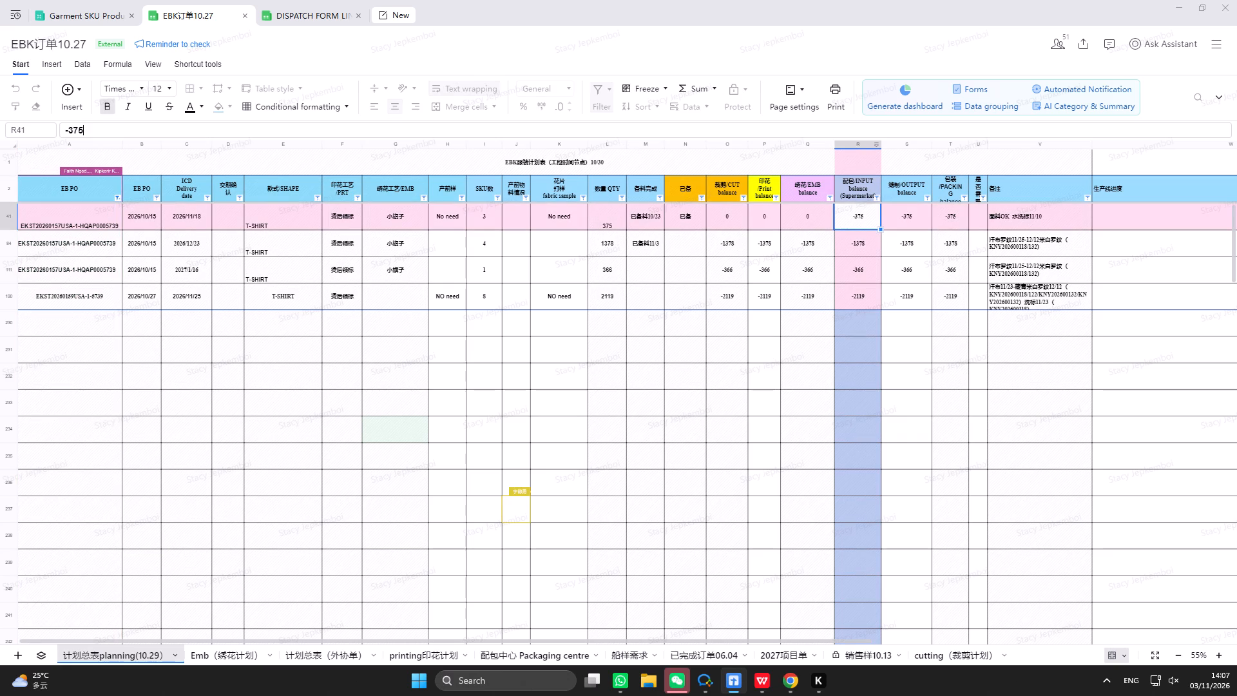
key("0")
key("Return")
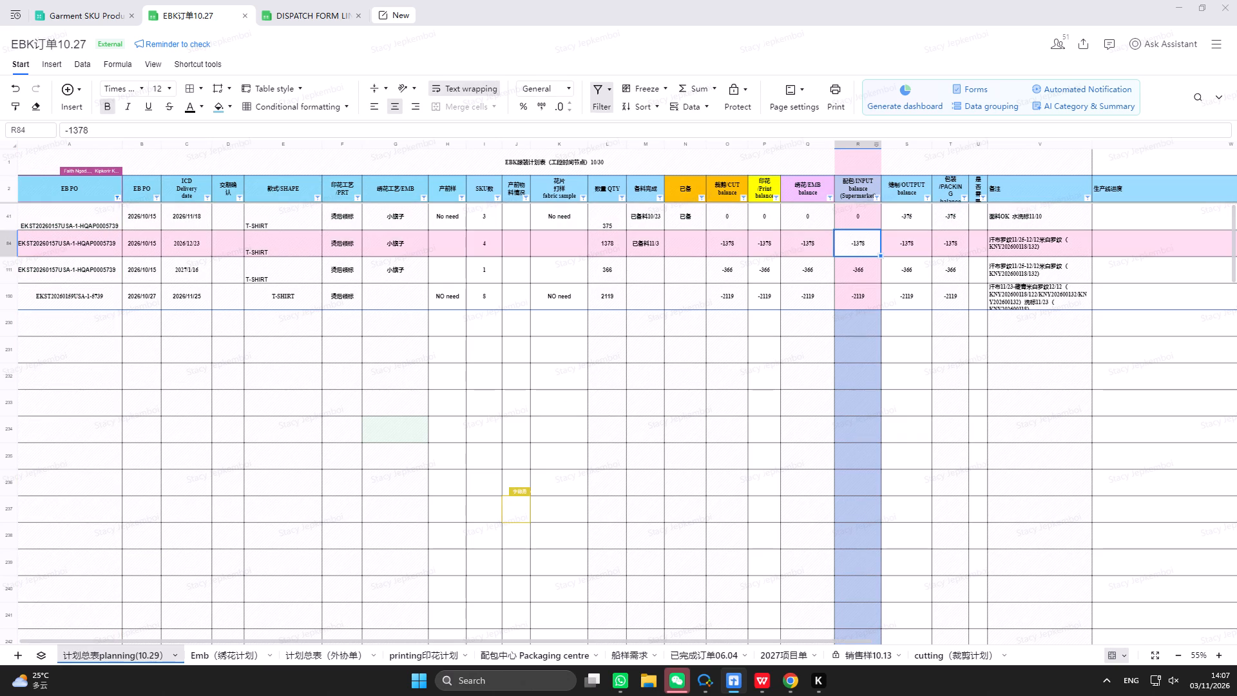
Fill 16组's 5739 style cell in the dispatch form yellow to mark it as posted.
left_click(288, 15)
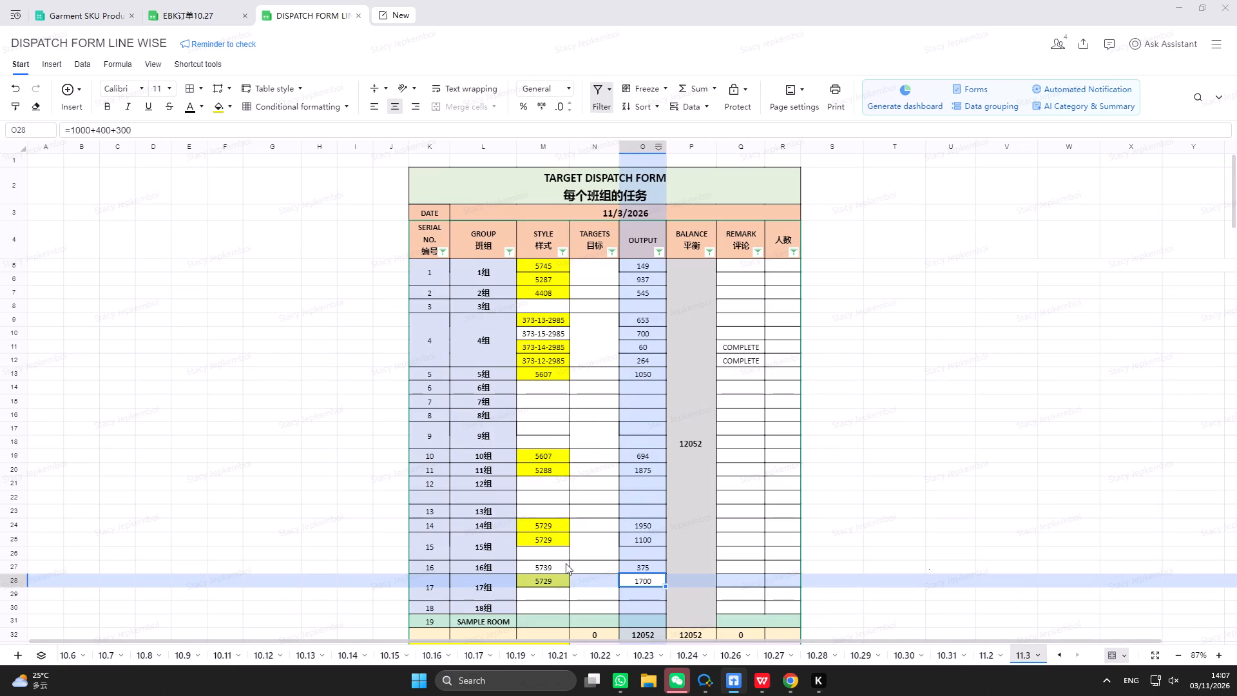
left_click(562, 567)
left_click(215, 107)
Switch to WeChat, check the newest message in the EBK planning group chat, and return to the dispatch form.
left_click(679, 687)
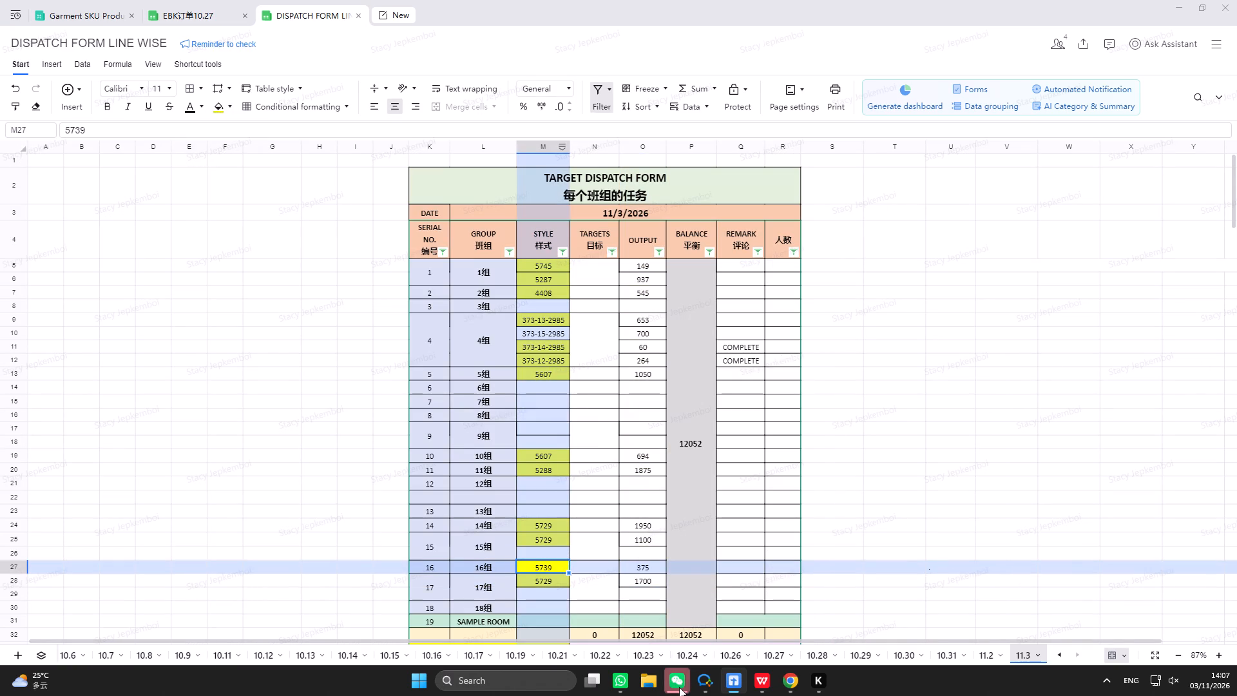
left_click(743, 346)
left_click(1148, 271)
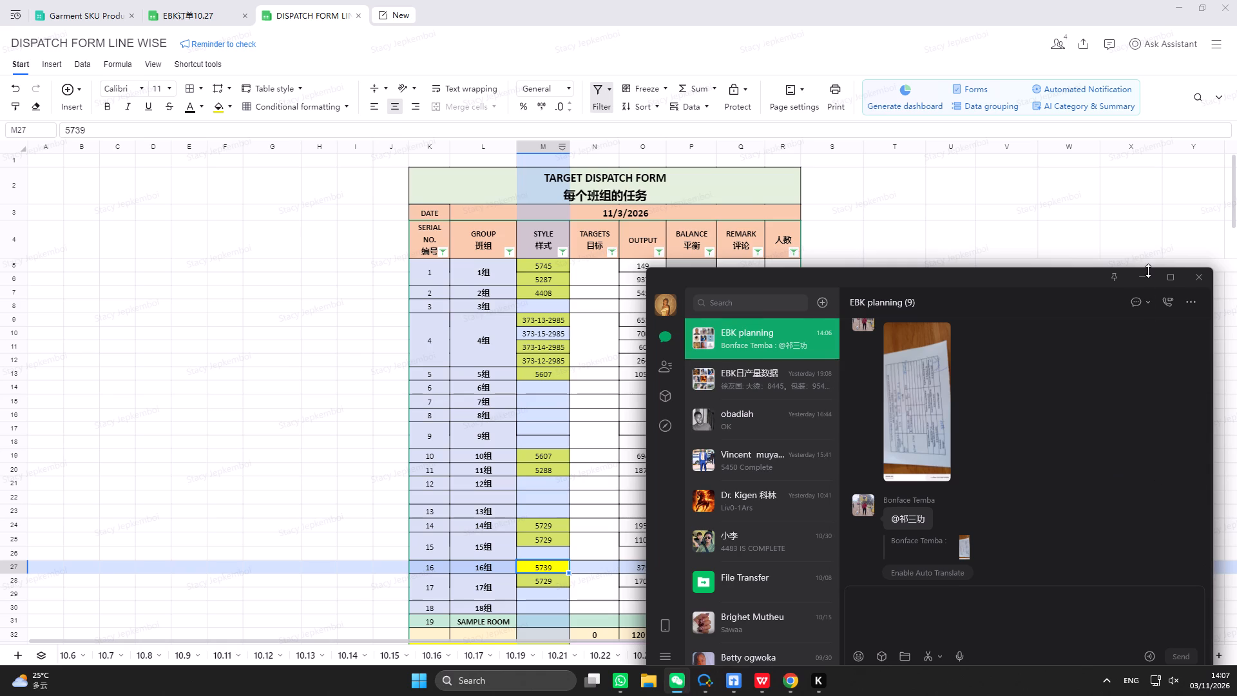
left_click(1144, 286)
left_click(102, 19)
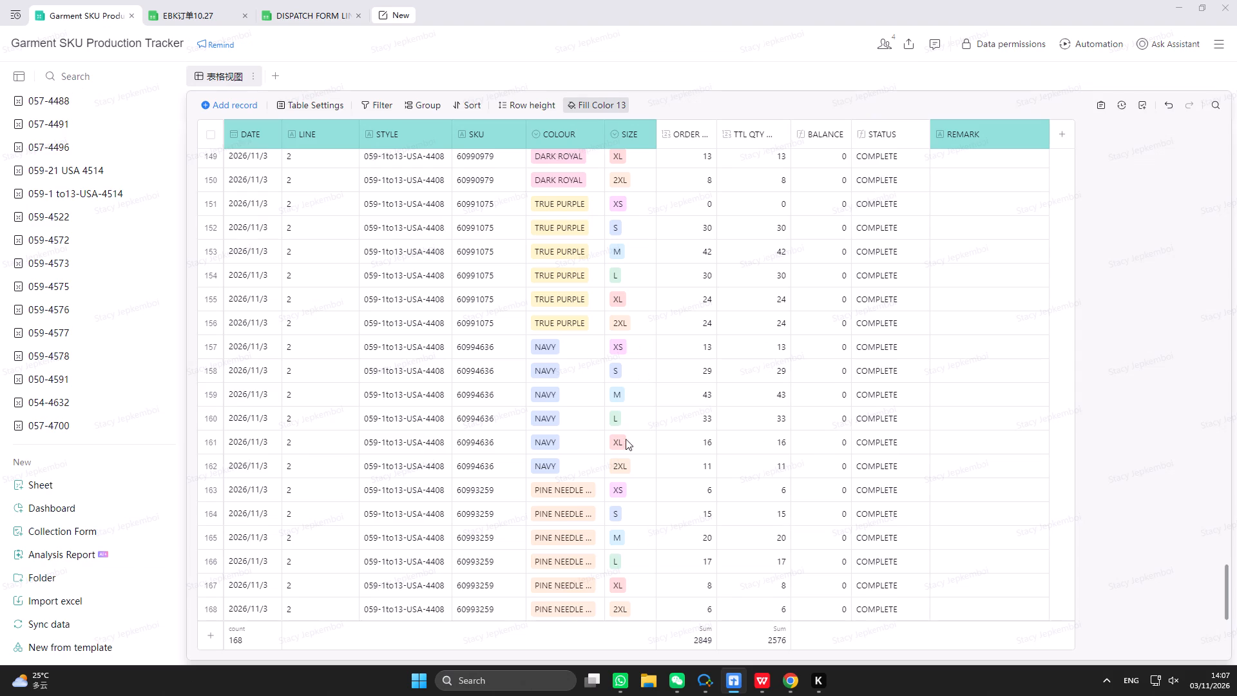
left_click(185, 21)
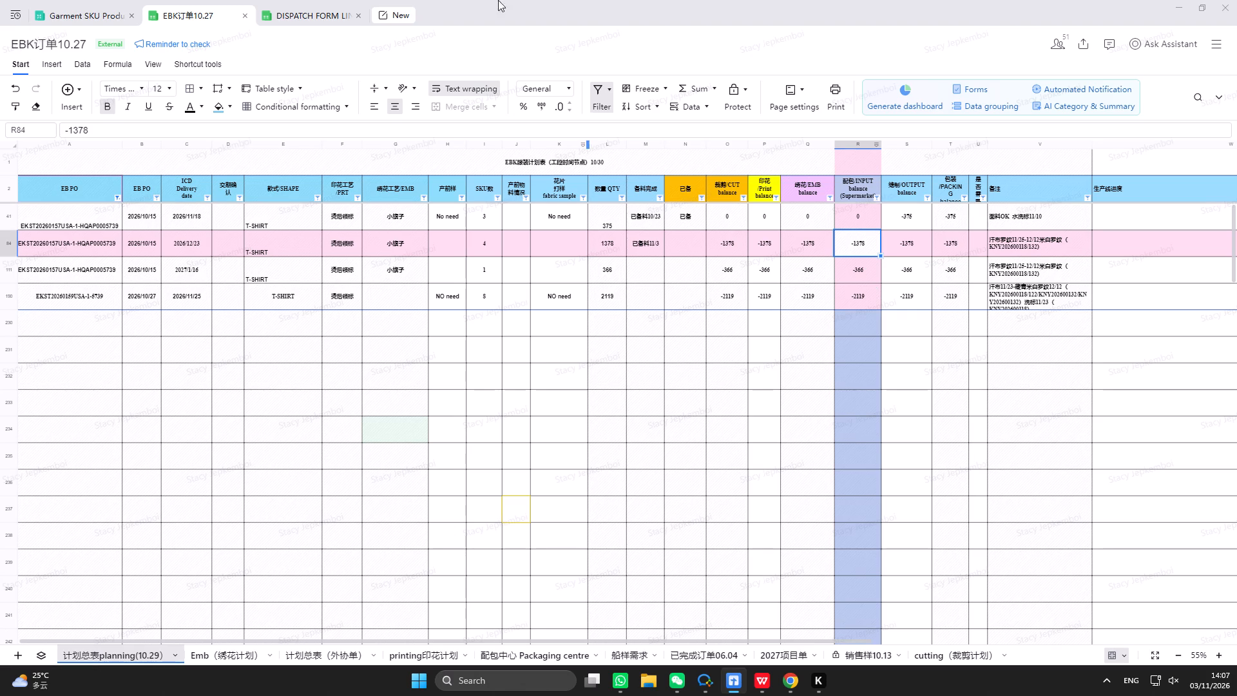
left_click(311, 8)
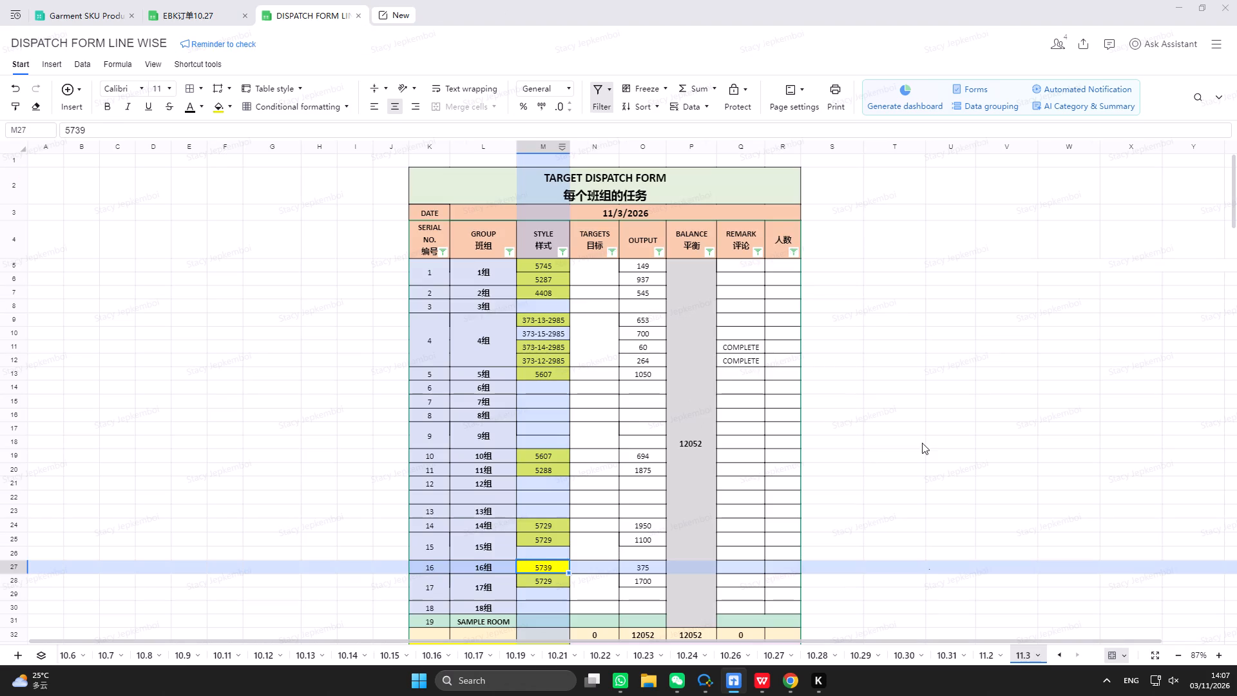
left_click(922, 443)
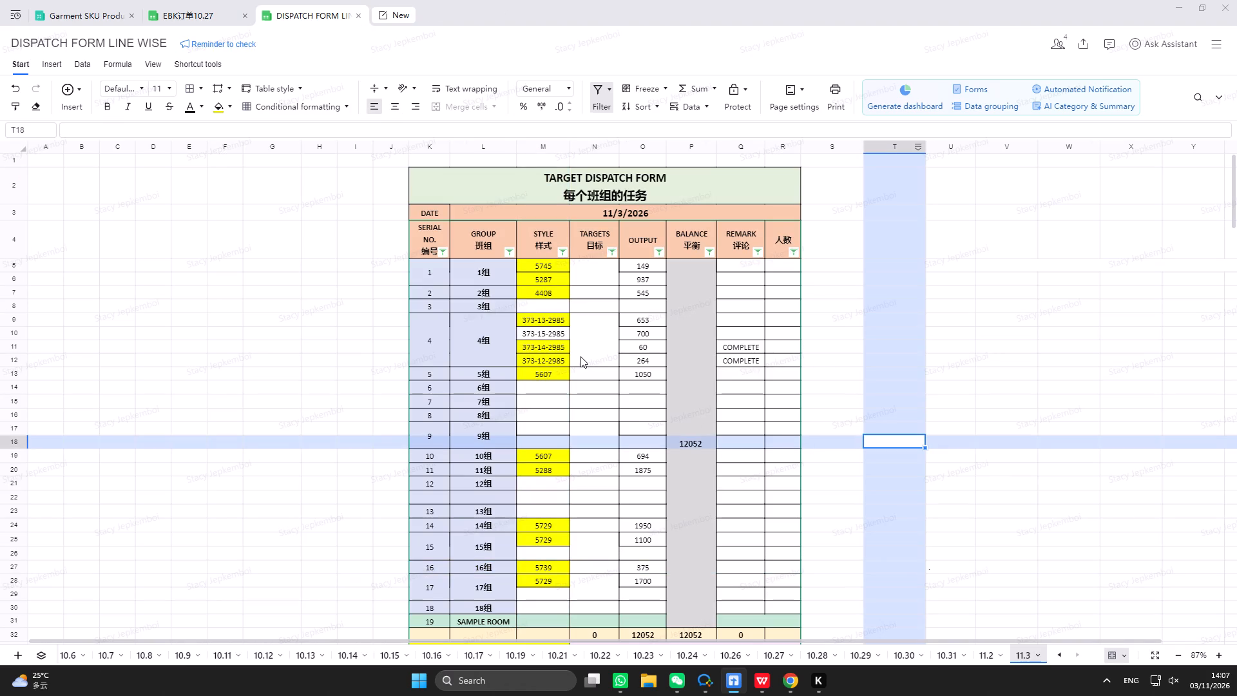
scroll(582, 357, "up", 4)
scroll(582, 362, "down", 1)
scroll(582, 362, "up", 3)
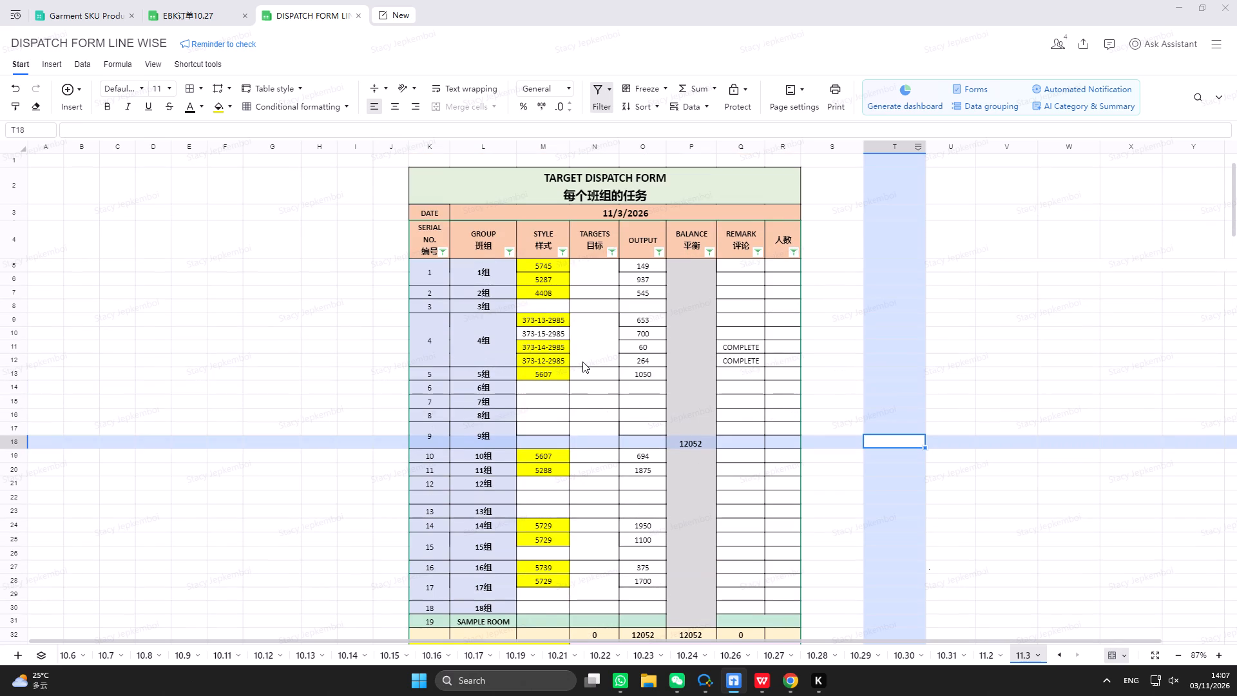
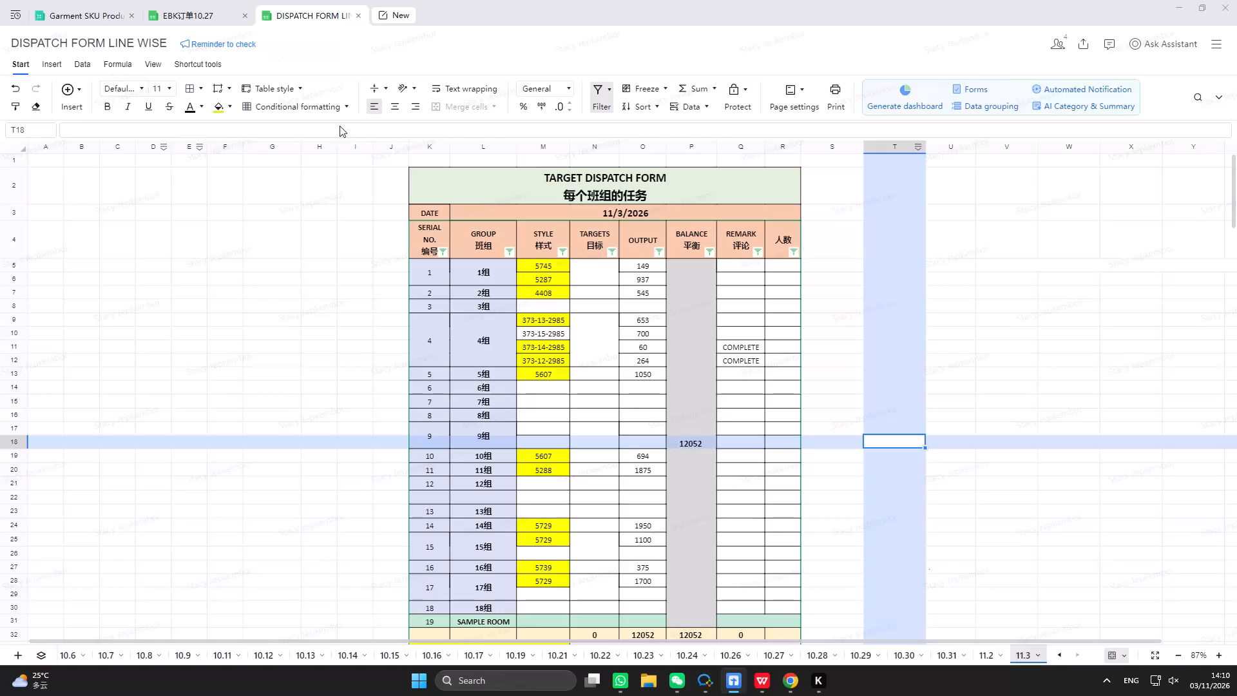
Open the Garment Bundling Tracker workbook from the Supermarket folder on the Desktop.
scroll(842, 258, "up", 1)
left_click(647, 679)
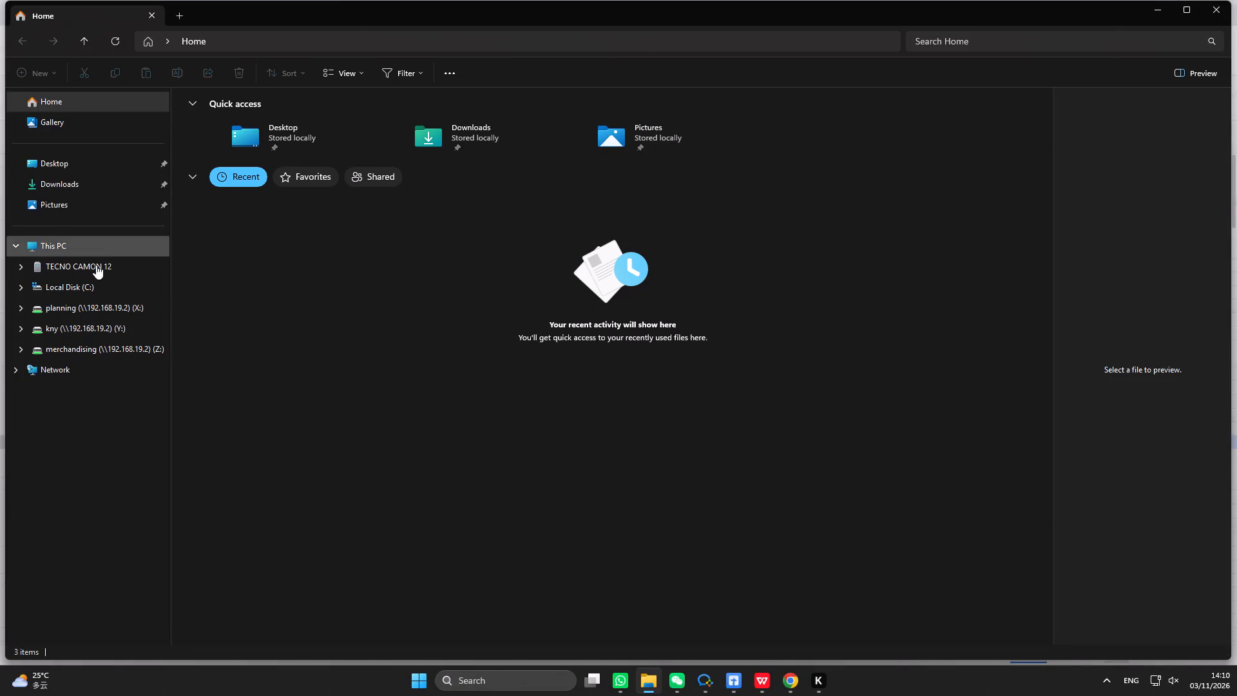
double_click(88, 174)
double_click(92, 166)
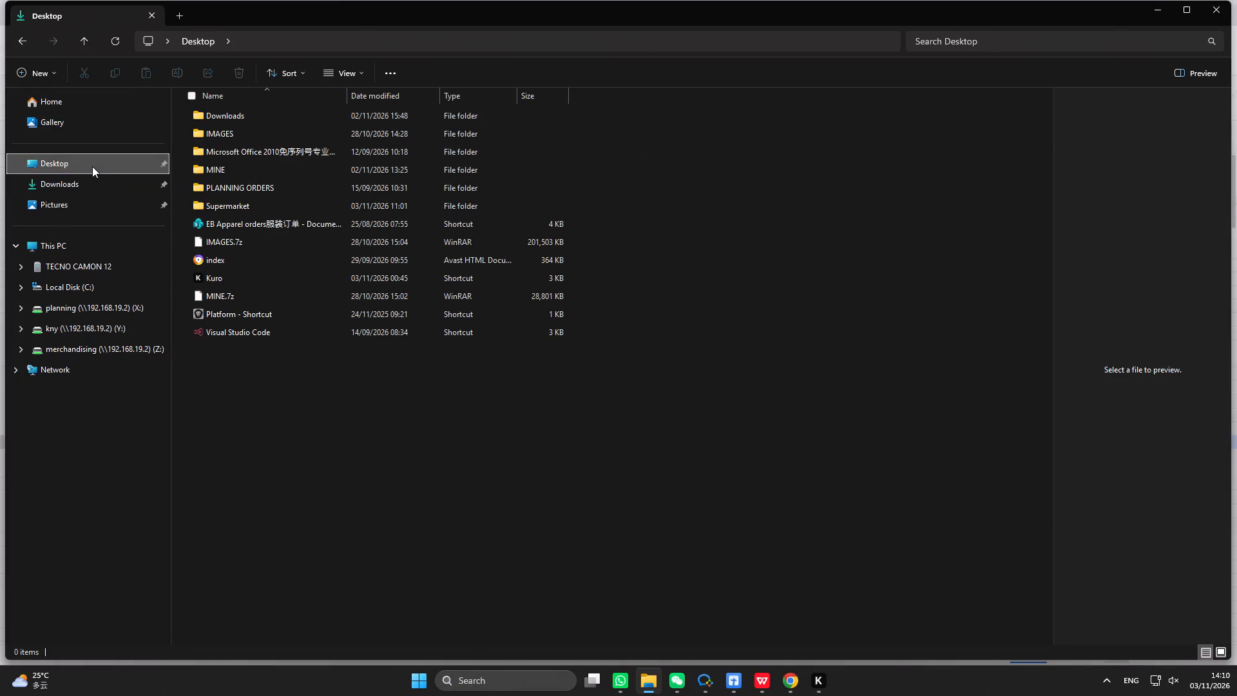
double_click(253, 204)
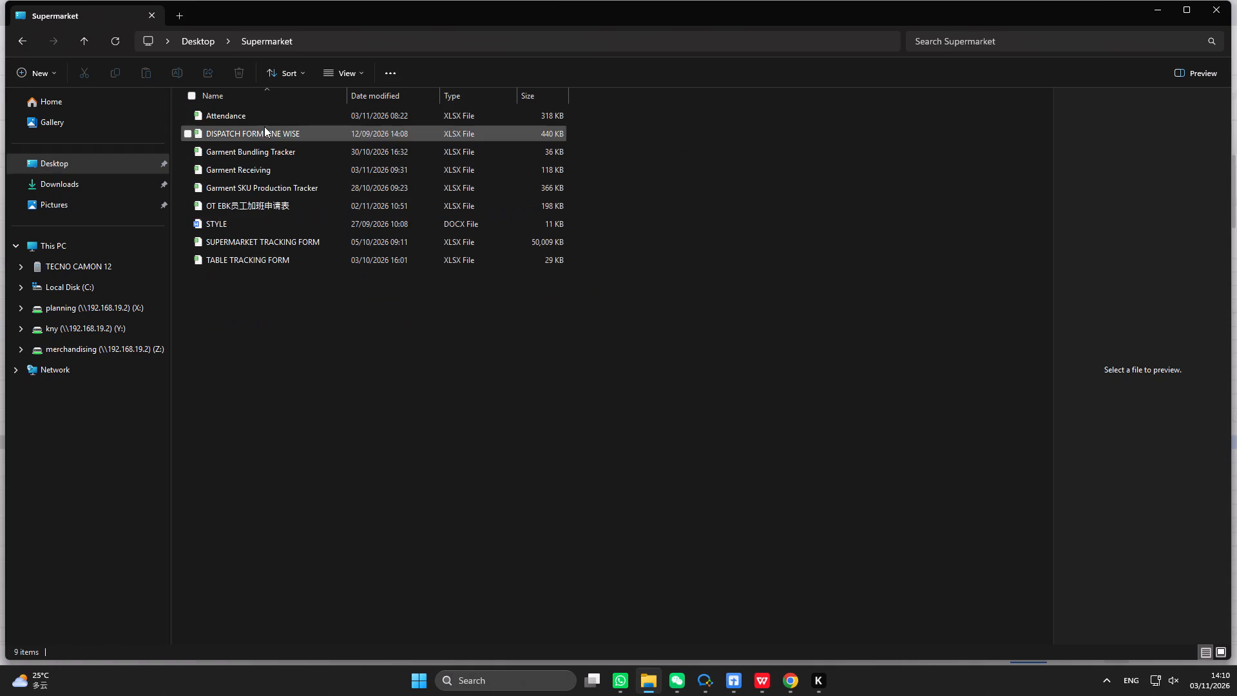
double_click(273, 159)
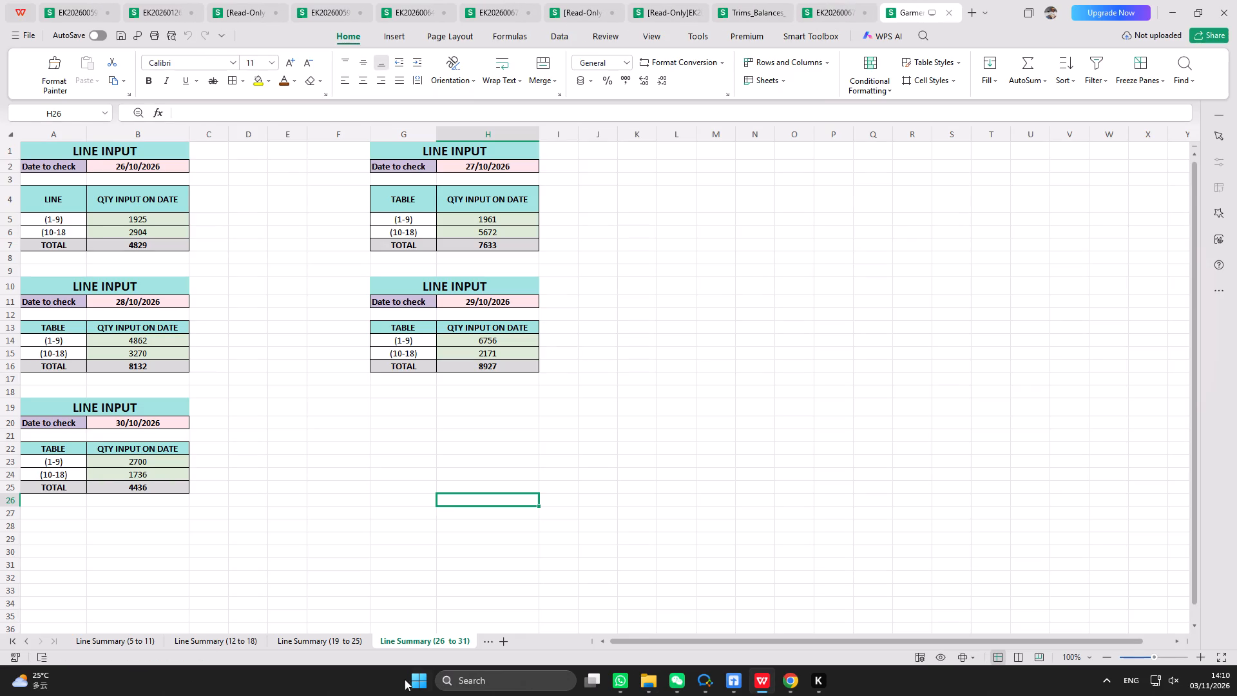
Create a copy of the Table Summary(26 to 31) sheet.
double_click(23, 635)
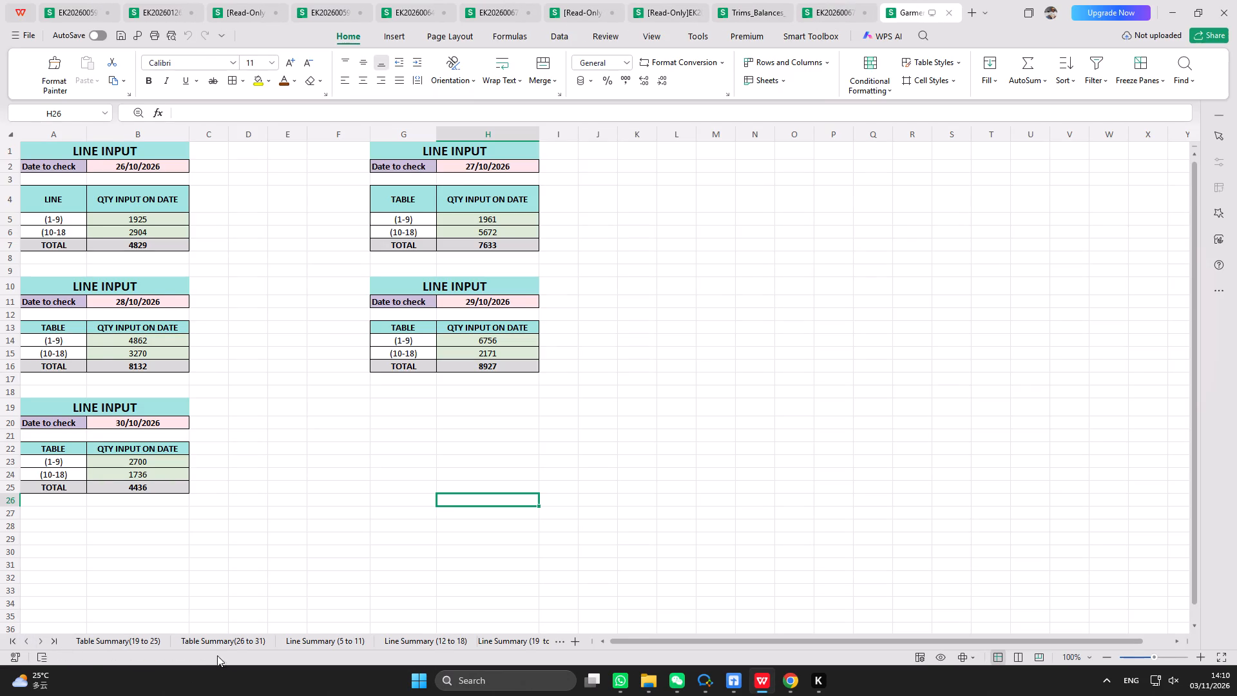
left_click(236, 645)
right_click(238, 644)
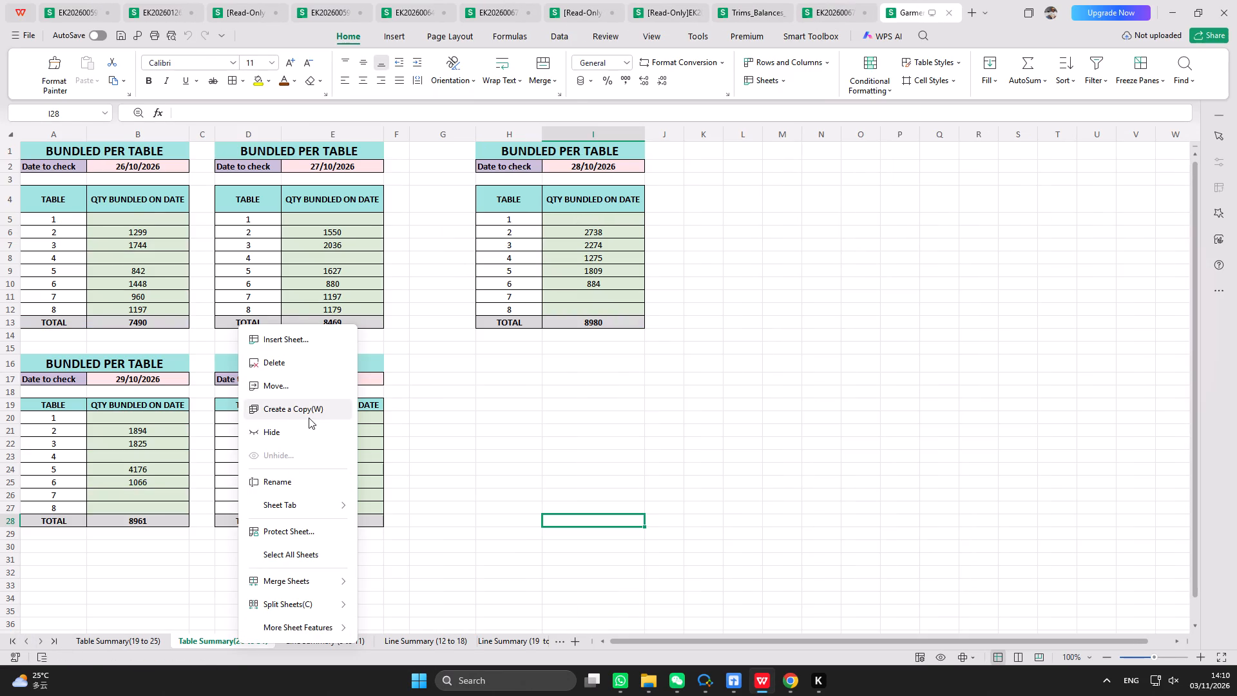
left_click(309, 416)
Check the week's dates in the calendar and change the end day in the copied sheet's name to 7.
right_click(334, 640)
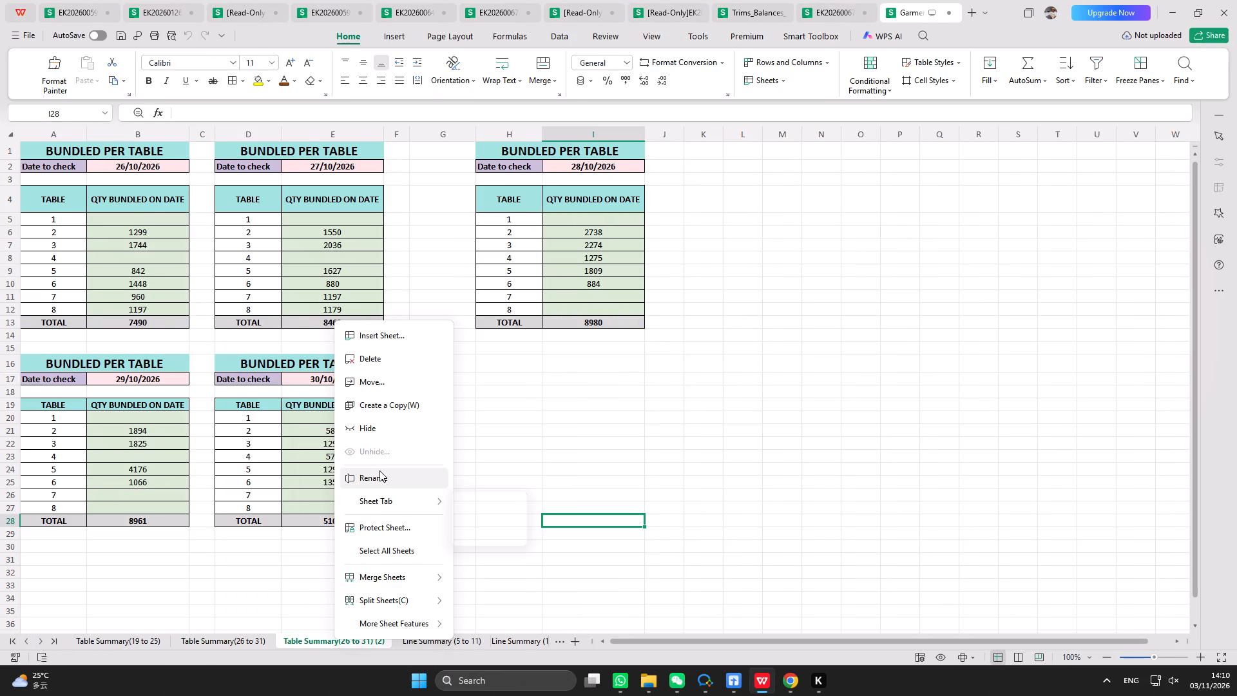
left_click(387, 474)
left_click(349, 645)
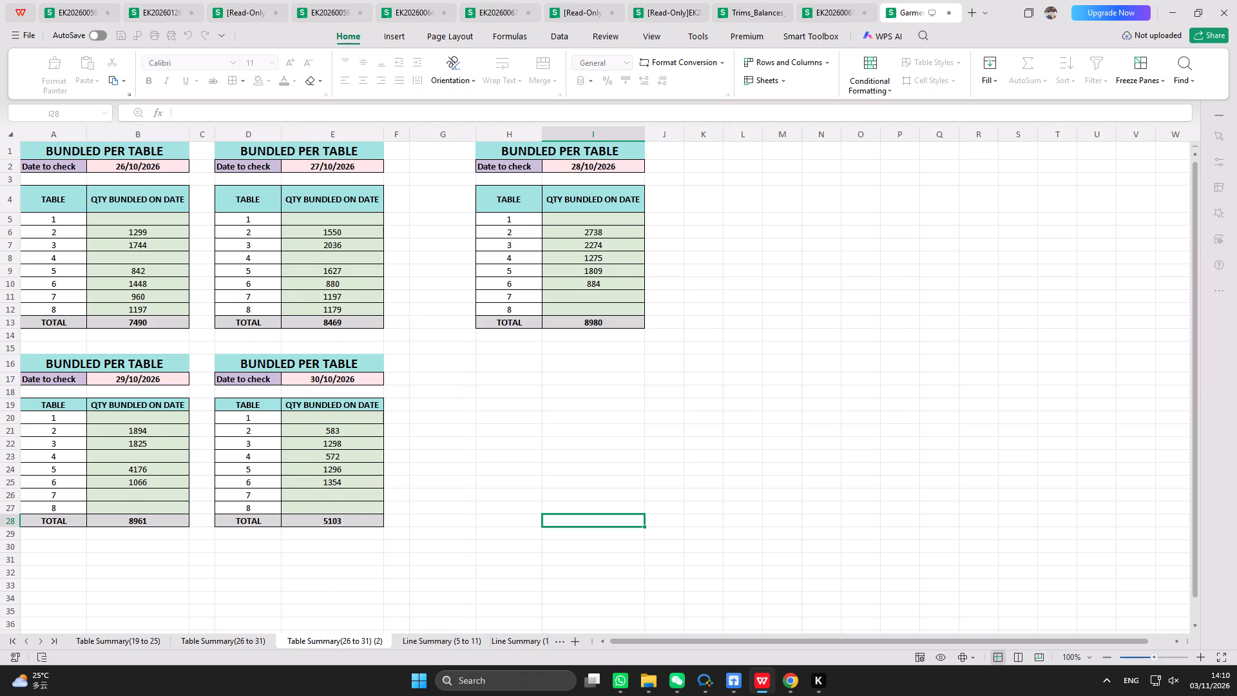
left_click(1220, 681)
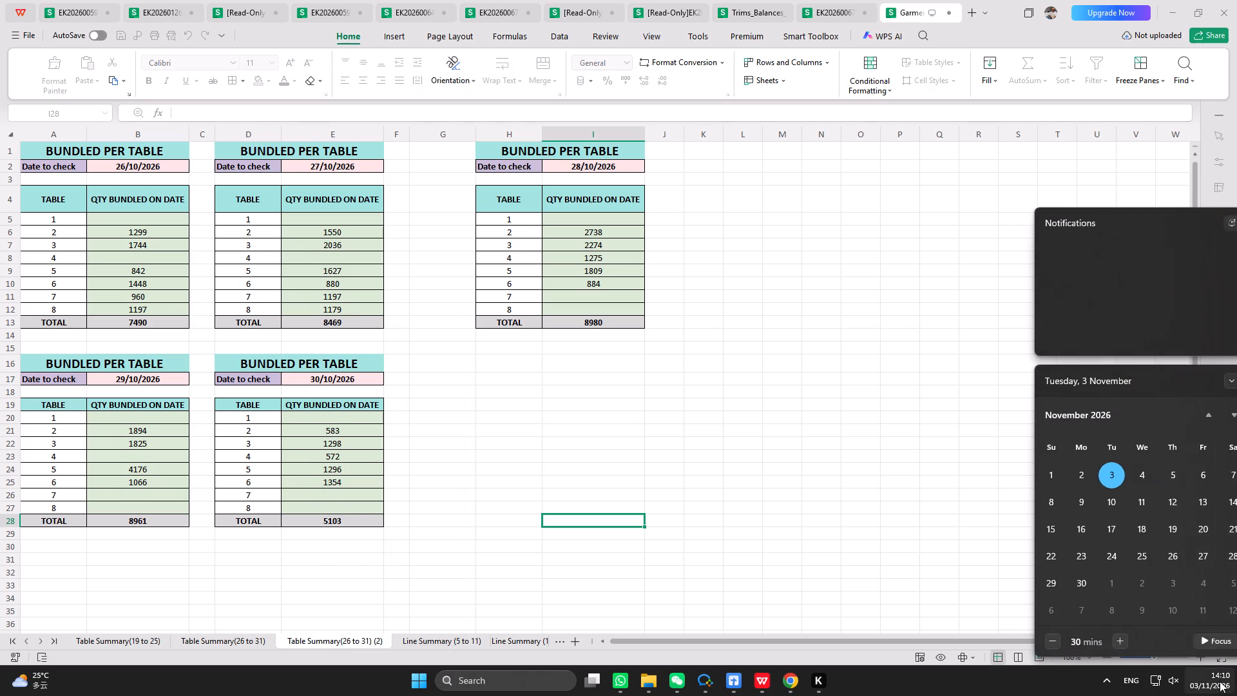
left_click(1220, 681)
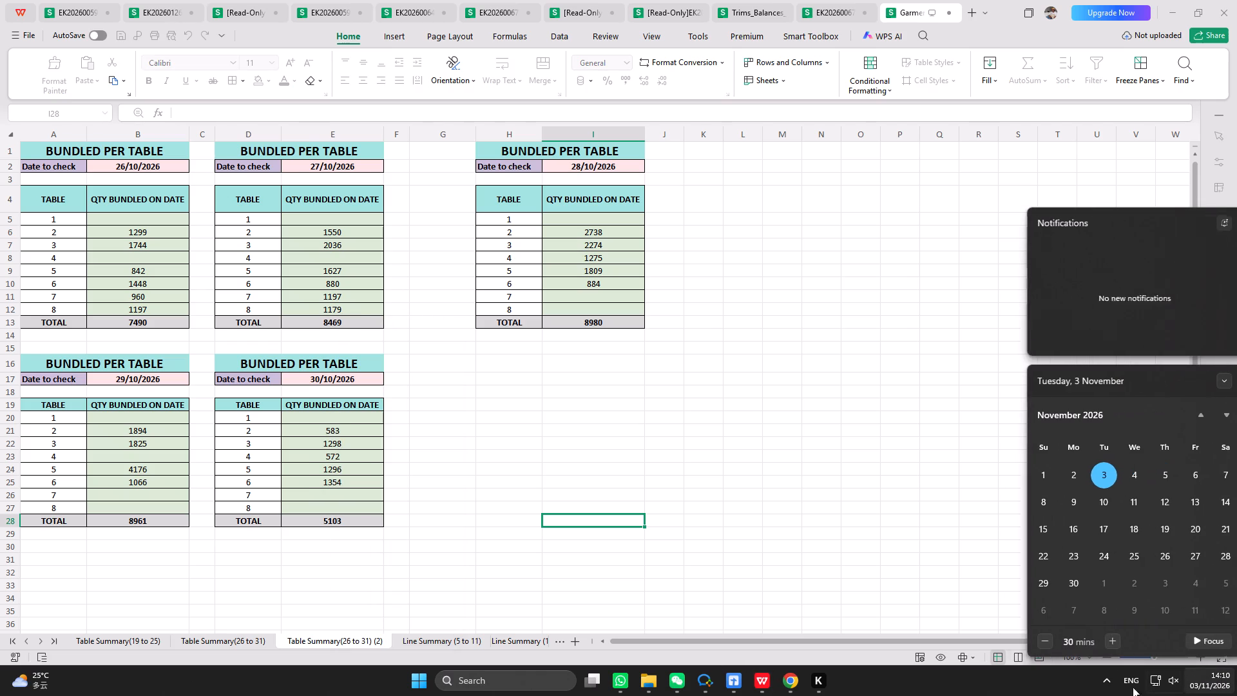
key("BackSpace")
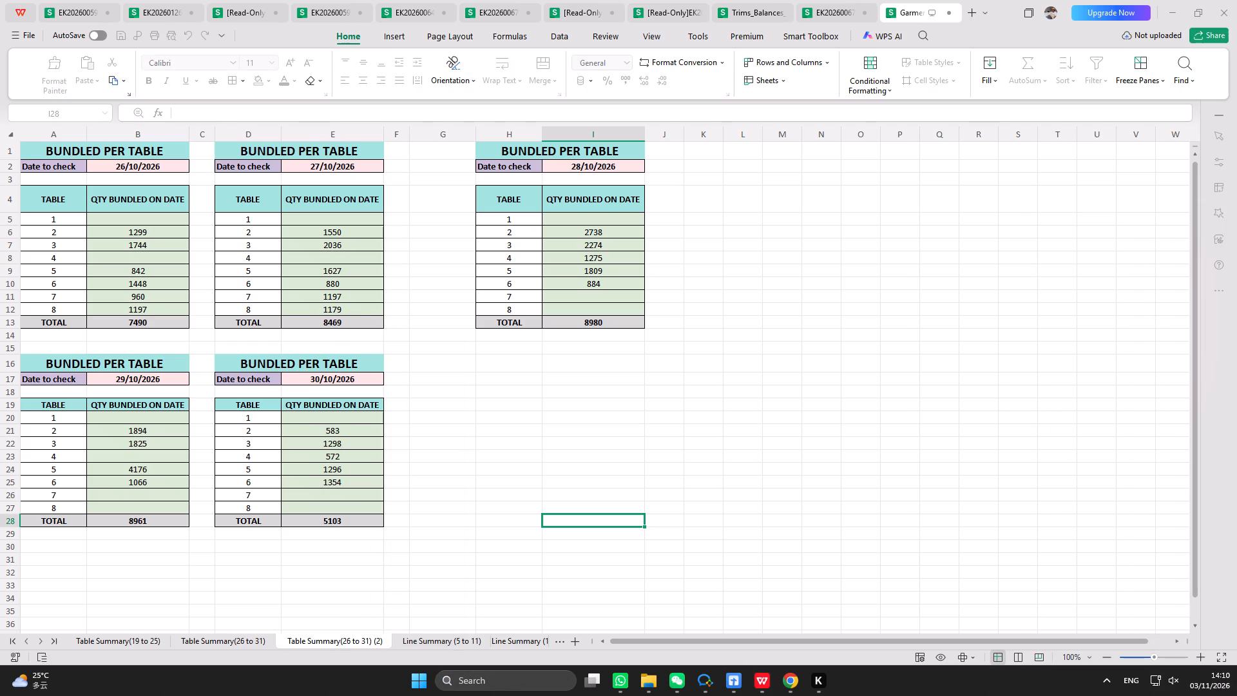
left_click(1202, 681)
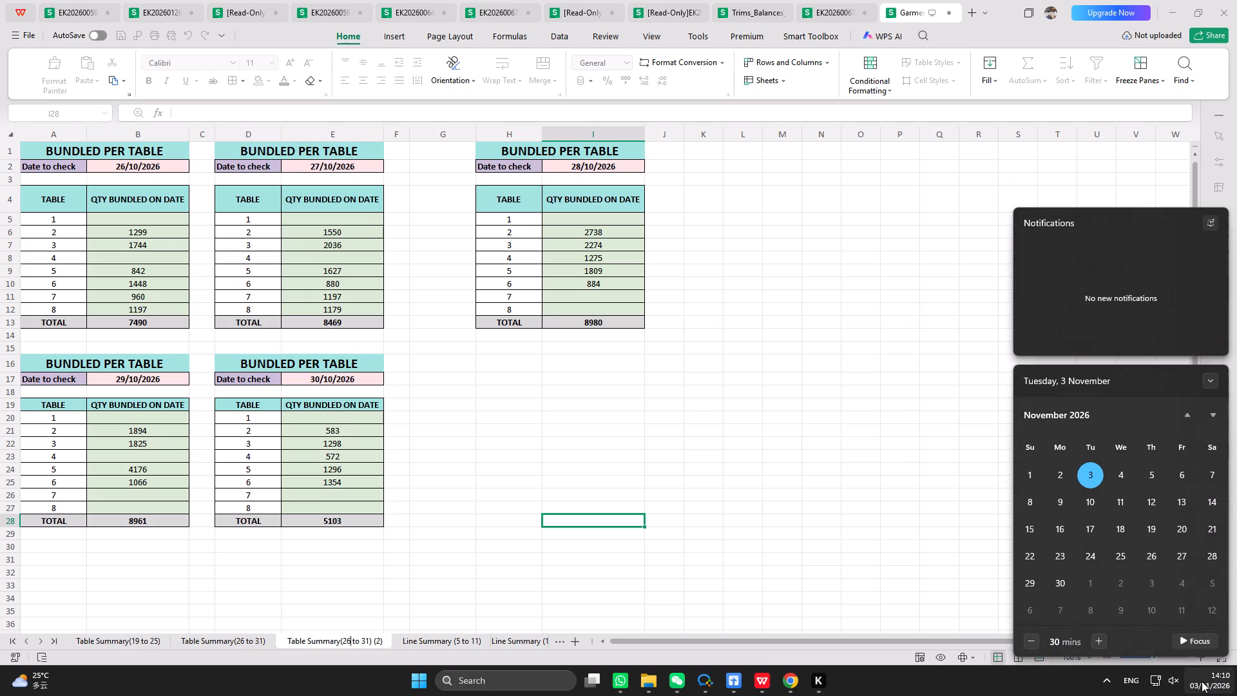
left_click(1202, 681)
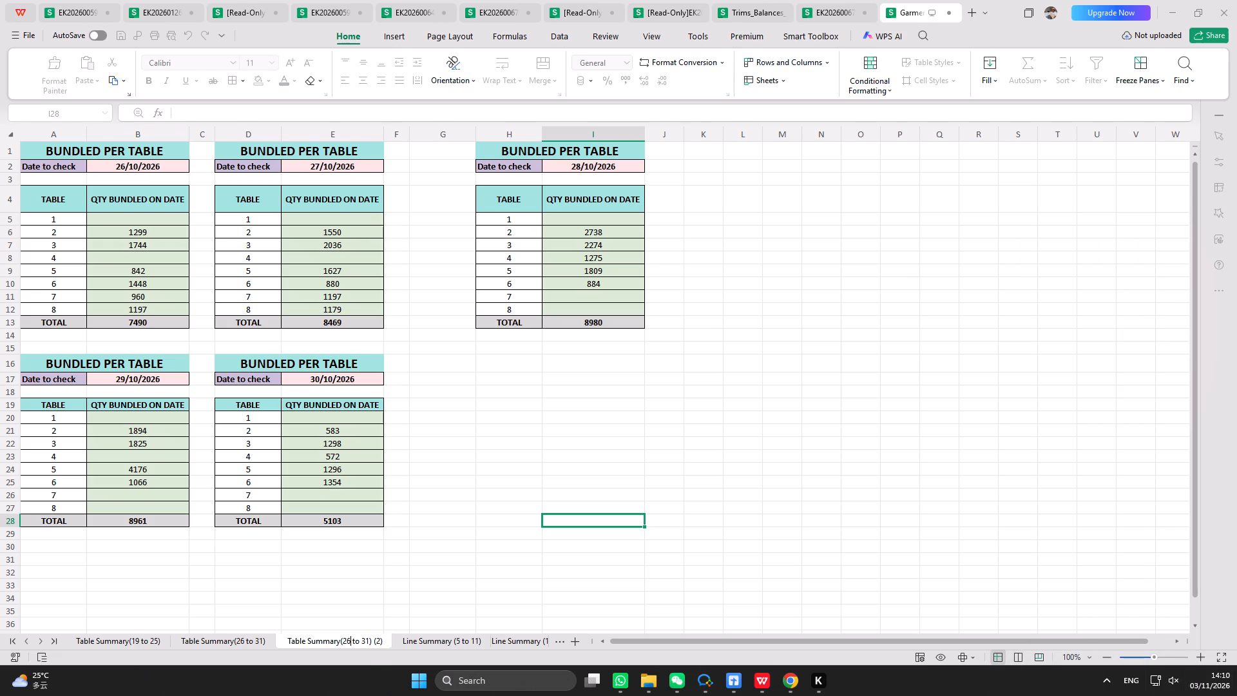
left_click(369, 643)
key("BackSpace")
key("BackSpace")
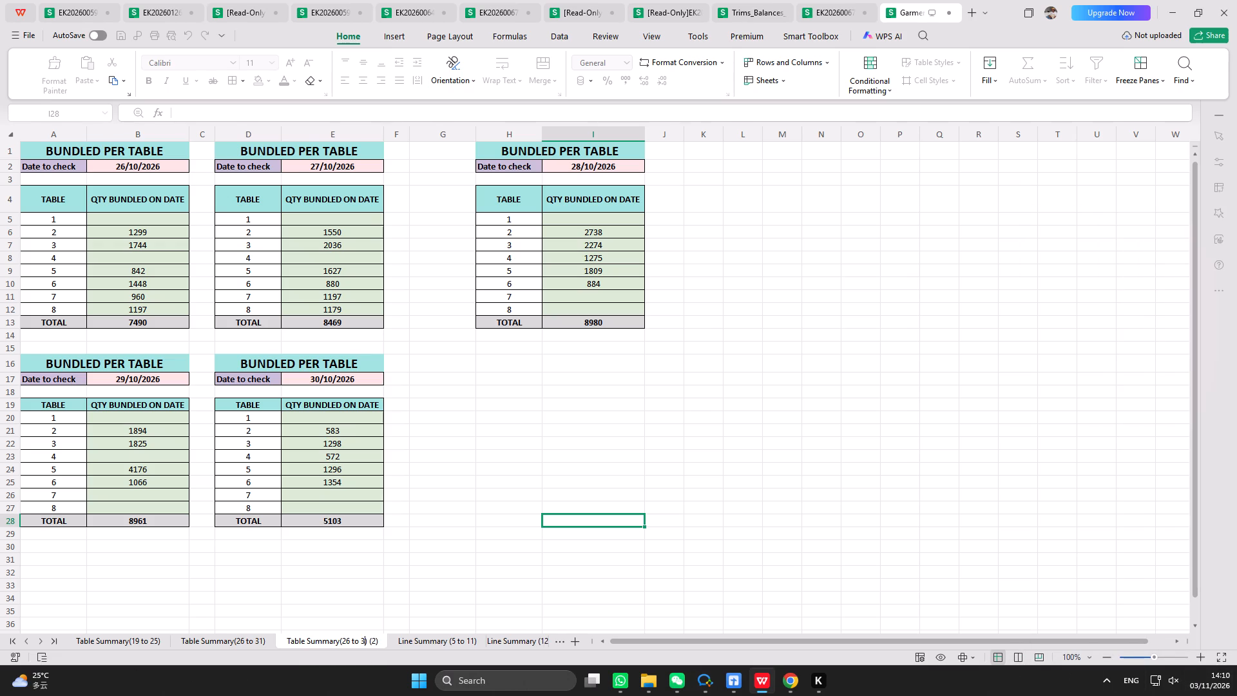
key("7")
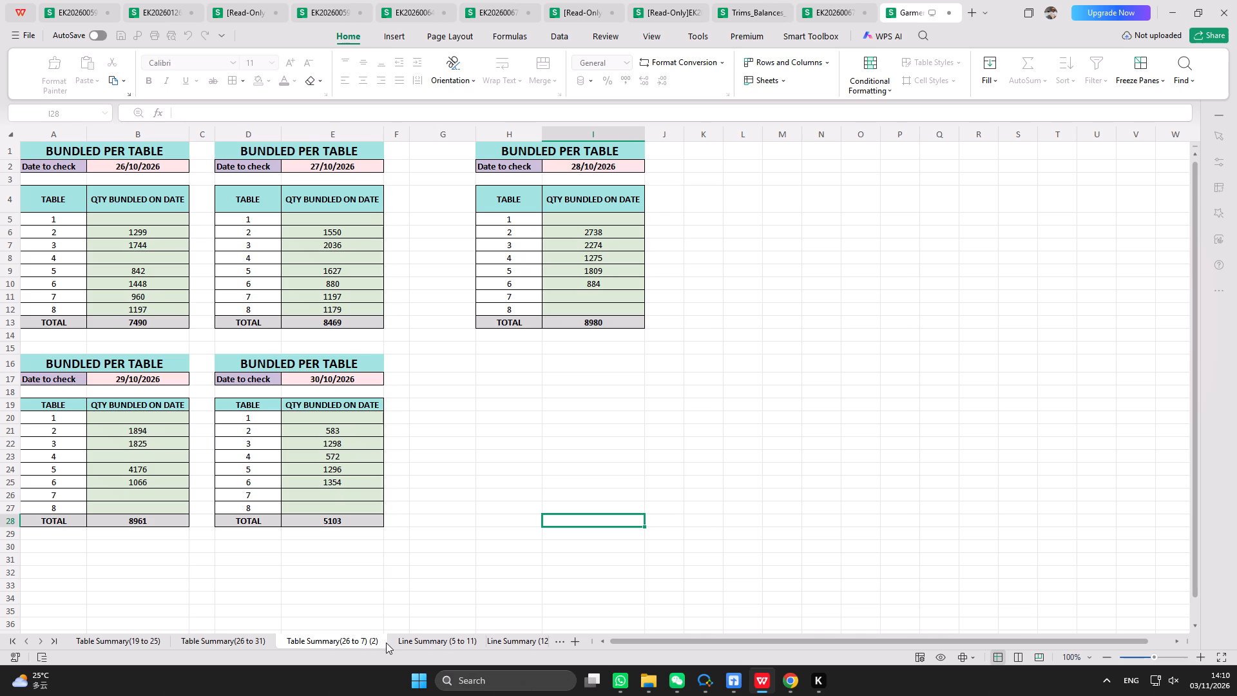
left_click(386, 643)
Rename the copied sheet as Table Summary(2 to 7), removing the copy suffix and setting the start day to 2.
right_click(370, 640)
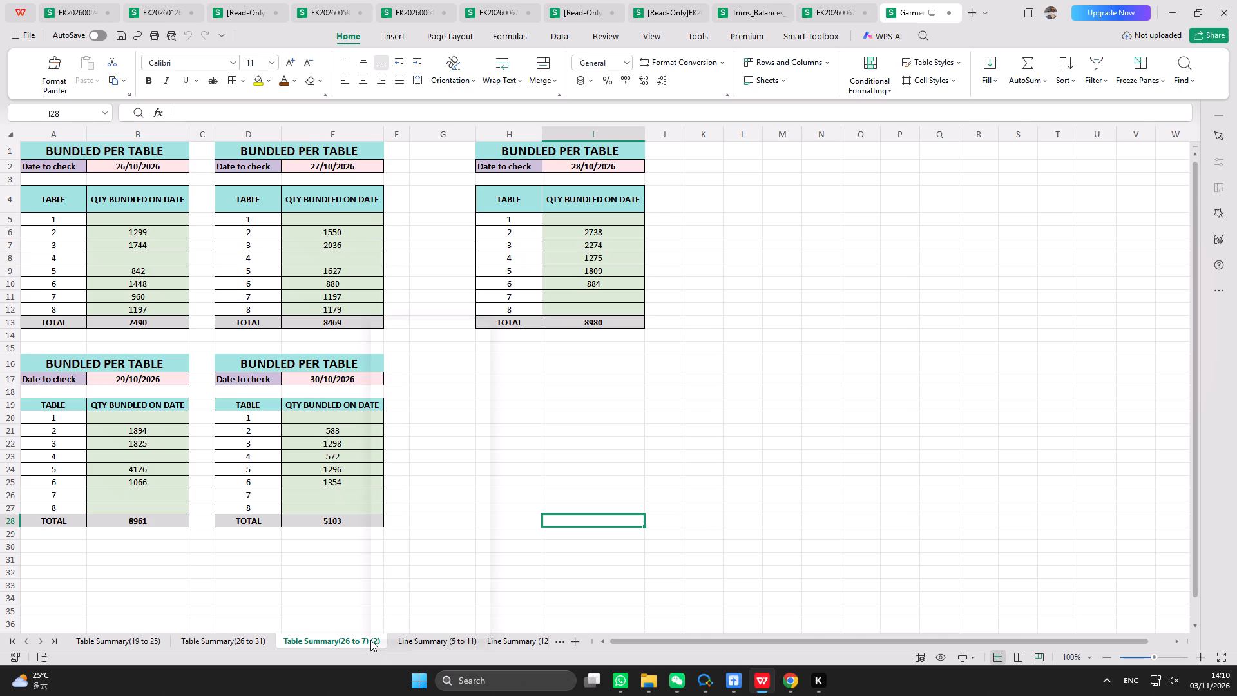
left_click(420, 480)
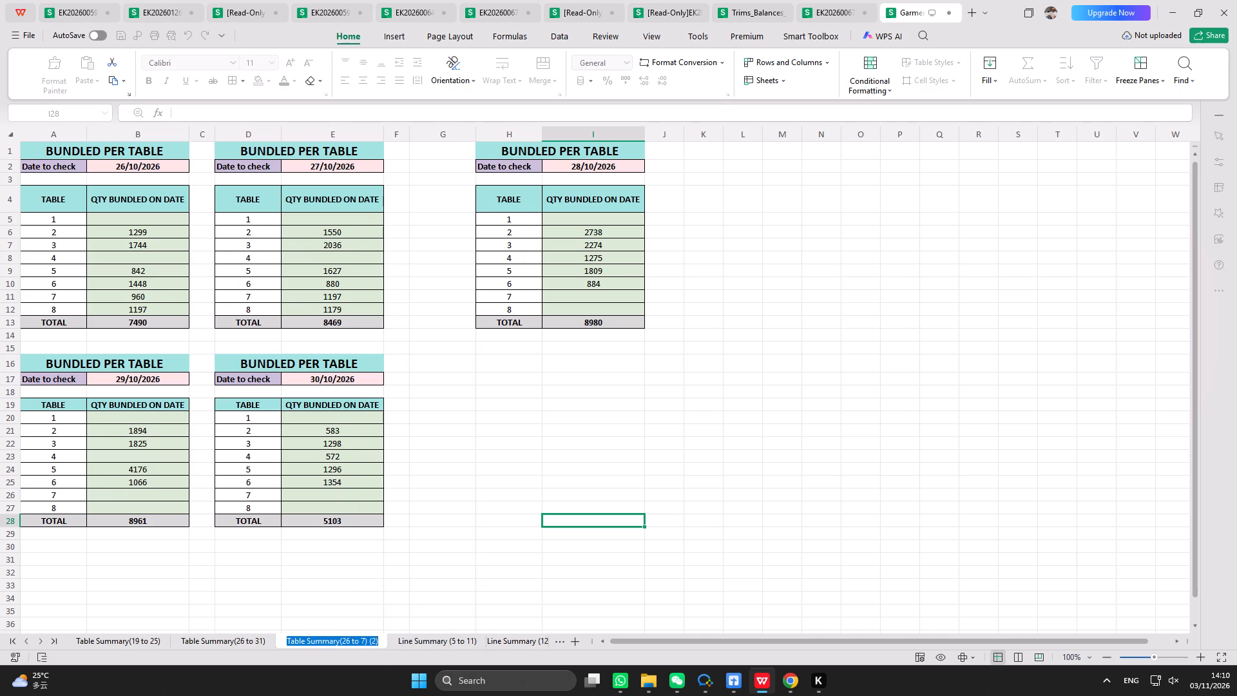
left_click(378, 641)
key("BackSpace")
key("BackSpace")
key("BackSpace")
key("BackSpace")
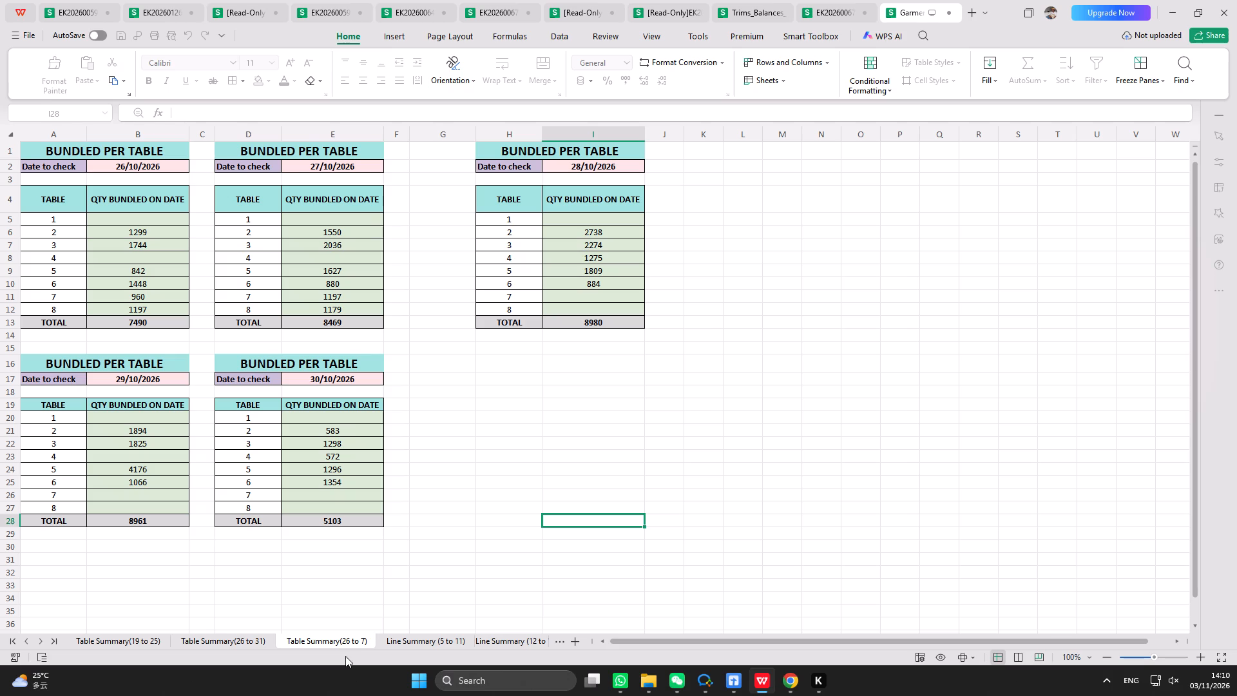
left_click(349, 642)
key("BackSpace")
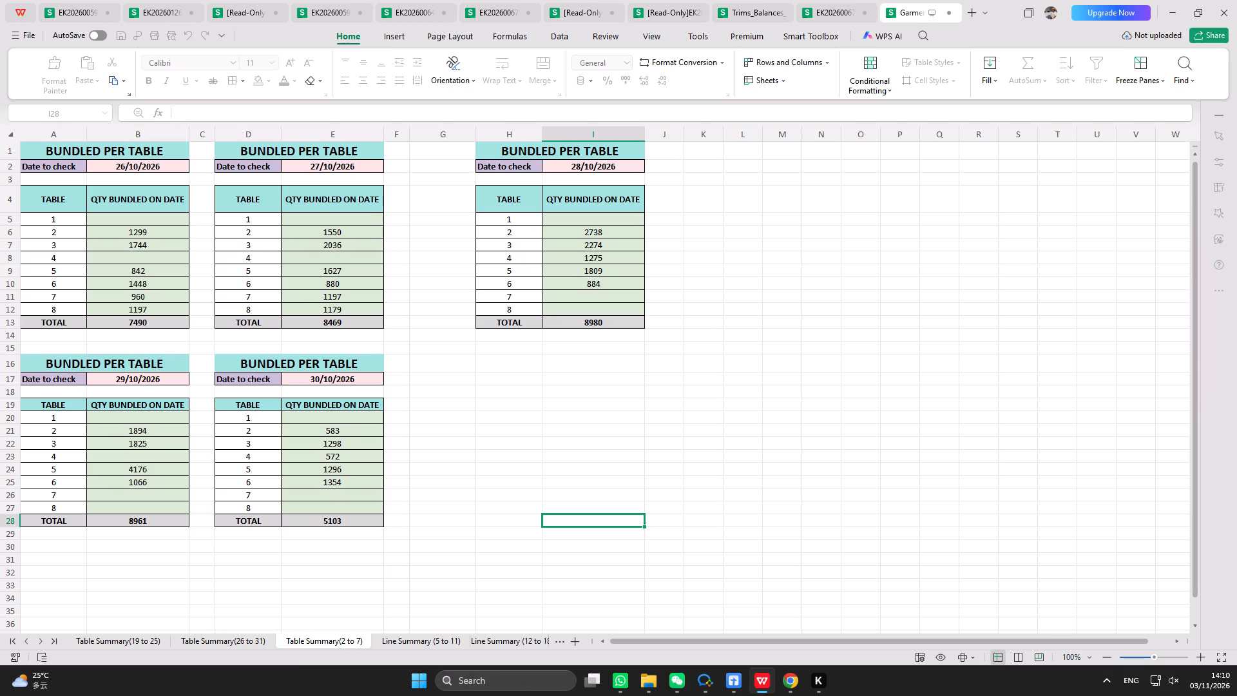
key("Return")
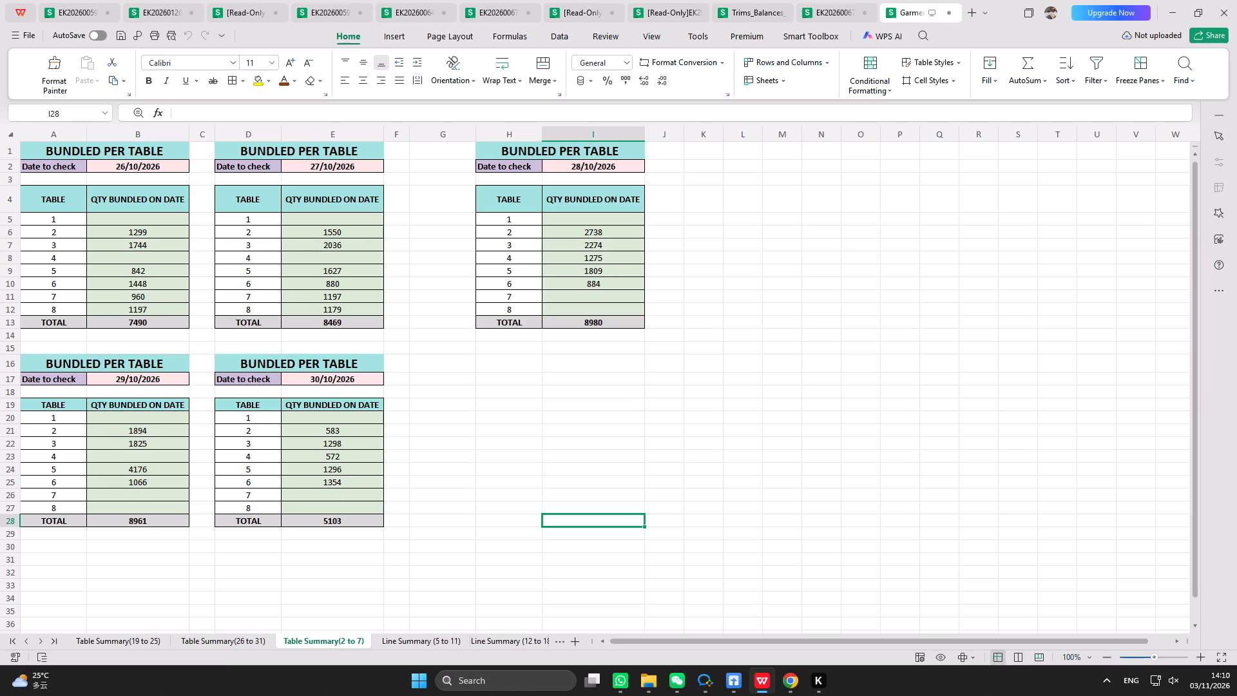
Set the date to check of the first BUNDLED PER TABLE block, in B2, to 11/2/2026.
left_click(153, 169)
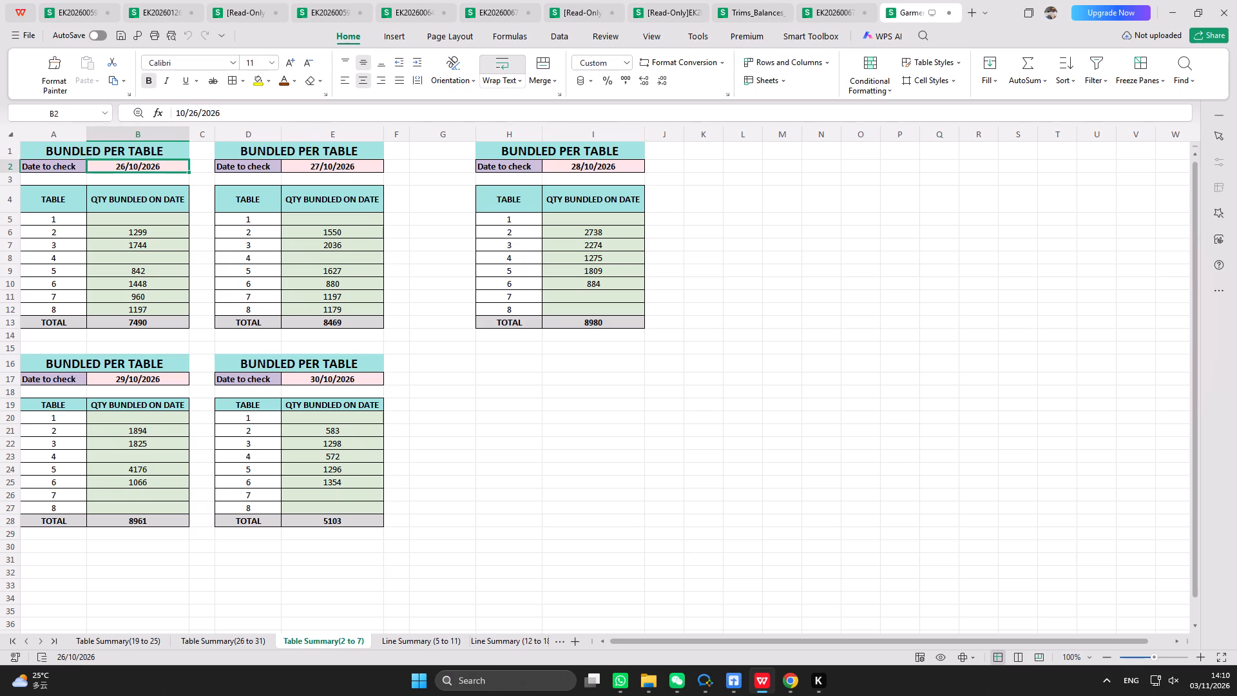
left_click(200, 111)
key("BackSpace")
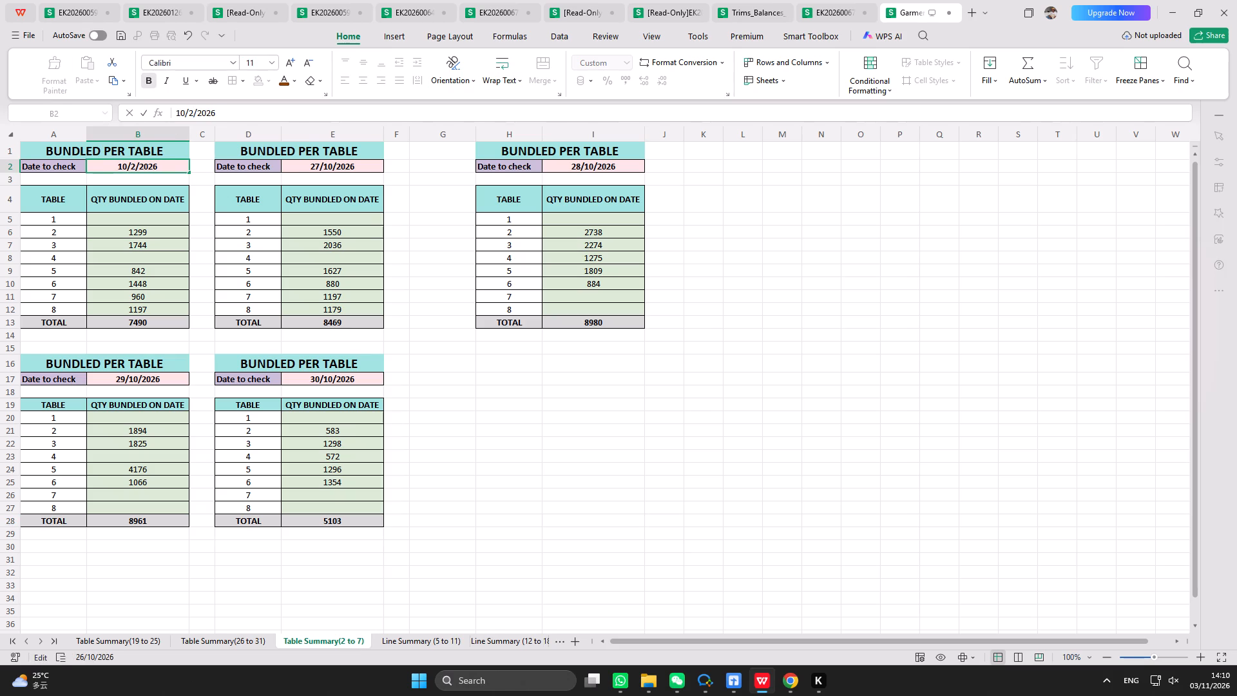
left_click(182, 110)
key("BackSpace")
key("BackSpace")
left_click(182, 111)
key("BackSpace")
type("11")
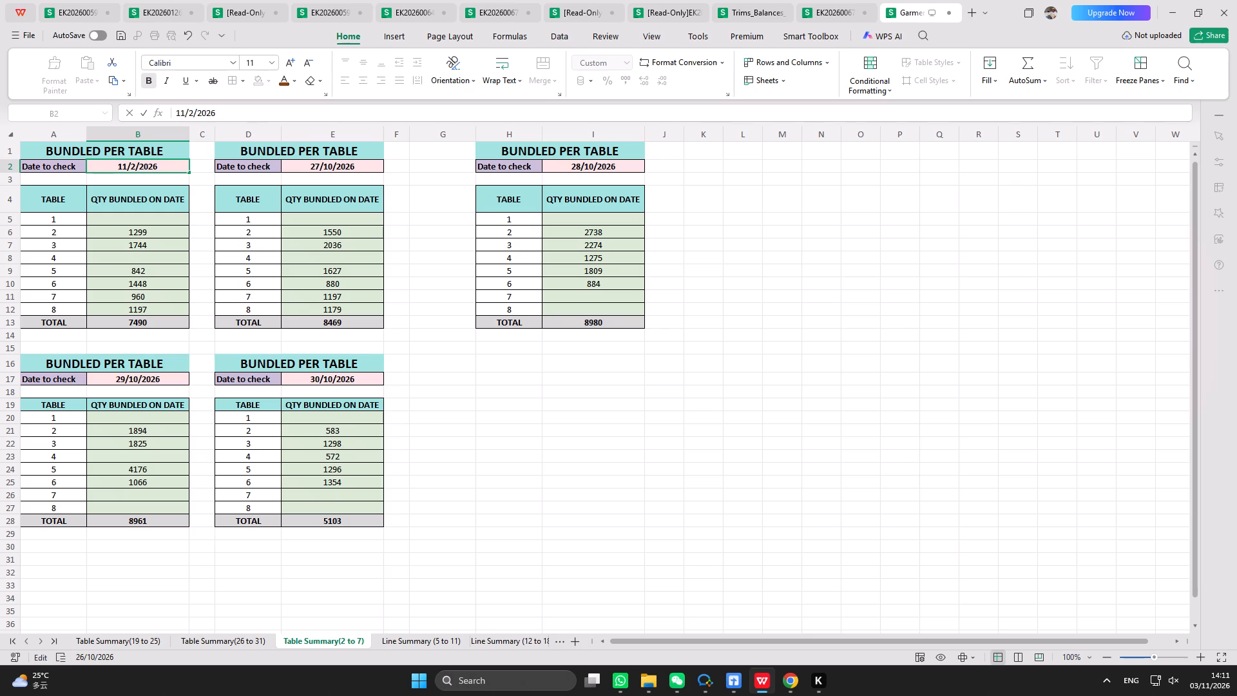
key("Return")
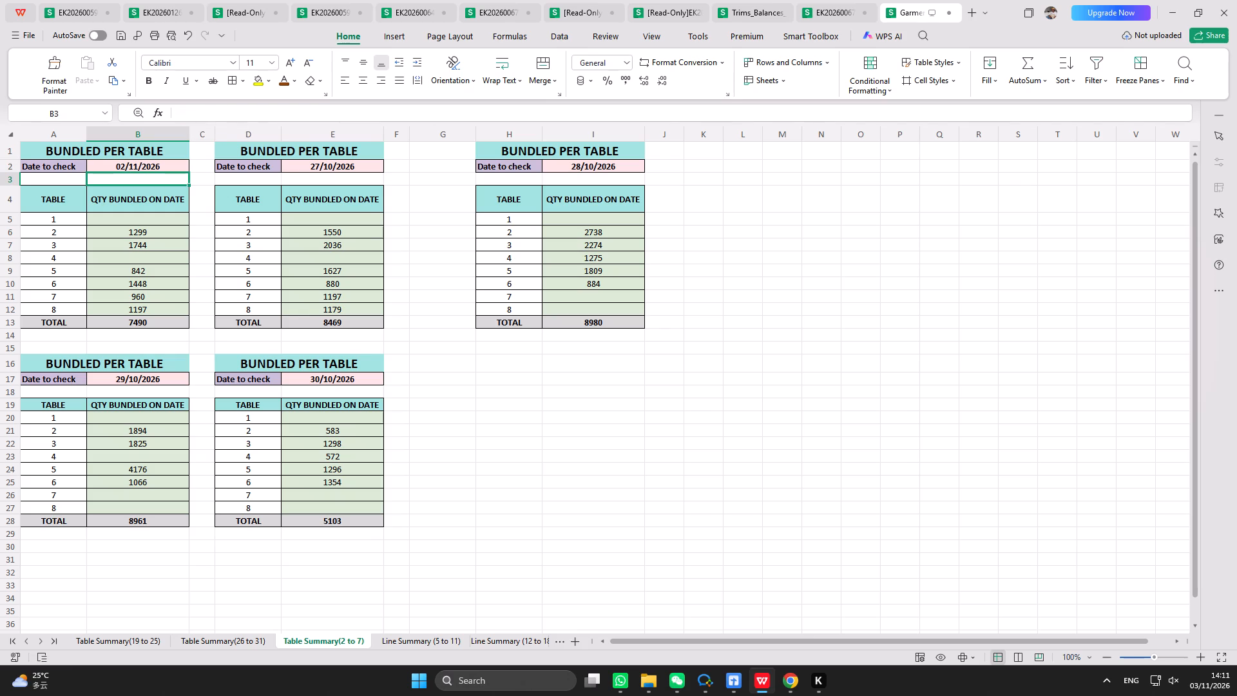
Set the date to check of the second BUNDLED PER TABLE block, in E2, to 11/3/2026.
left_click(316, 170)
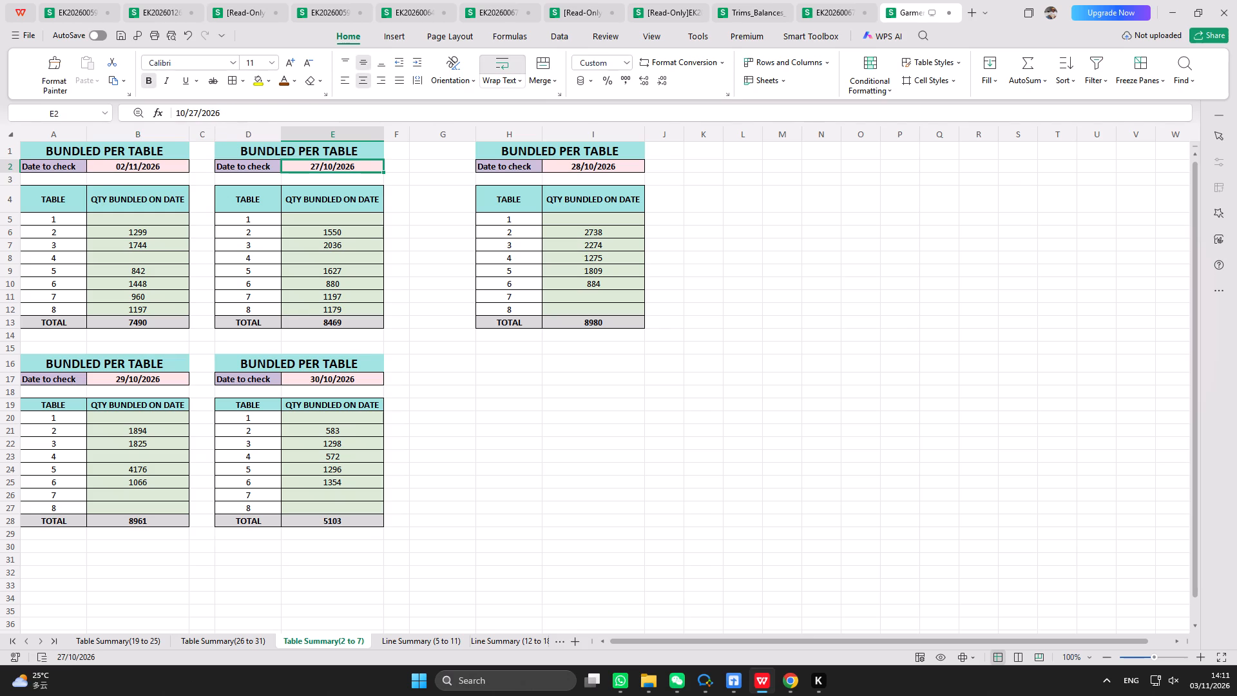
left_click(184, 113)
key("BackSpace")
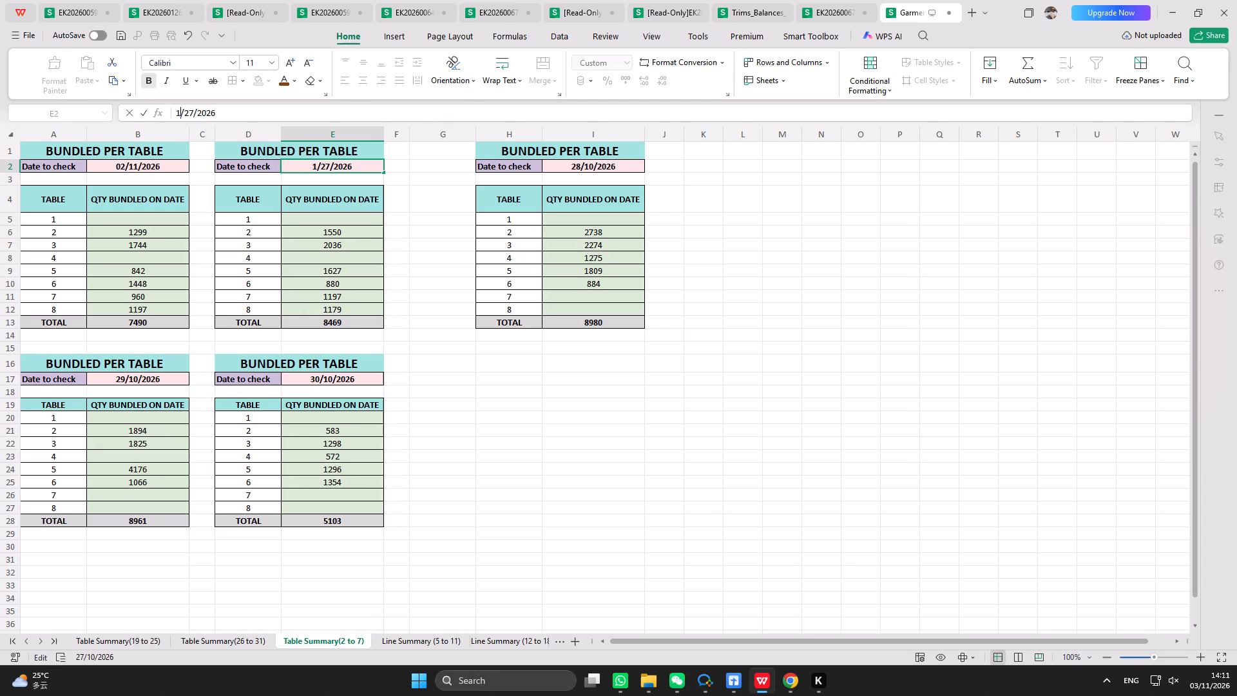
key("1")
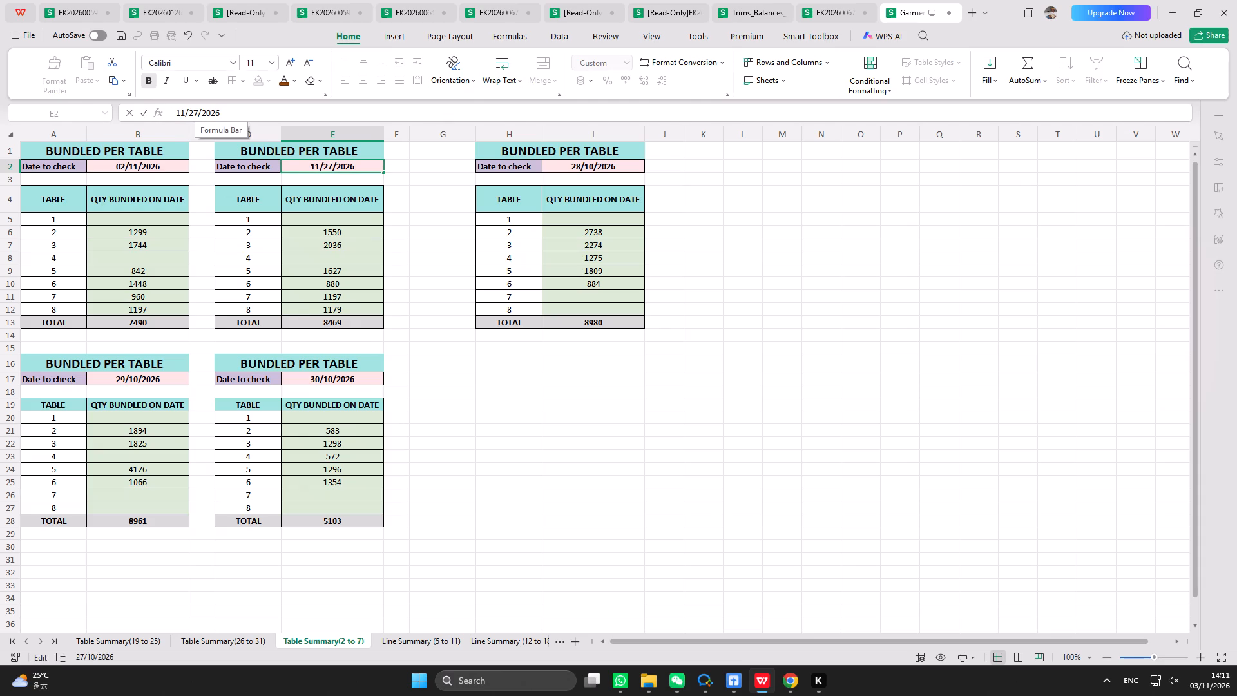
left_click(196, 112)
key("BackSpace")
key("BackSpace")
key("3")
key("Return")
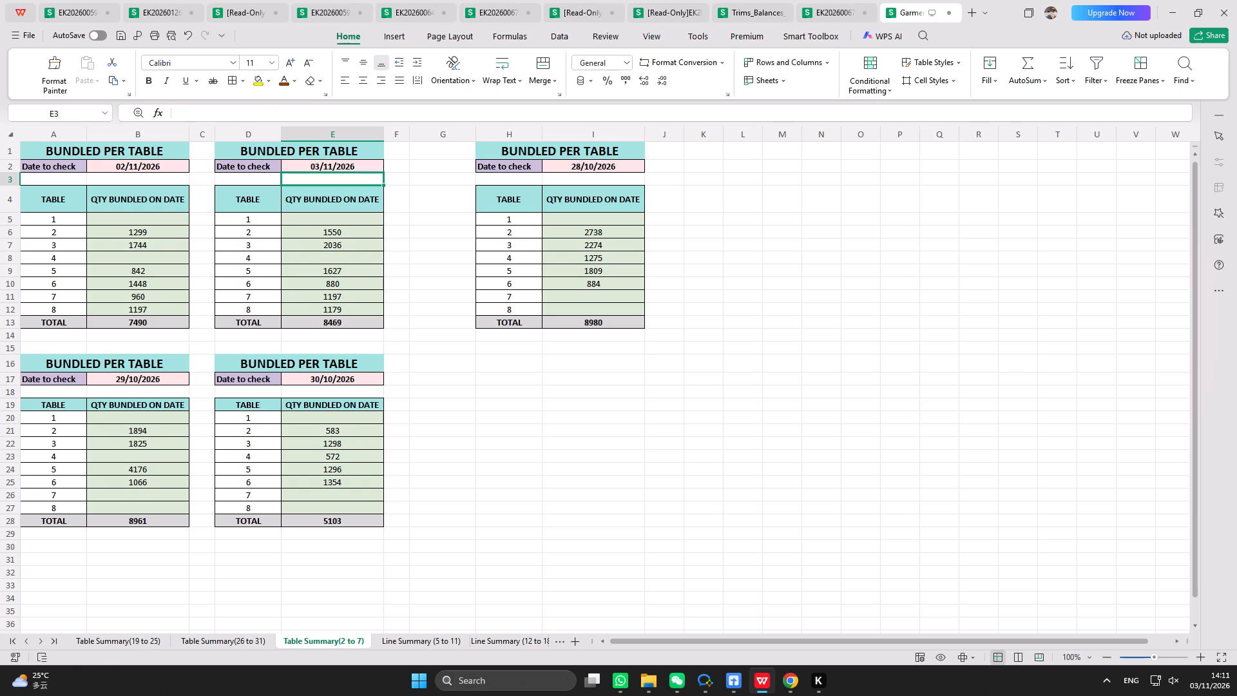
Set the date to check of the third BUNDLED PER TABLE block, in I2, to 11/4/2026.
left_click(565, 168)
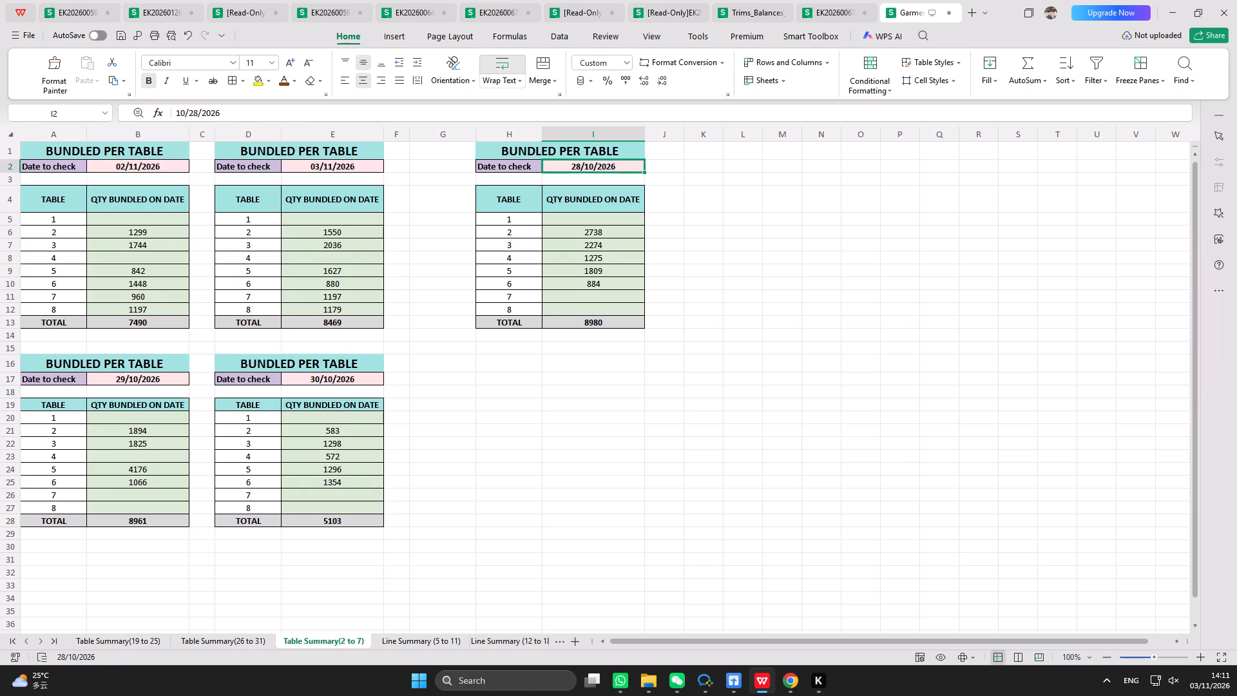
left_click(185, 110)
key("BackSpace")
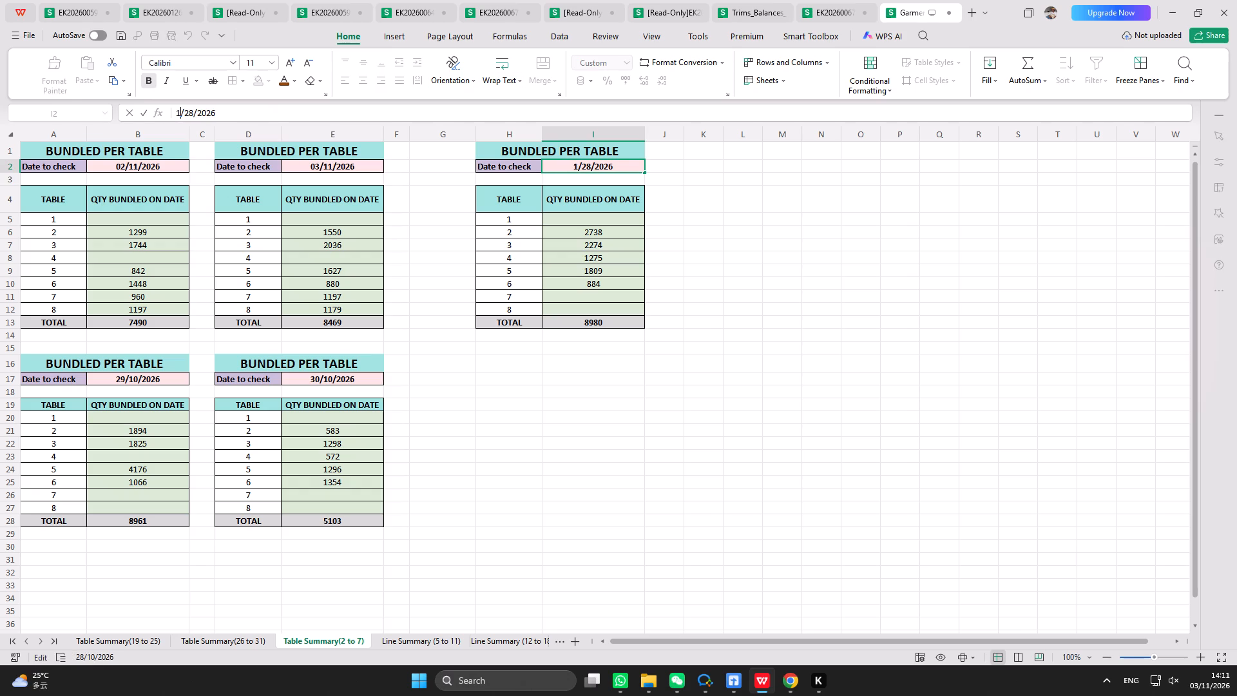
key("1")
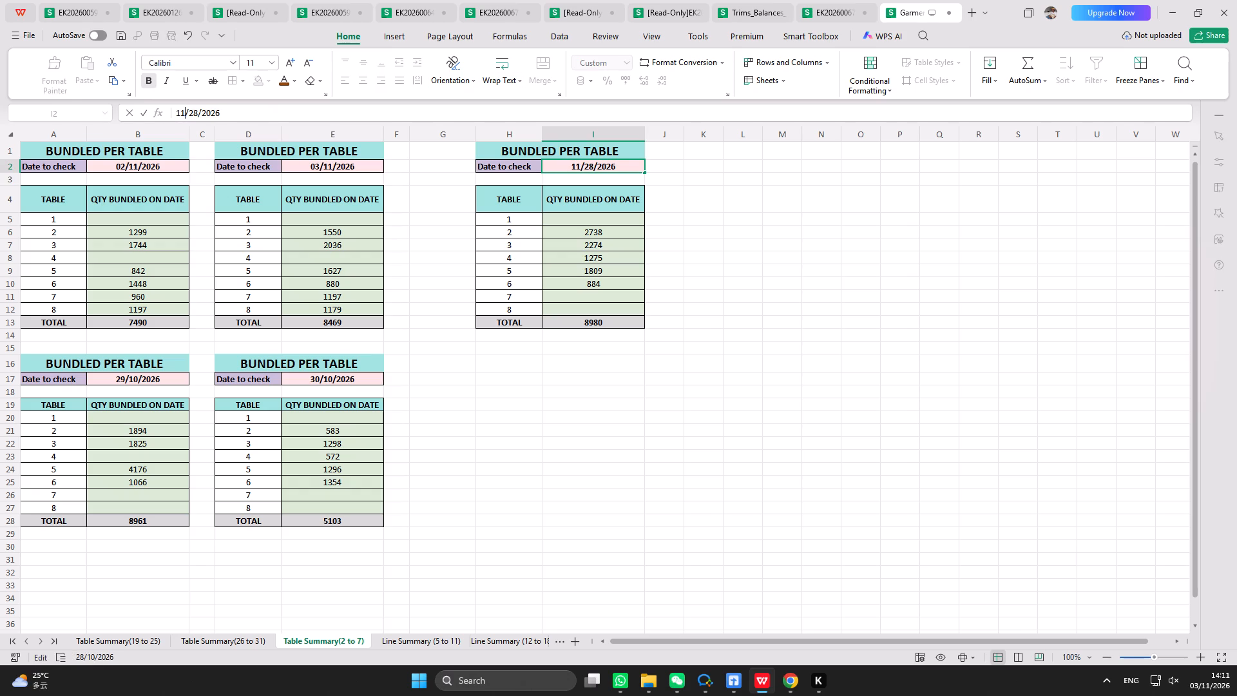
left_click(198, 110)
key("BackSpace")
key("BackSpace")
key("4")
key("Return")
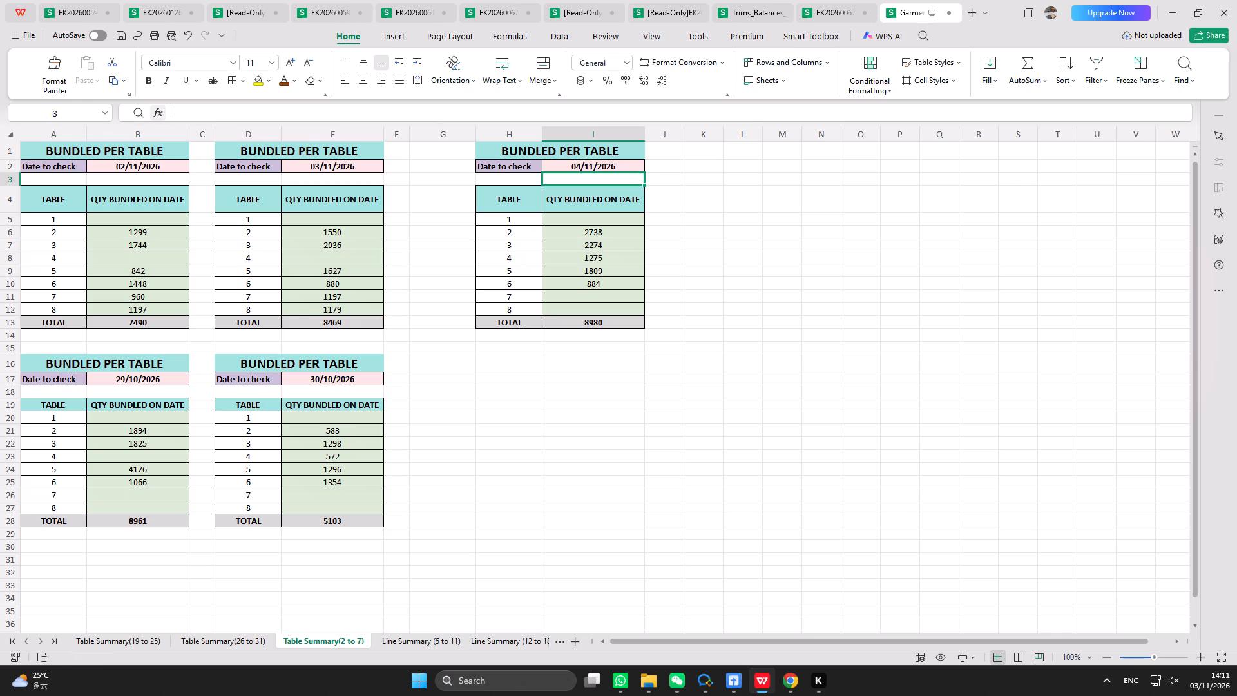
Set the date to check of the fourth BUNDLED PER TABLE block, in B17, to 11/5/2026.
left_click(136, 380)
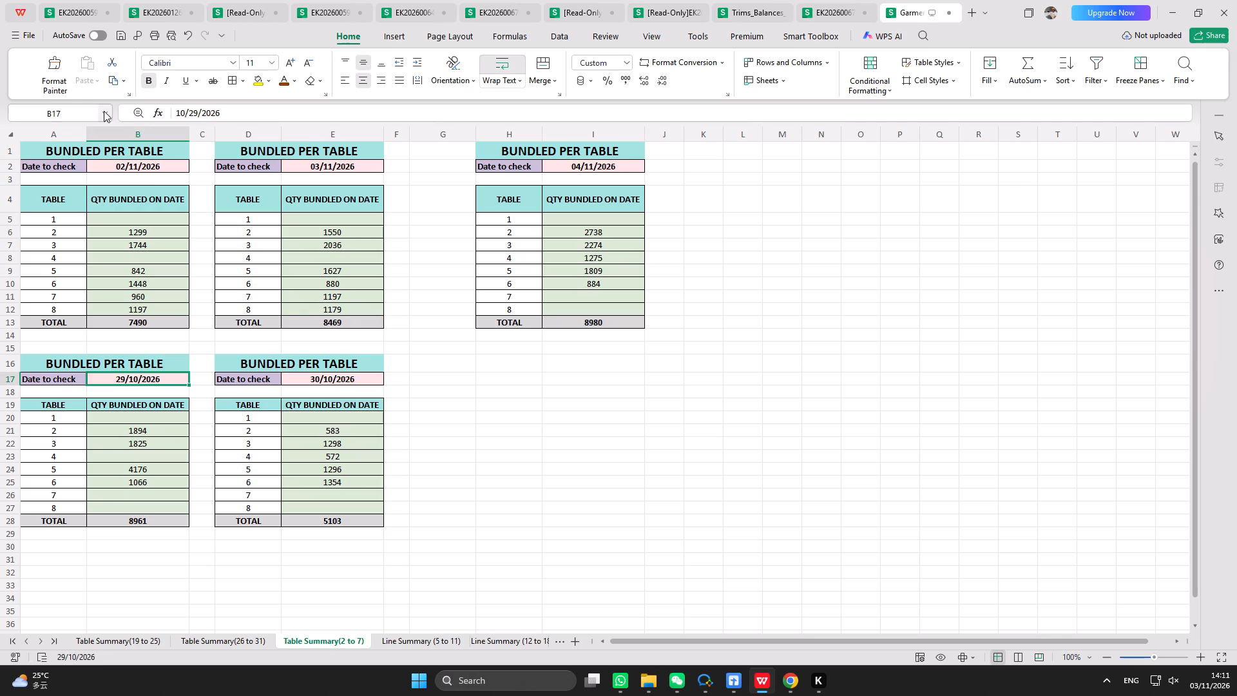
left_click(185, 113)
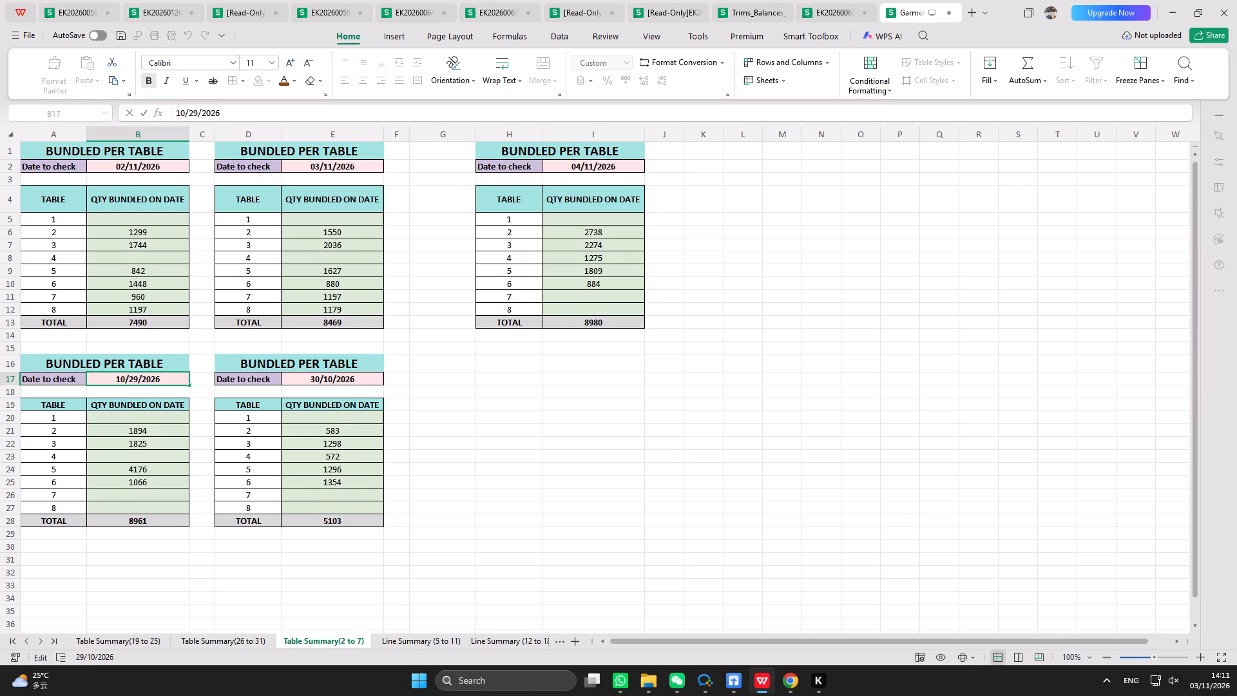
key("BackSpace")
key("1")
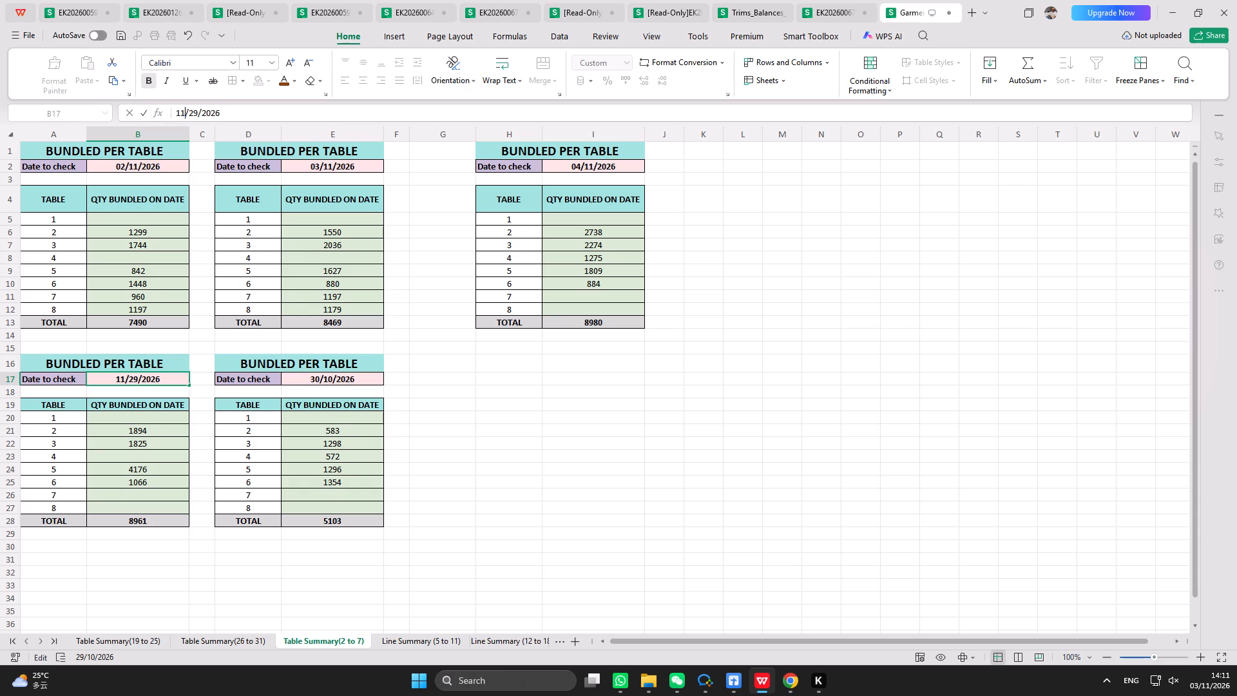
left_click(198, 115)
key("BackSpace")
key("BackSpace")
key("5")
key("Return")
Set the date to check of the fifth BUNDLED PER TABLE block, in E17, to 11/6/2026.
left_click(362, 378)
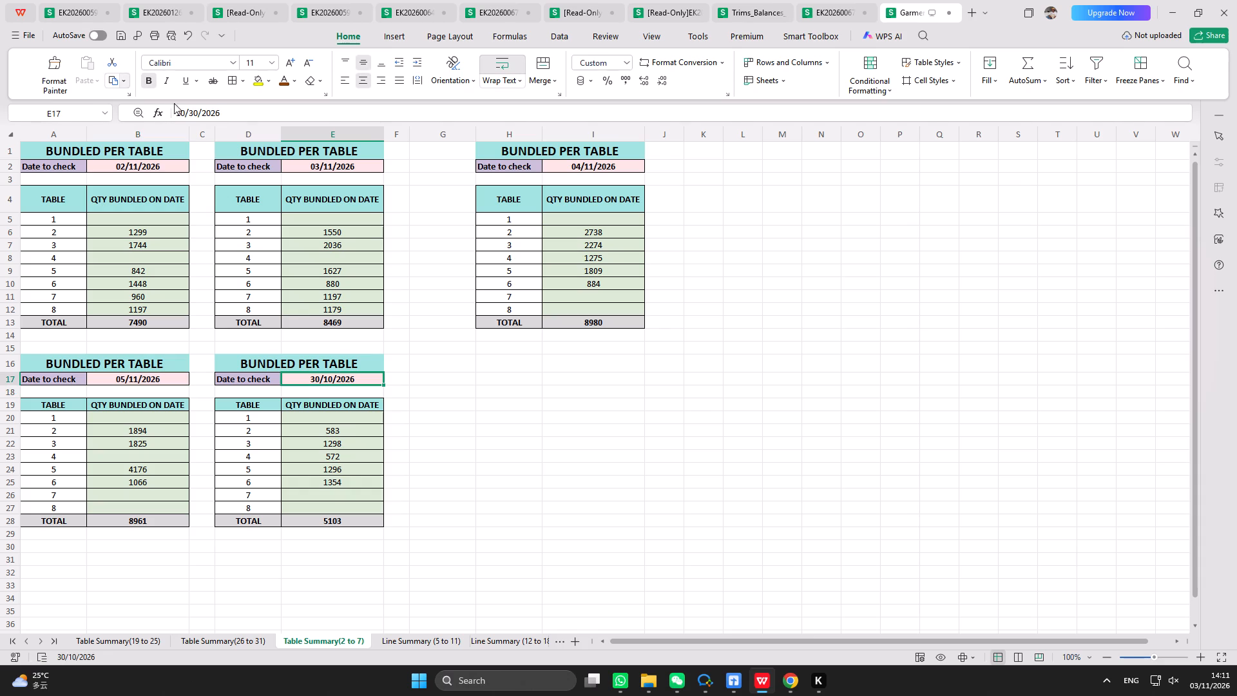
left_click(183, 111)
key("BackSpace")
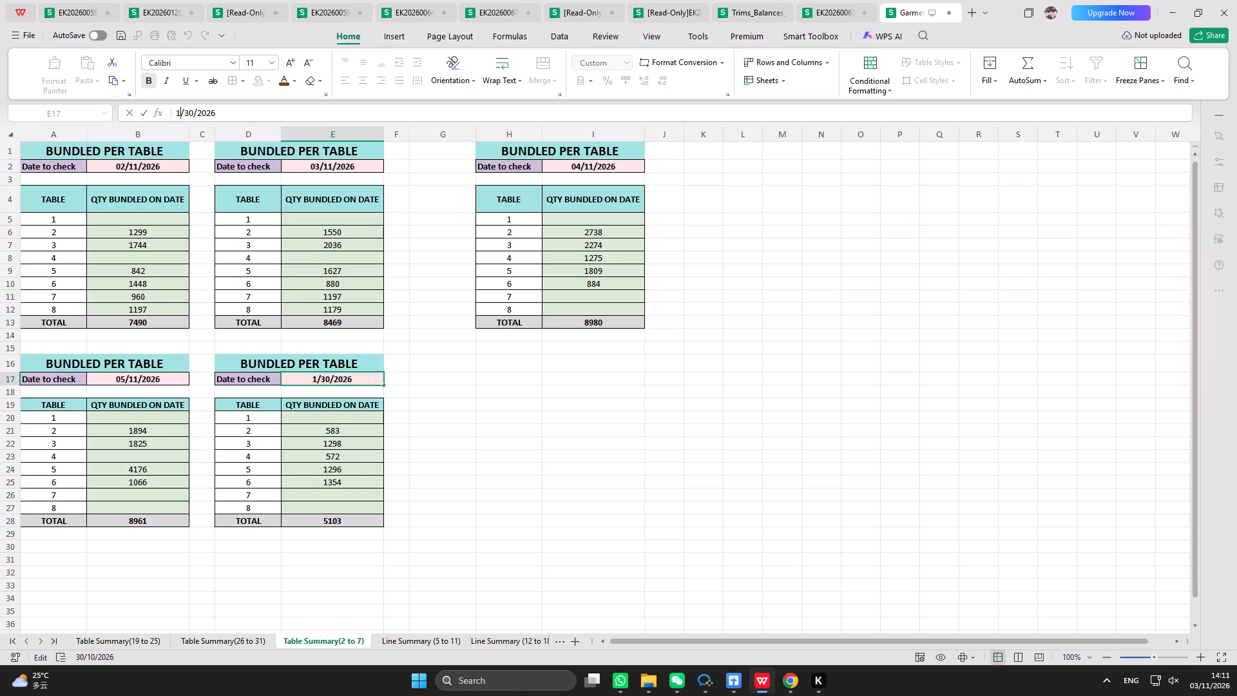
key("1")
left_click(198, 113)
key("BackSpace")
key("BackSpace")
key("6")
key("Return")
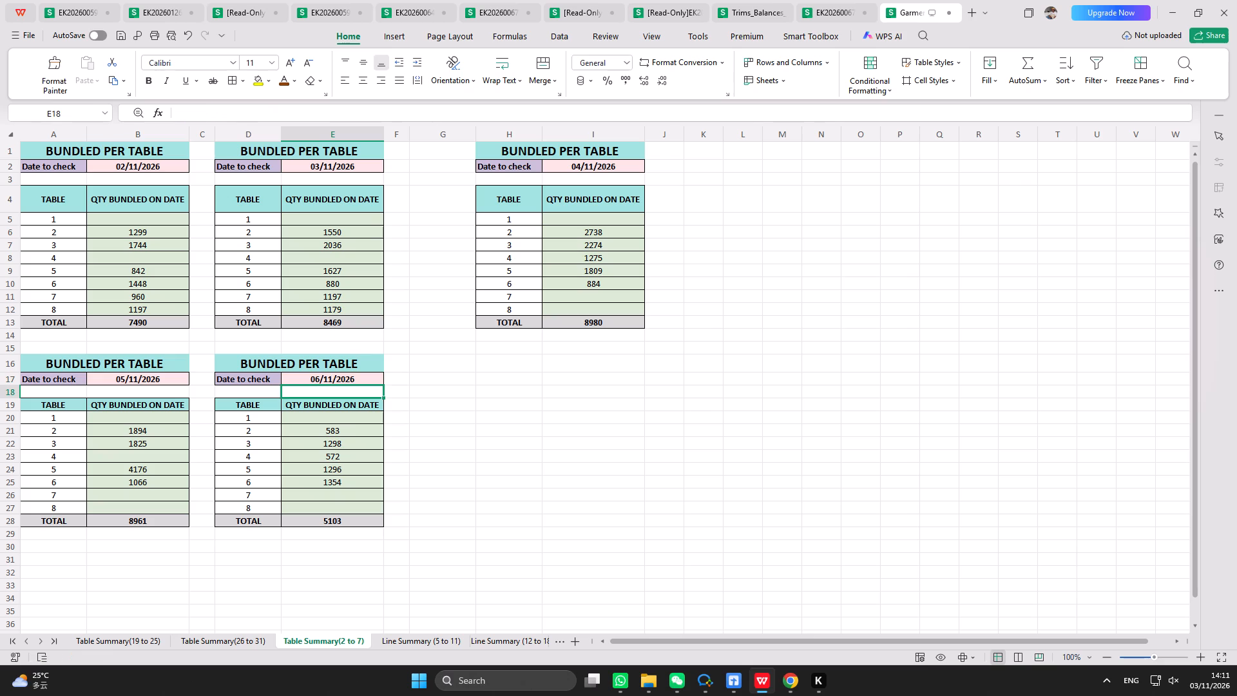
Copy the BUNDLED PER TABLE block in D16:E28 to H16, beneath the third block, as the sixth block.
left_click_drag(236, 357, 342, 517)
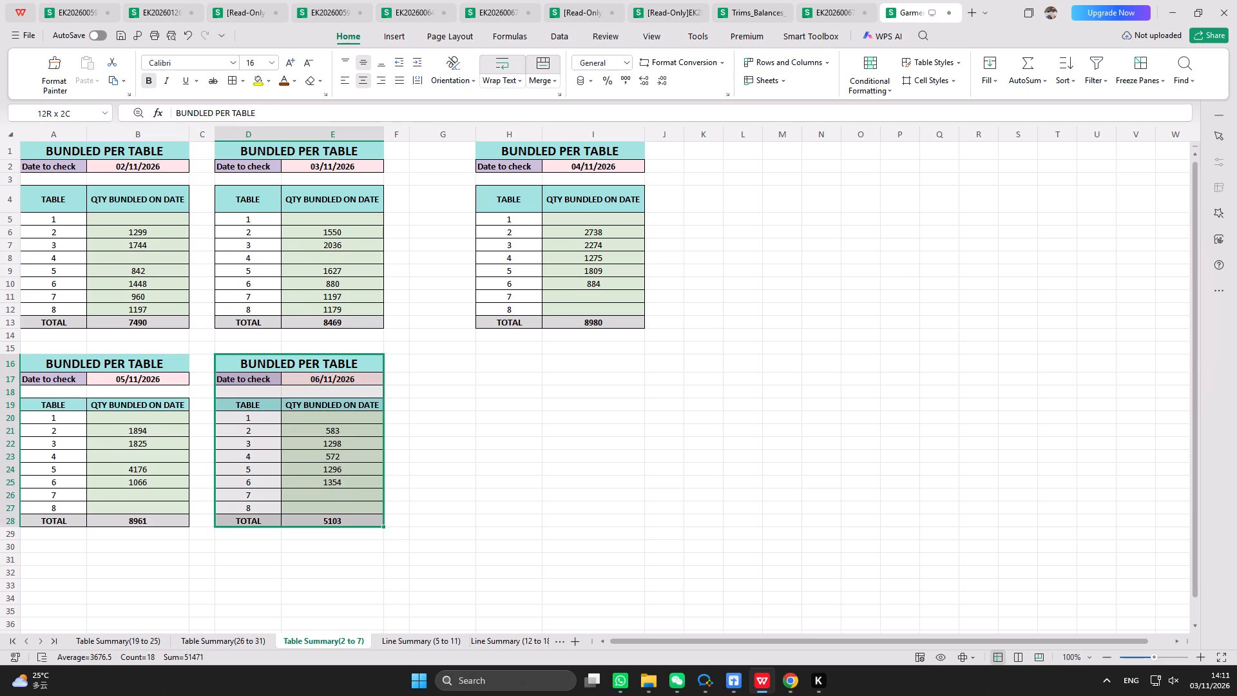
left_click_drag(342, 517, 345, 519)
key("ctrl+c")
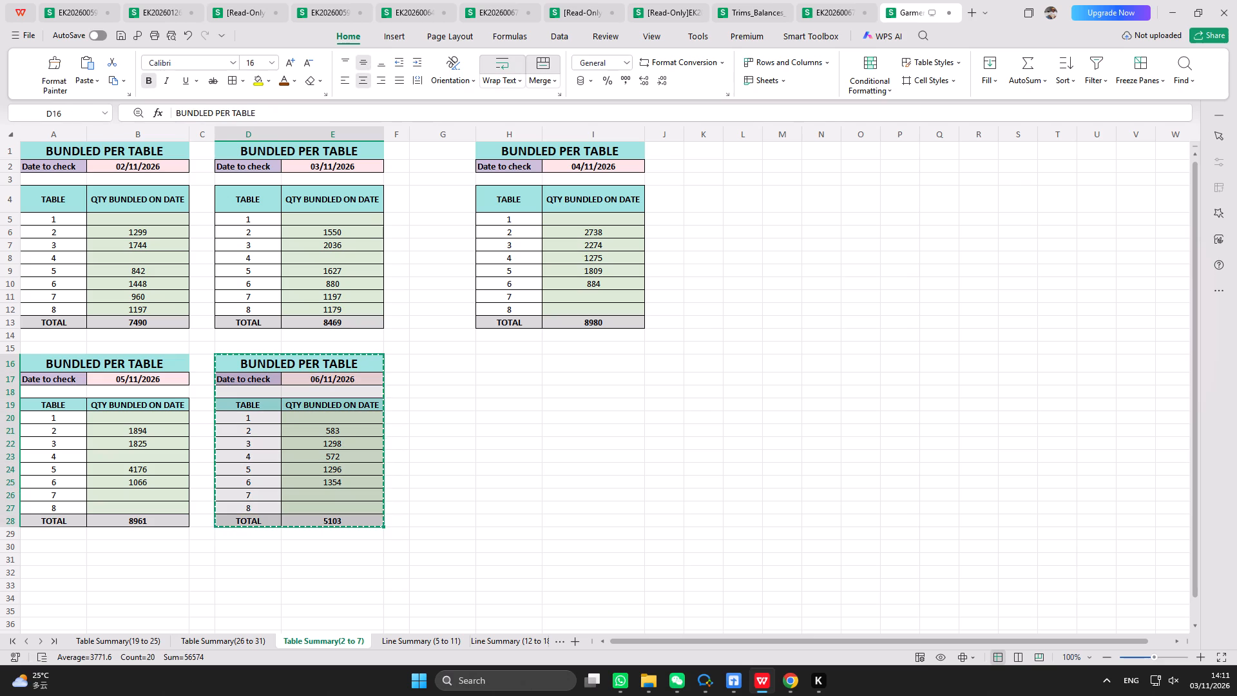
left_click(508, 371)
key("ctrl+v")
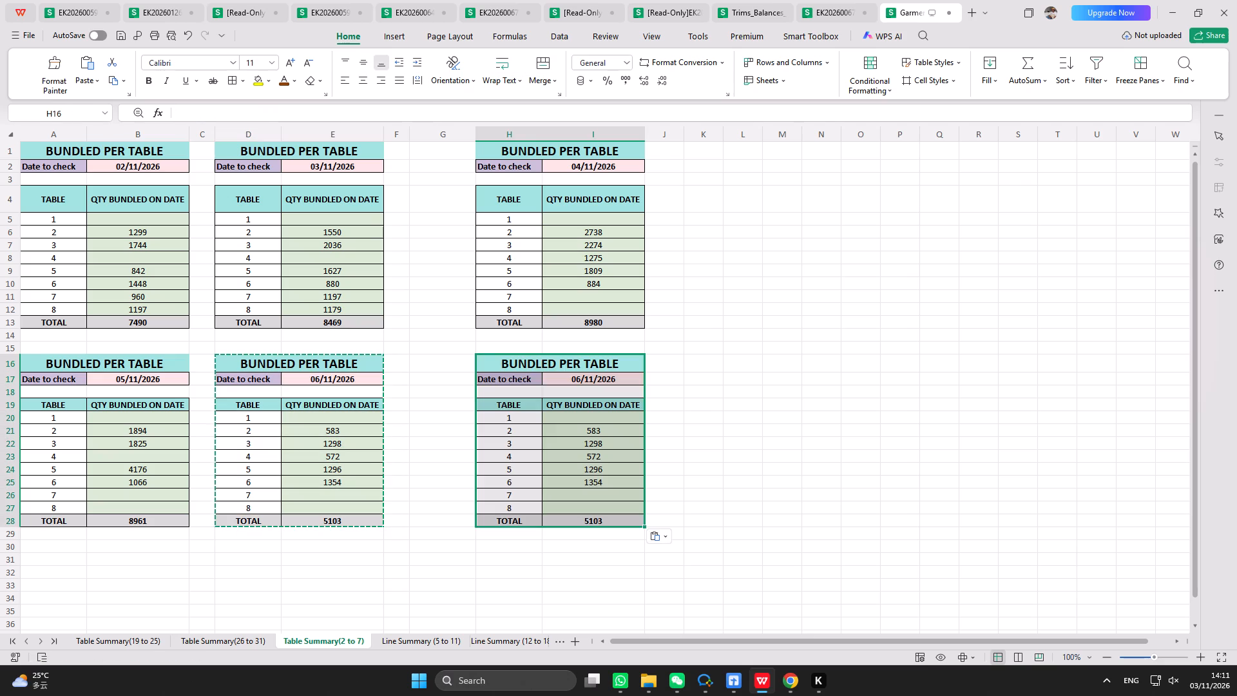
key("Escape")
Set the date to check of the copied sixth block, in I17, to 11/7/2026.
left_click(601, 382)
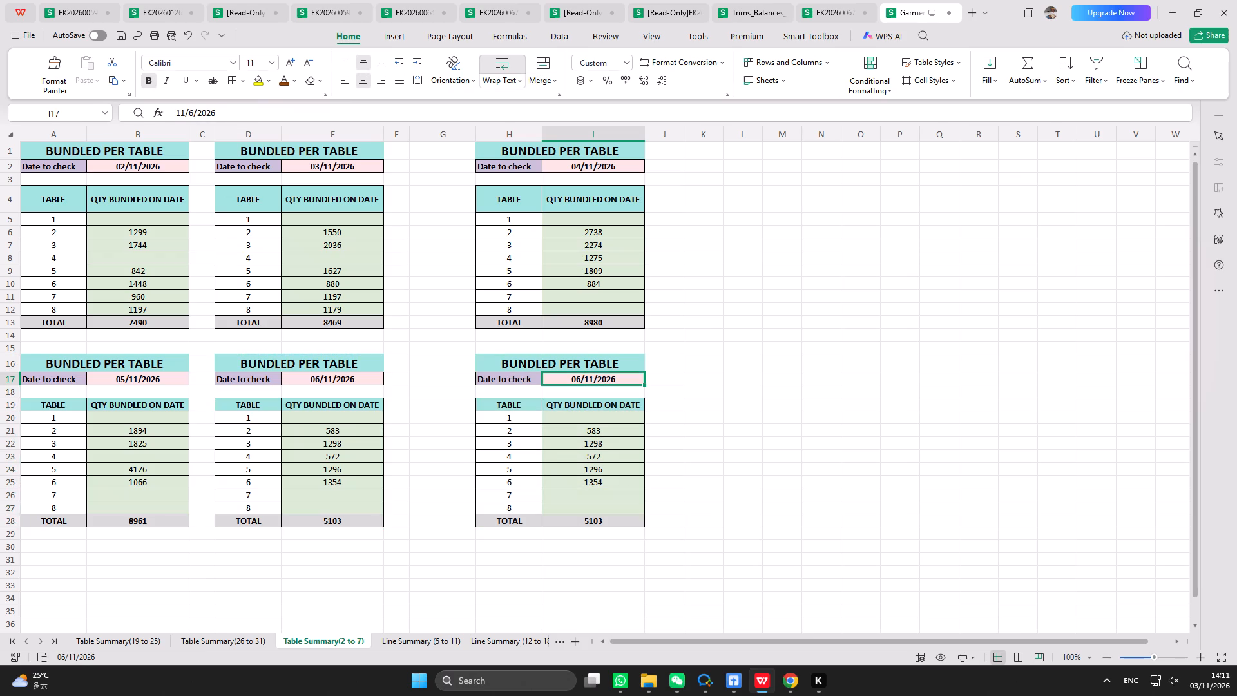
left_click(195, 111)
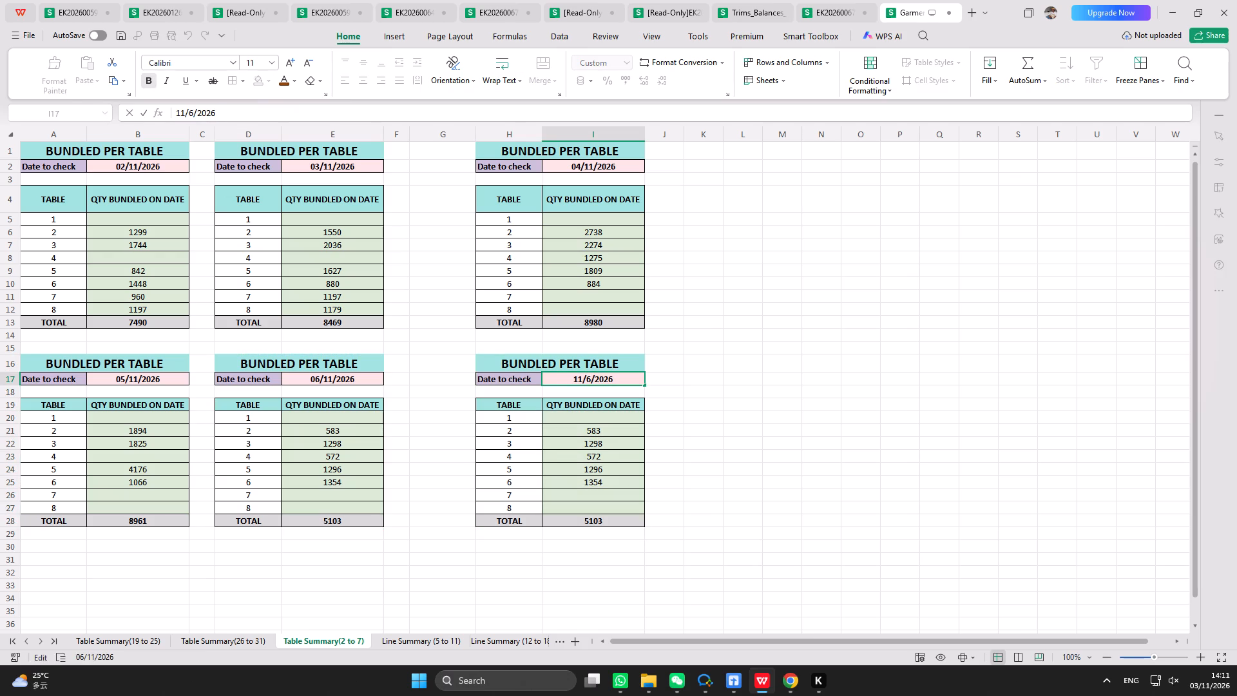
key("BackSpace")
key("7")
key("Return")
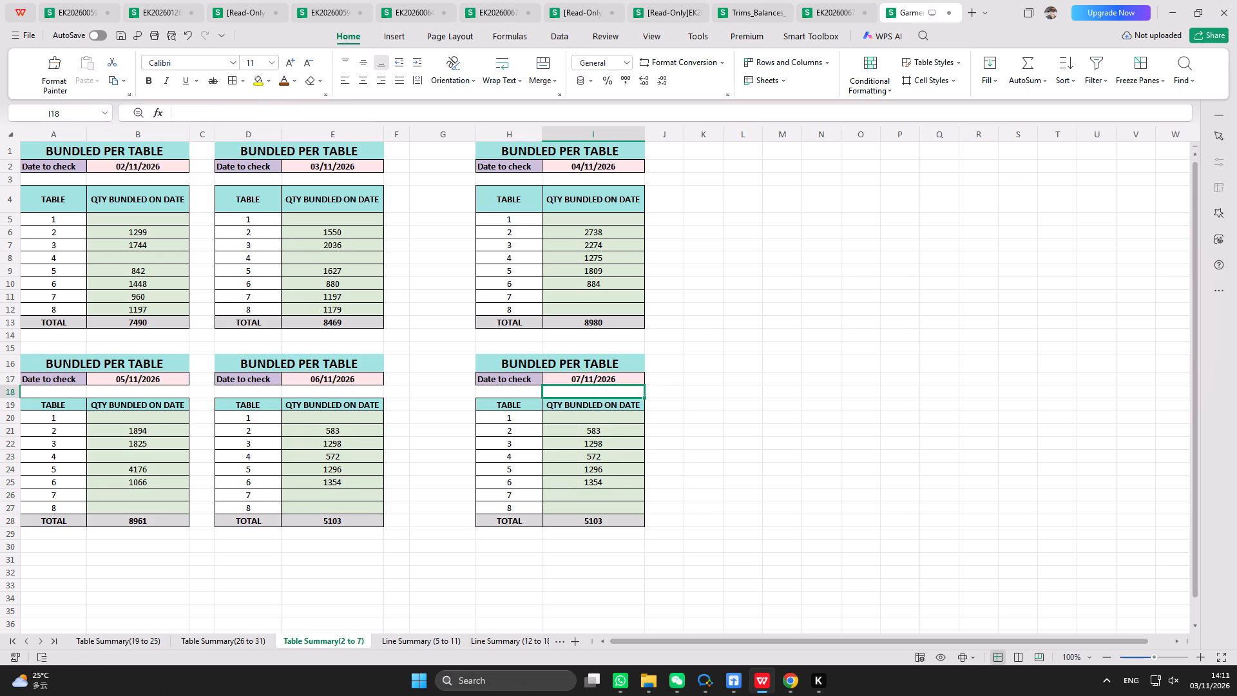
left_click(717, 432)
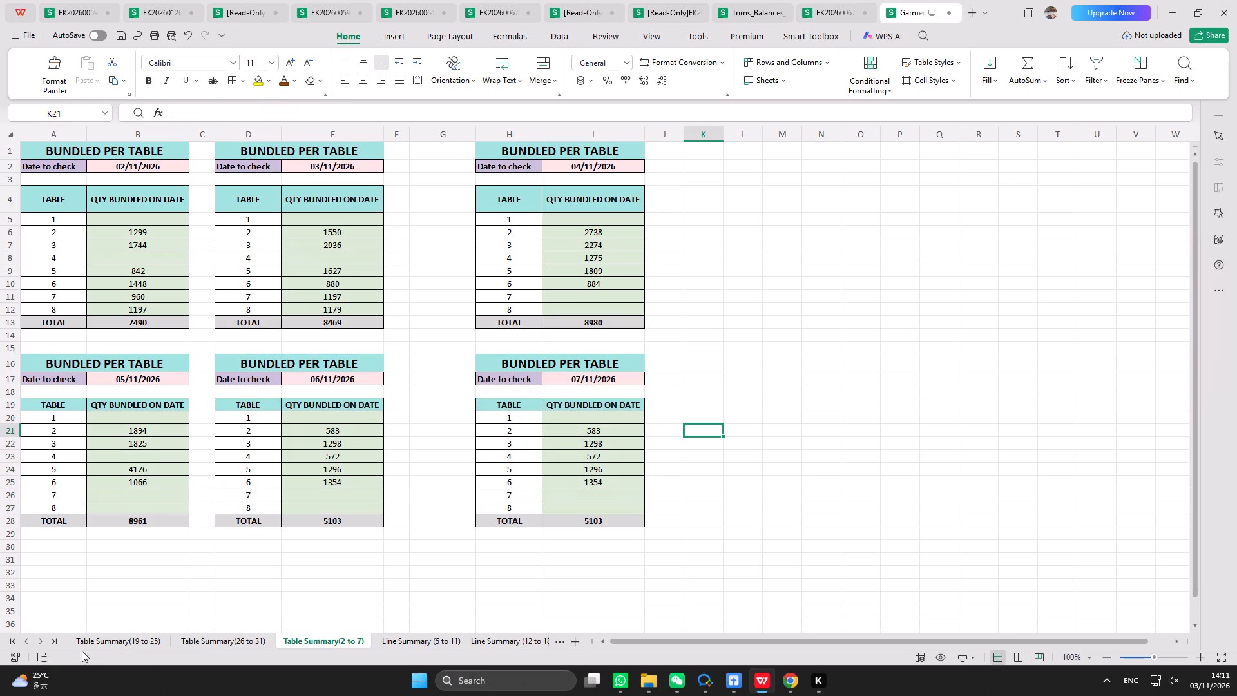
Rename the Table Summary (5 to 11) sheet as Table Summary (5 to 11) OCT.
triple_click(28, 644)
double_click(28, 644)
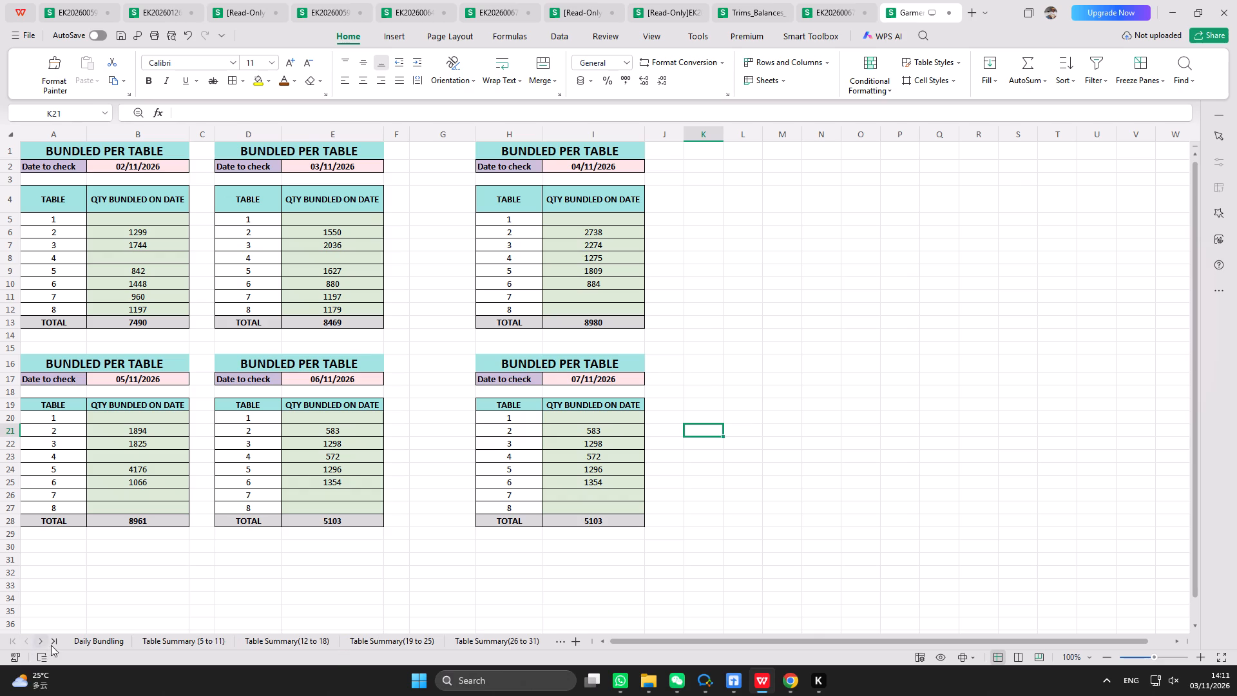
left_click(200, 649)
right_click(198, 641)
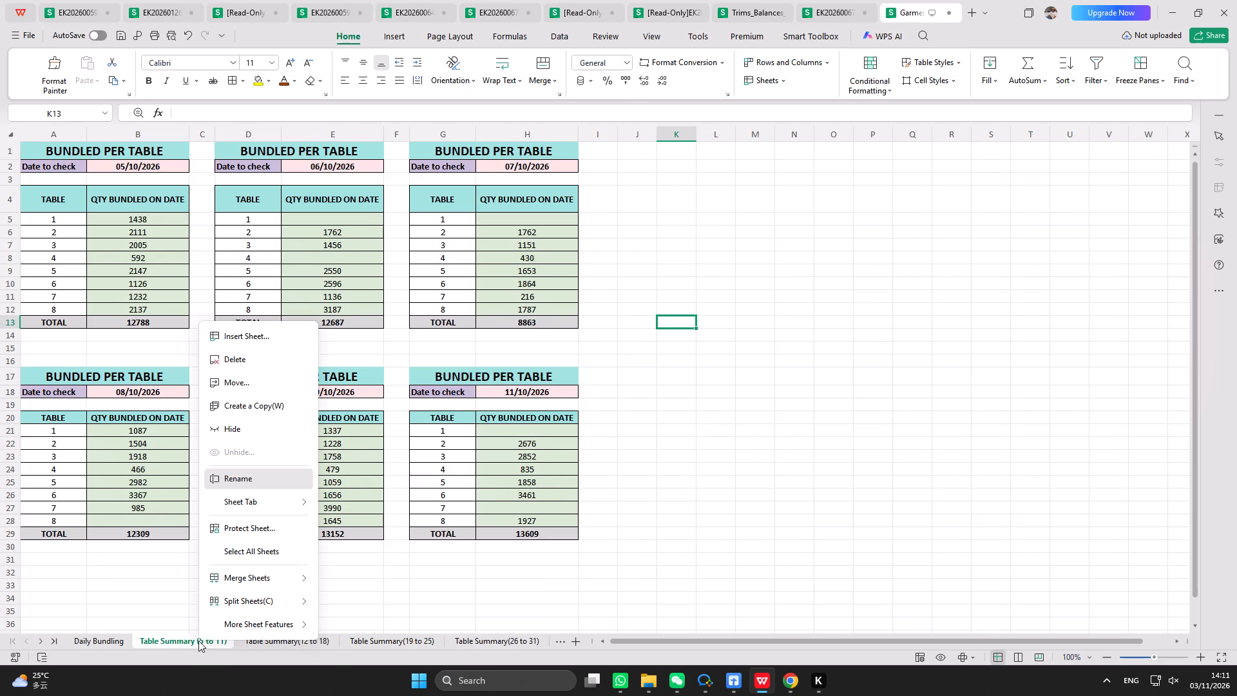
left_click(276, 471)
left_click(231, 642)
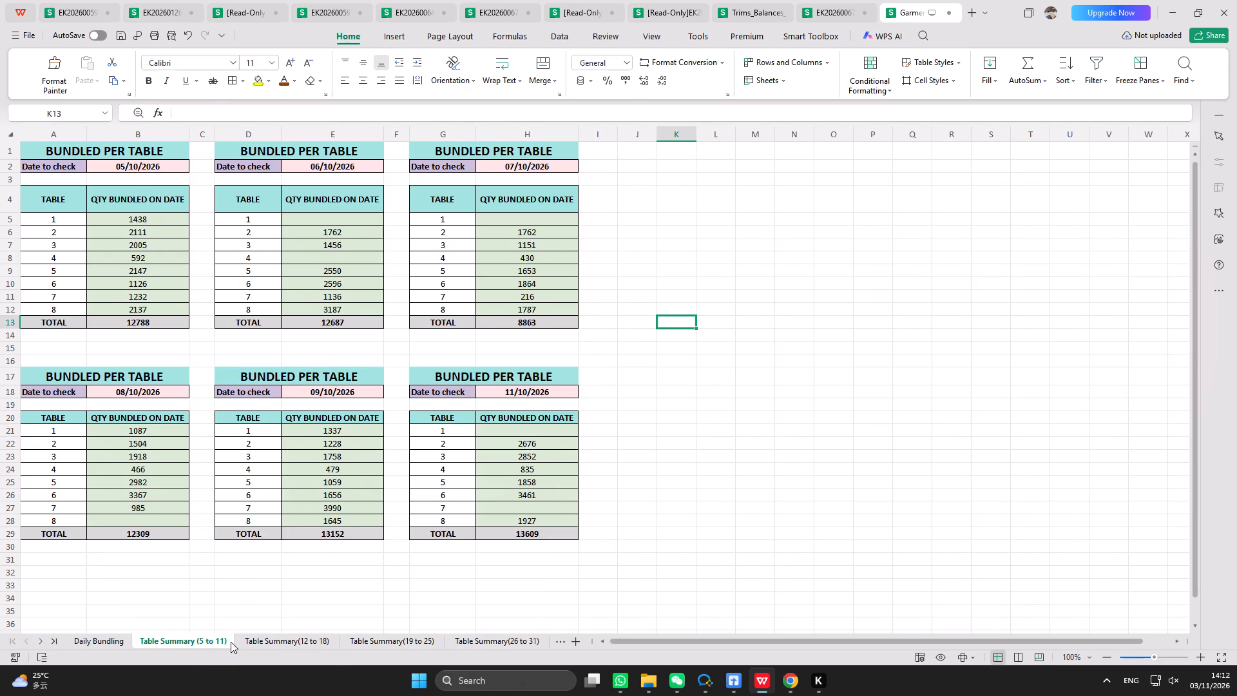
right_click(224, 641)
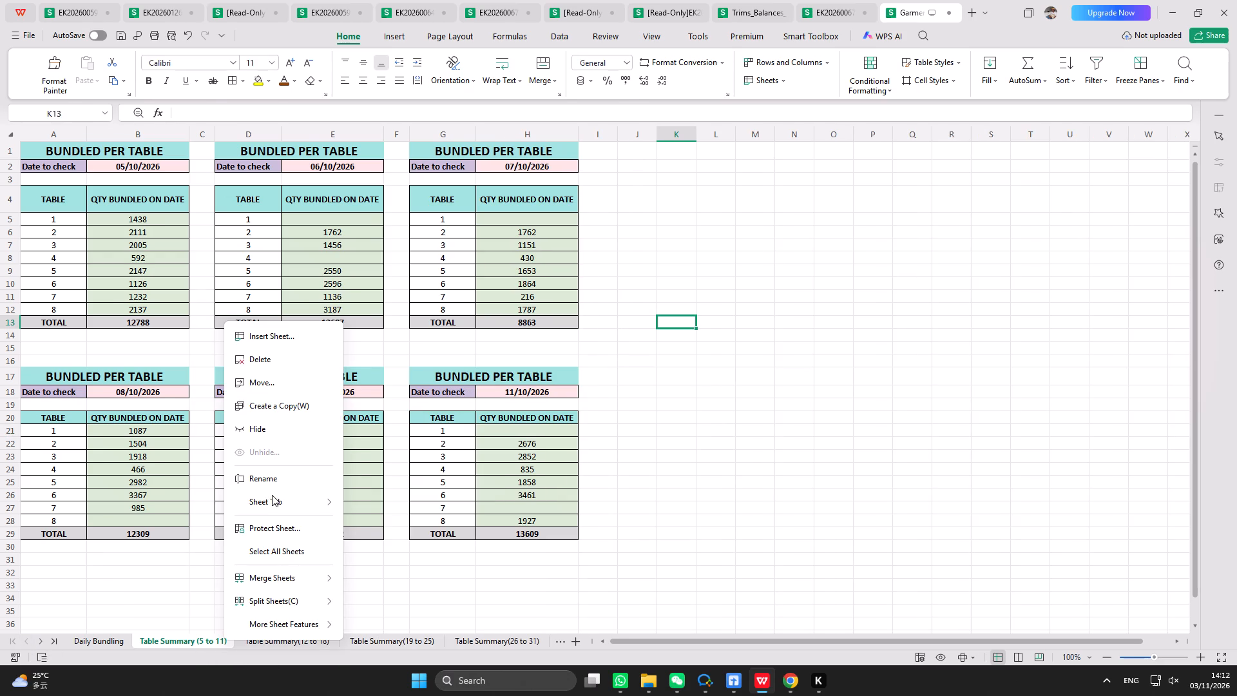
left_click(274, 483)
left_click(228, 640)
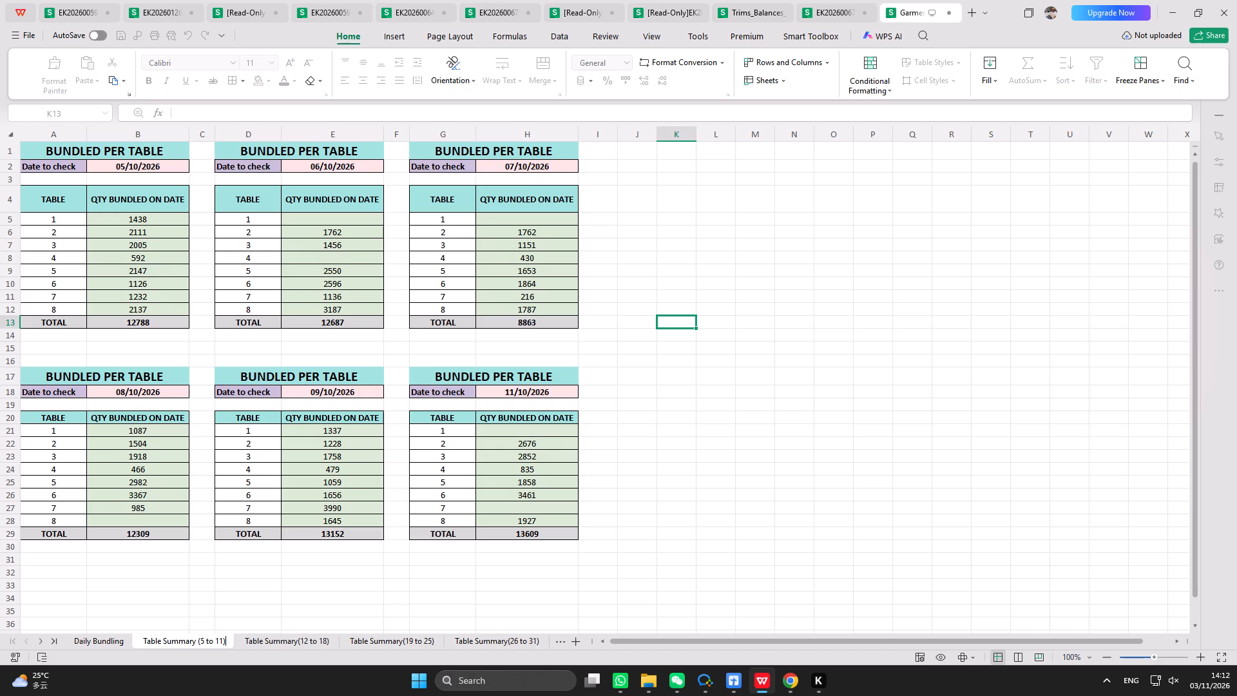
key("space")
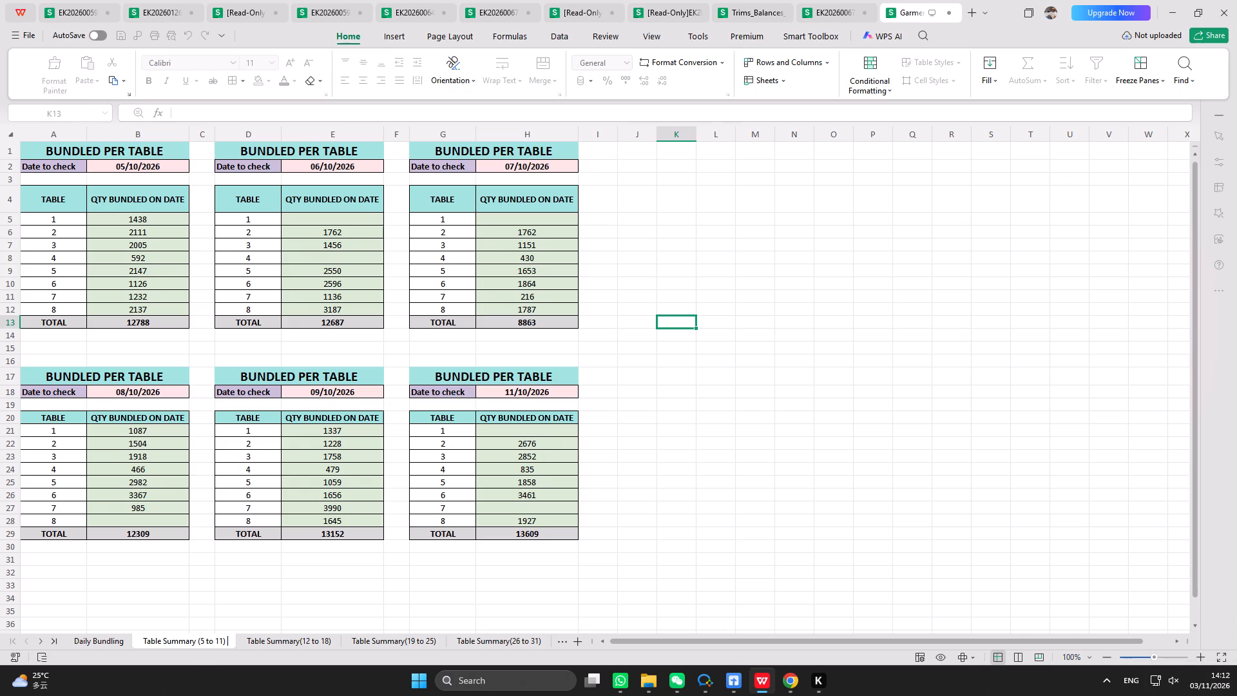
type("OCT")
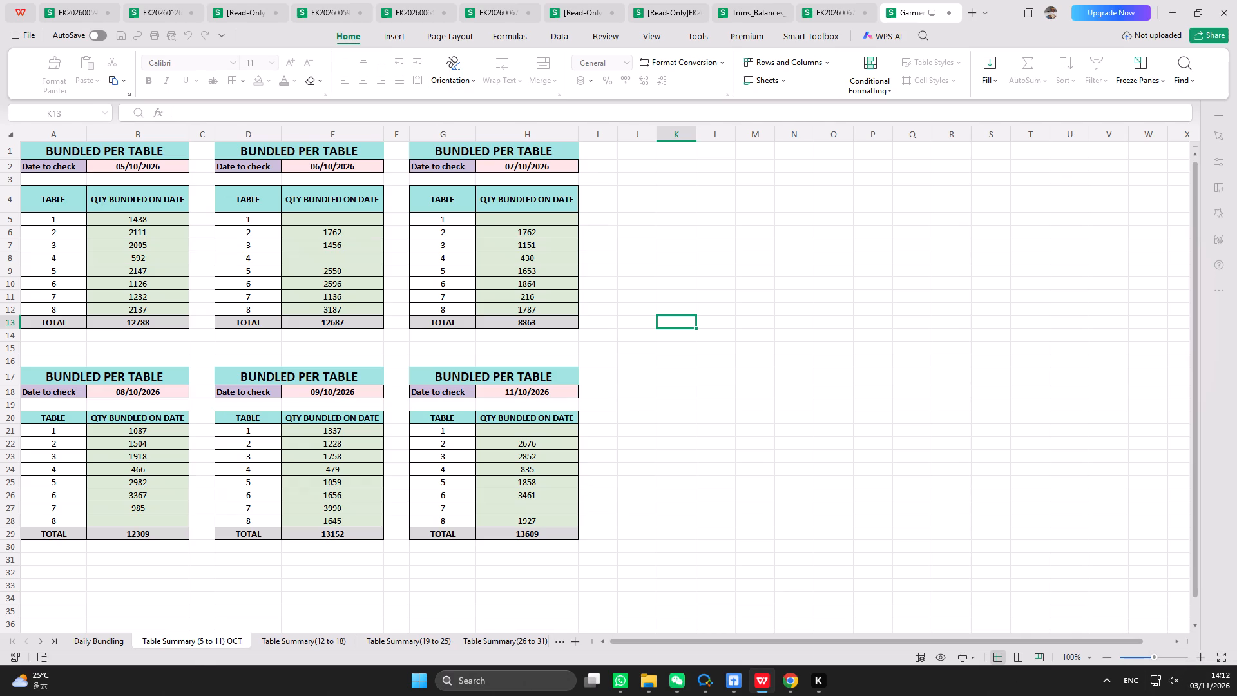
key("Return")
Rename the Table Summary(12 to 18) sheet as Table Summary(12 to 18) OCT, with a single space before OCT.
left_click(312, 641)
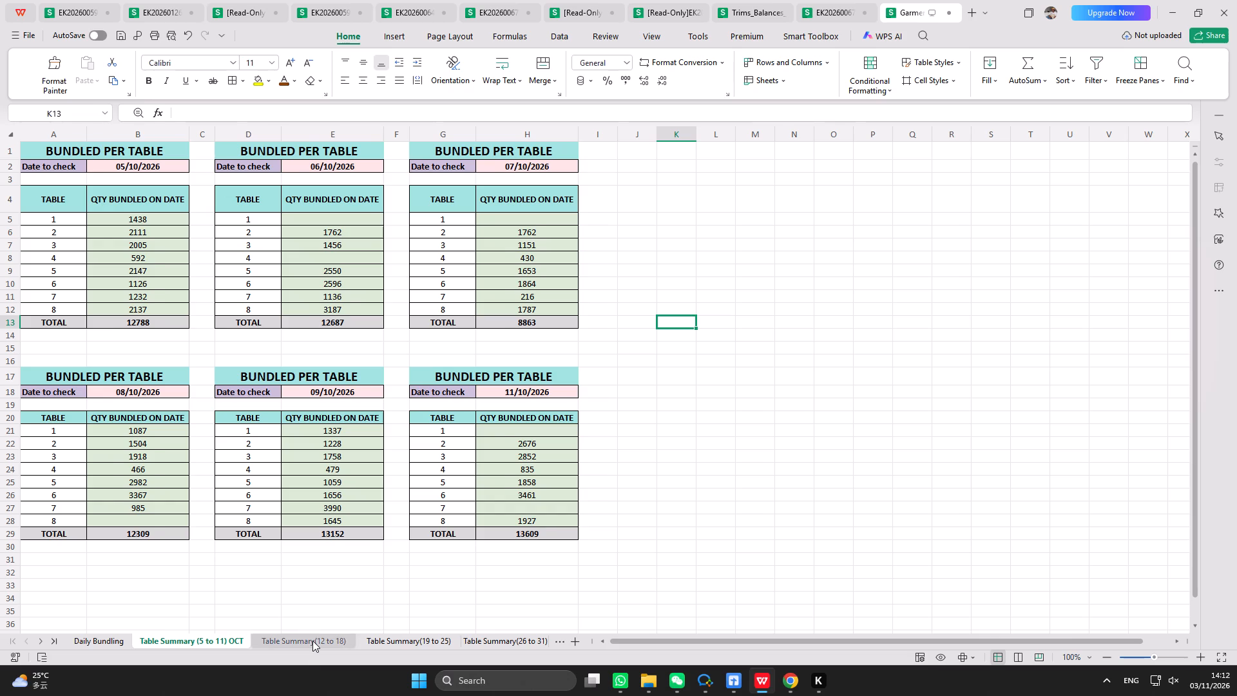
right_click(312, 641)
left_click(365, 481)
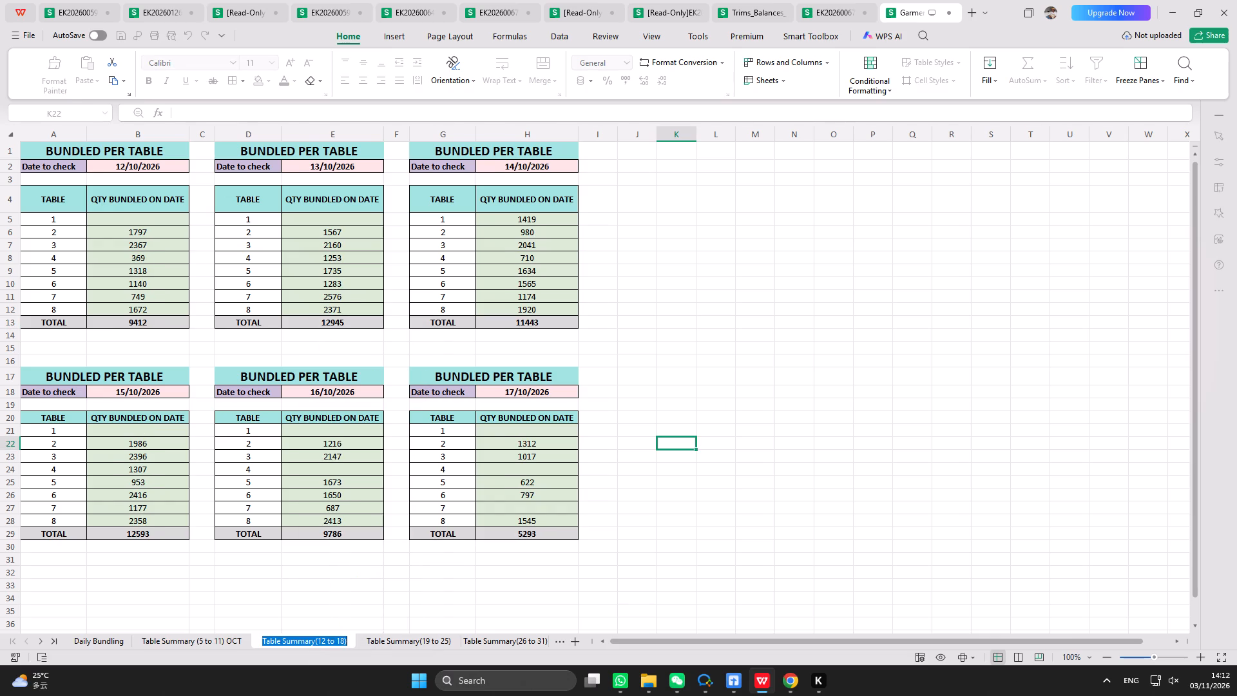
left_click(351, 641)
key("space")
key("space")
type("OCT")
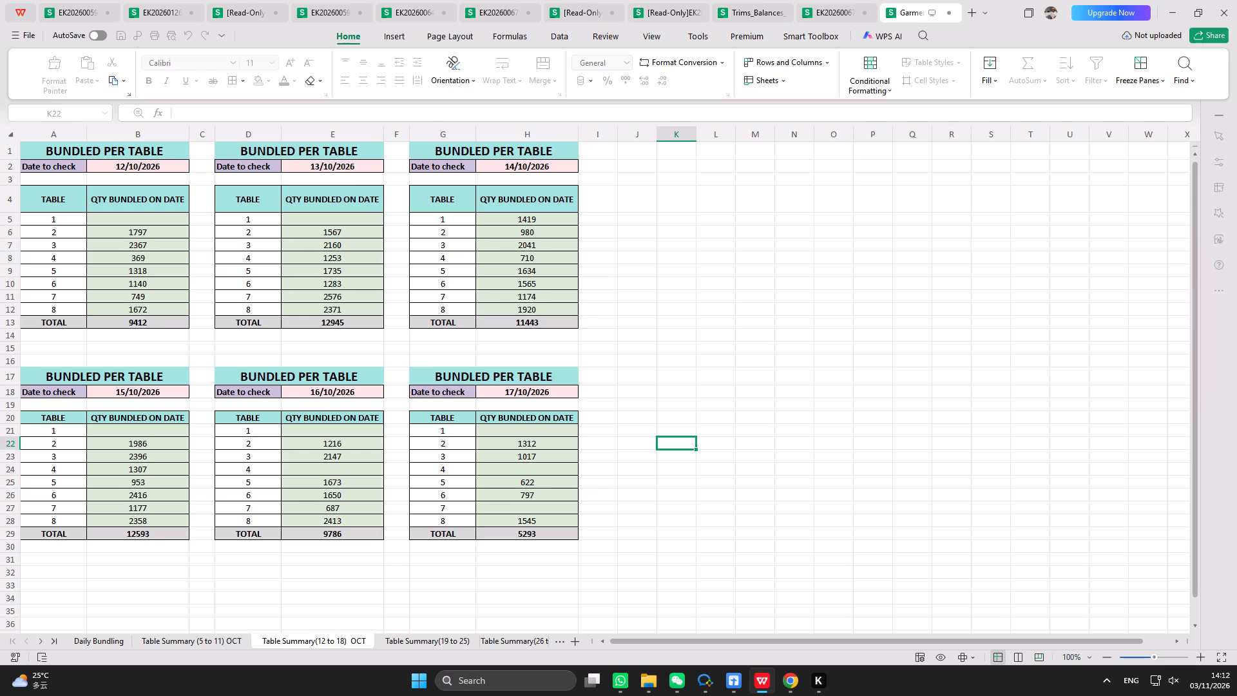
key("Left")
key("Left")
key("Left")
key("BackSpace")
key("Return")
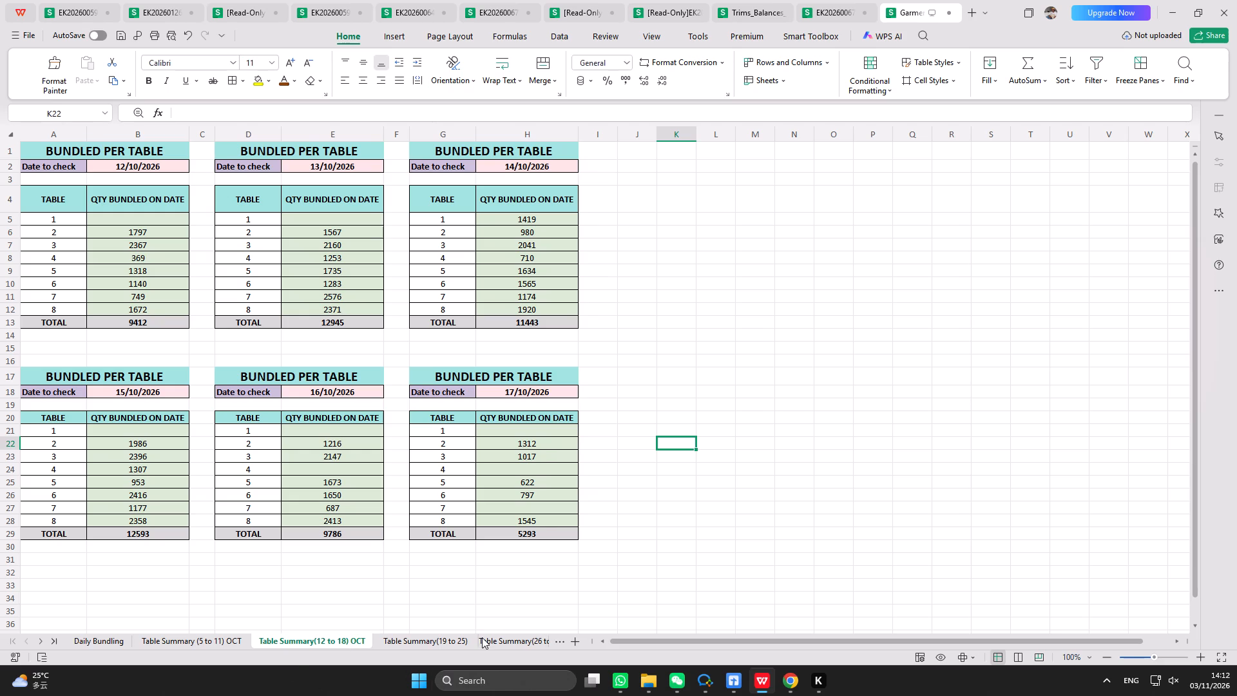
Rename the Table Summary(19 to 25) sheet as Table Summary(19 to 25) OCT.
left_click(443, 644)
right_click(443, 644)
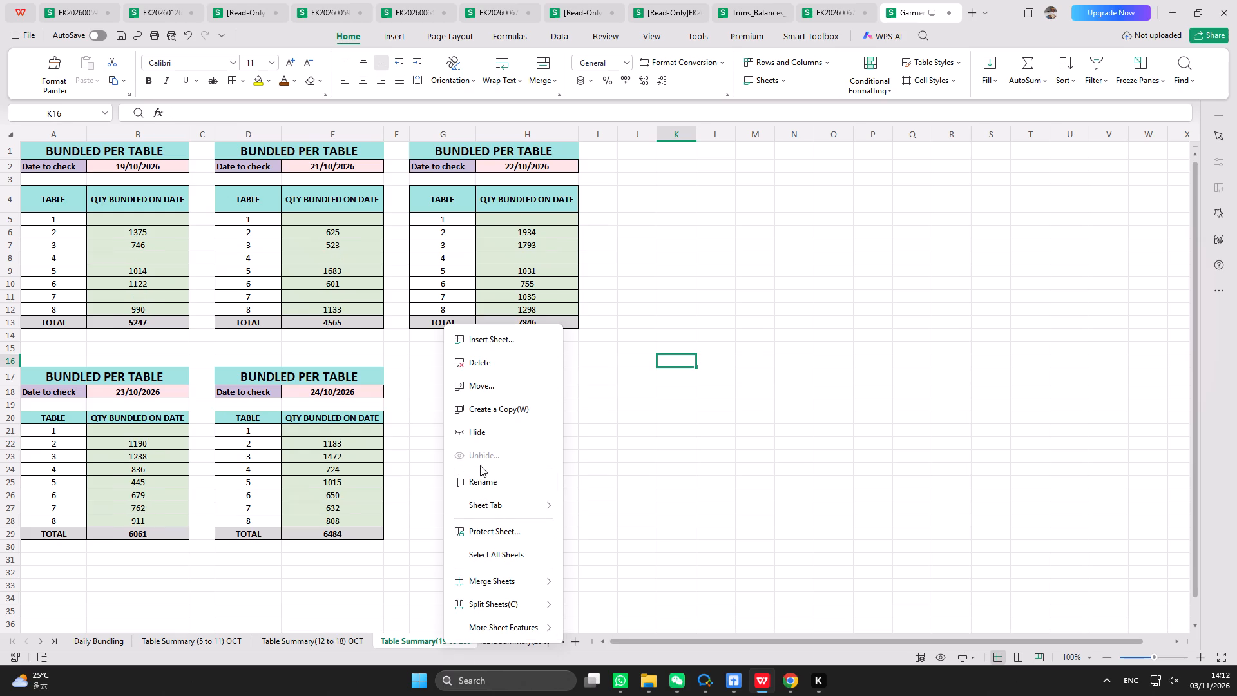
left_click(484, 479)
left_click(470, 641)
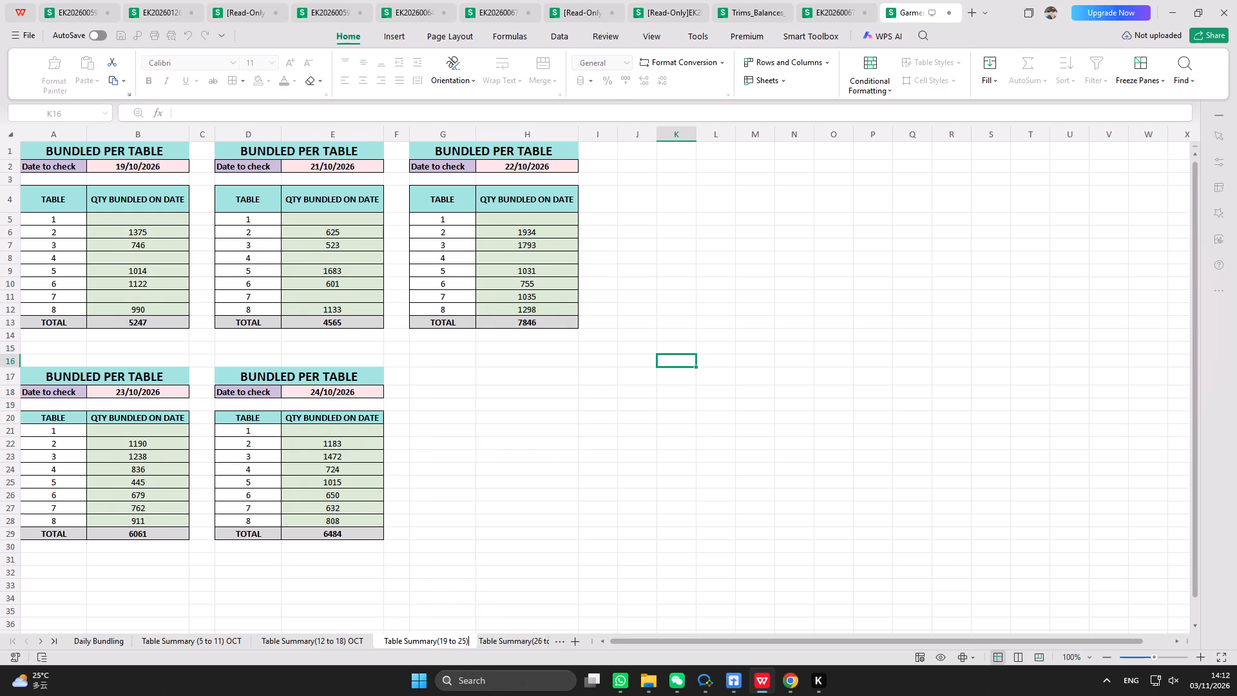
key("space")
type("OCT")
key("Return")
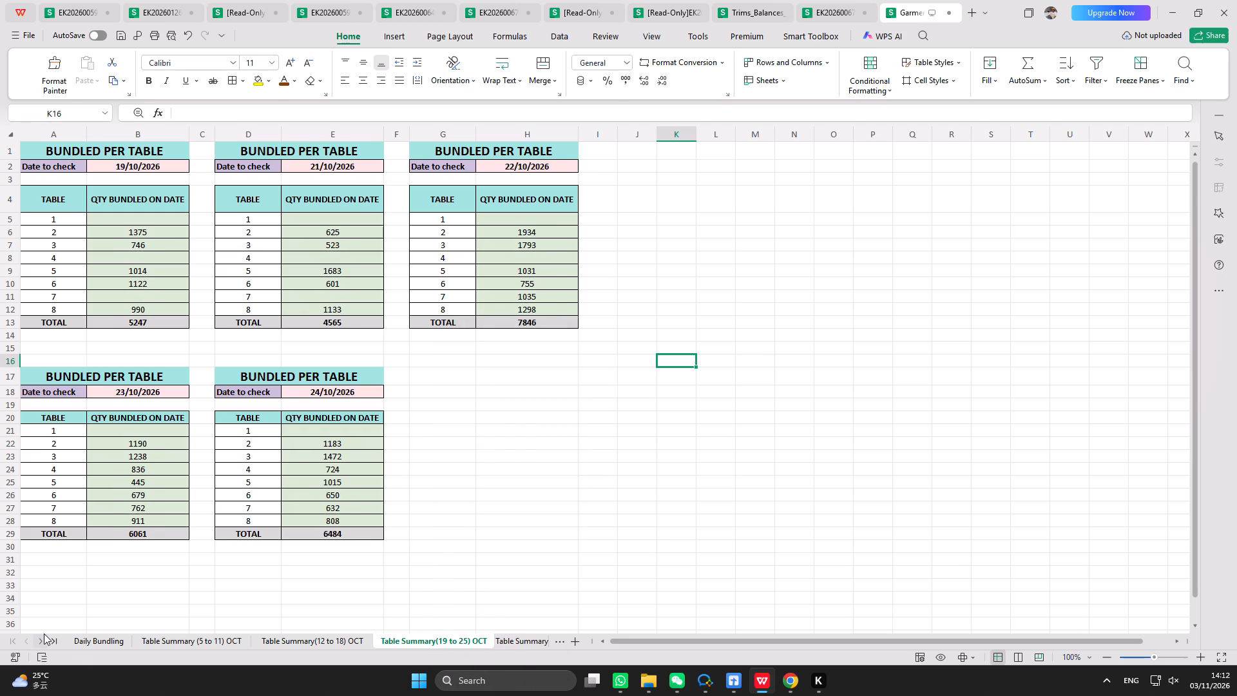
Rename the Table Summary(26 to 31) sheet as Table Summary(26 to 31) OCT.
left_click(37, 641)
left_click(37, 641)
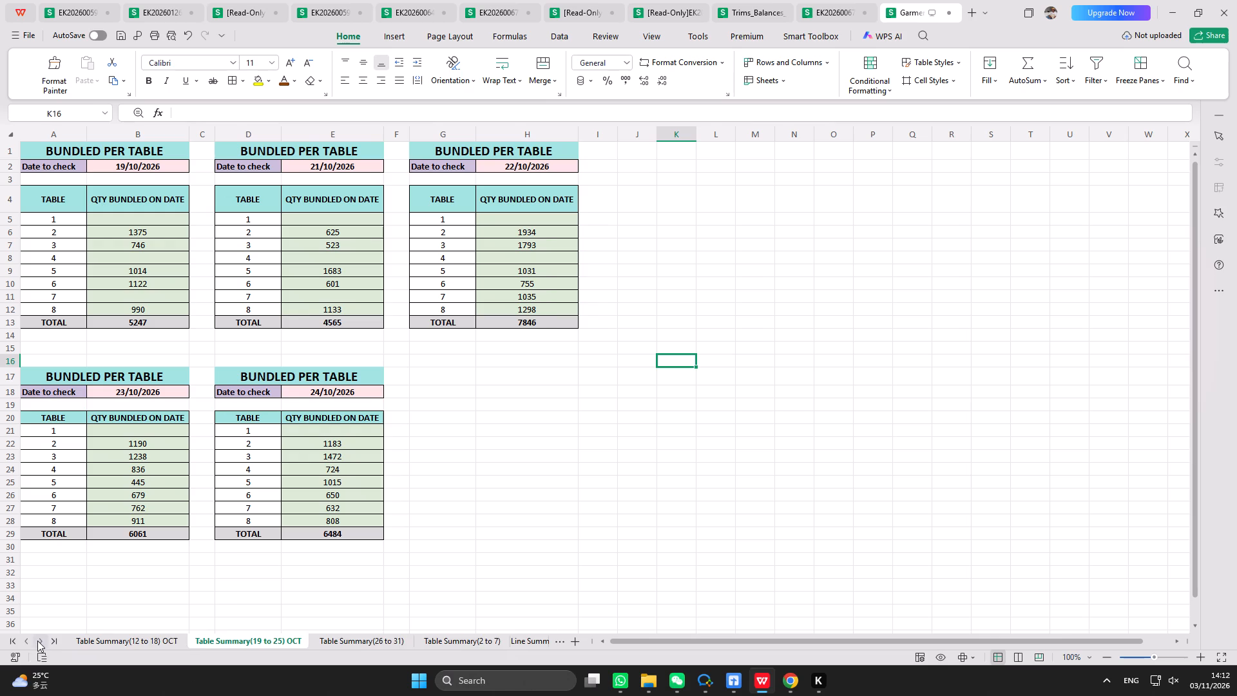
left_click(364, 640)
right_click(364, 640)
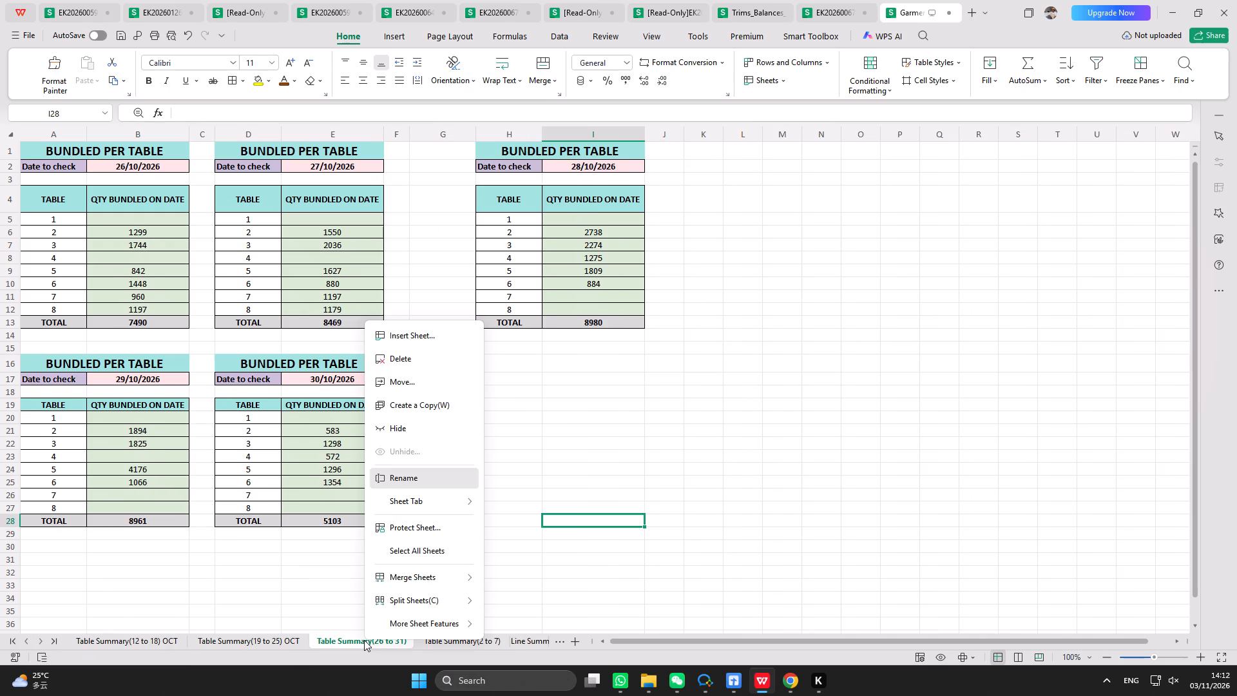
left_click(414, 478)
left_click(405, 644)
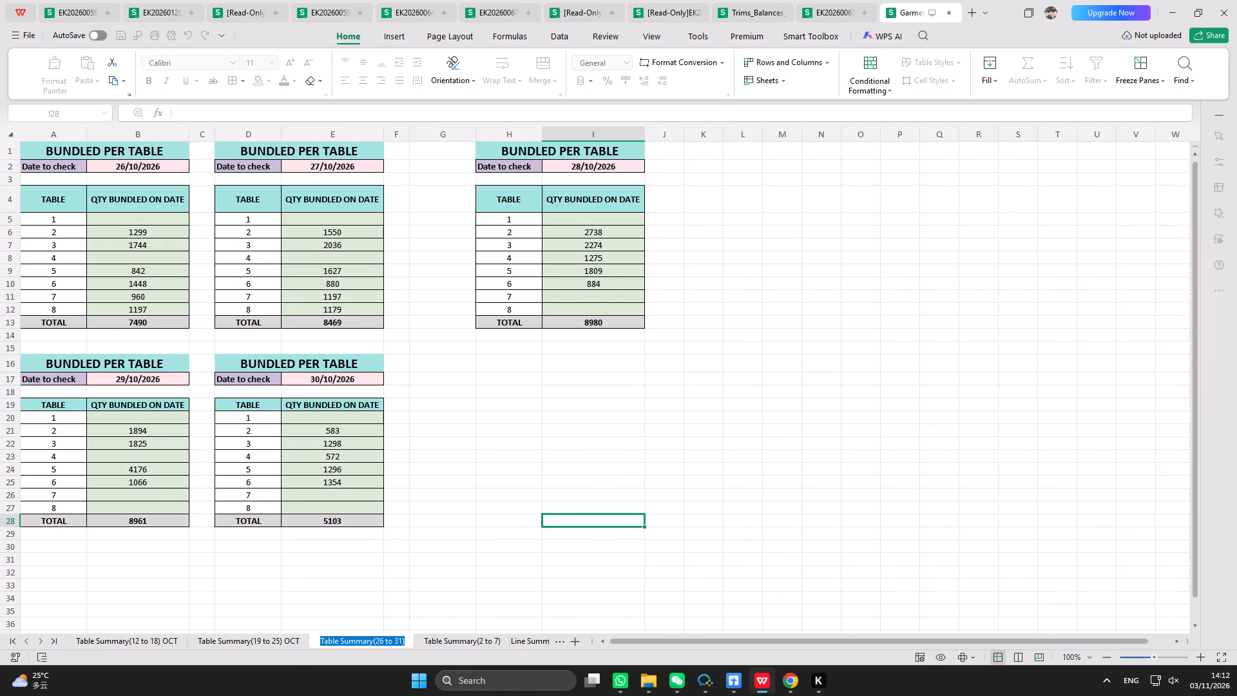
key("space")
type("OCT")
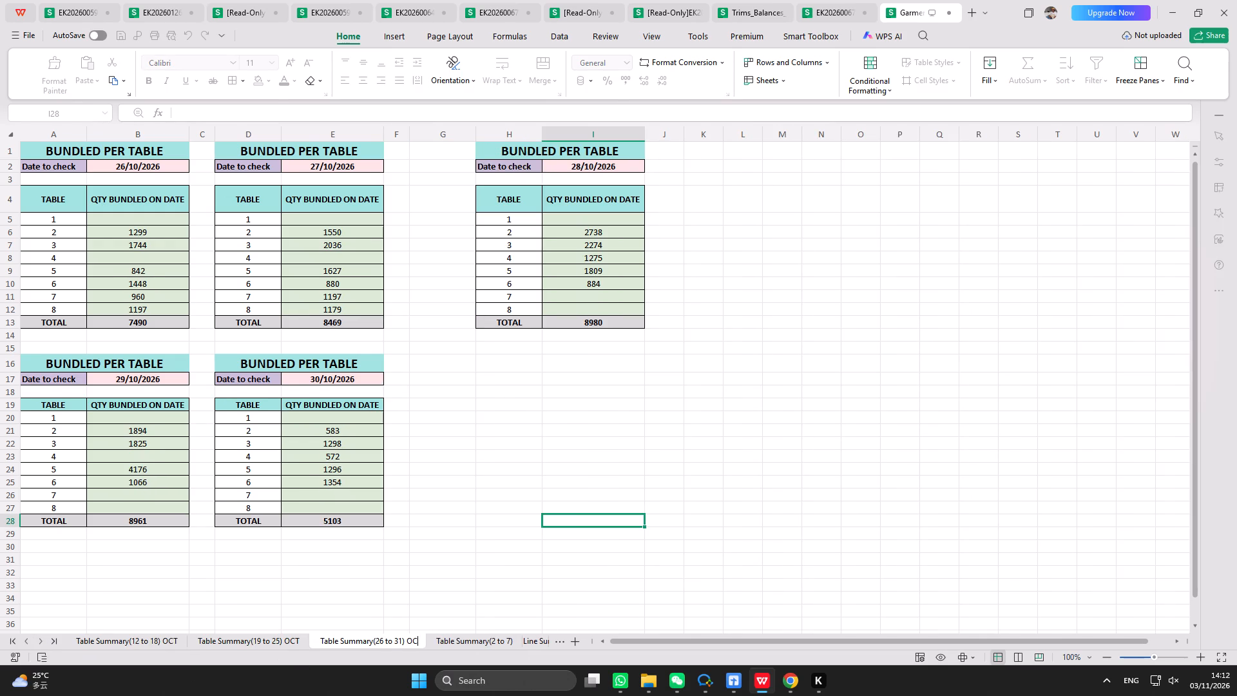
key("Return")
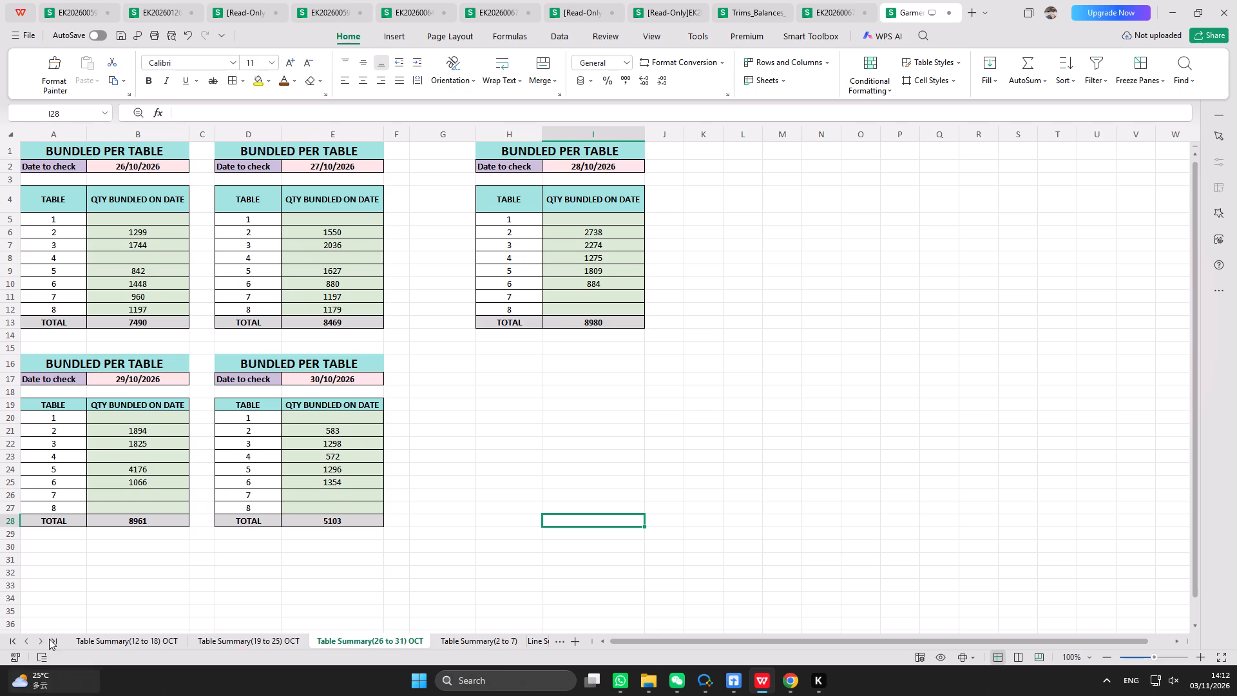
Rename the Table Summary(2 to 7) sheet as Table Summary(2 to 7) NOV.
left_click(43, 637)
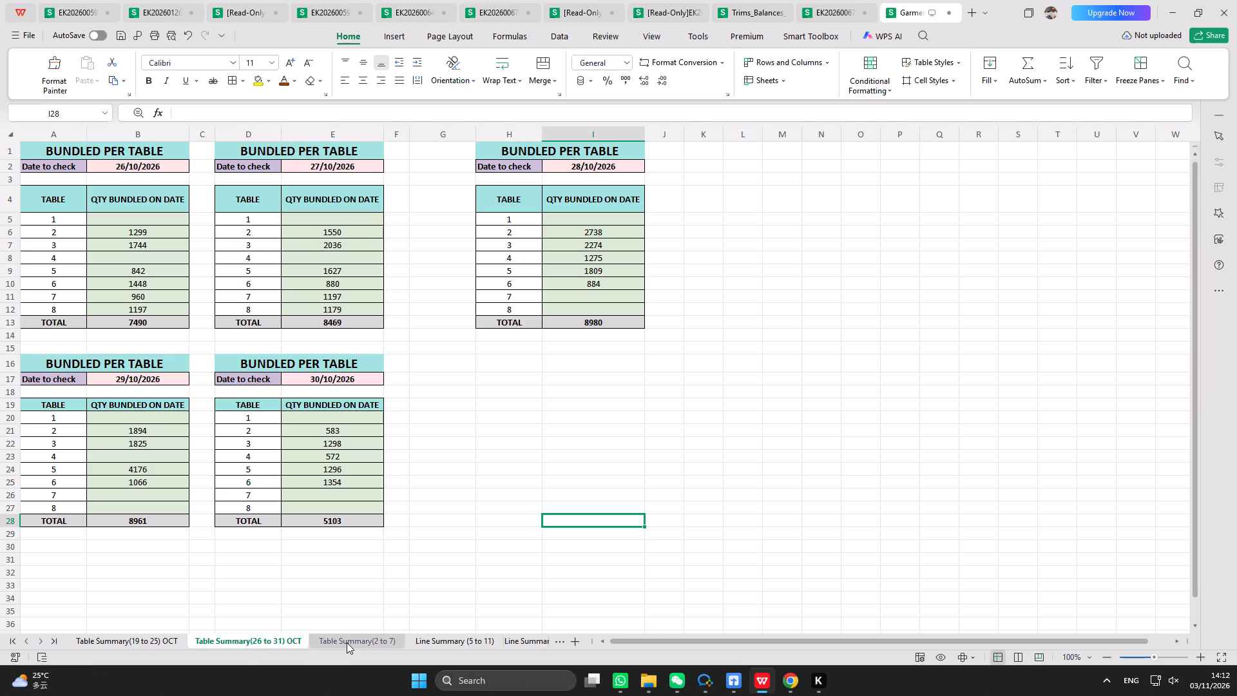
left_click(347, 643)
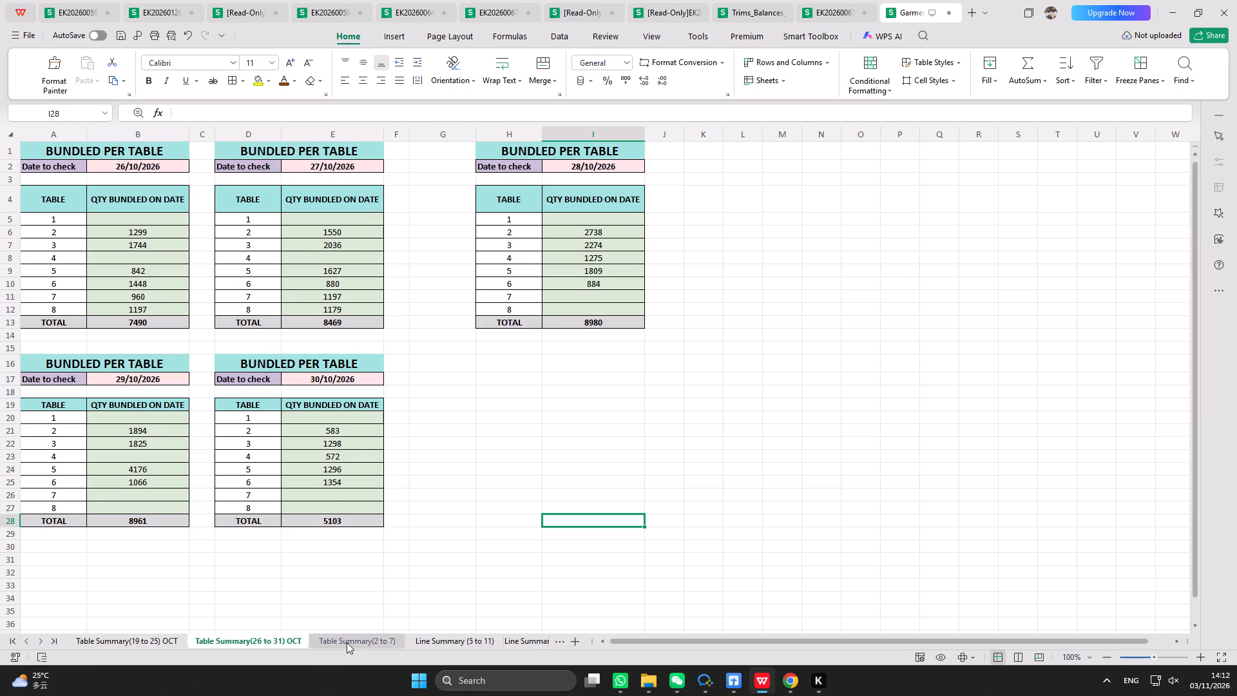
right_click(347, 643)
left_click(404, 481)
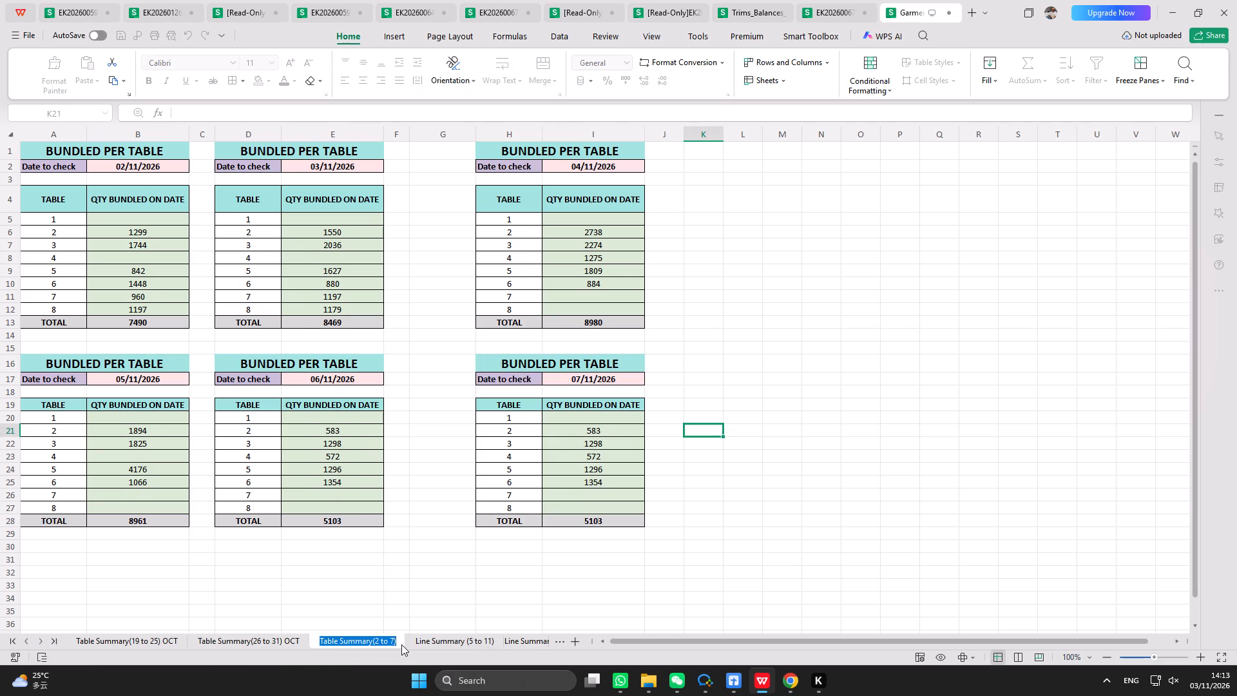
left_click(399, 643)
key("space")
type("NOV")
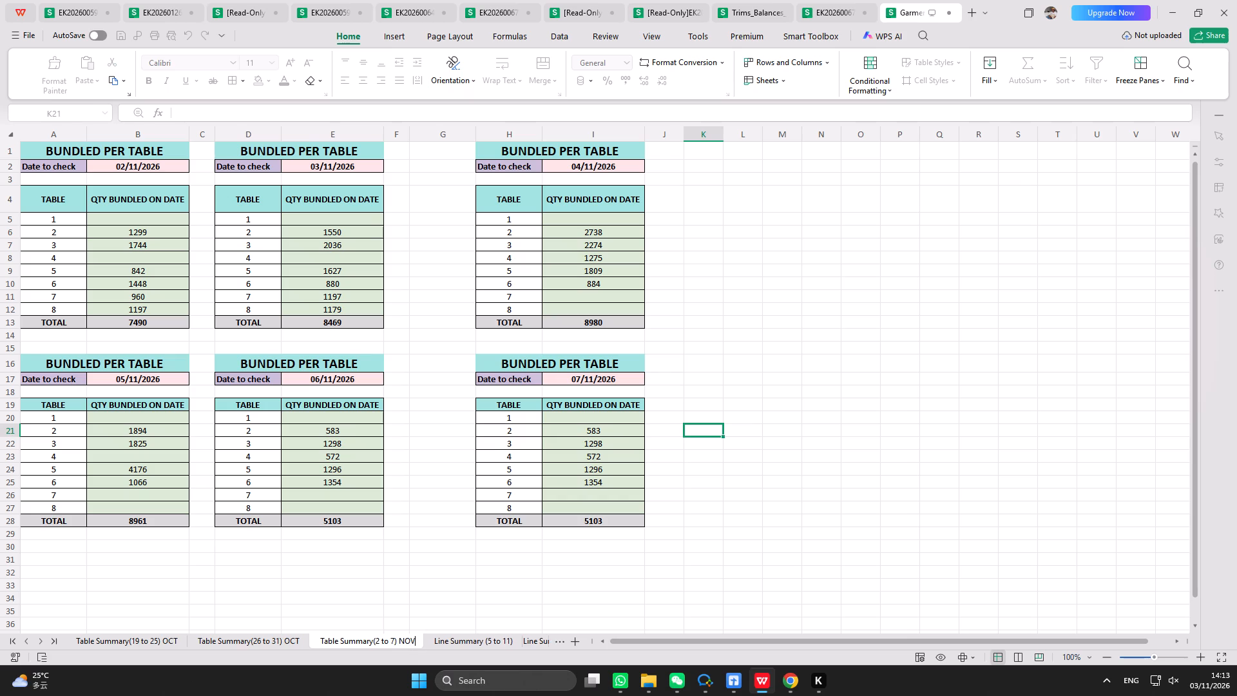
key("Return")
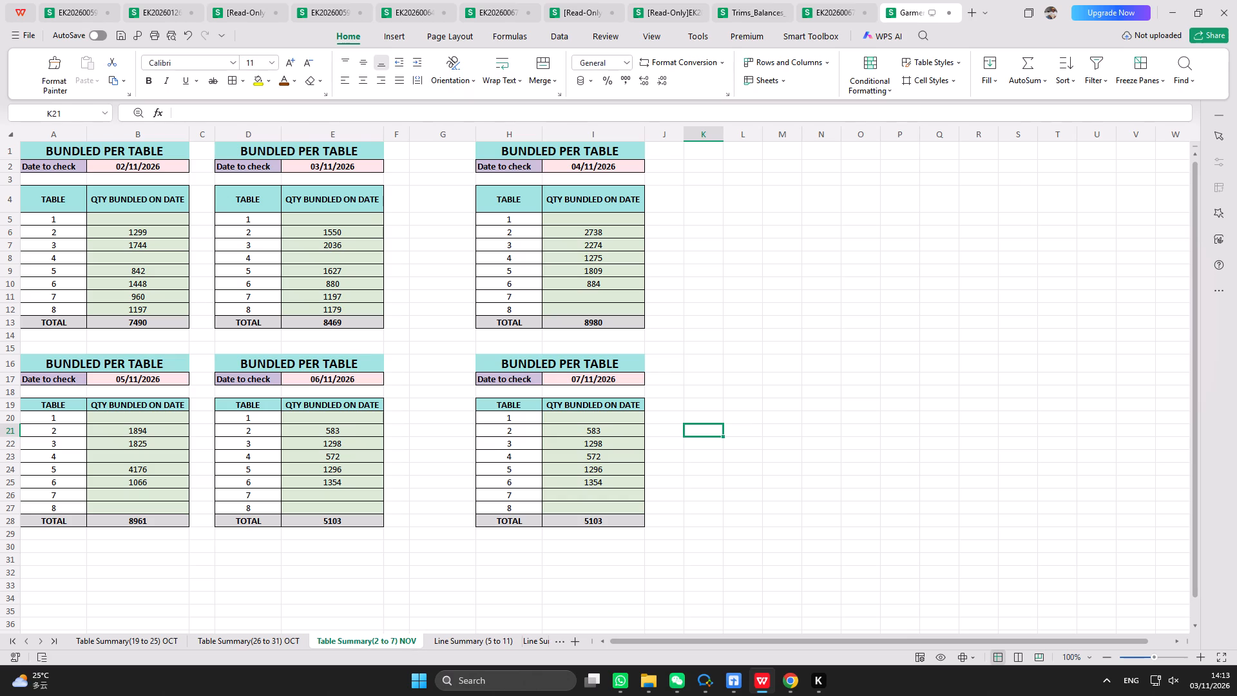
Clear the bundled quantities in B6:B12, E6:E12 and I6:I10 of the 02/11, 03/11 and 04/11/2026 blocks, keeping the totals.
left_click_drag(159, 229, 168, 309)
right_click(158, 297)
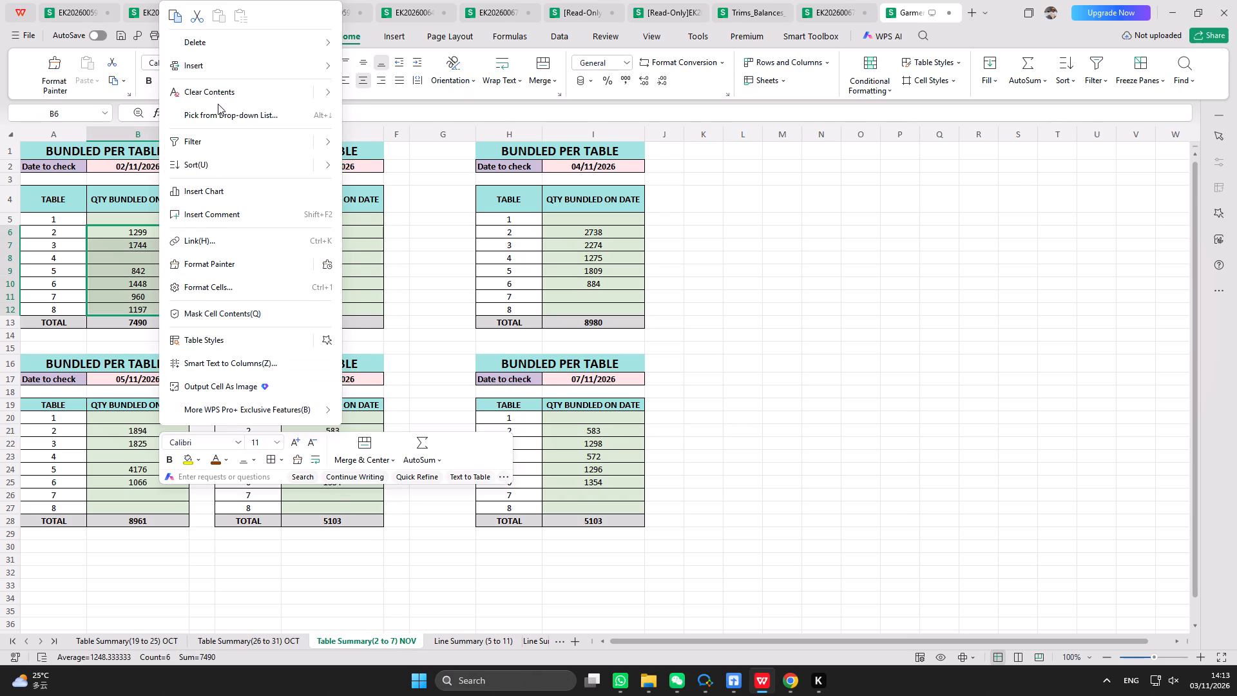
left_click(219, 101)
left_click_drag(347, 233, 352, 314)
right_click(327, 253)
left_click(392, 87)
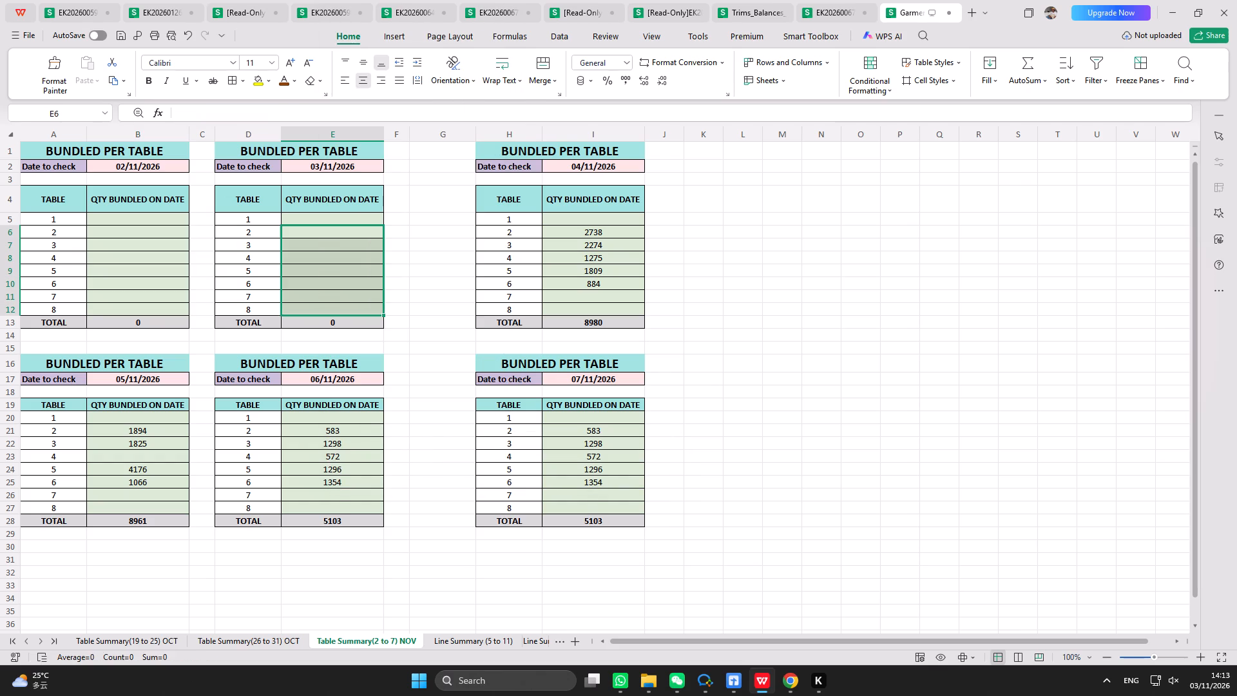
left_click_drag(583, 230, 588, 283)
right_click(584, 278)
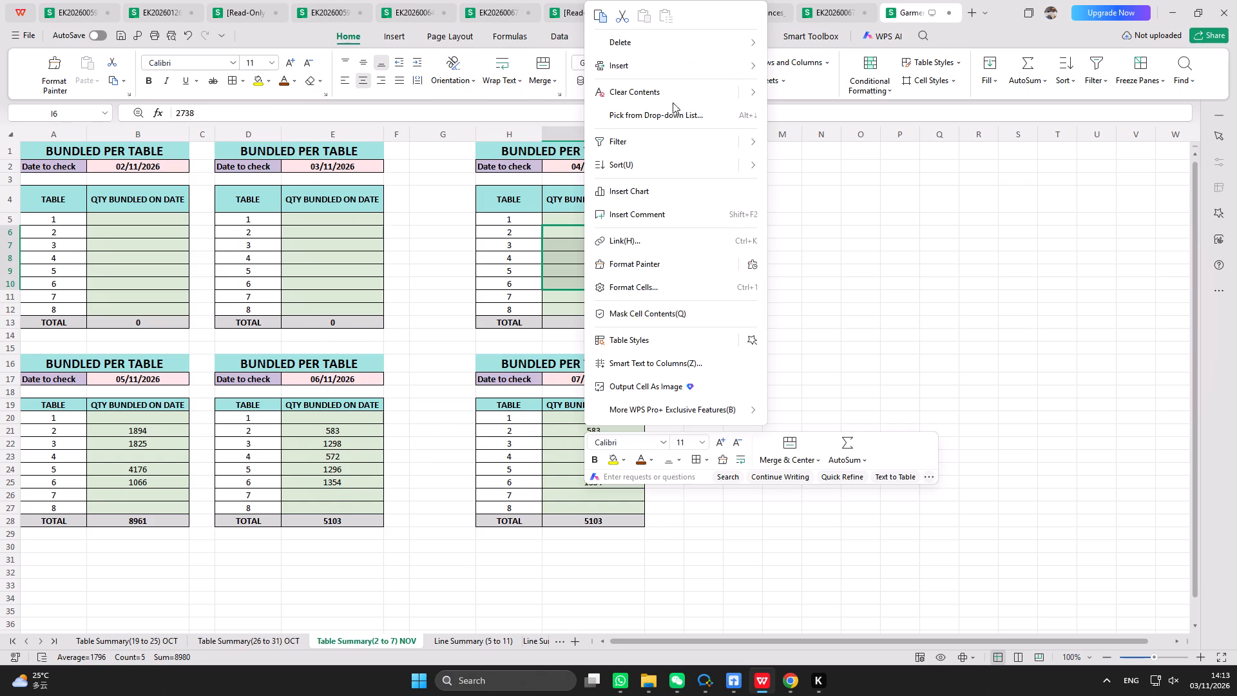
left_click(671, 98)
Clear the bundled quantities in B21:B25, E21:E25 and I21:I25 of the 05/11, 06/11 and 07/11/2026 blocks, keeping the totals.
left_click_drag(166, 430, 166, 479)
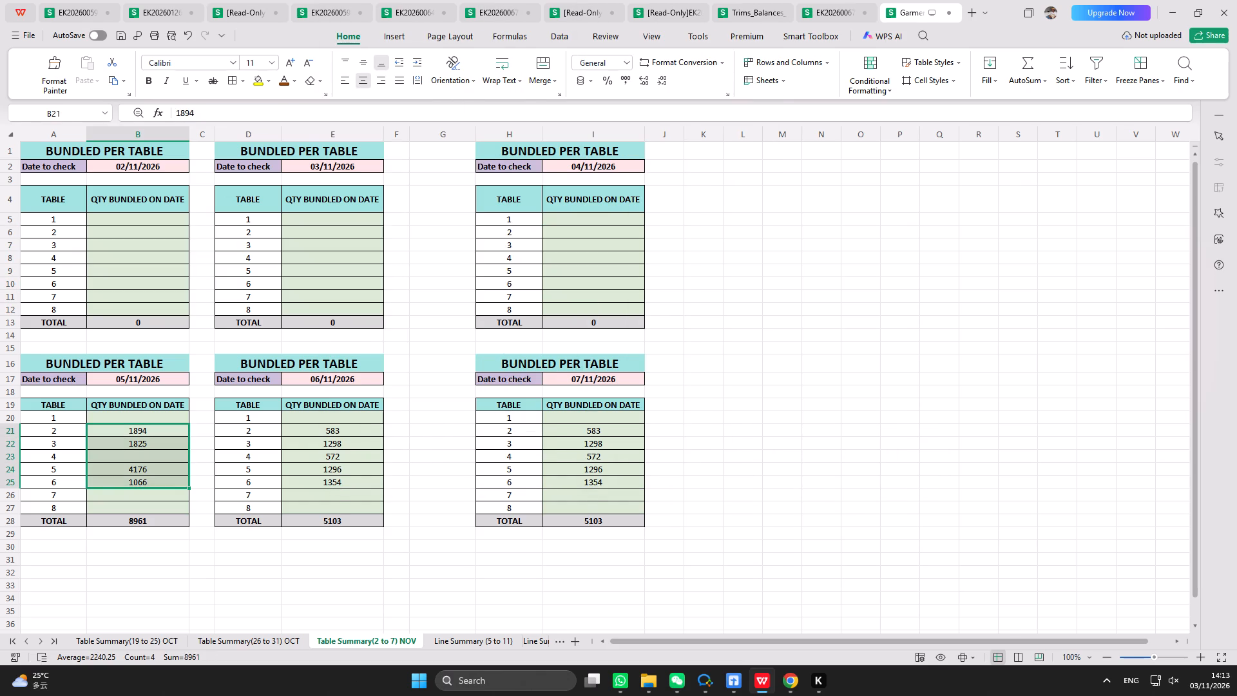
right_click(124, 470)
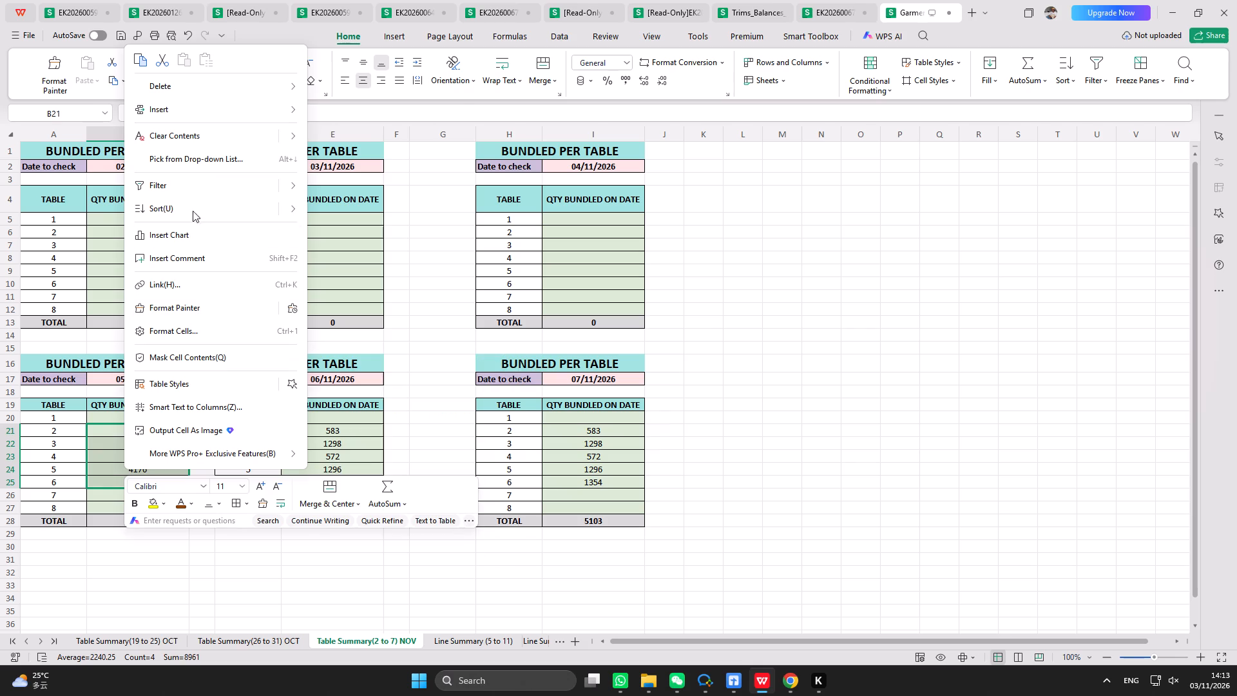
left_click(206, 135)
left_click_drag(352, 433, 352, 435)
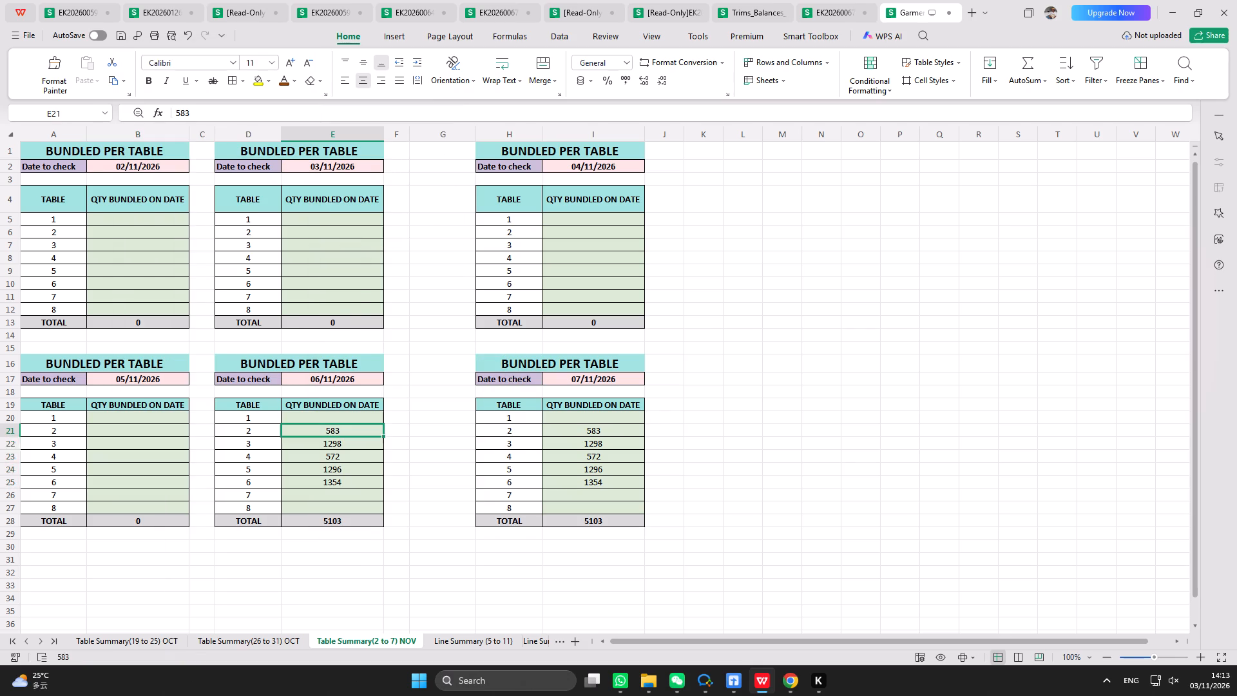
left_click_drag(352, 435, 355, 479)
right_click(323, 444)
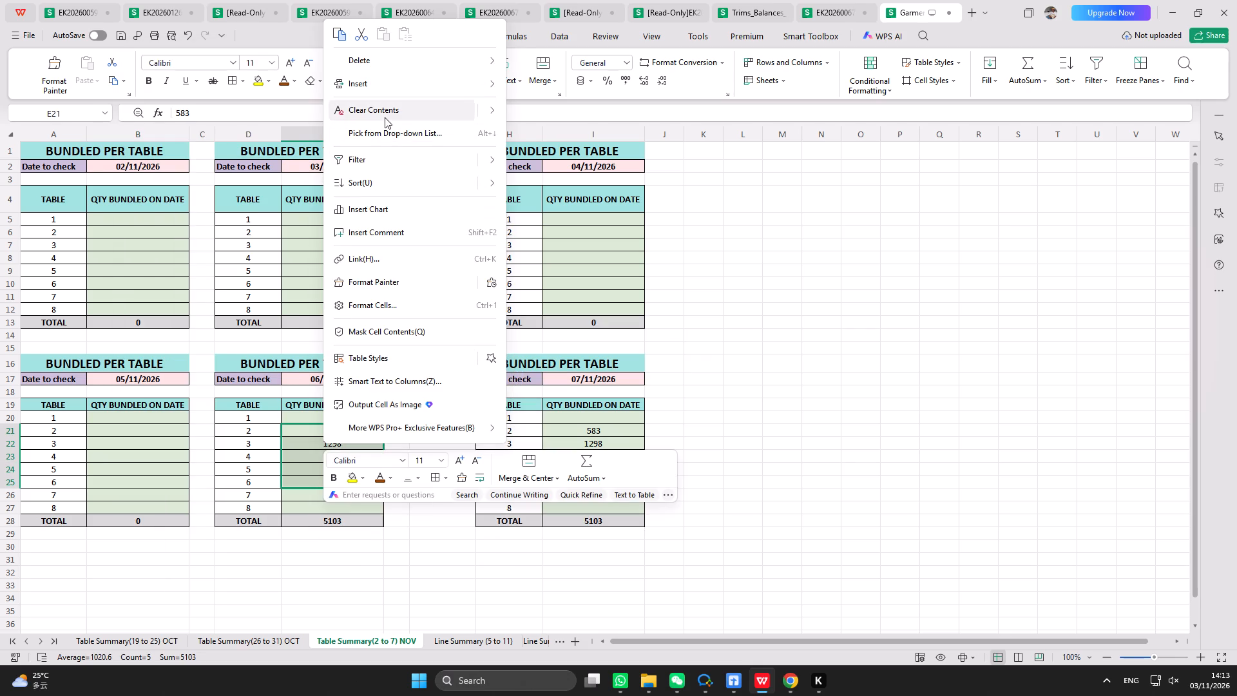
left_click(385, 117)
left_click_drag(610, 432, 611, 478)
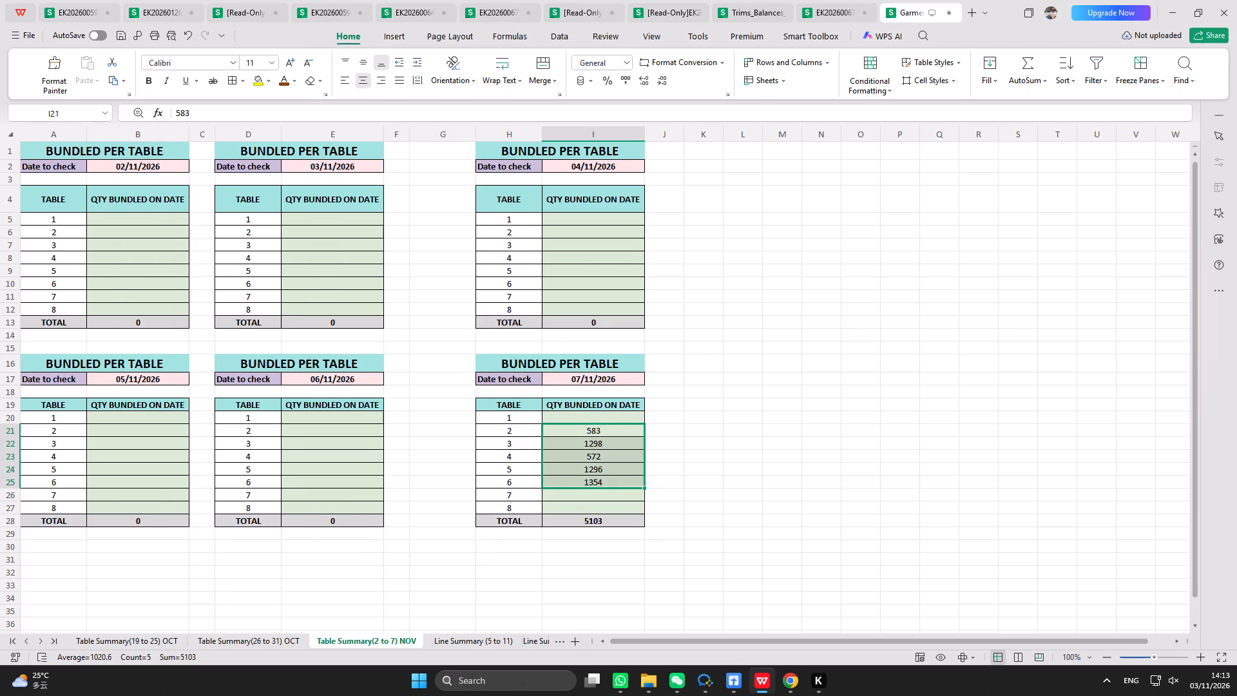
right_click(575, 449)
left_click(642, 111)
scroll(513, 362, "up", 8)
left_click(755, 474)
scroll(427, 385, "up", 15)
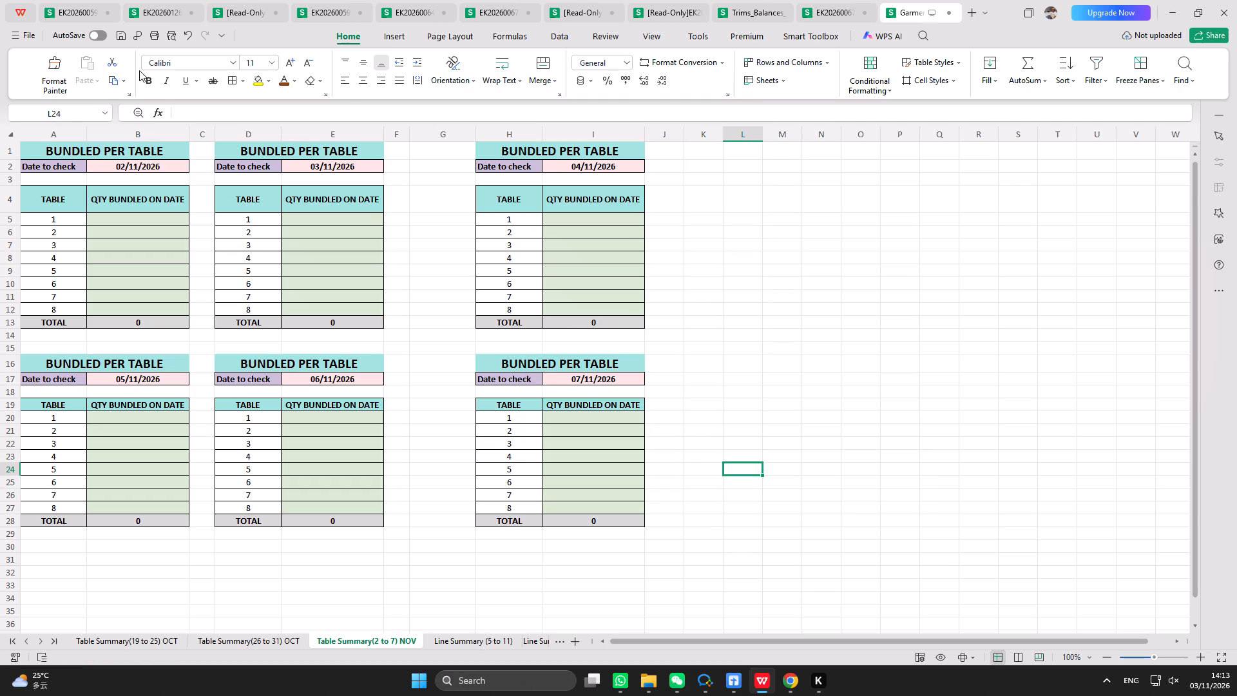
Save the Garment Bundling Tracker workbook.
triple_click(124, 37)
triple_click(124, 37)
triple_click(122, 37)
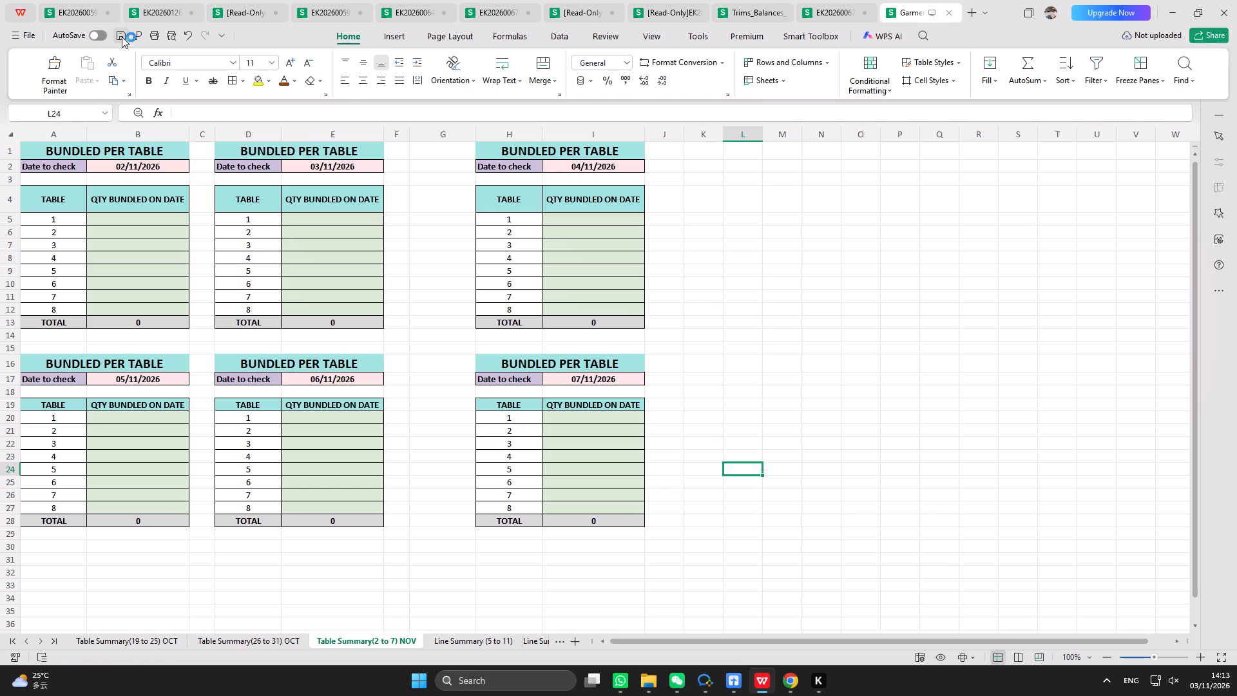
triple_click(122, 37)
triple_click(122, 37)
left_click(122, 37)
Rename the Line Summary (5 to 11) sheet as Line Summary (5 to 11) OCT.
left_click(42, 642)
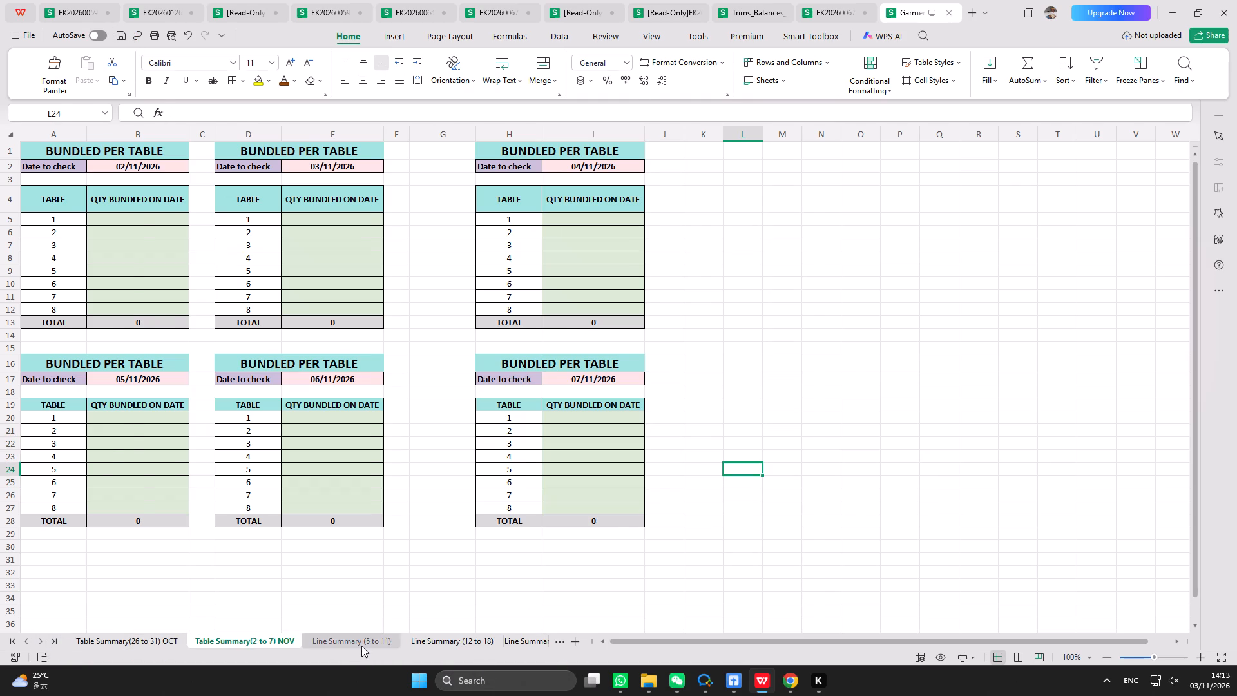
left_click(361, 646)
right_click(352, 639)
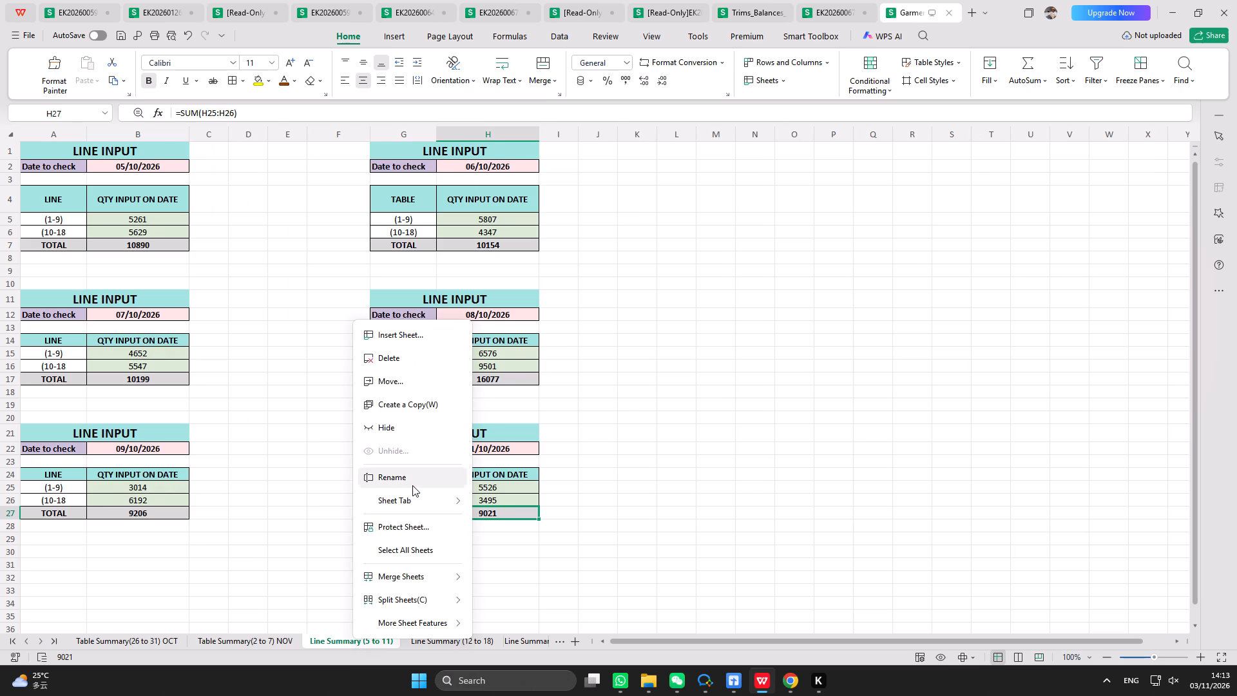
left_click(412, 485)
left_click(392, 641)
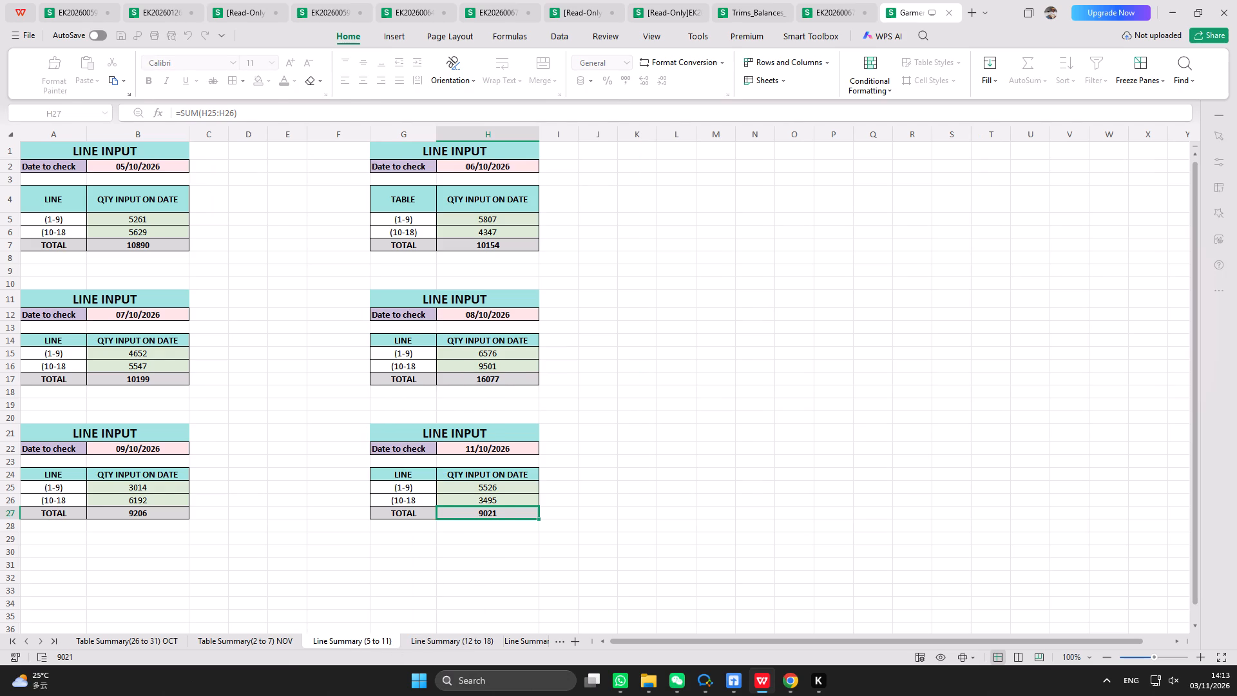
key("space")
type("OCT")
key("Return")
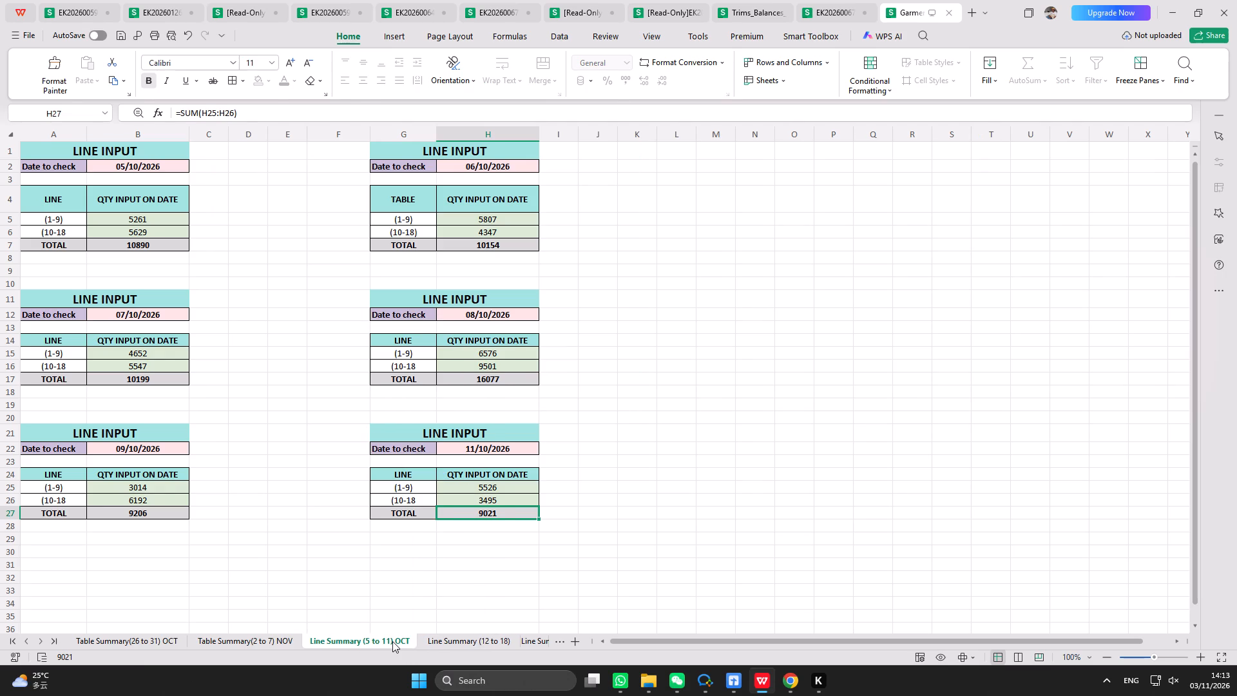
Rename the Line Summary (12 to 18) sheet as Line Summary (12 to 18) OCT.
left_click(434, 639)
right_click(443, 640)
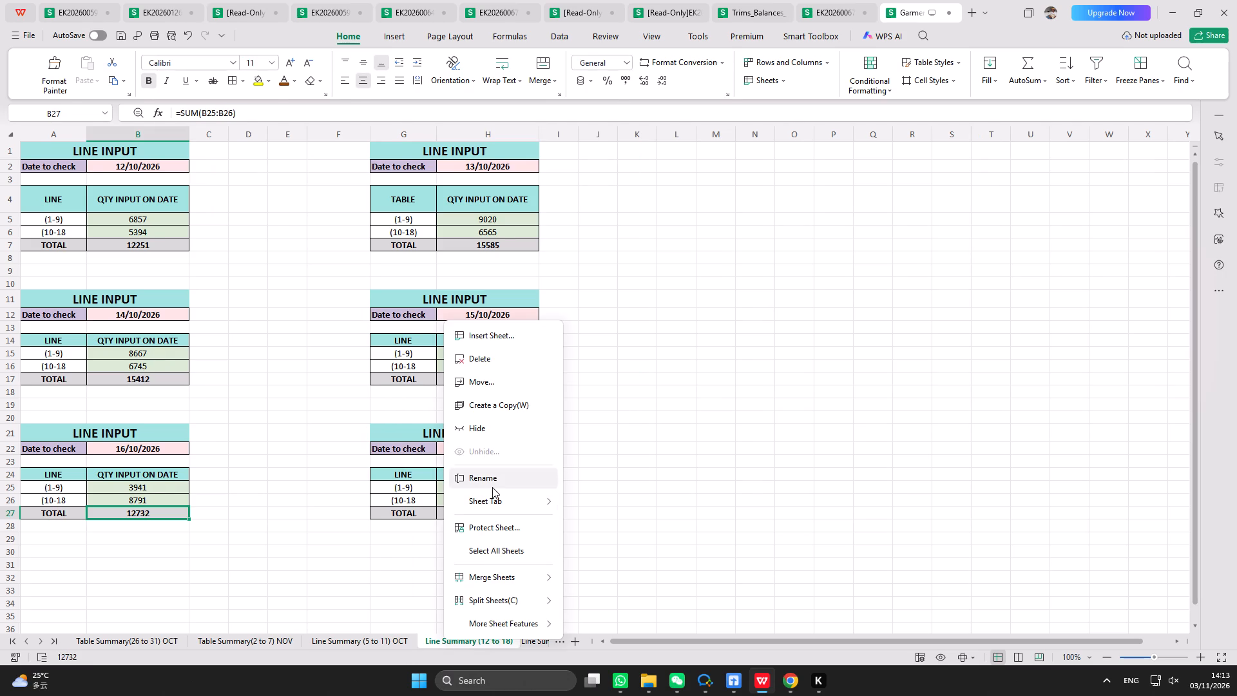
left_click(492, 487)
left_click(515, 638)
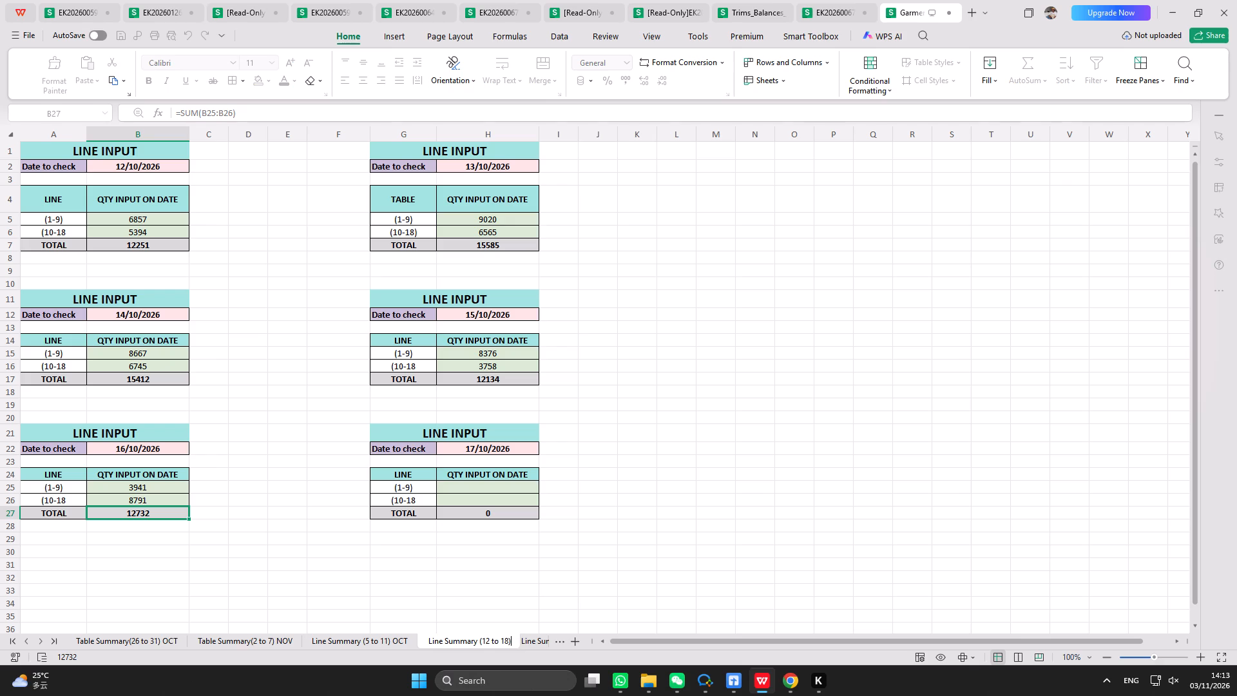
key("space")
type("OCT")
key("Return")
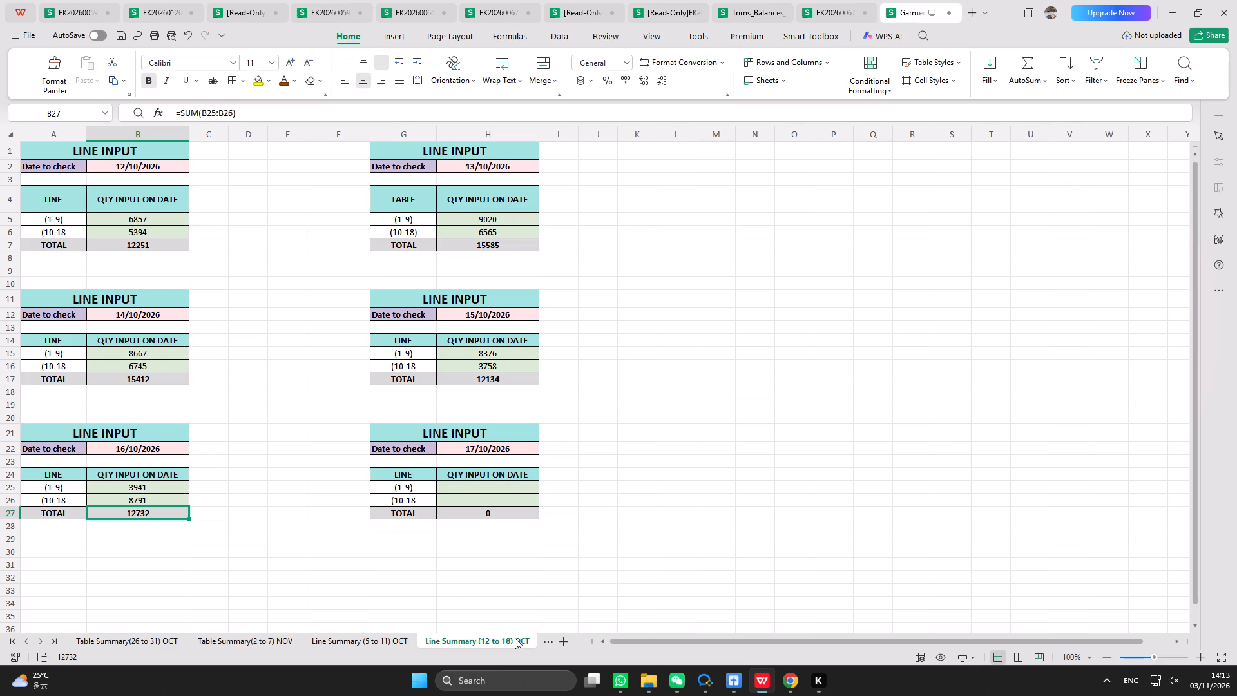
Append OCT to the name of the Line Summary (19 to 25) sheet, after a space.
left_click(39, 637)
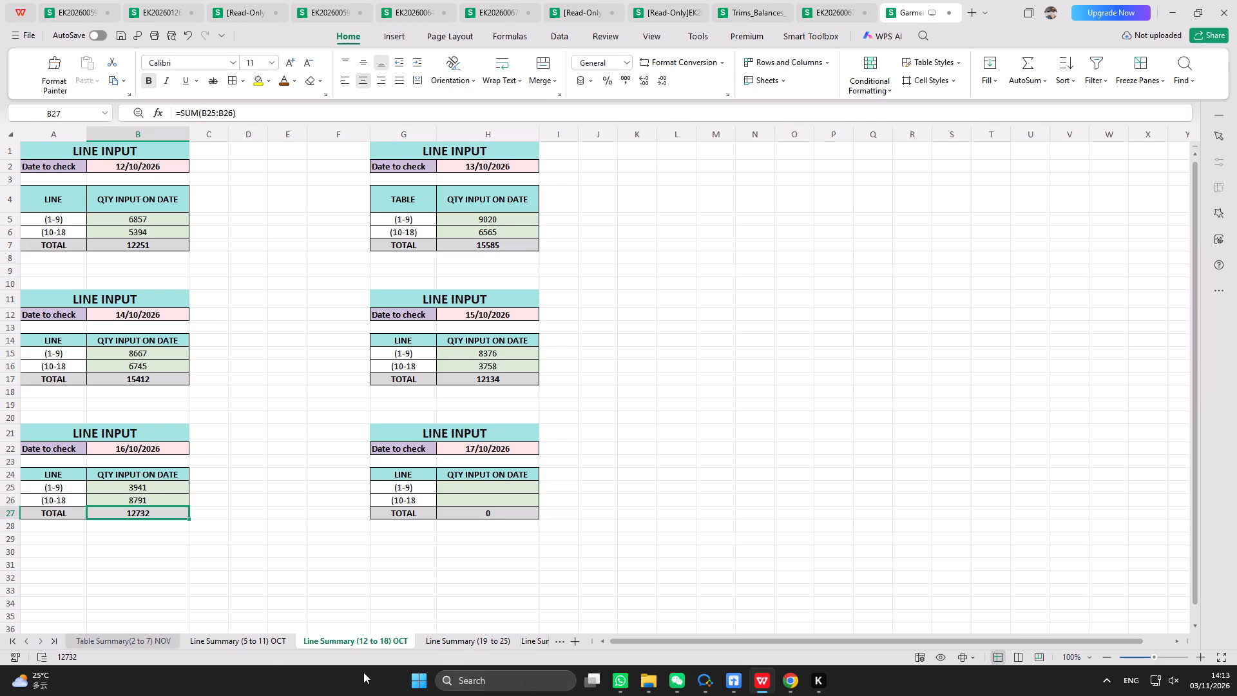
left_click(463, 636)
right_click(463, 636)
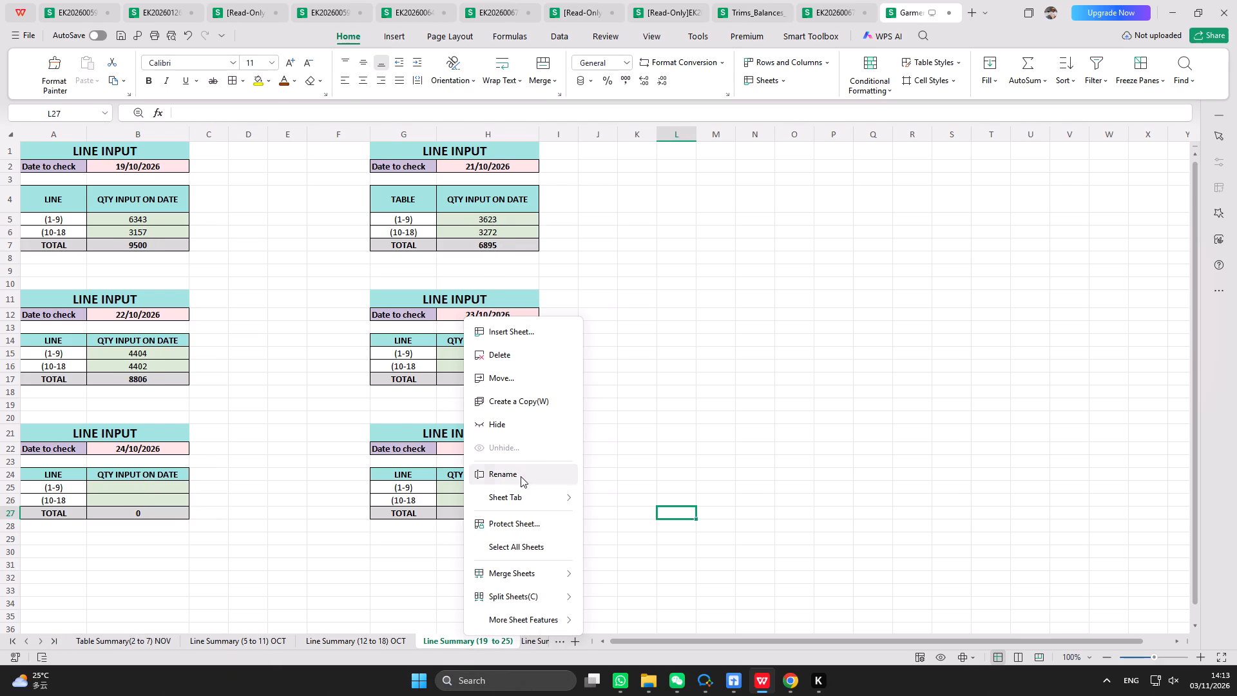
left_click(521, 476)
left_click(514, 642)
key("space")
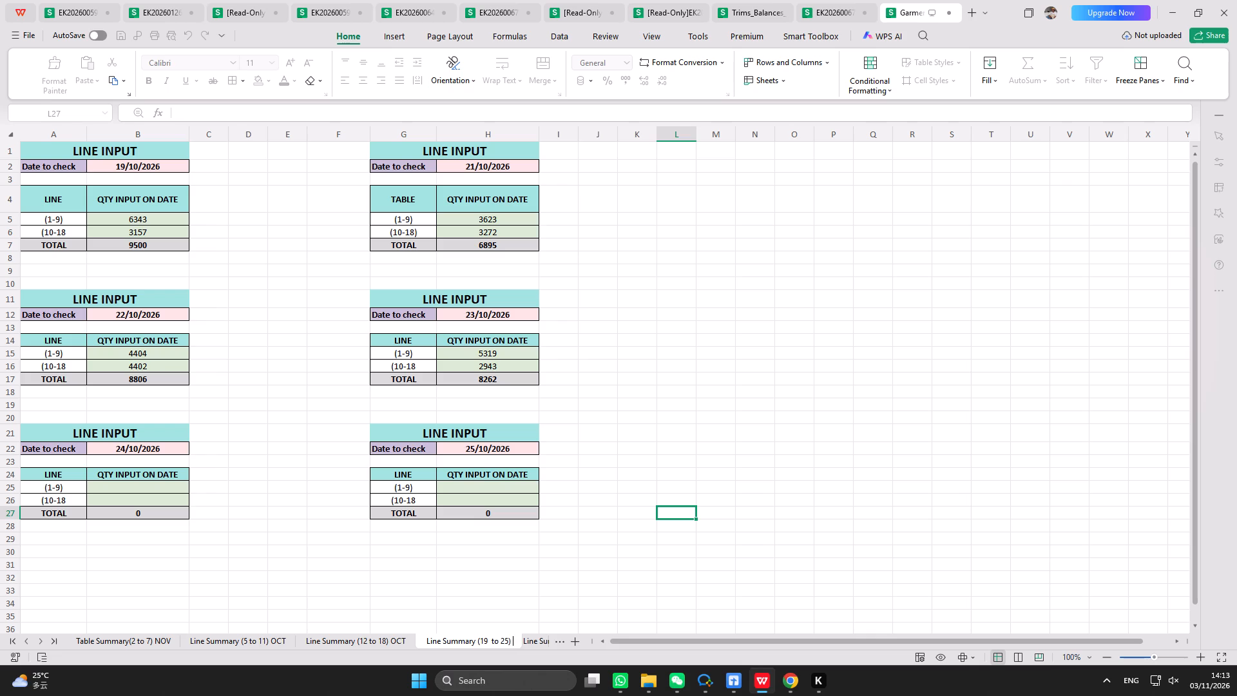
type("OCT")
key("Return")
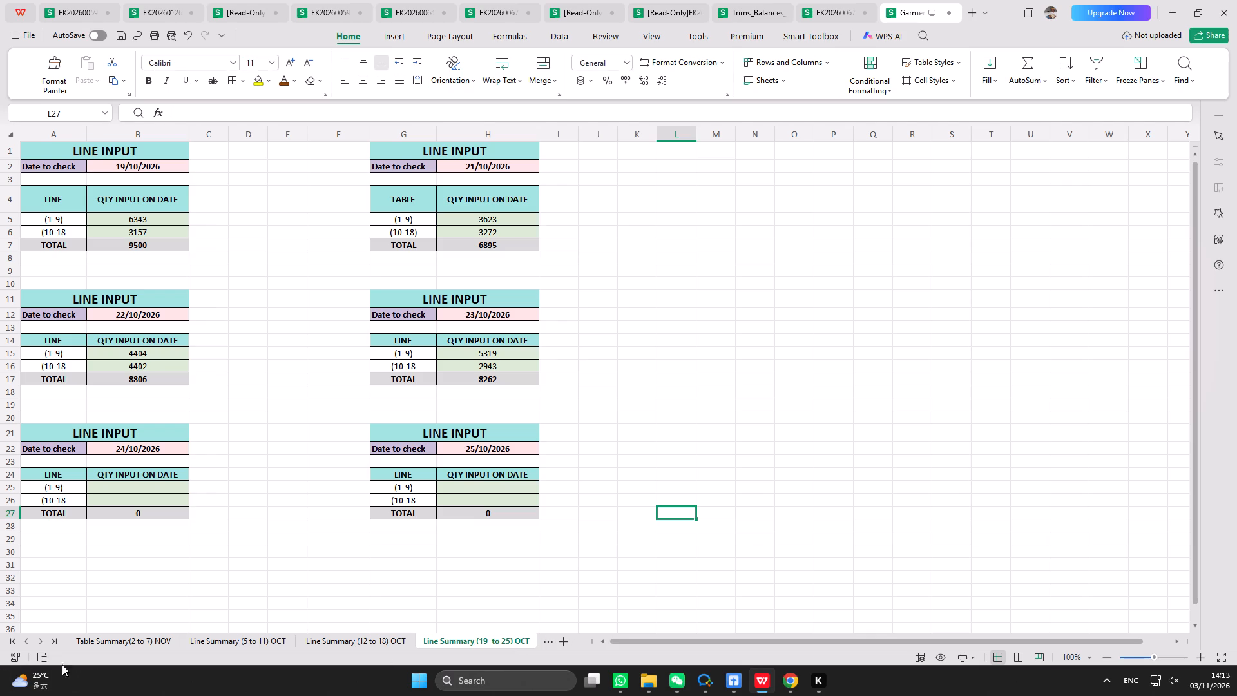
Append OCT to the name of the Line Summary (26 to 31) sheet, after a space.
left_click(40, 639)
left_click(484, 644)
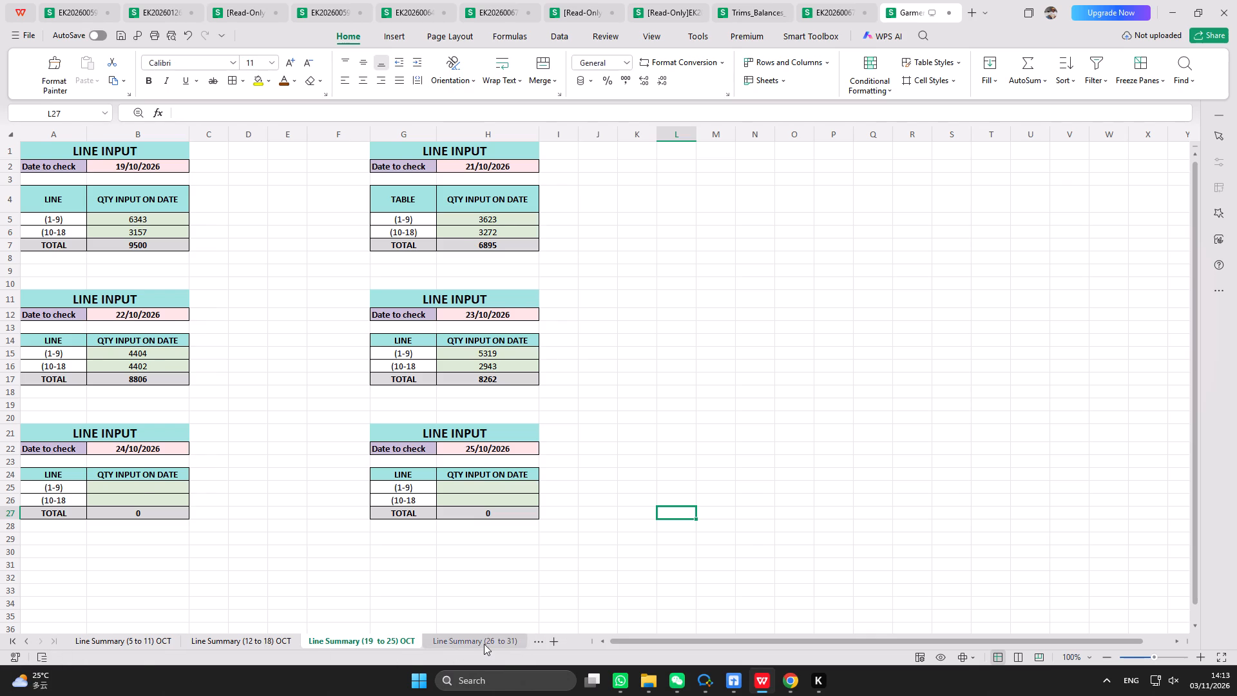
right_click(484, 644)
left_click(541, 490)
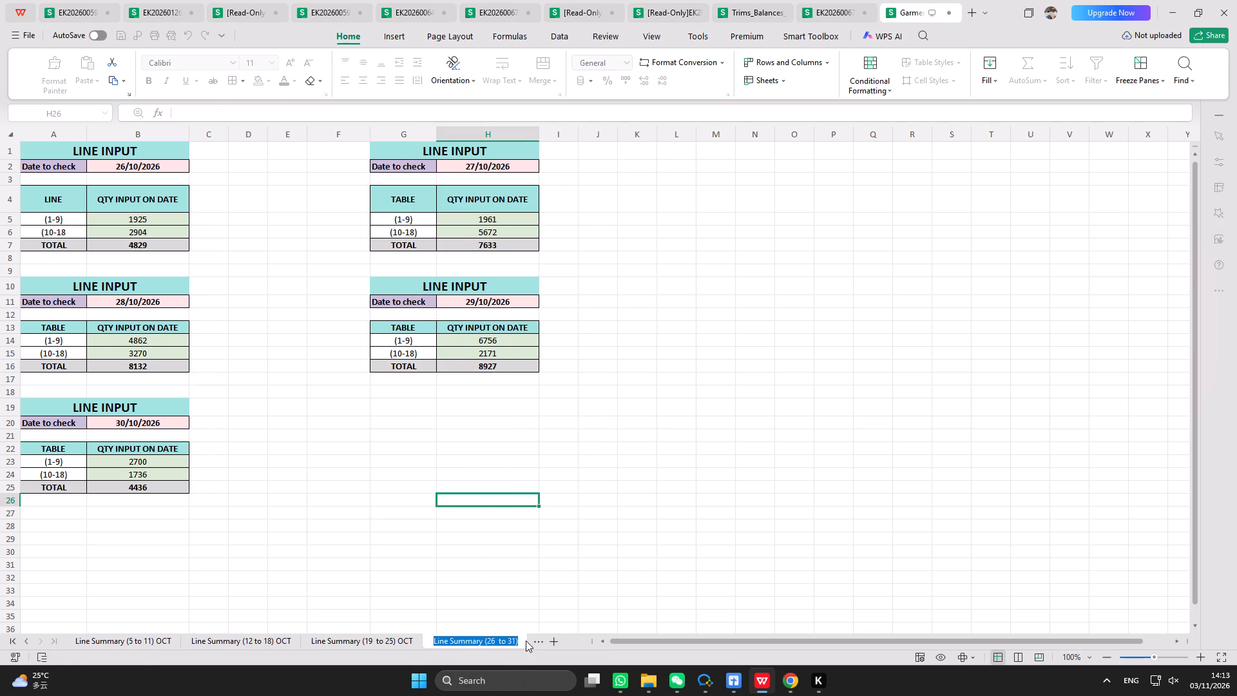
left_click(521, 639)
key("space")
type("OCT")
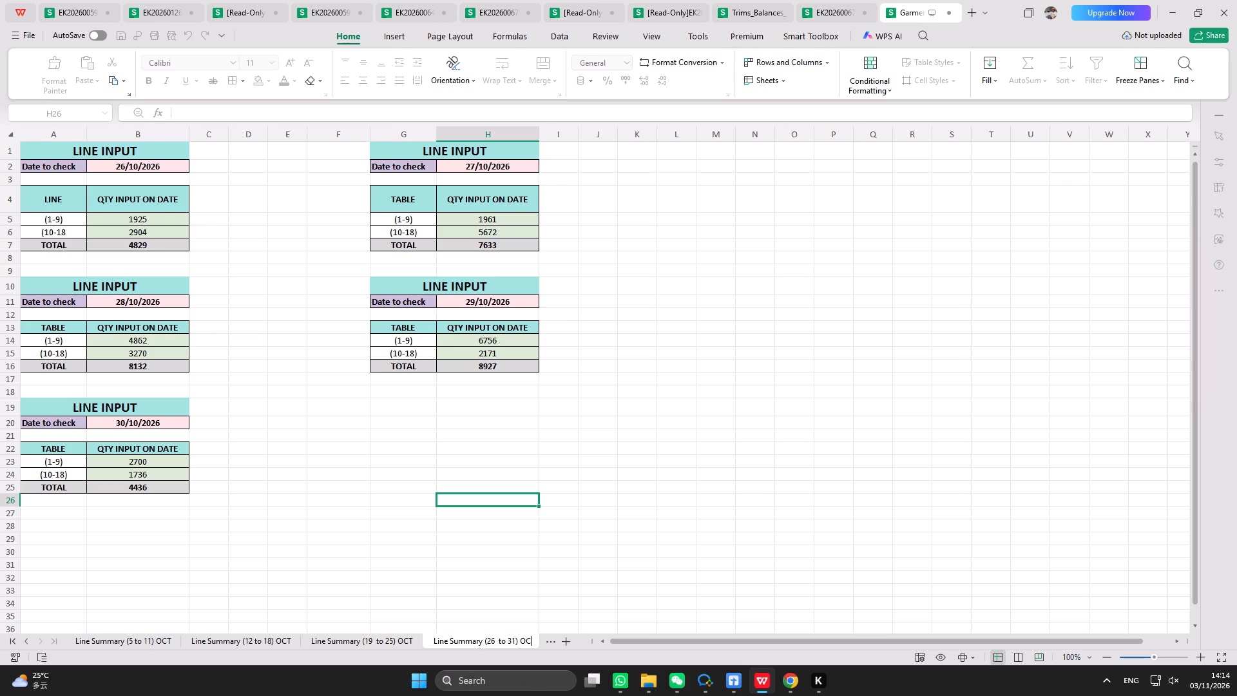
key("Return")
Create a copy of the Line Summary (26 to 31) OCT sheet.
left_click(42, 641)
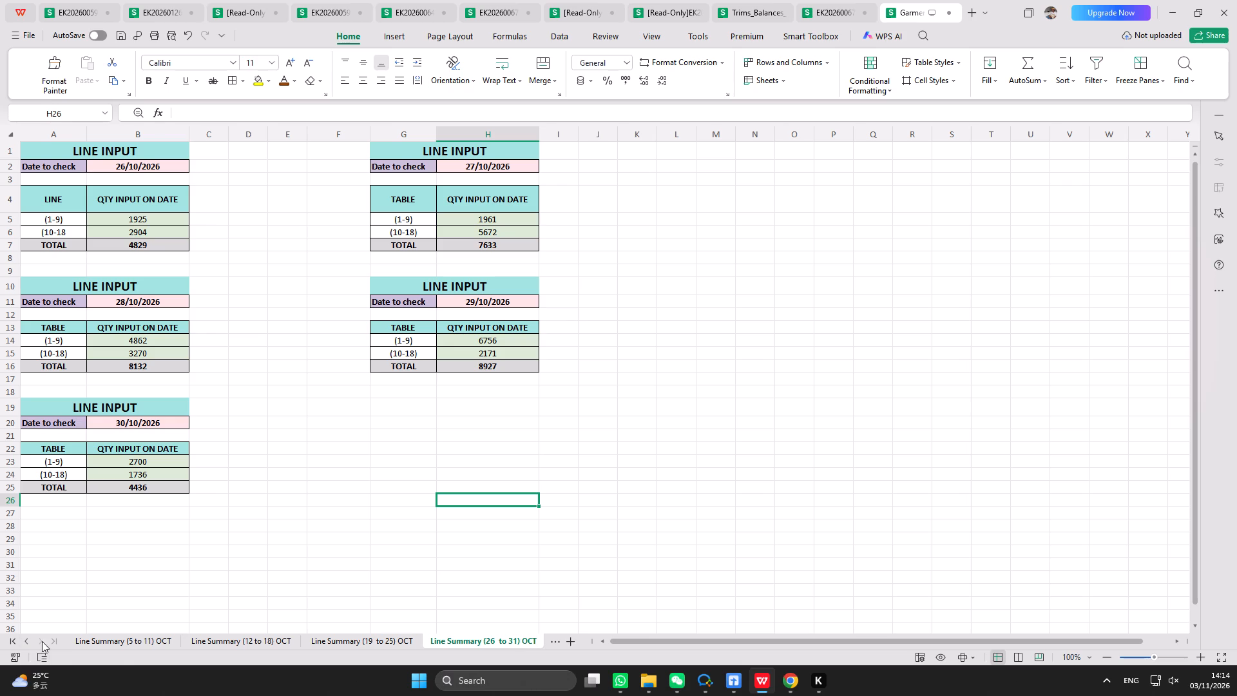
right_click(493, 643)
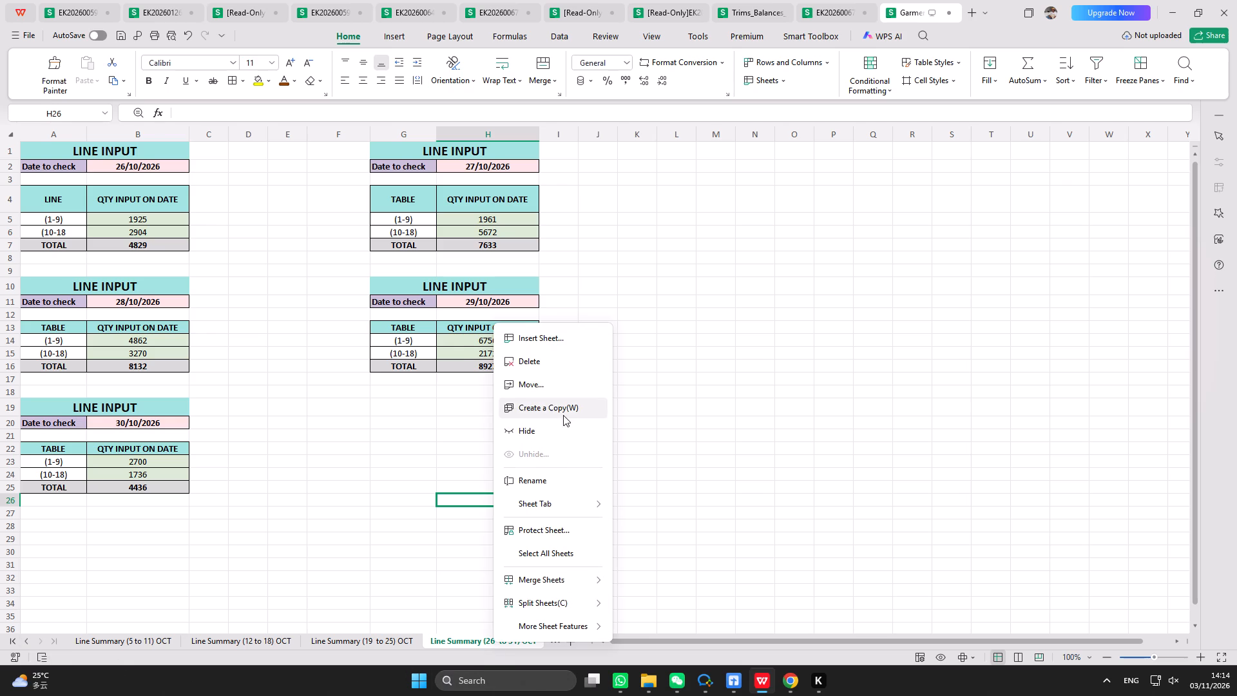
left_click(563, 415)
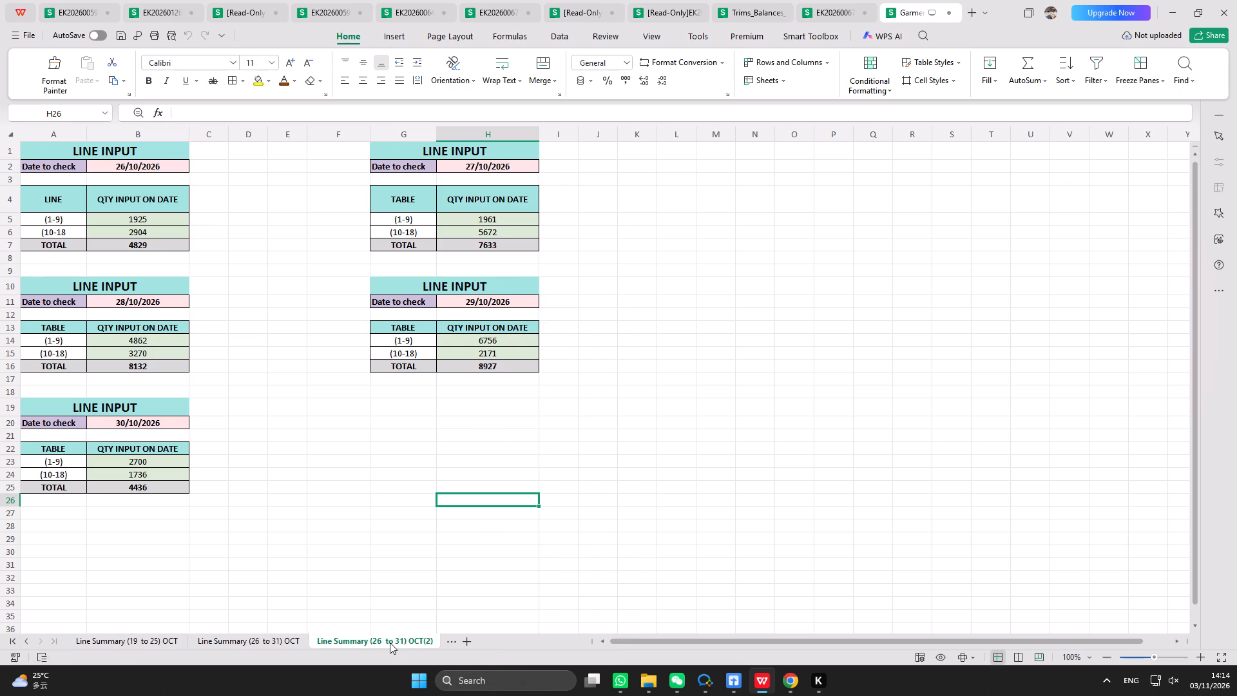
Rename the copied sheet as Line Summary (2 to 7) NOV.
right_click(381, 638)
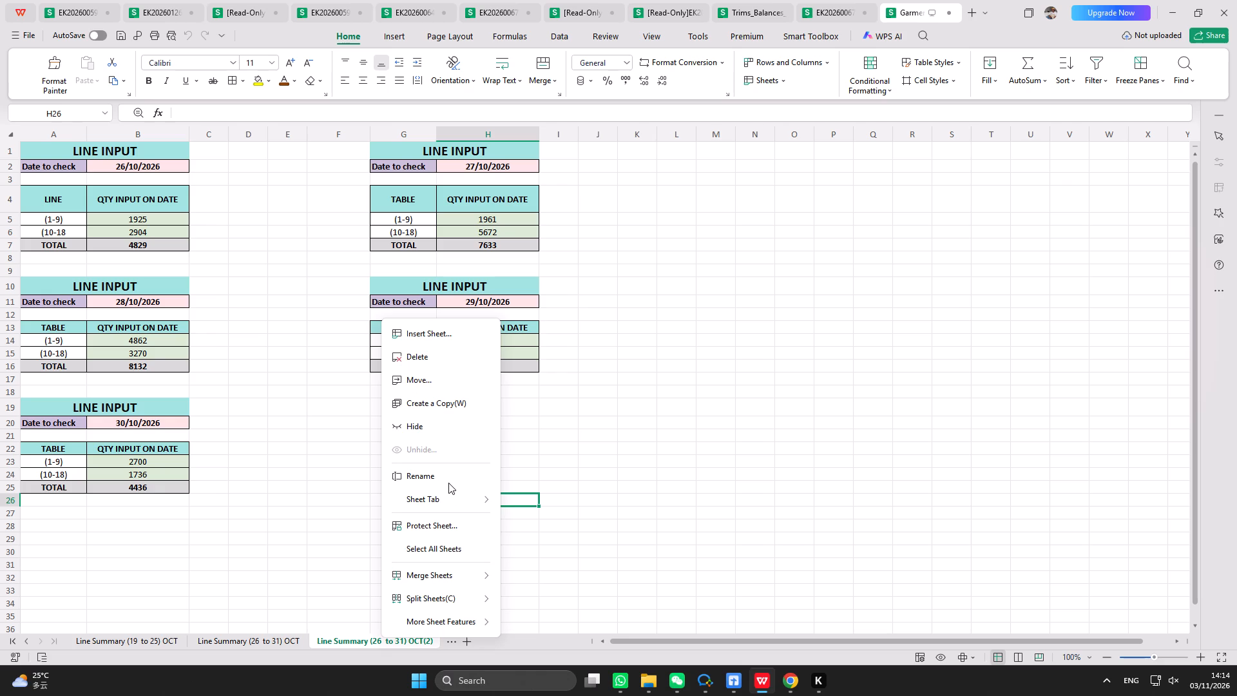
left_click(448, 483)
left_click(382, 642)
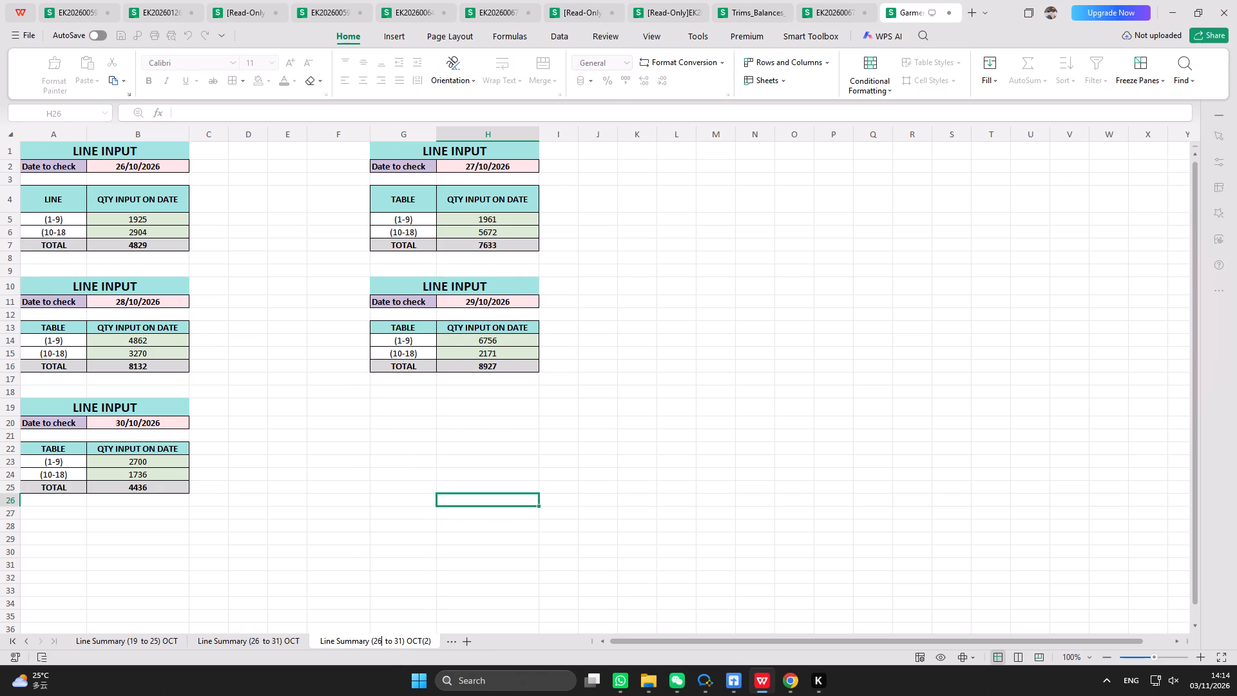
key("BackSpace")
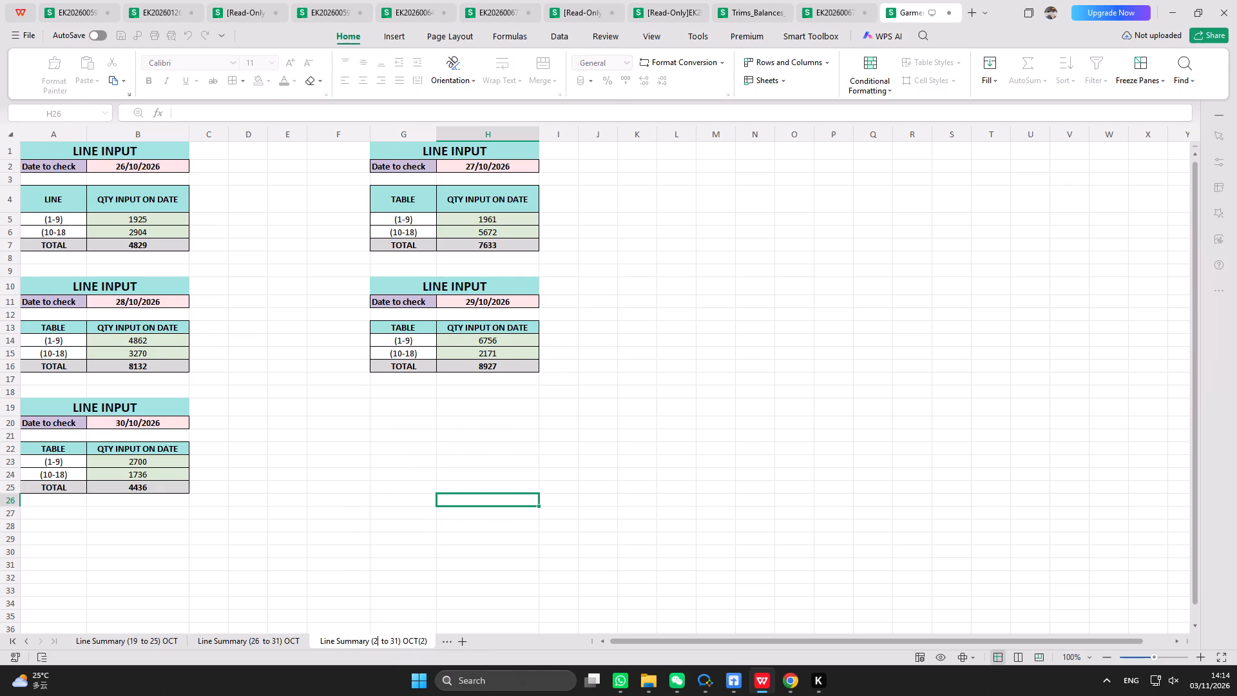
left_click(399, 645)
key("BackSpace")
key("BackSpace")
key("7")
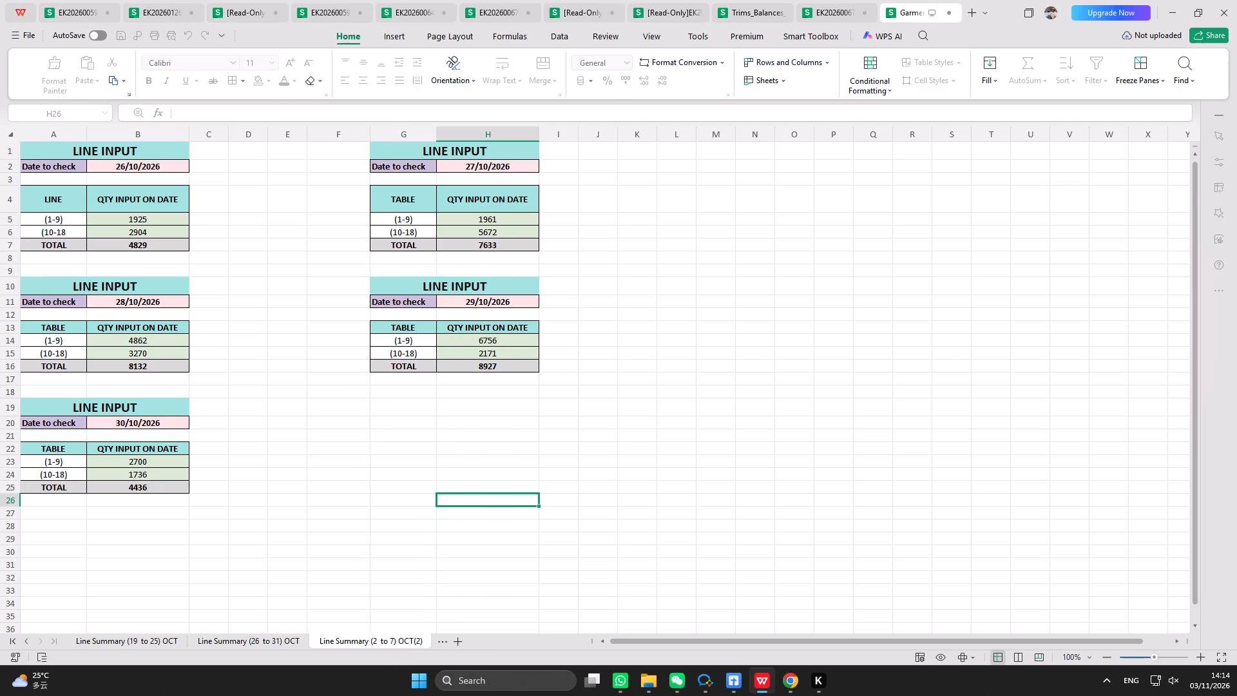
left_click(427, 641)
key("BackSpace")
key("BackSpace")
key("BackSpace")
key("BackSpace")
key("BackSpace")
key("BackSpace")
type("NOV")
key("Return")
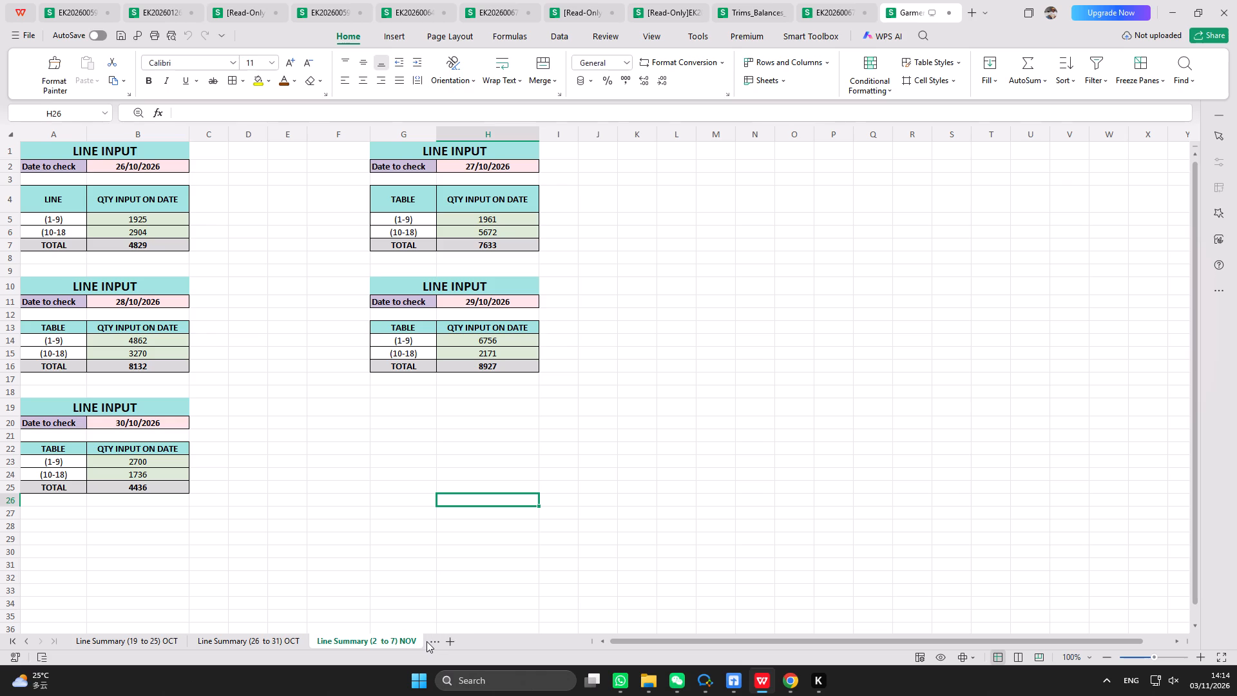
Set the date to check in cell B2 of the first LINE INPUT block to 2 November 2026.
scroll(305, 443, "up", 6)
left_click(119, 166)
left_click(184, 111)
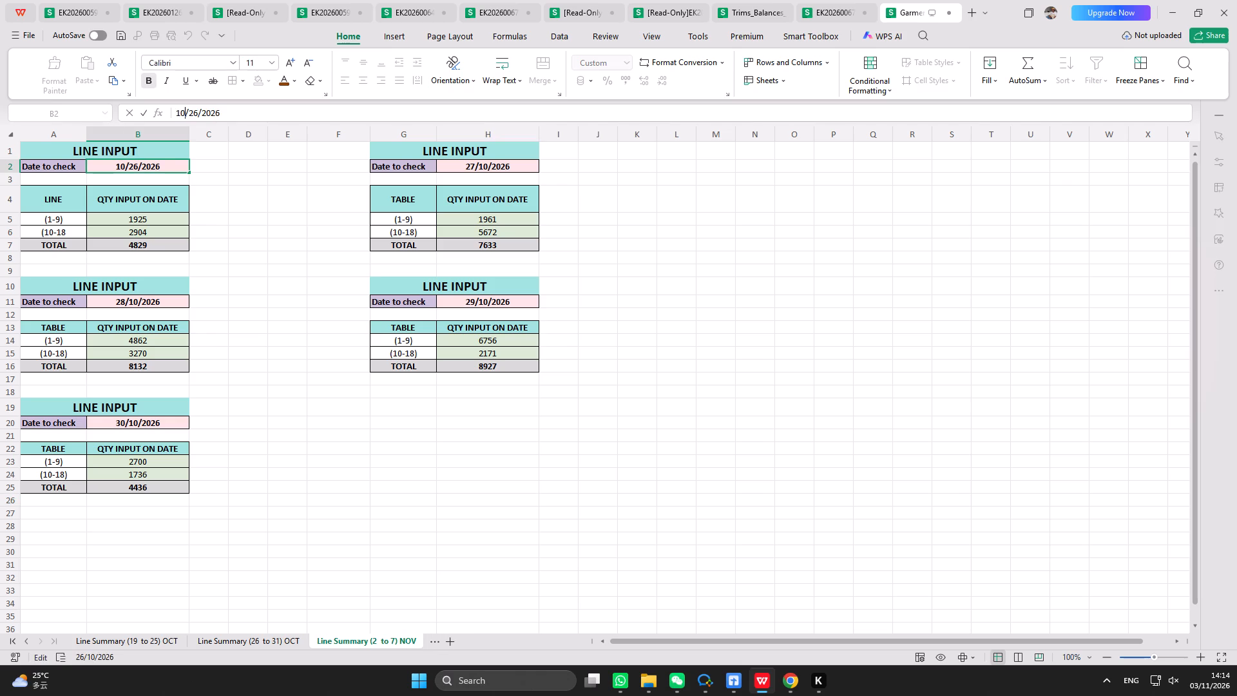
key("BackSpace")
key("1")
left_click(198, 114)
key("BackSpace")
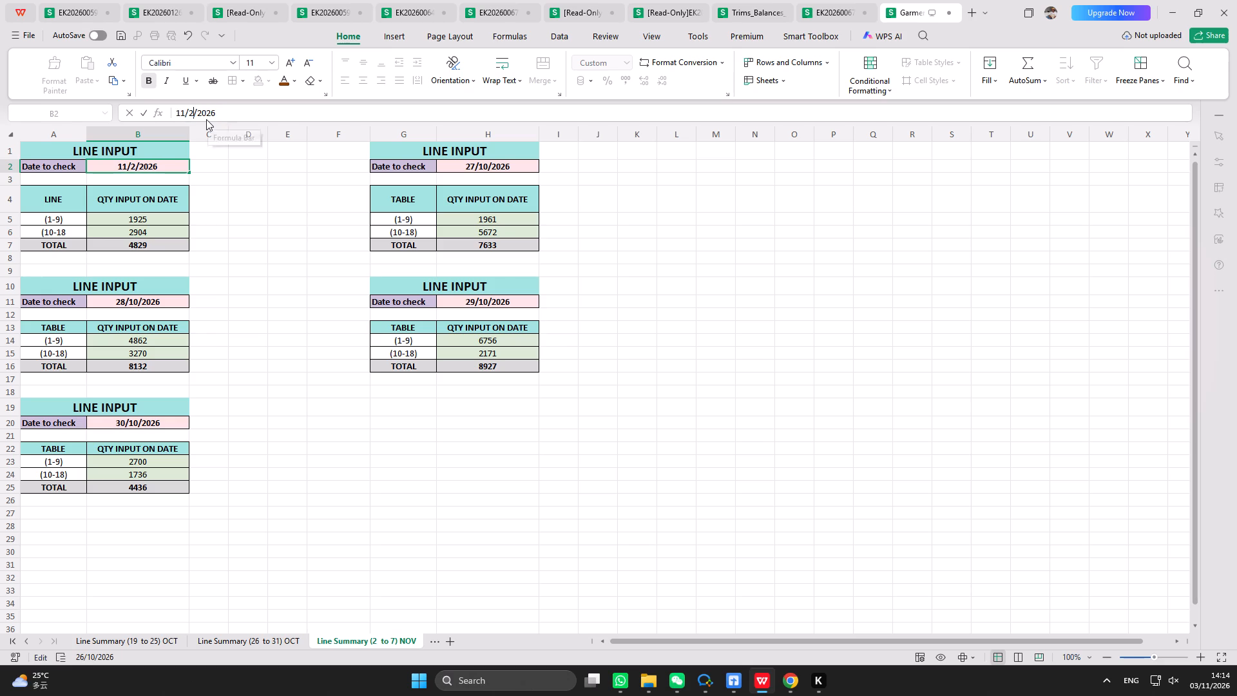
key("Return")
Copy the B2 date into the other four blocks' date cells, H2, B11, H11 and B20.
left_click_drag(247, 177, 235, 173)
left_click(173, 168)
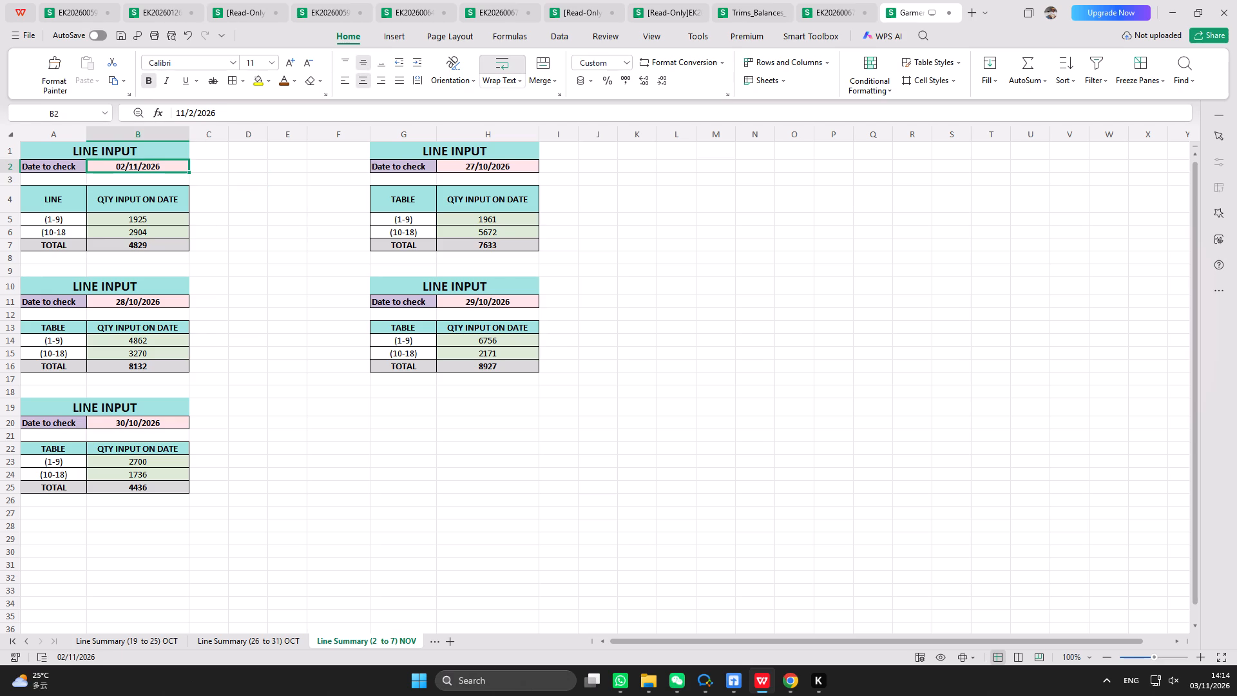
key("ctrl+c")
left_click(457, 168)
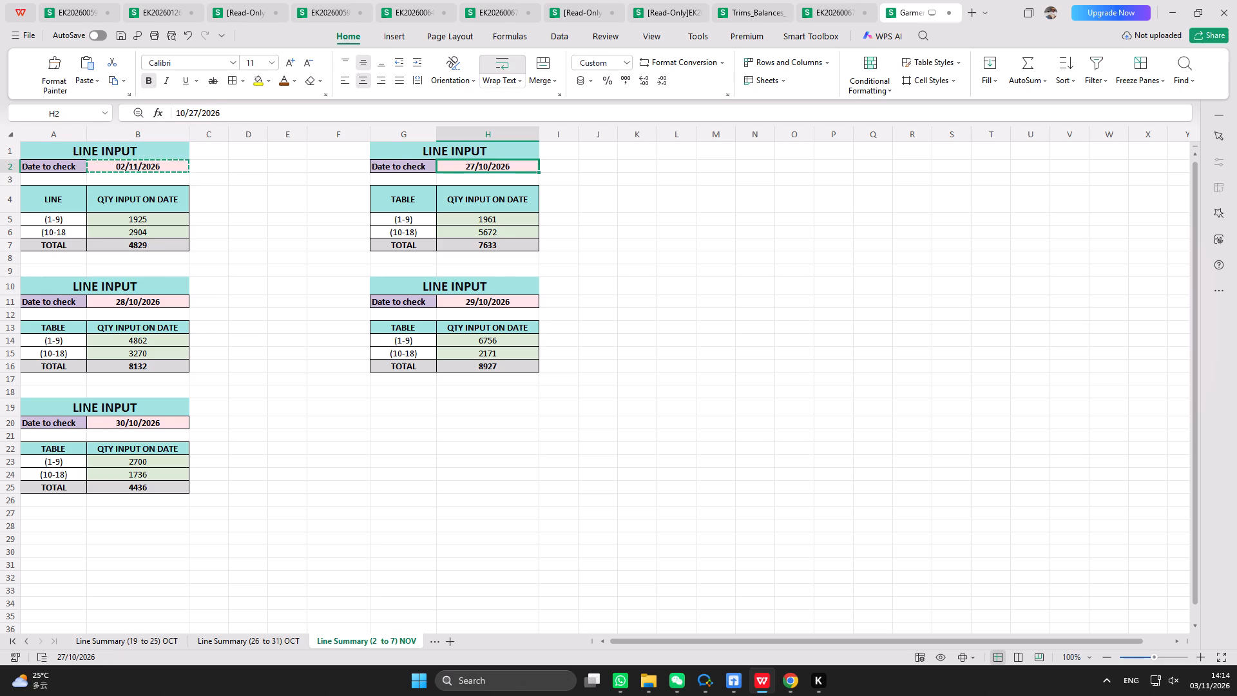
left_click(97, 300, "ctrl")
left_click(445, 301, "ctrl")
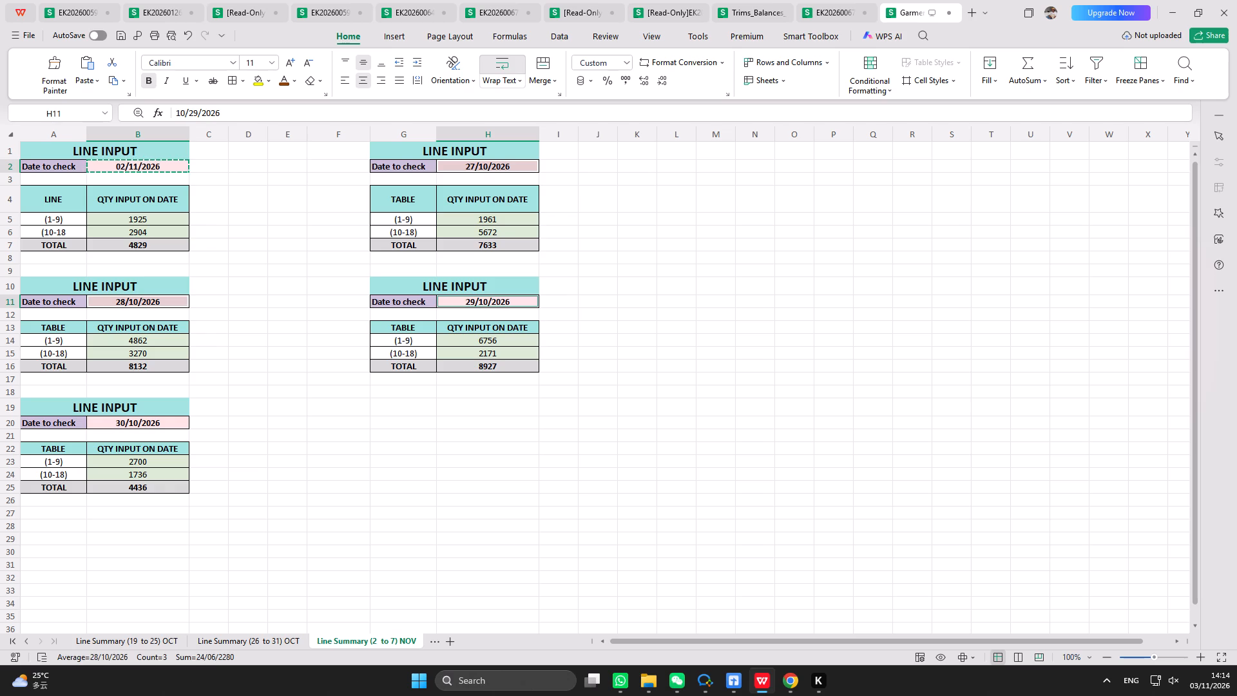
left_click(173, 425, "ctrl")
key("ctrl+v")
key("Escape")
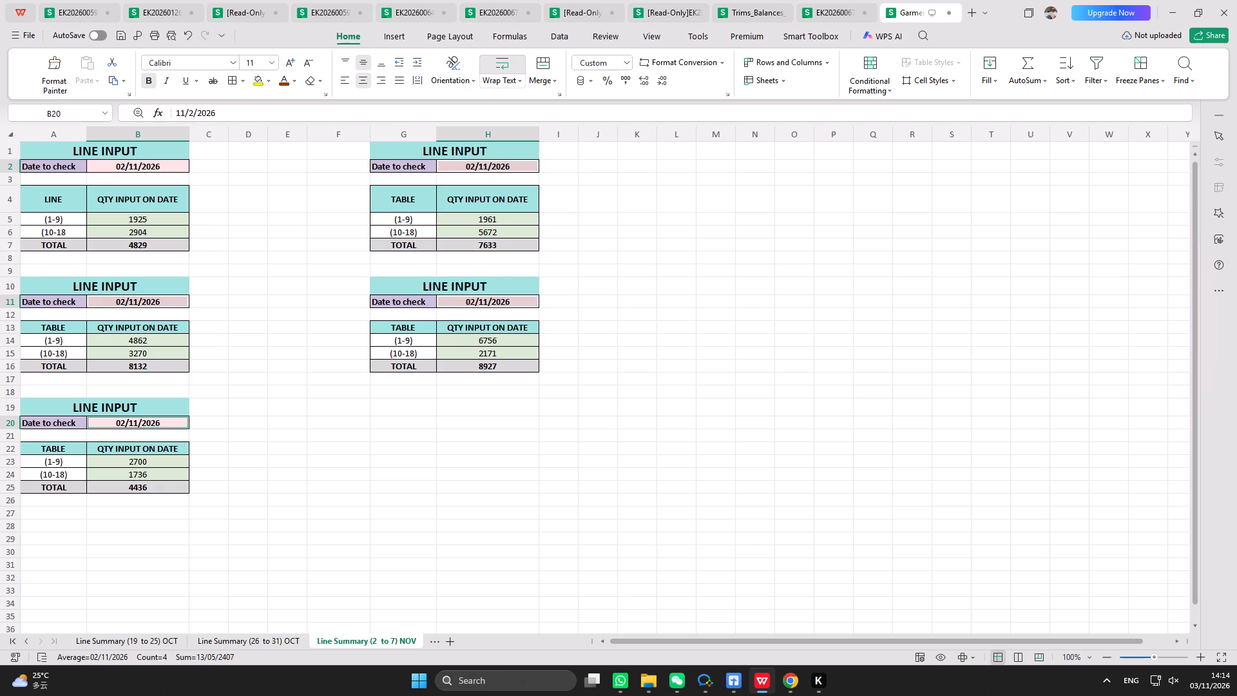
Set the date to check in cell H2 to 3 November 2026.
left_click(469, 171)
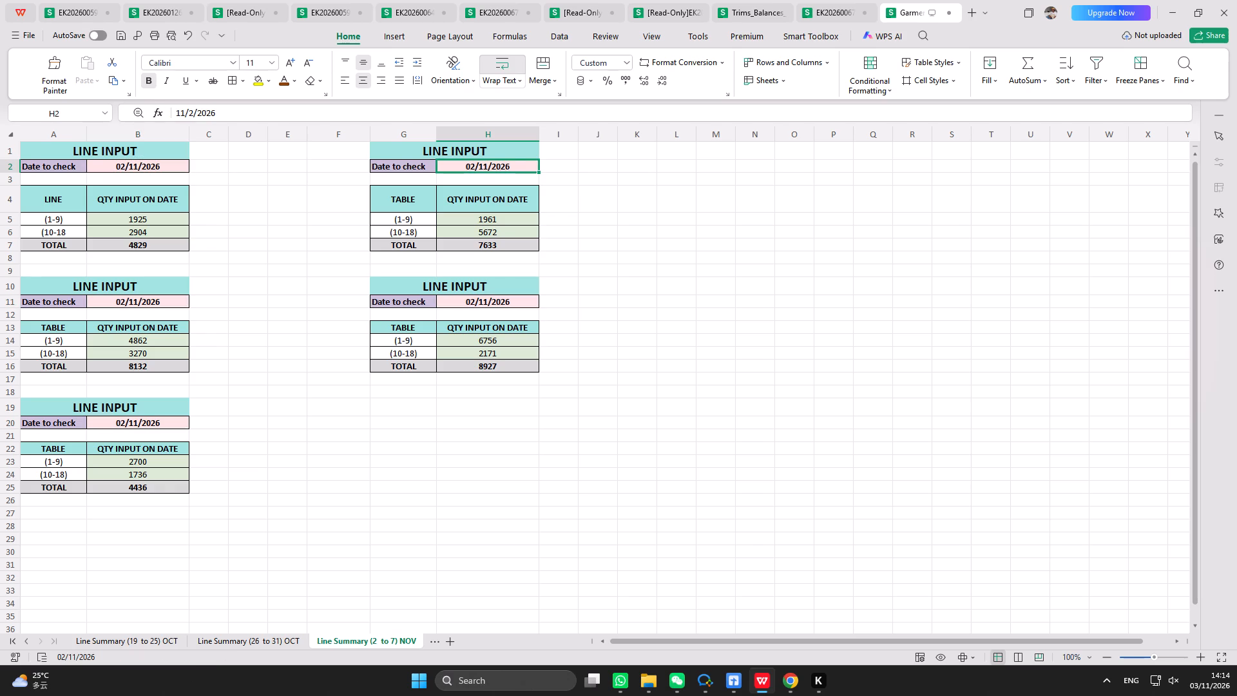
left_click(195, 112)
key("BackSpace")
key("3")
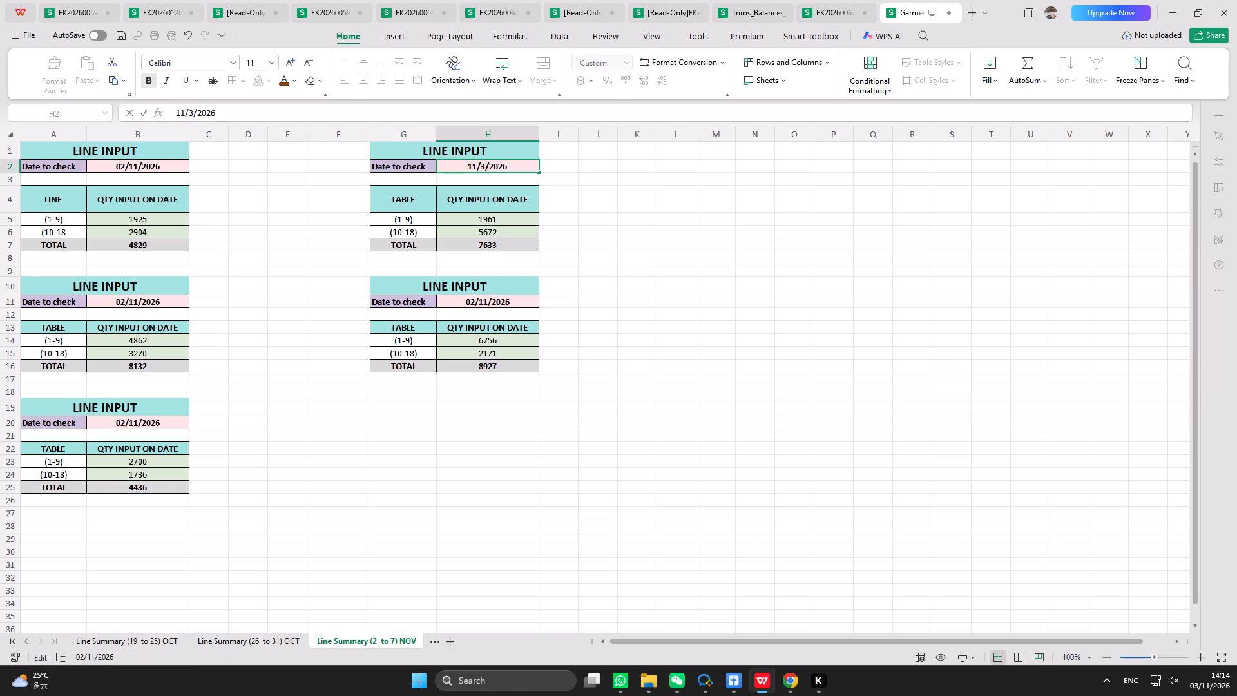
key("Return")
Set the date to check in cell B11 to 4 November 2026.
left_click(140, 303)
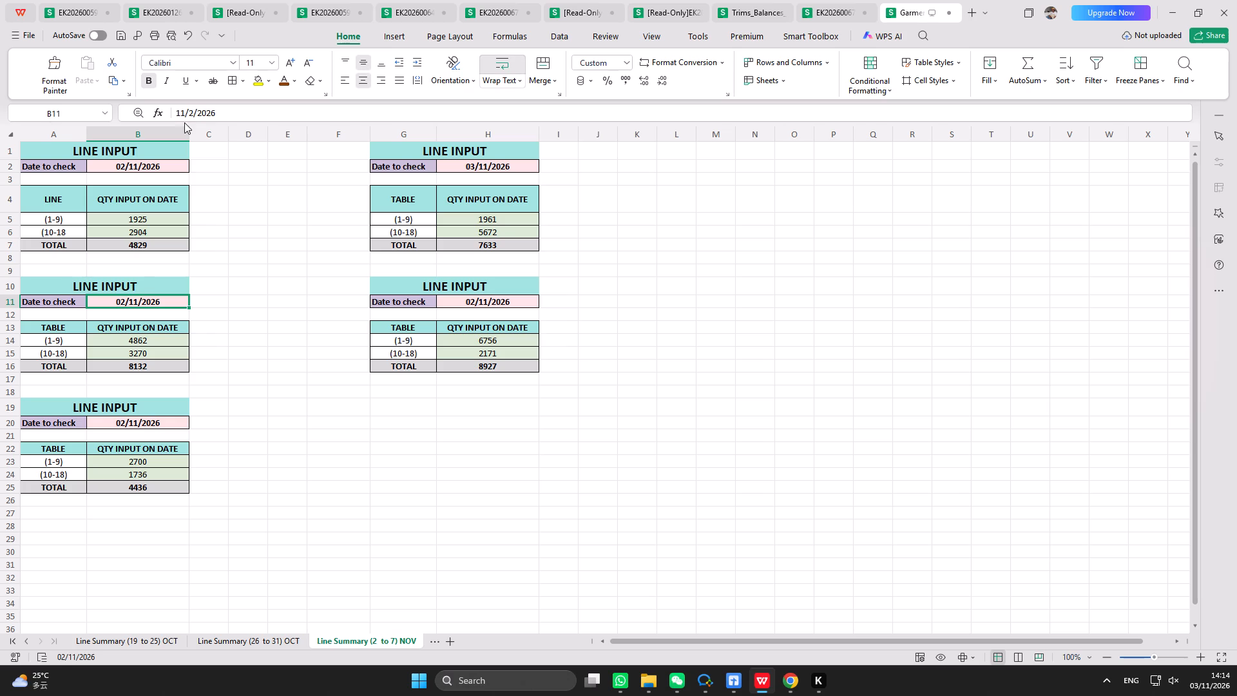
left_click(192, 113)
key("BackSpace")
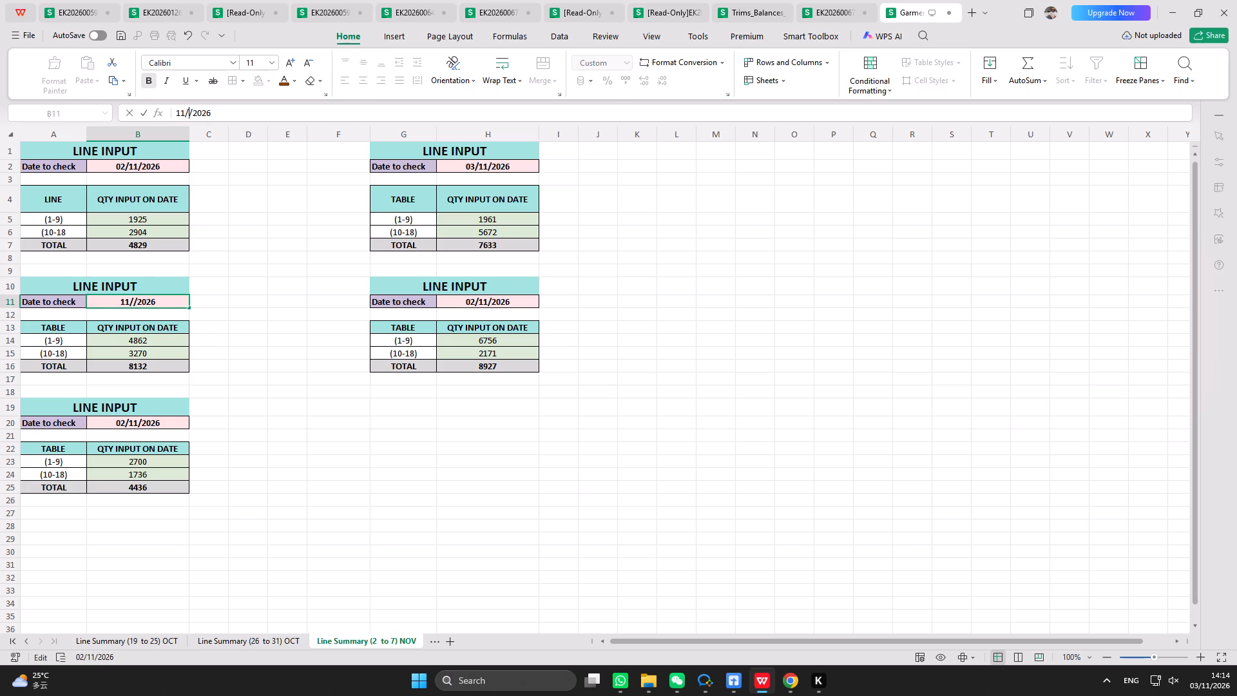
key("4")
key("Return")
Set the date to check in cell H11 to 5 November 2026.
left_click(466, 300)
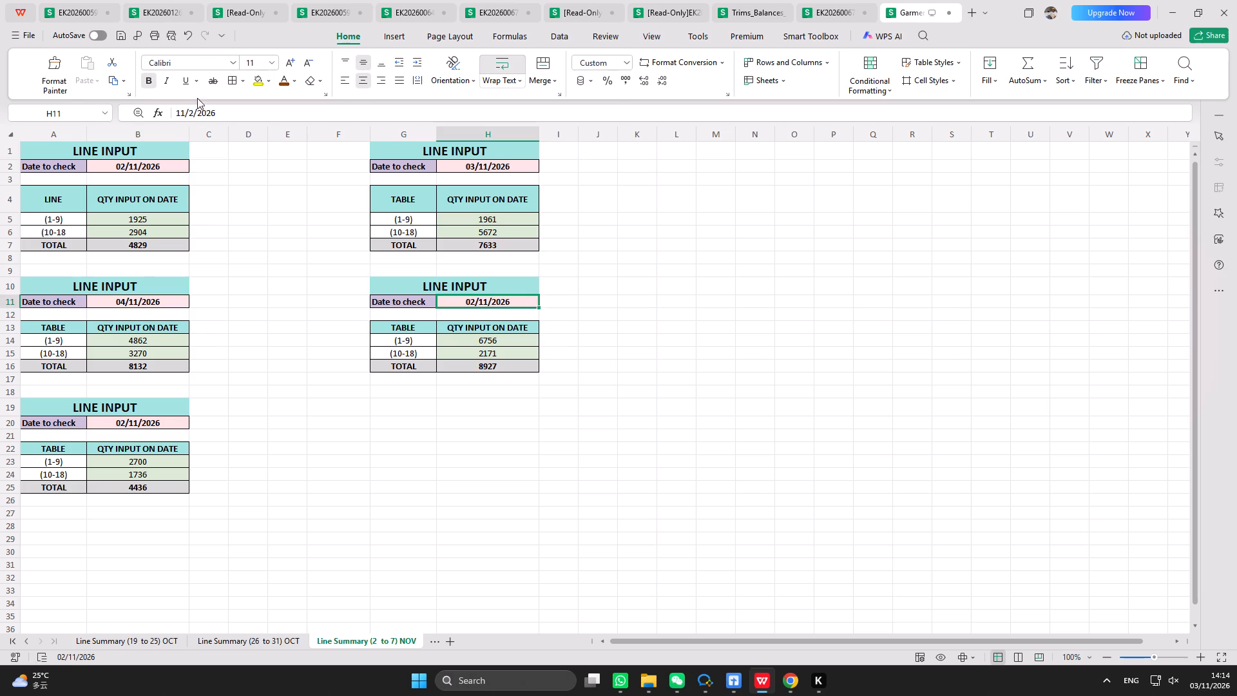
left_click(192, 113)
key("BackSpace")
key("5")
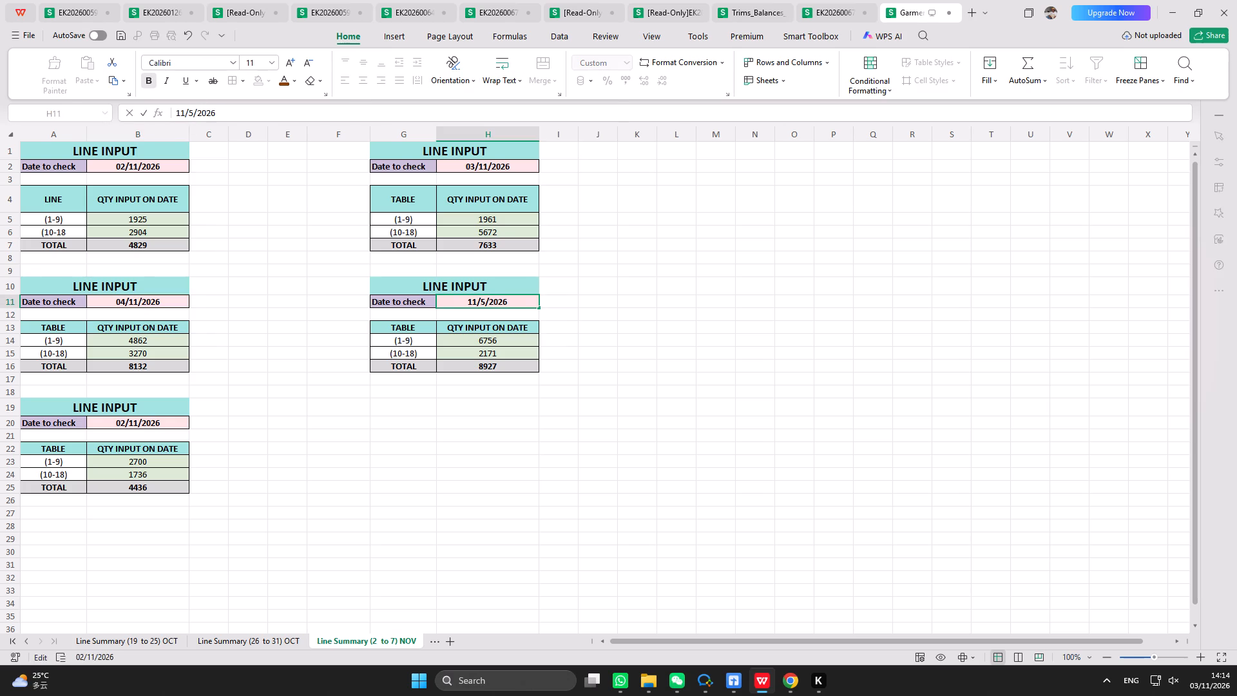
key("Return")
key("Return")
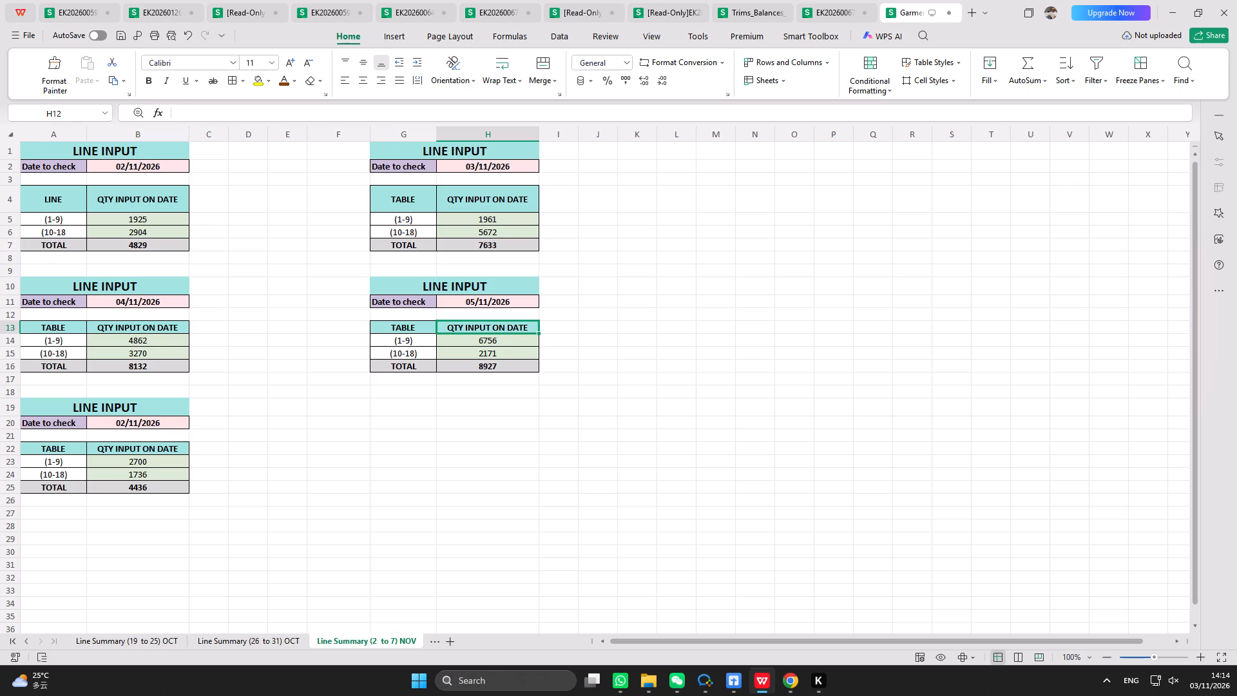
Set the date to check in cell B20 to 6 November 2026.
left_click(164, 425)
left_click(195, 112)
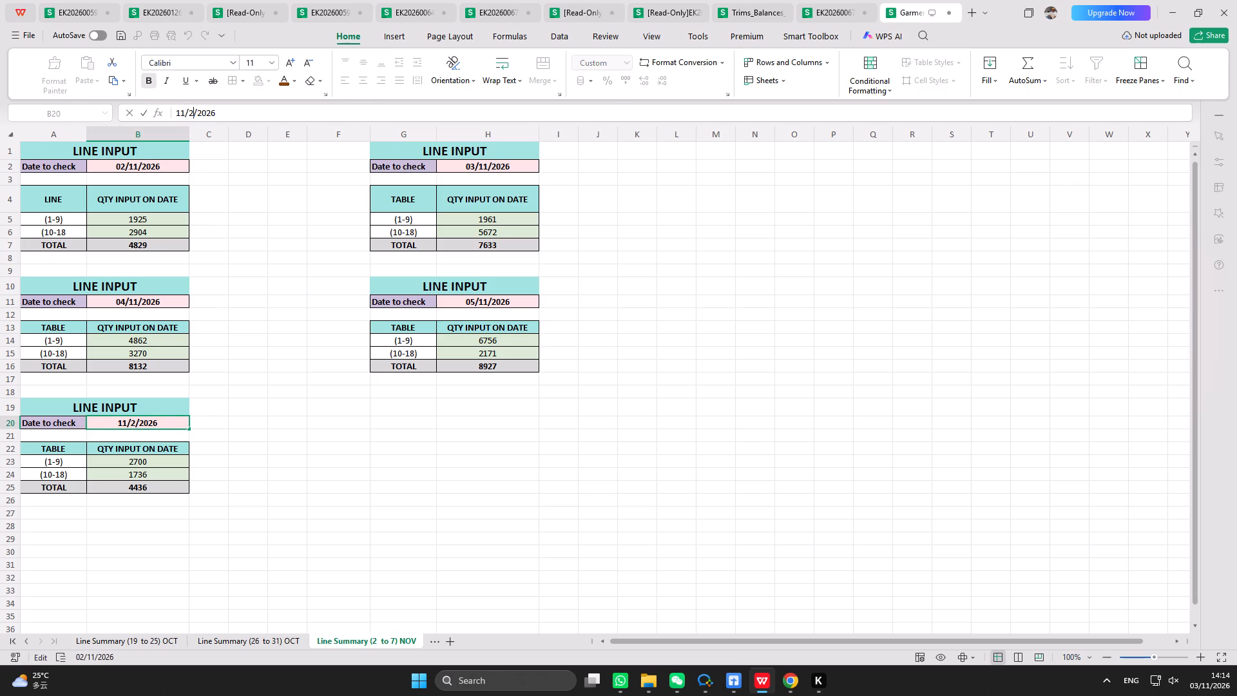
key("BackSpace")
key("6")
key("Return")
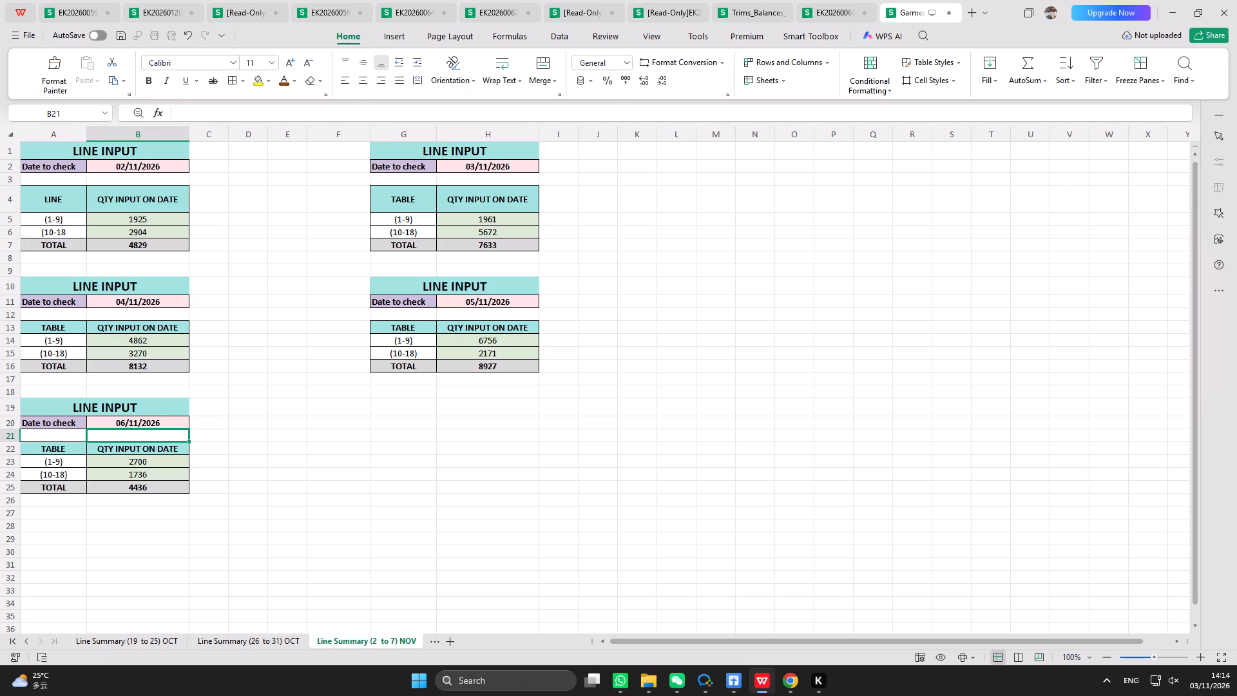
Copy the LINE INPUT block in A19:B25 and paste it at G19 as a sixth block.
left_click_drag(40, 411, 156, 492)
right_click(133, 465)
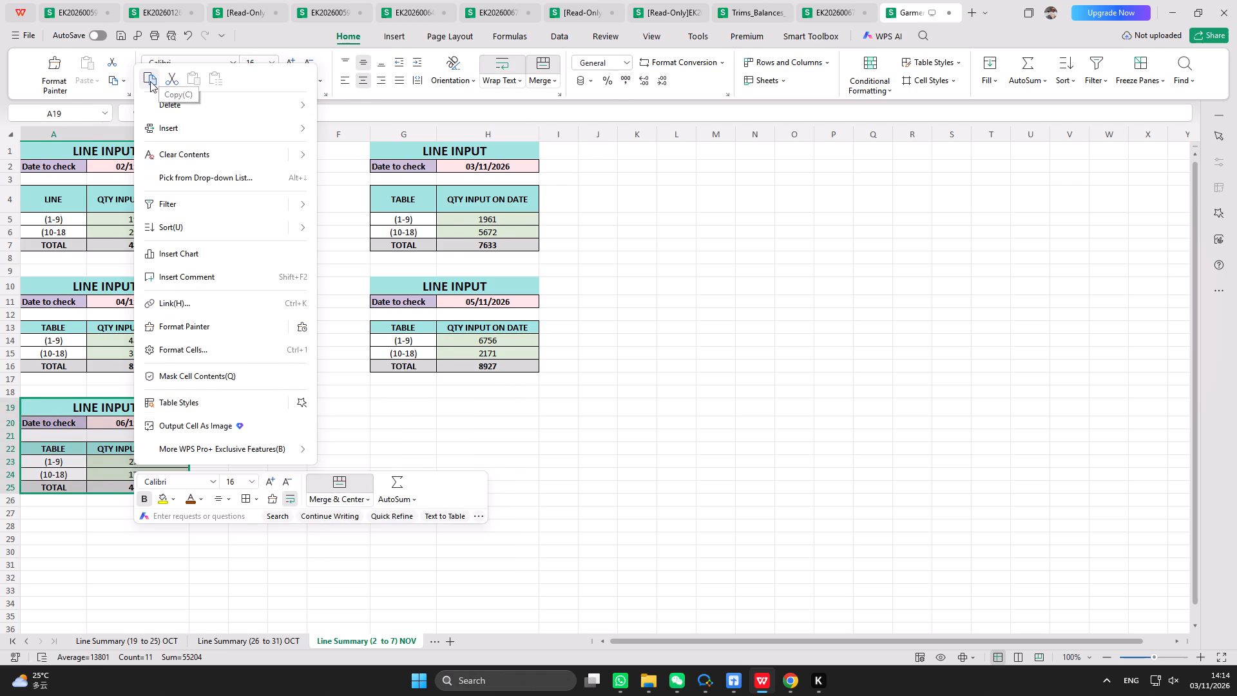
left_click(150, 81)
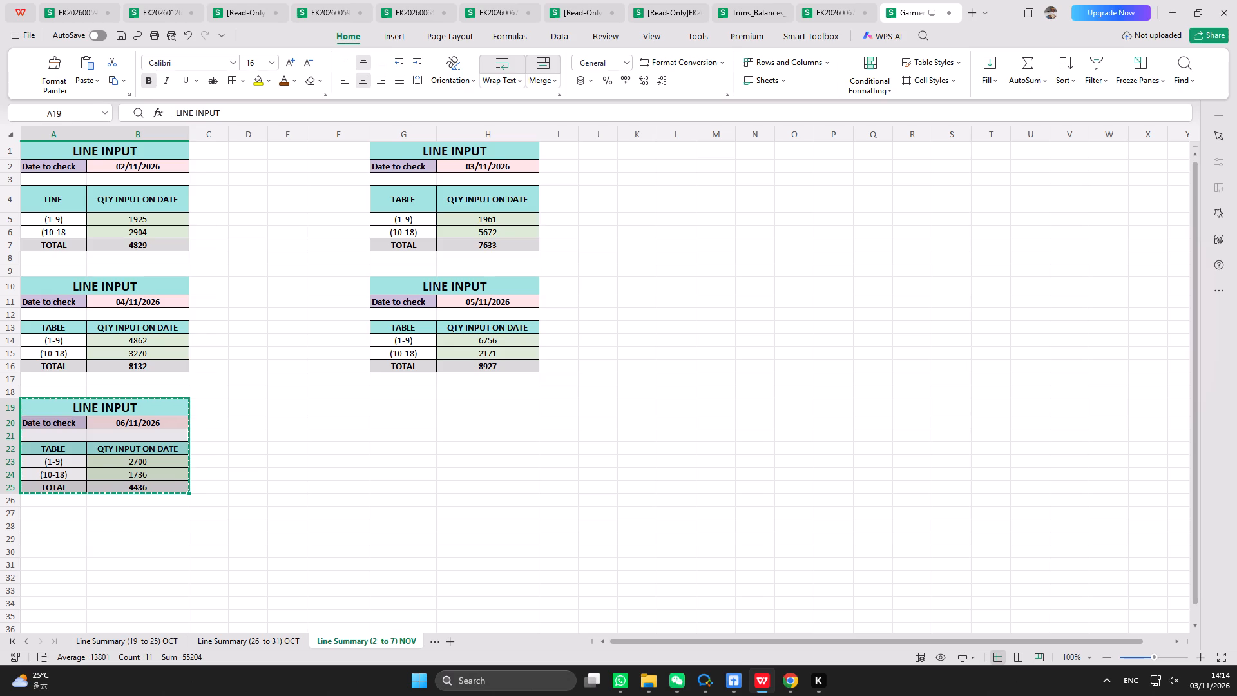
left_click(393, 410)
right_click(393, 410)
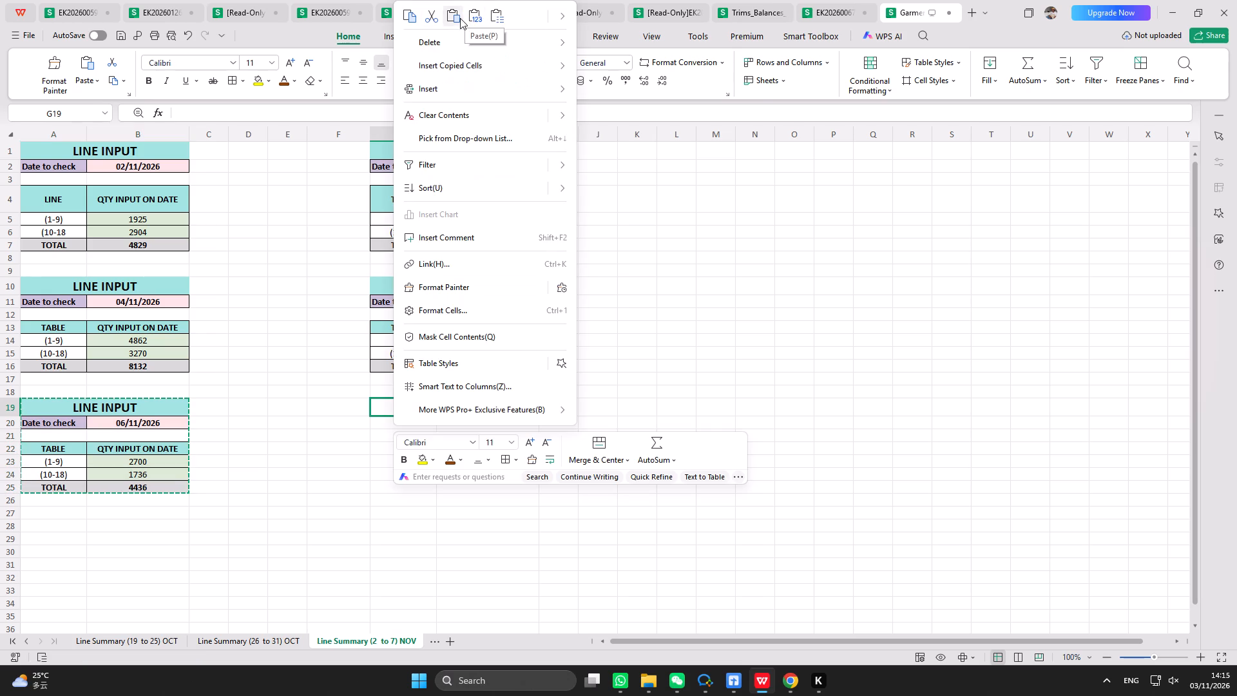
left_click(454, 17)
key("Escape")
Set the date to check in cell H20 to 7 November 2026.
left_click(487, 419)
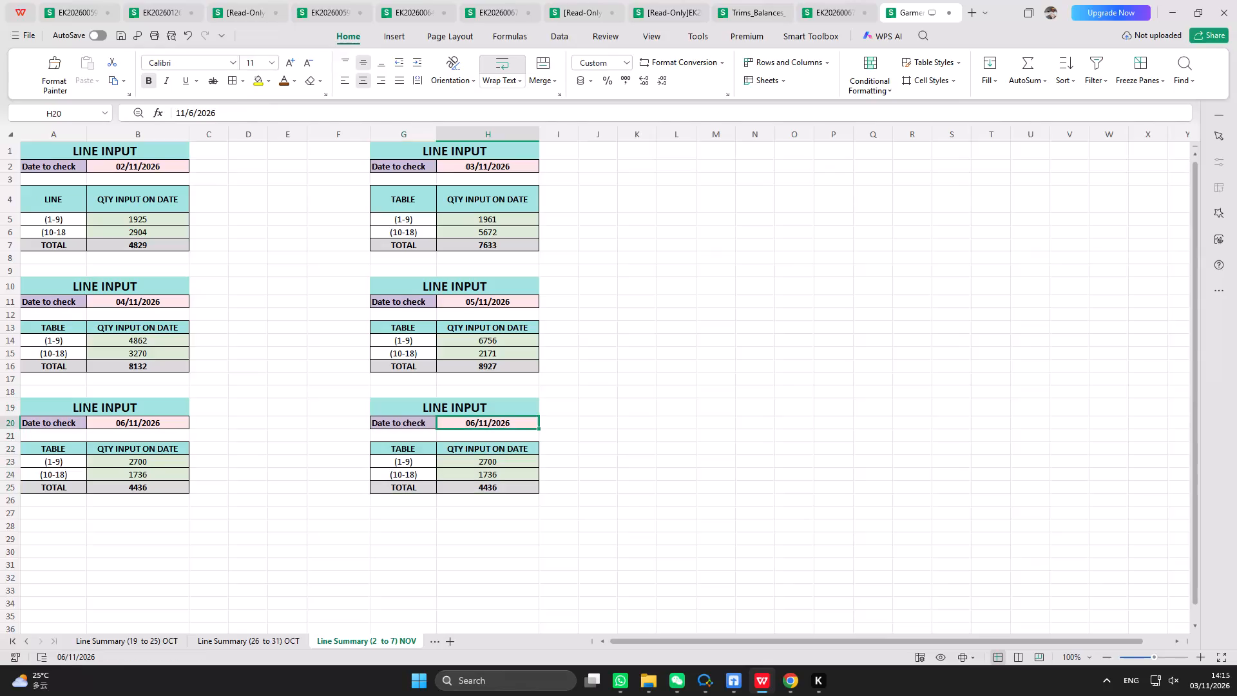
left_click(195, 117)
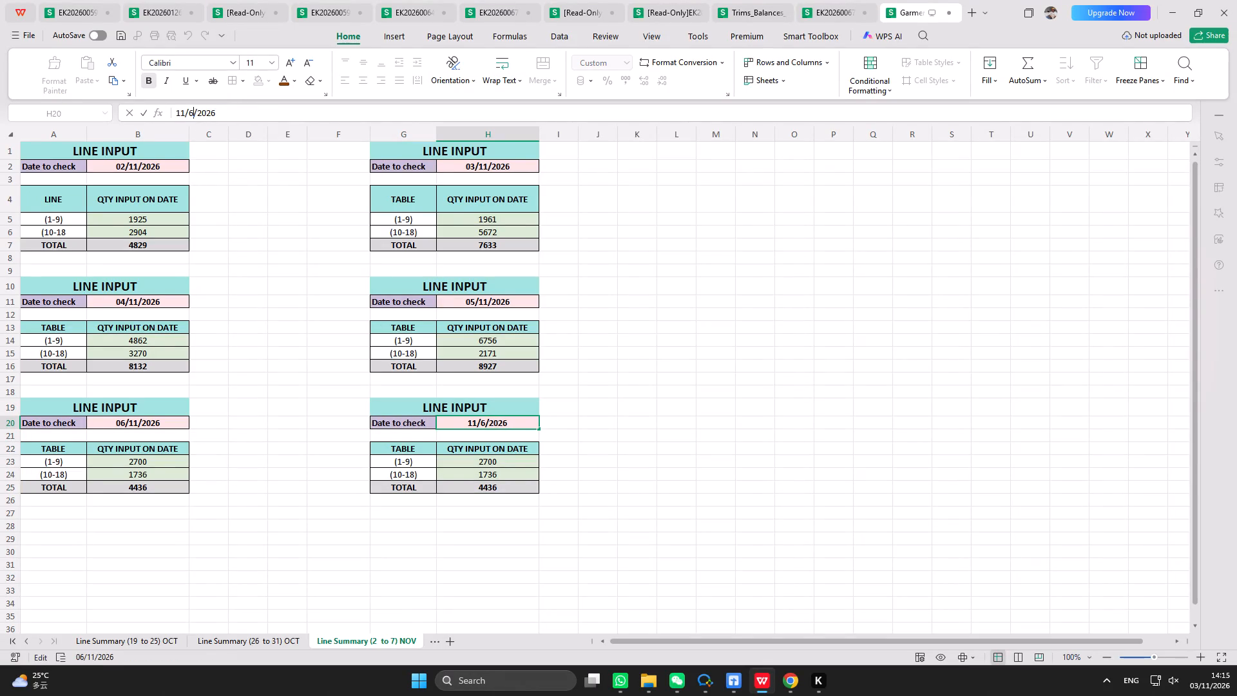
key("BackSpace")
key("7")
key("Return")
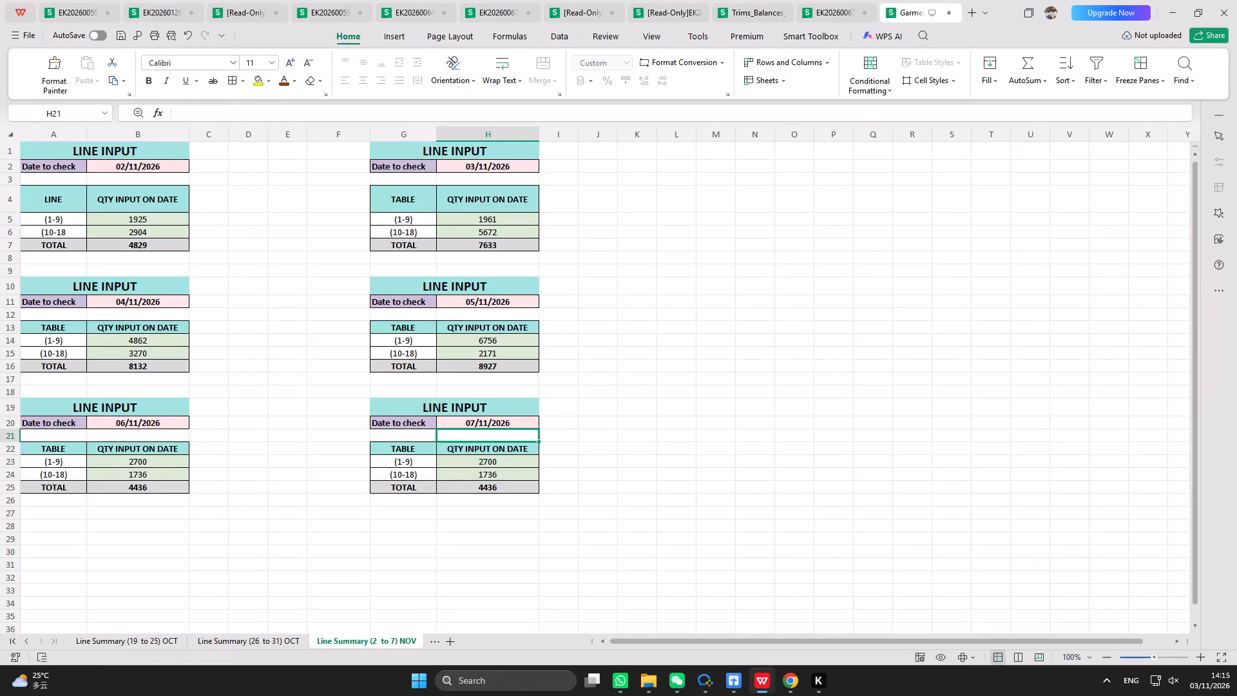
Clear the input quantities for both line groups in the 2 and 3 November blocks, cells B5:B6 and H5:H6.
left_click_drag(167, 222, 167, 233)
right_click(166, 233)
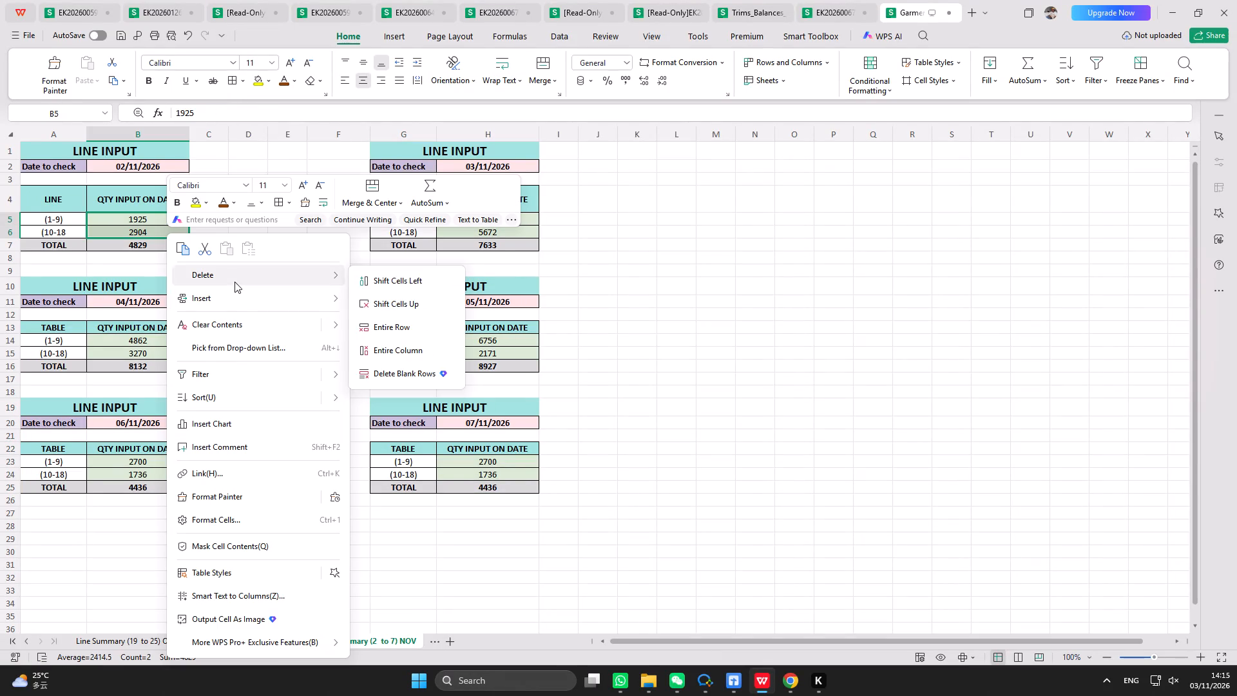
left_click(244, 329)
left_click_drag(473, 223, 475, 231)
right_click(475, 231)
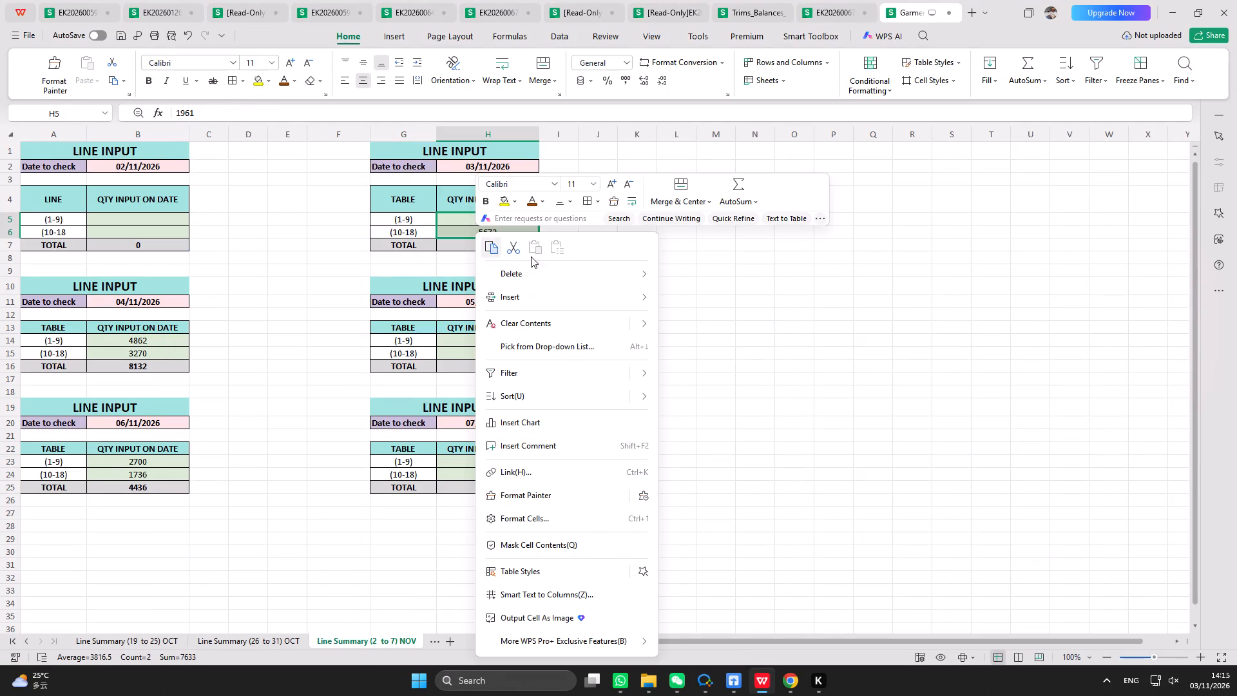
left_click(537, 322)
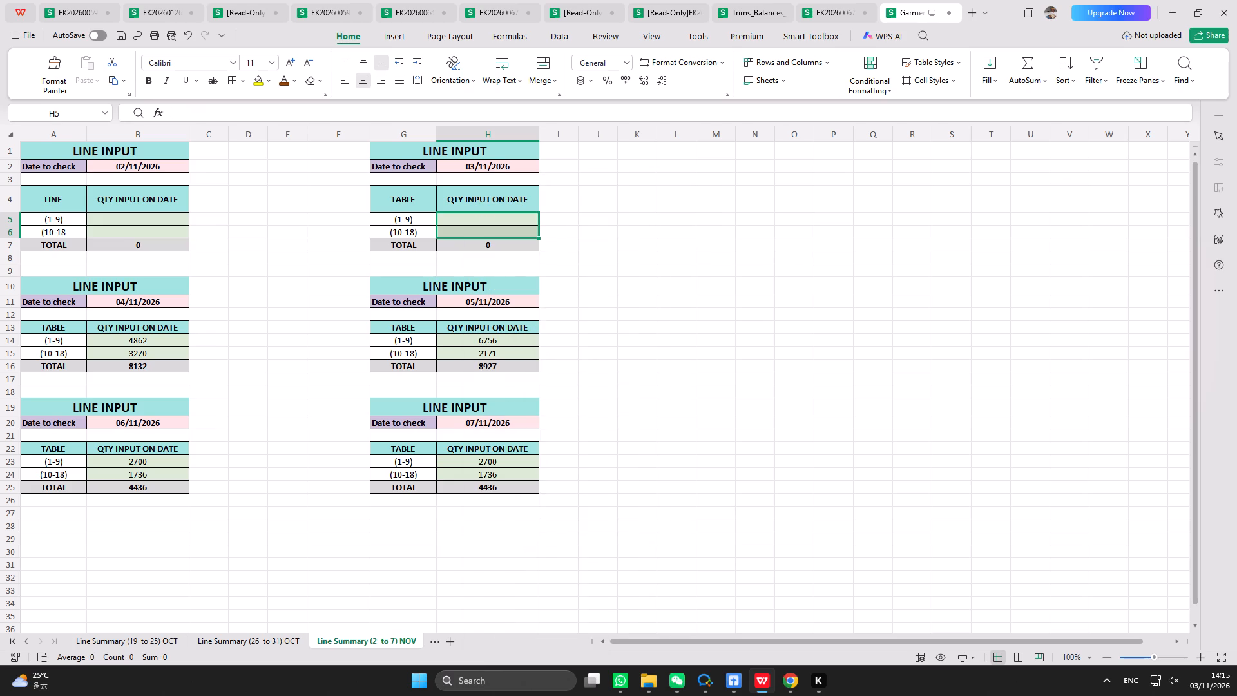
Clear the input quantities for both line groups in the 4 and 5 November blocks, cells B14:B15 and H14:H15.
left_click_drag(168, 343, 168, 353)
right_click(167, 351)
left_click(227, 93)
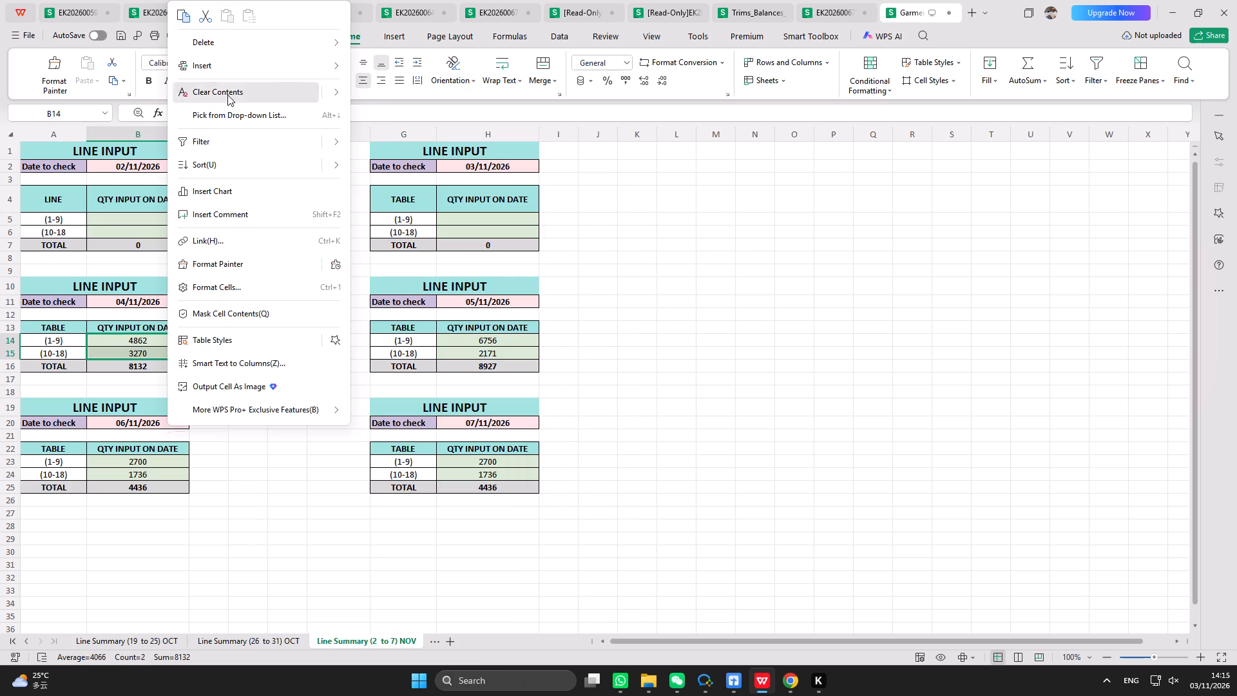
left_click_drag(519, 344, 520, 351)
right_click(519, 349)
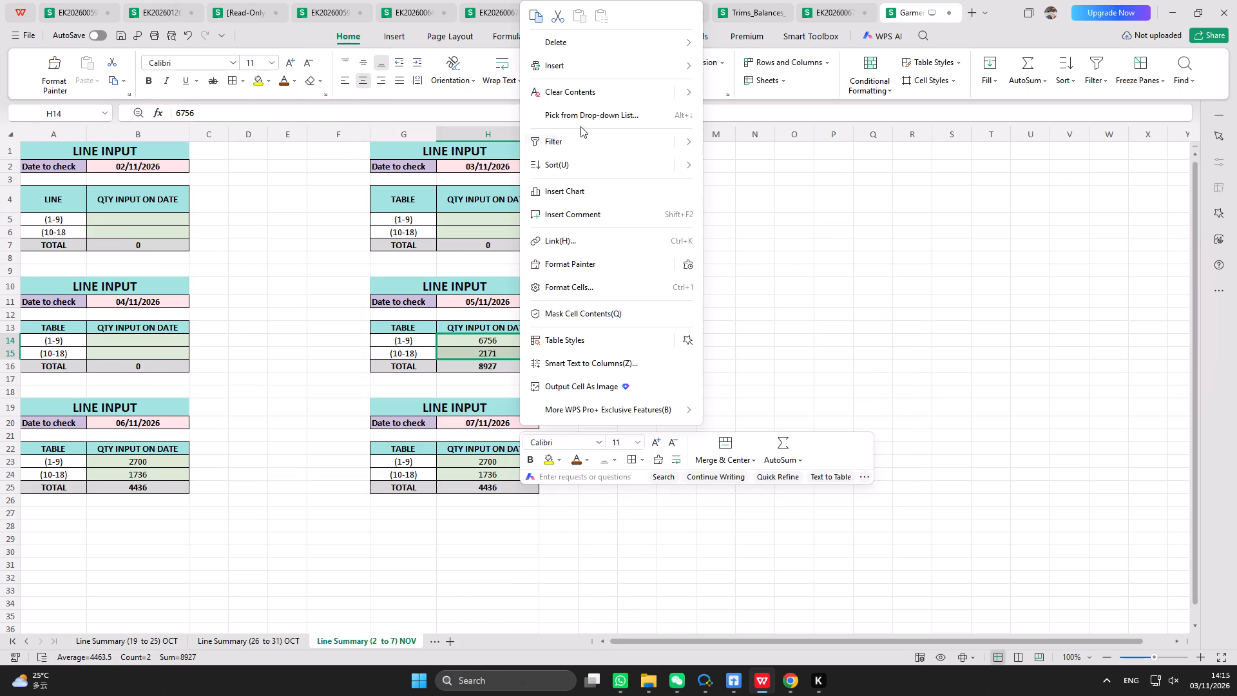
left_click(575, 87)
Clear the input quantities for both line groups in the 6 and 7 November blocks, cells B23:B24 and H23:H24.
left_click_drag(169, 463, 170, 469)
right_click(168, 464)
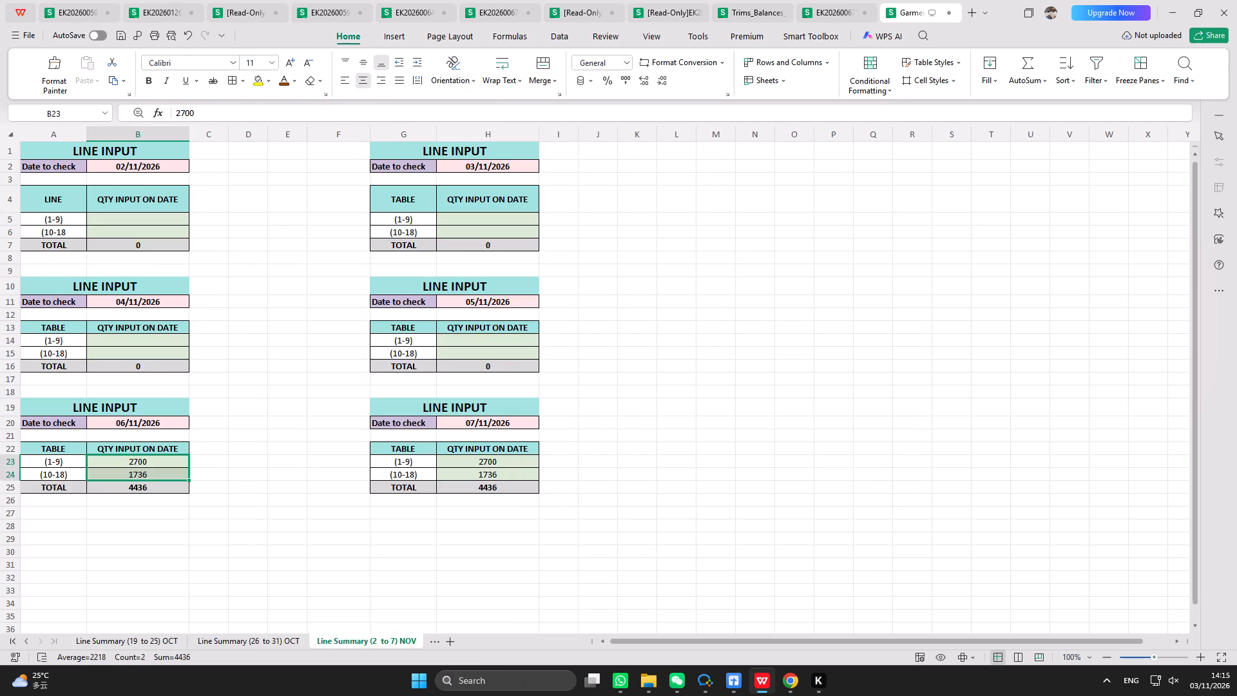
left_click(244, 134)
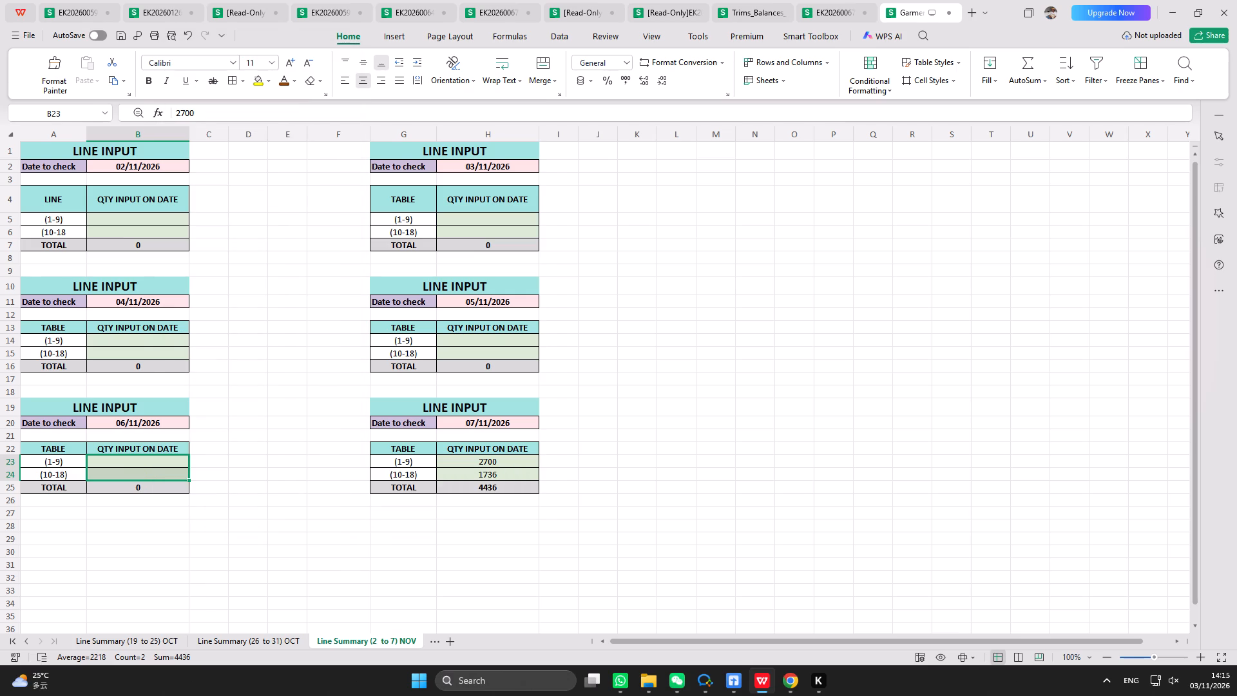
left_click(523, 465)
right_click(508, 460)
left_click(570, 132)
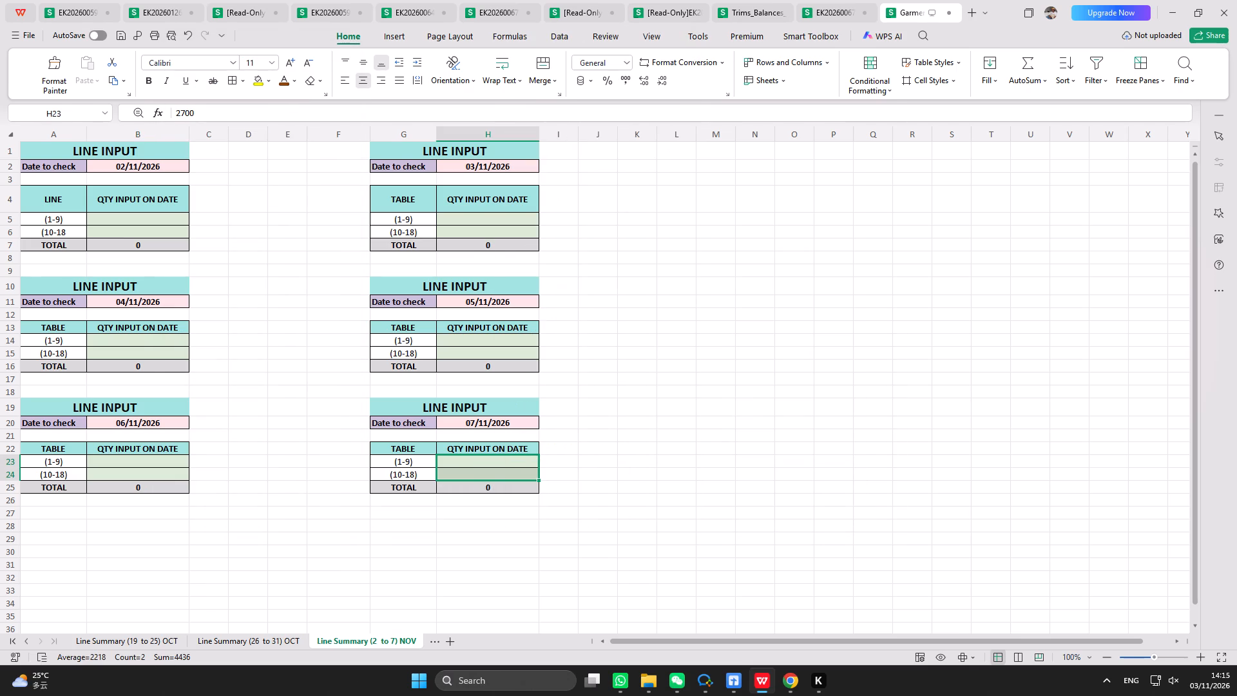
left_click(627, 440)
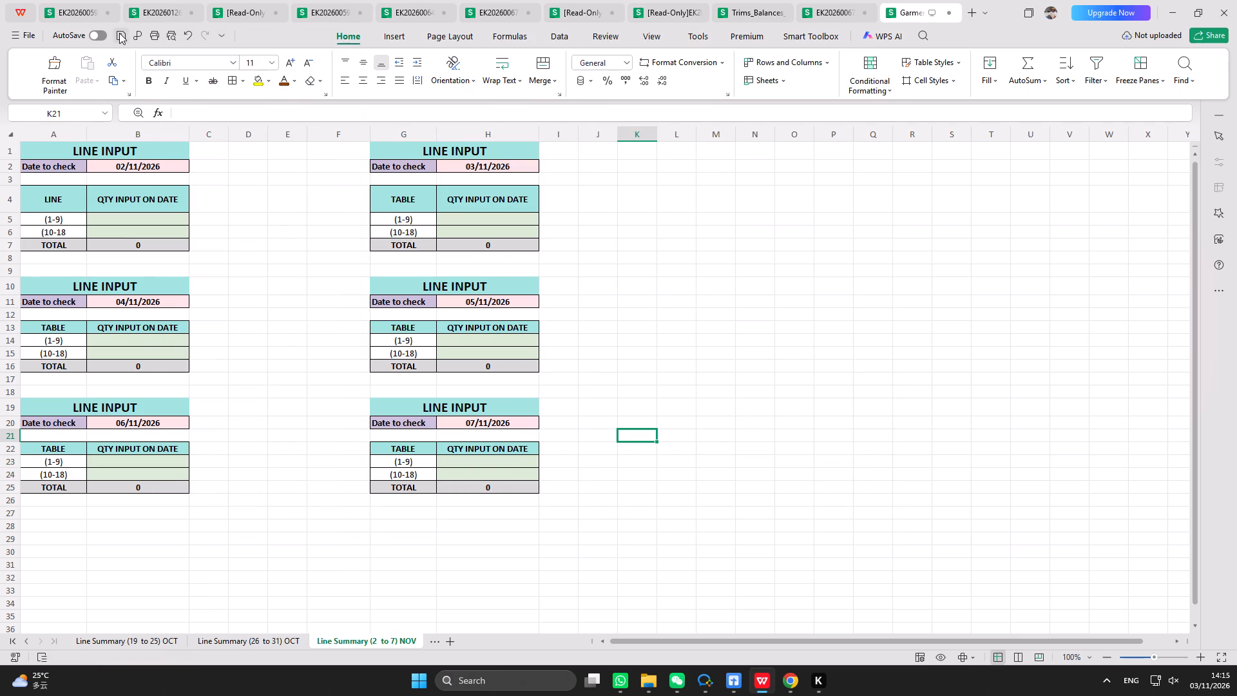
Save the Garment Bundling Tracker workbook.
triple_click(119, 33)
triple_click(119, 33)
triple_click(119, 33)
triple_click(119, 33)
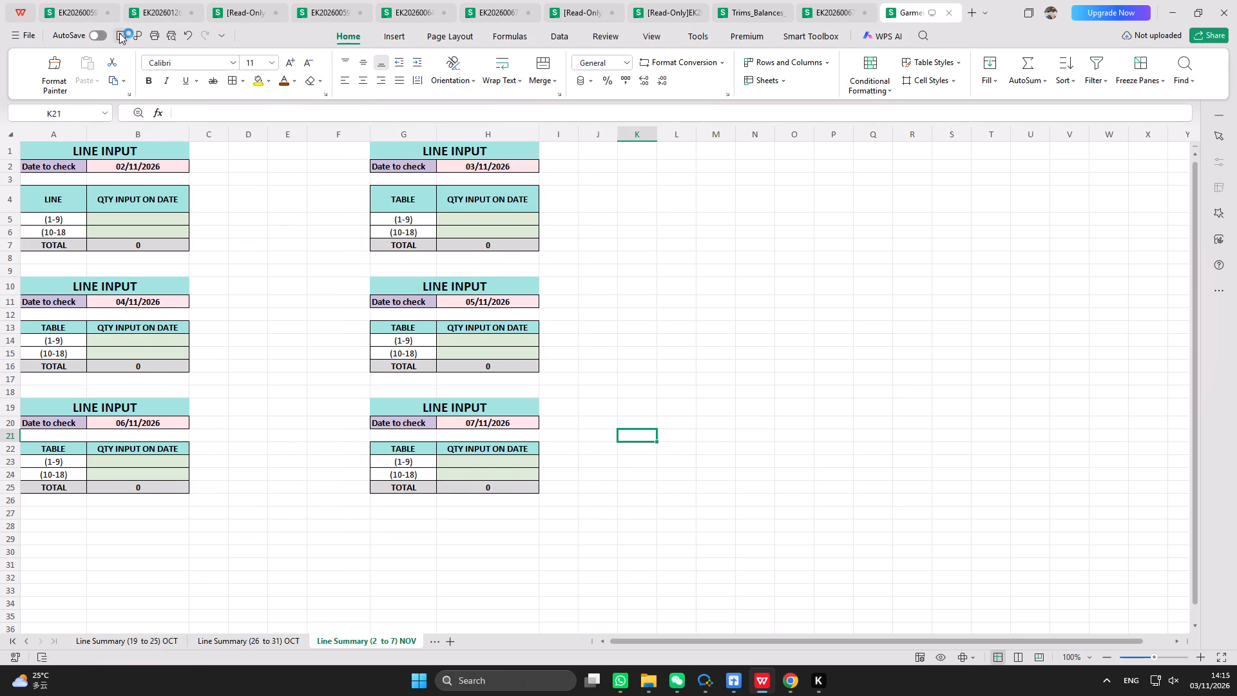
triple_click(119, 33)
triple_click(119, 33)
triple_click(119, 33)
triple_click(119, 33)
Open the Table Summary(2 to 7) NOV sheet.
triple_click(29, 644)
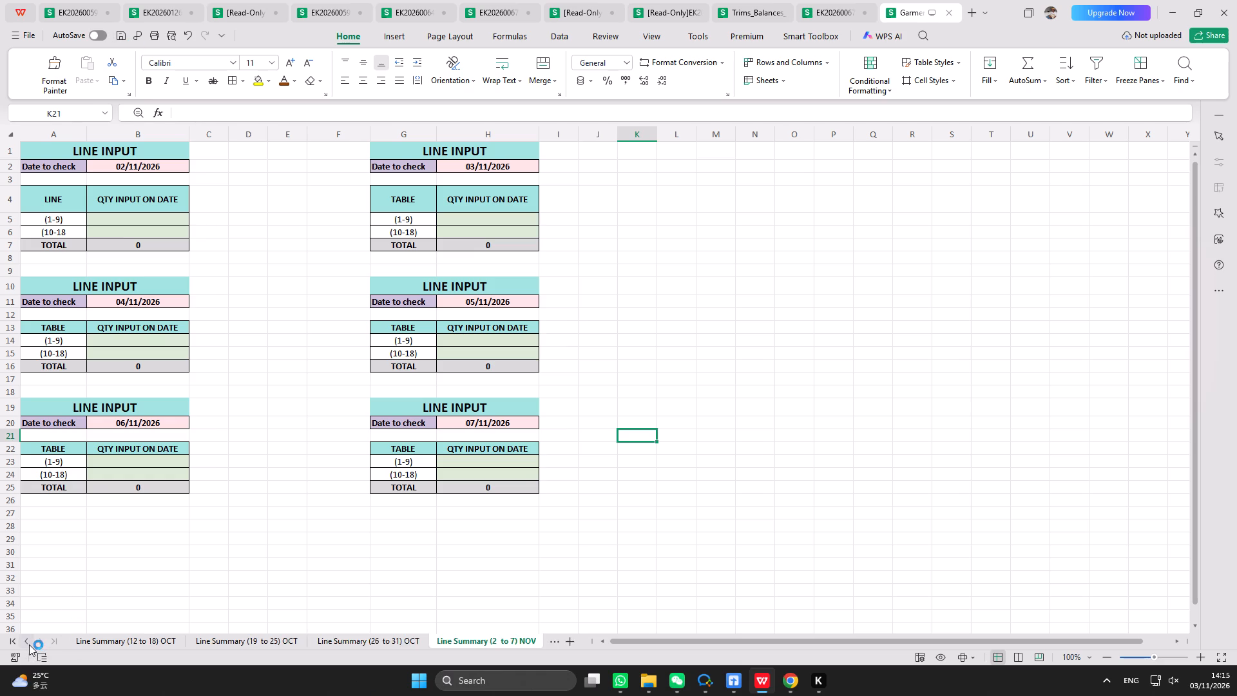
double_click(29, 644)
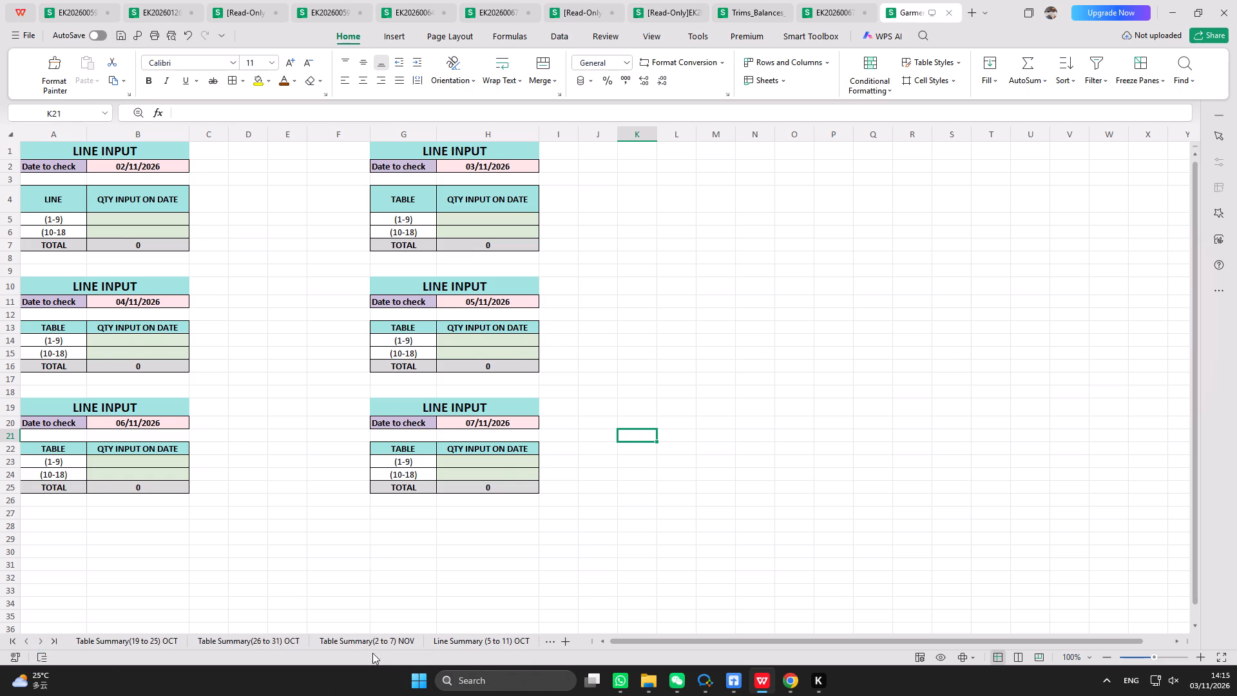
left_click(372, 640)
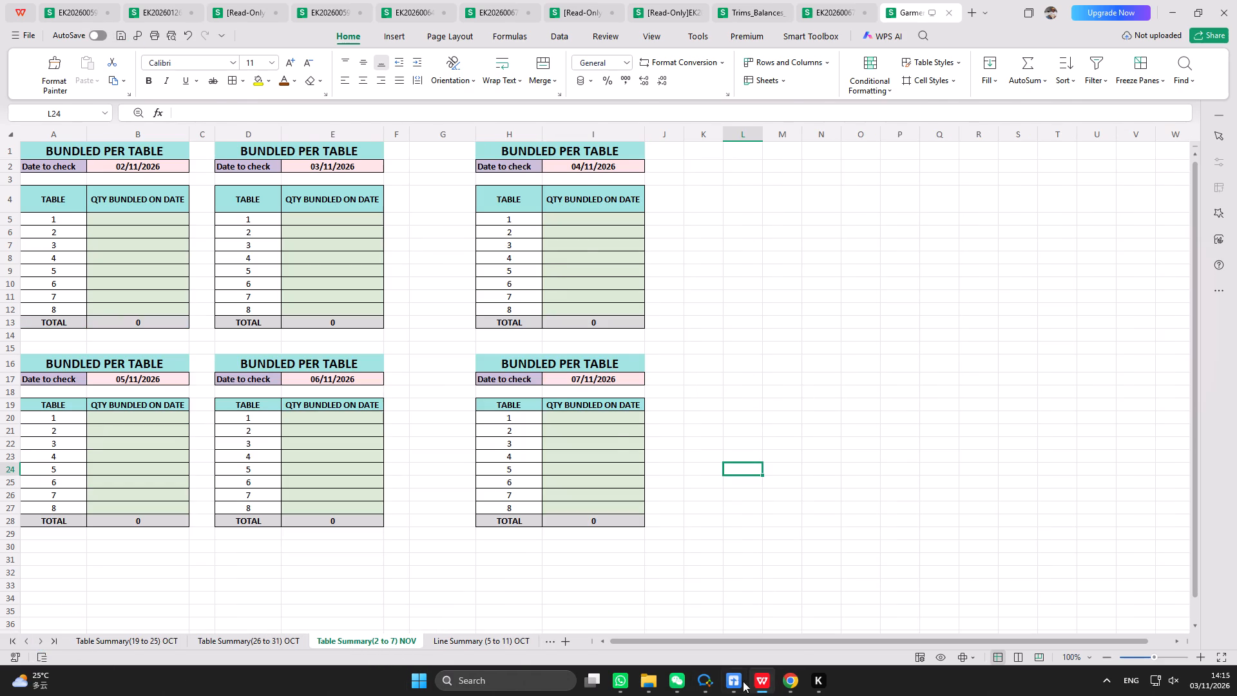
Open the 11.2 sheet of DISPATCH FORM LINE WISE and arrange it side by side with the tracker, showing its table output columns.
left_click(738, 680)
left_click(985, 655)
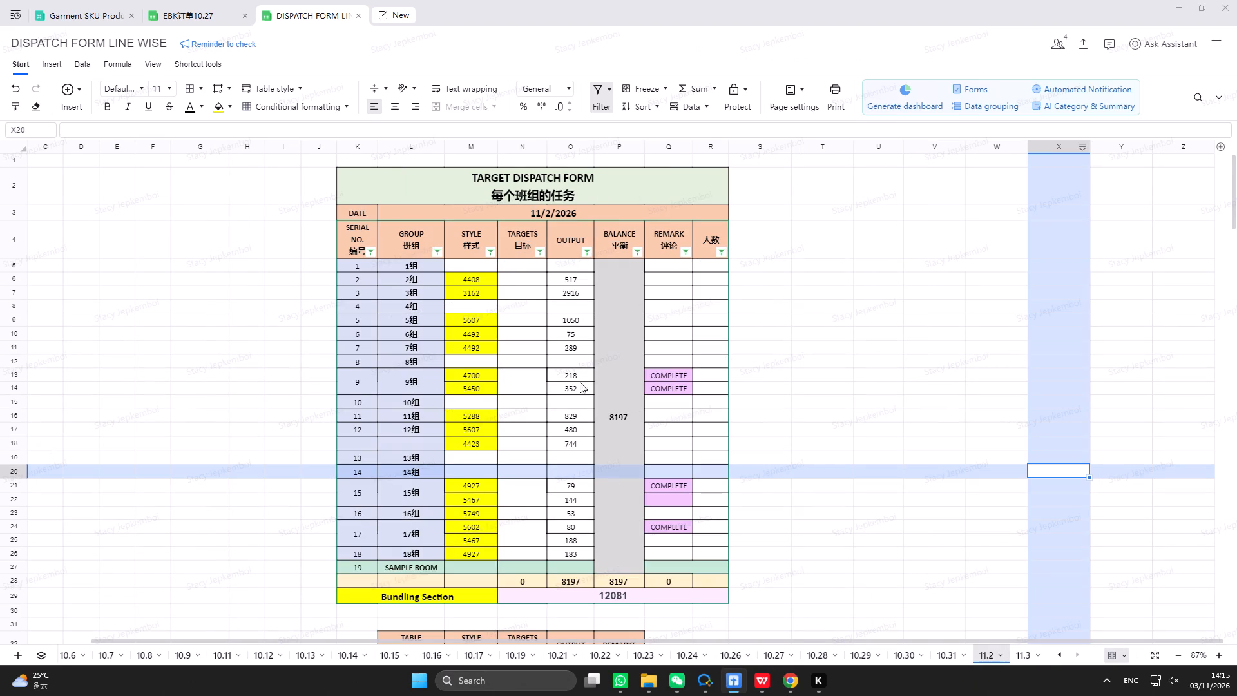
scroll(604, 449, "down", 4)
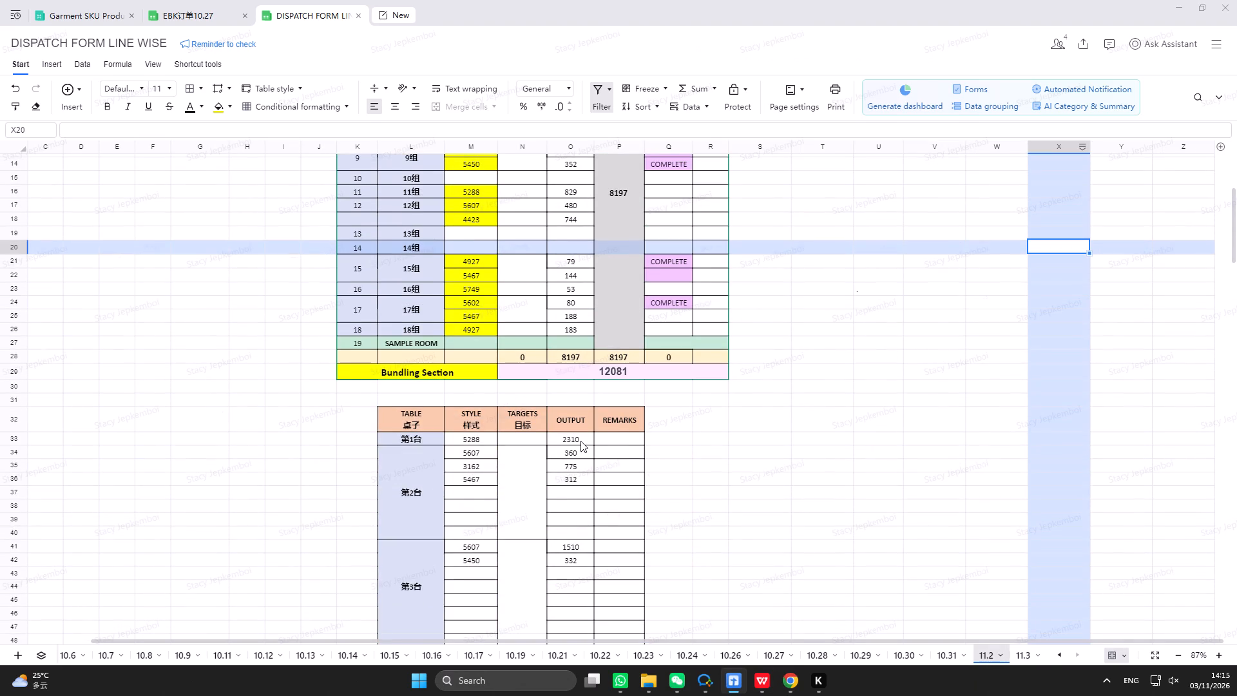
left_click(758, 687)
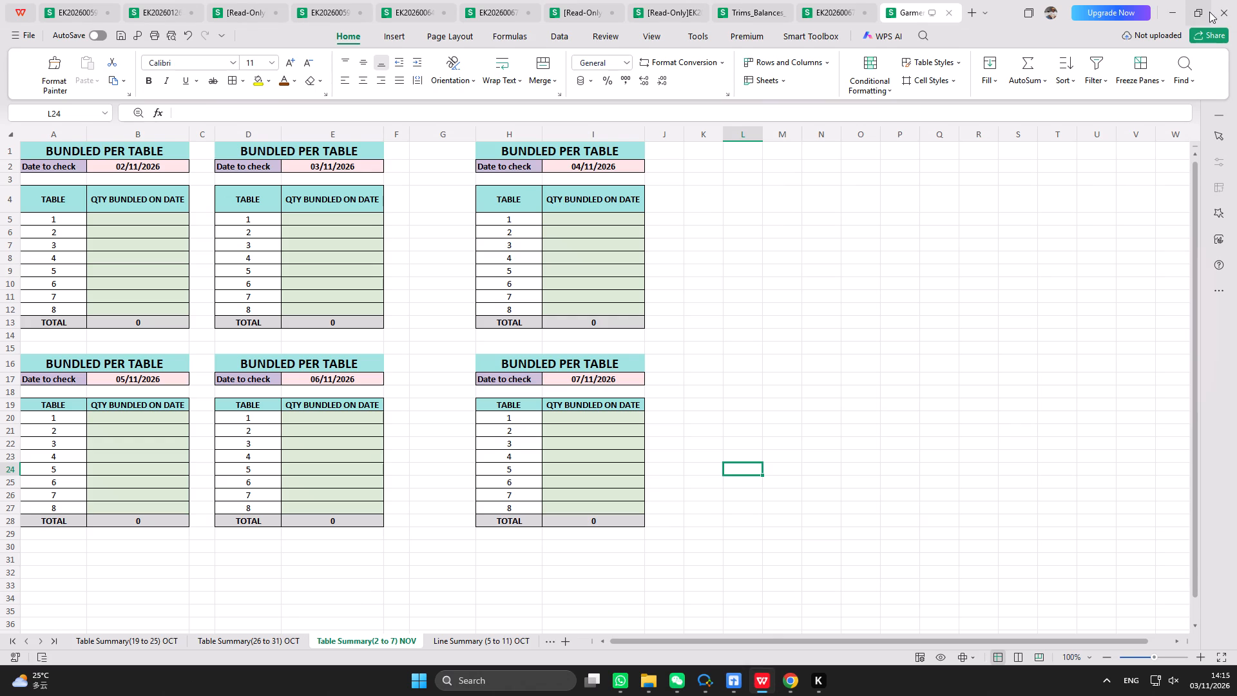
left_click(1073, 102)
left_click(197, 173)
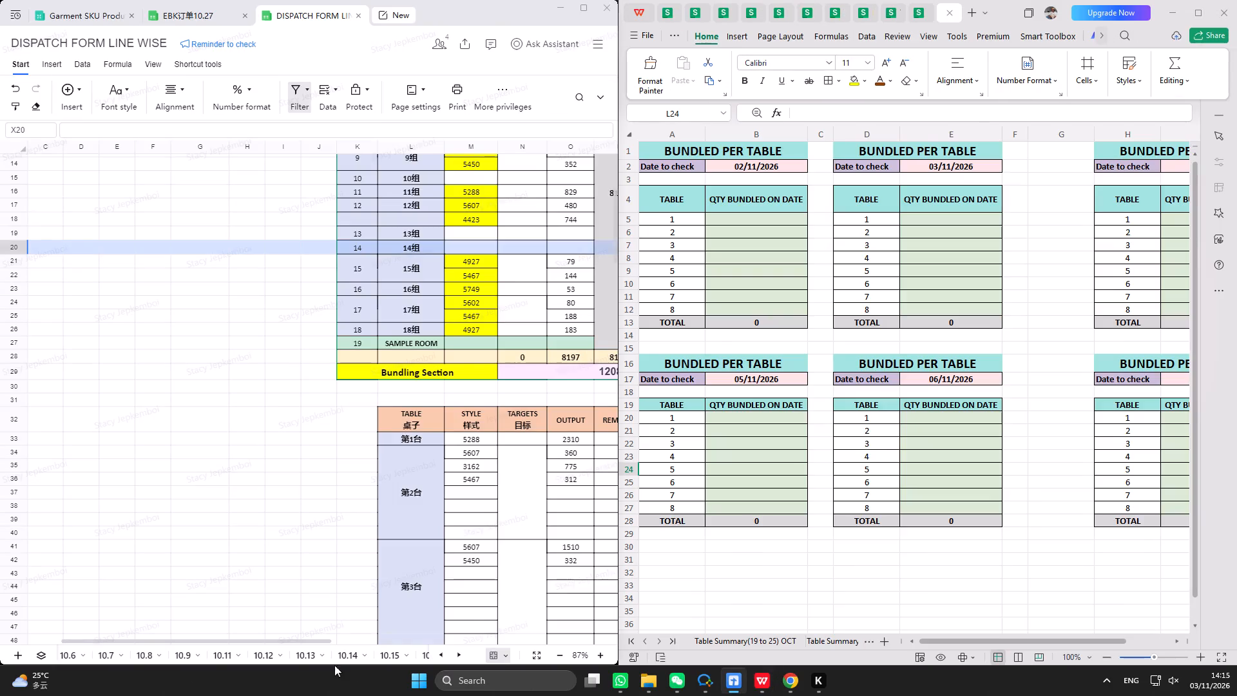
left_click_drag(284, 641, 375, 639)
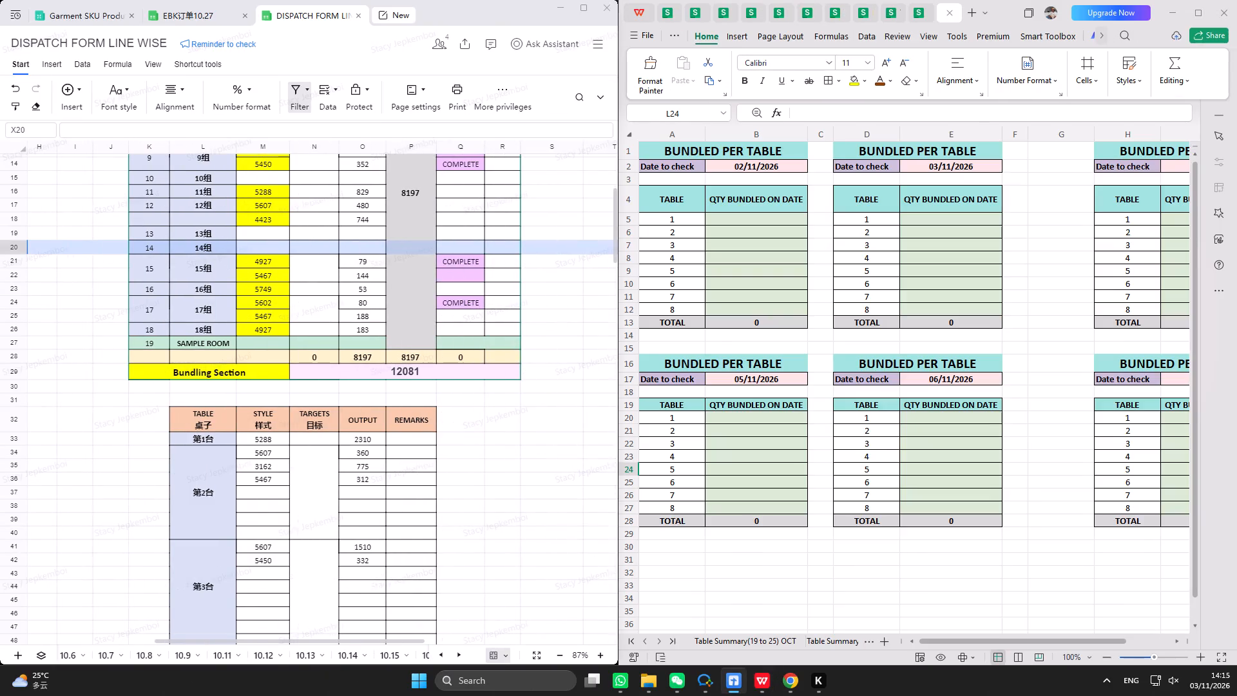
Enter table 1's dispatch form output, 2310, in cell B5 of the tracker's 2 November block.
scroll(767, 238, "up", 2)
left_click(761, 221)
type("2310")
left_click(756, 235)
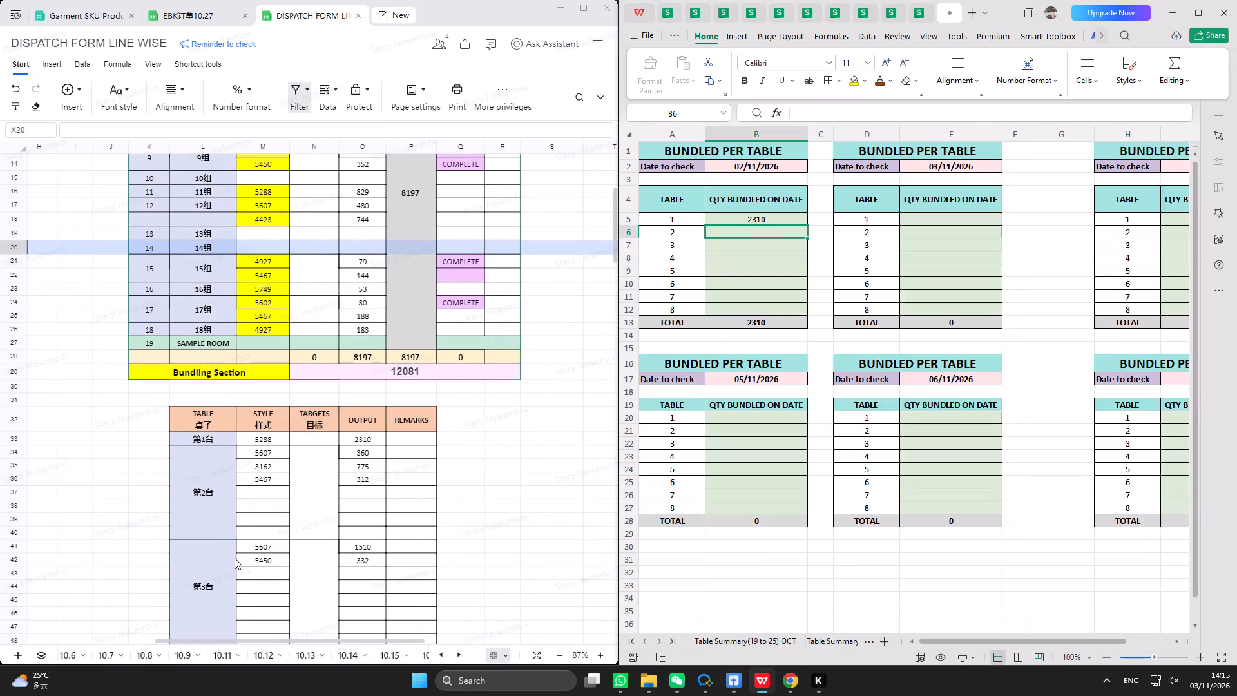
Sum table 2's three outputs in the dispatch form and enter 1447 in cell B6 of the 2 November block.
left_click_drag(349, 453, 352, 476)
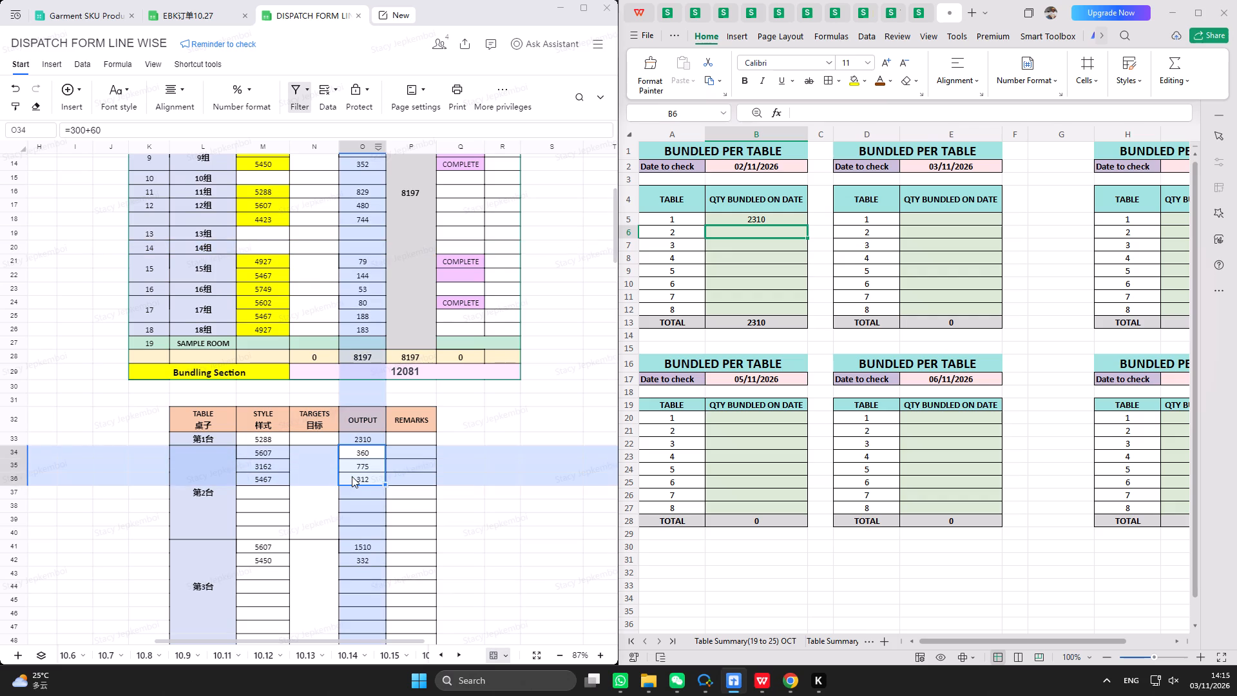
left_click(747, 243)
left_click(755, 229)
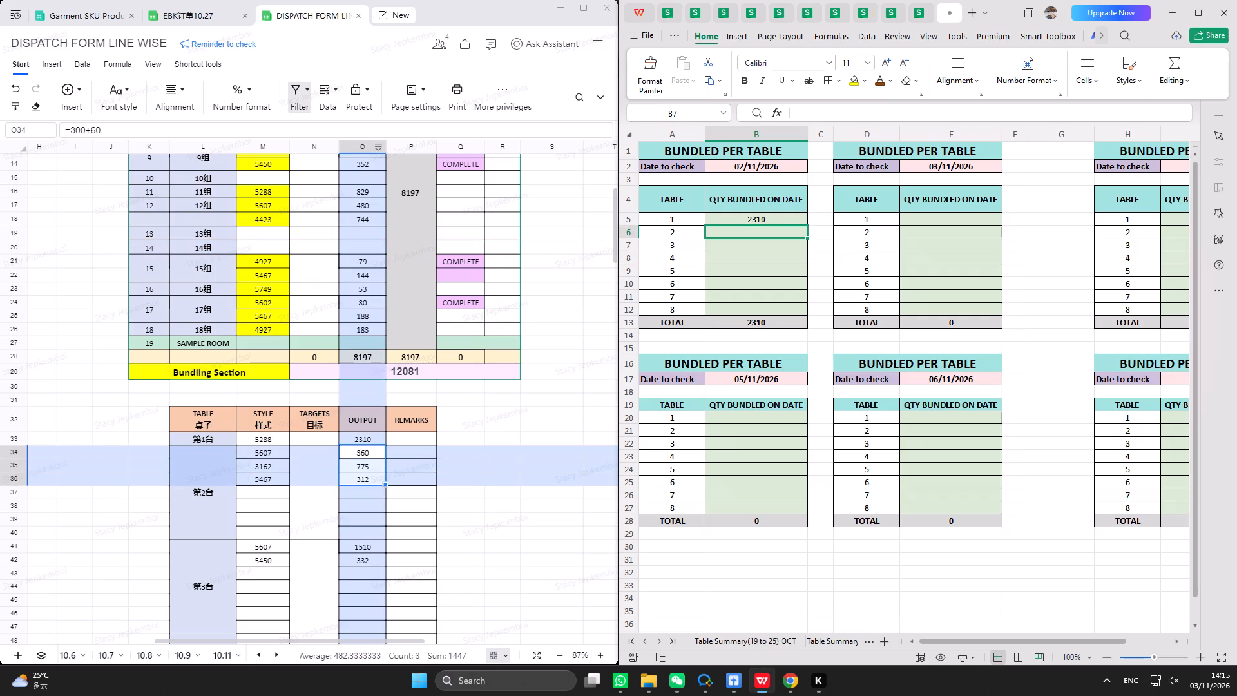
type("1447")
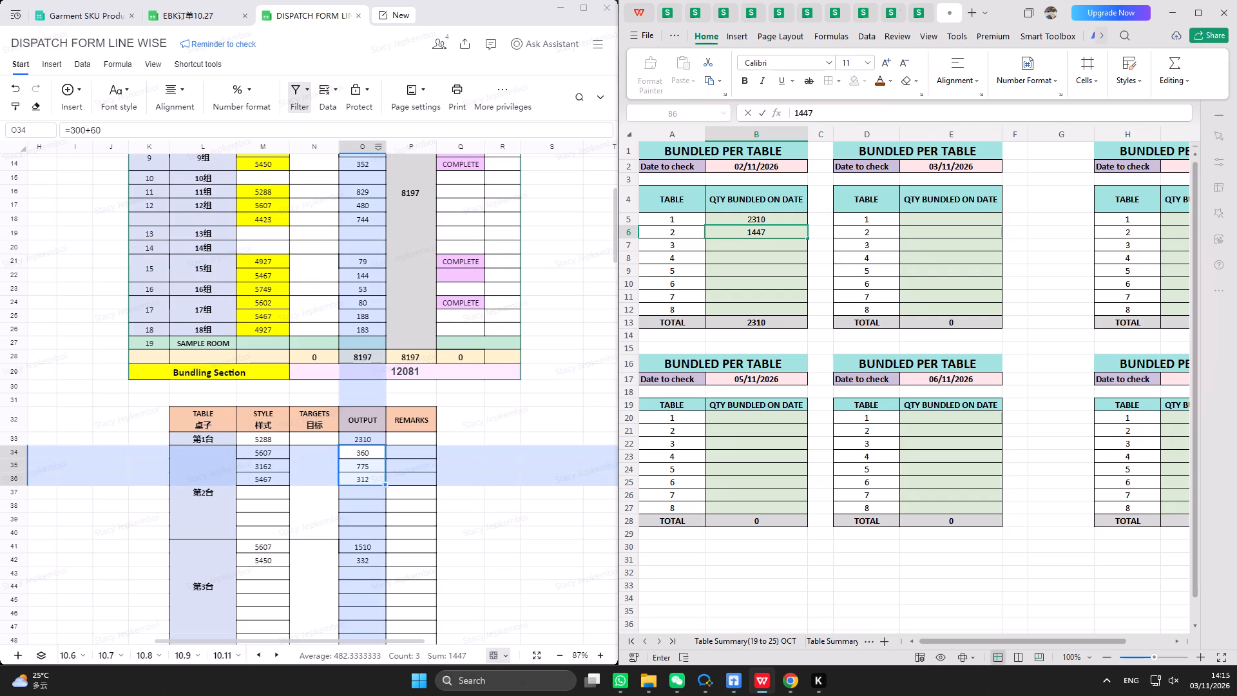
left_click(754, 240)
left_click(751, 249)
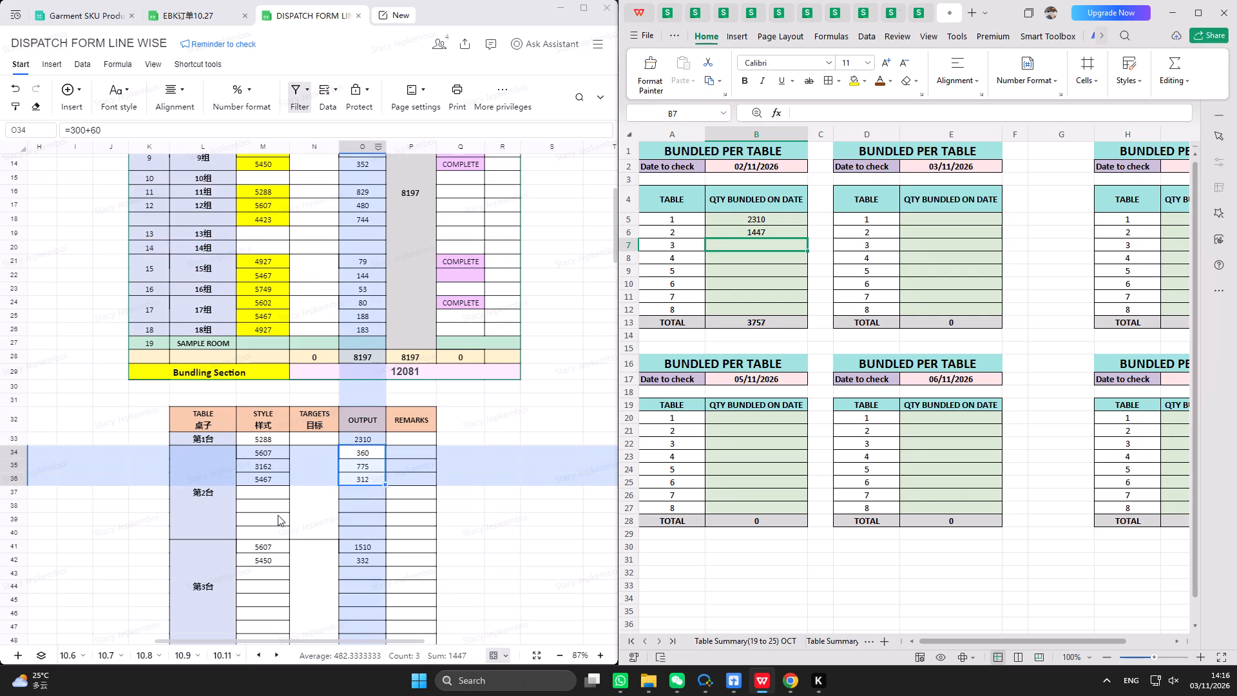
Sum table 3's two outputs in the dispatch form and enter 1842 in cell B7 of the 2 November block.
scroll(278, 516, "down", 2)
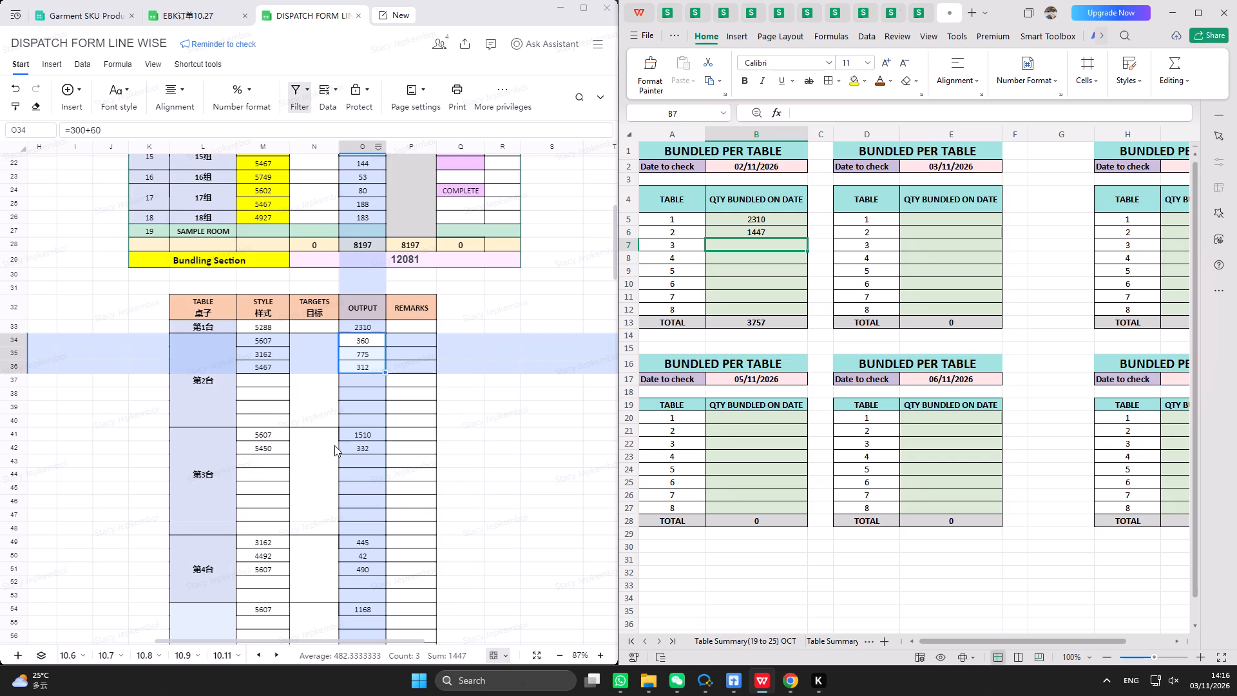
left_click_drag(379, 431, 379, 441)
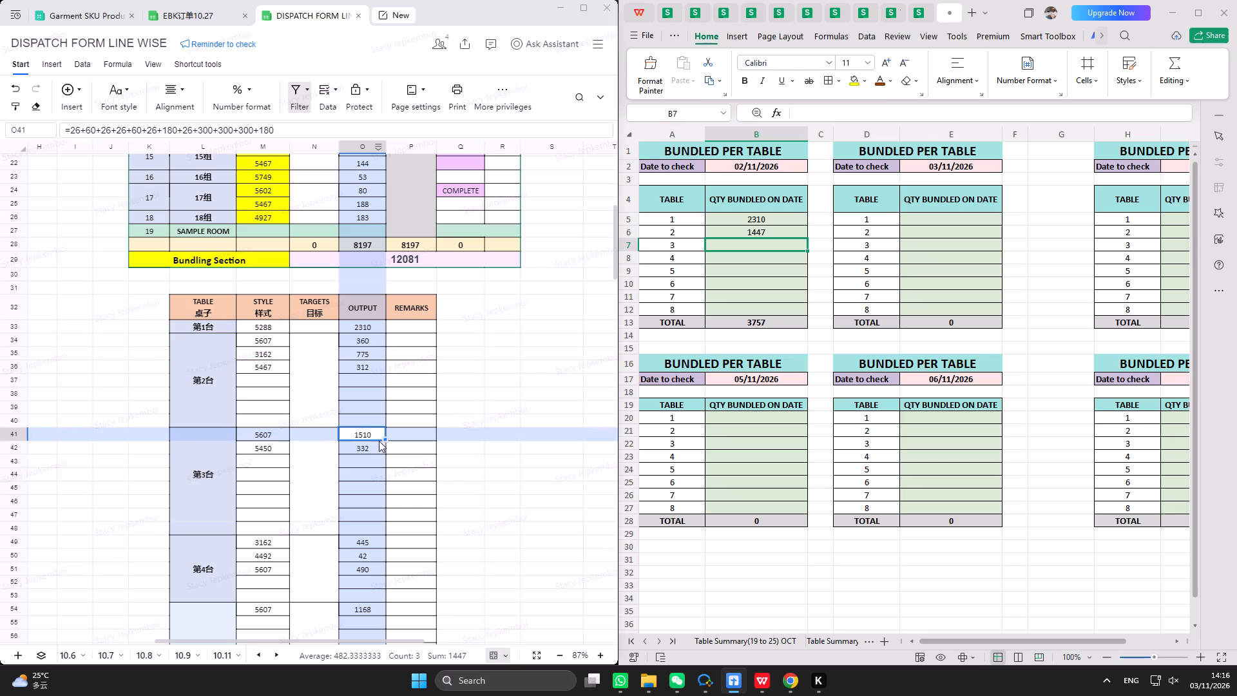
left_click_drag(379, 441, 378, 445)
left_click(752, 255)
left_click(758, 240)
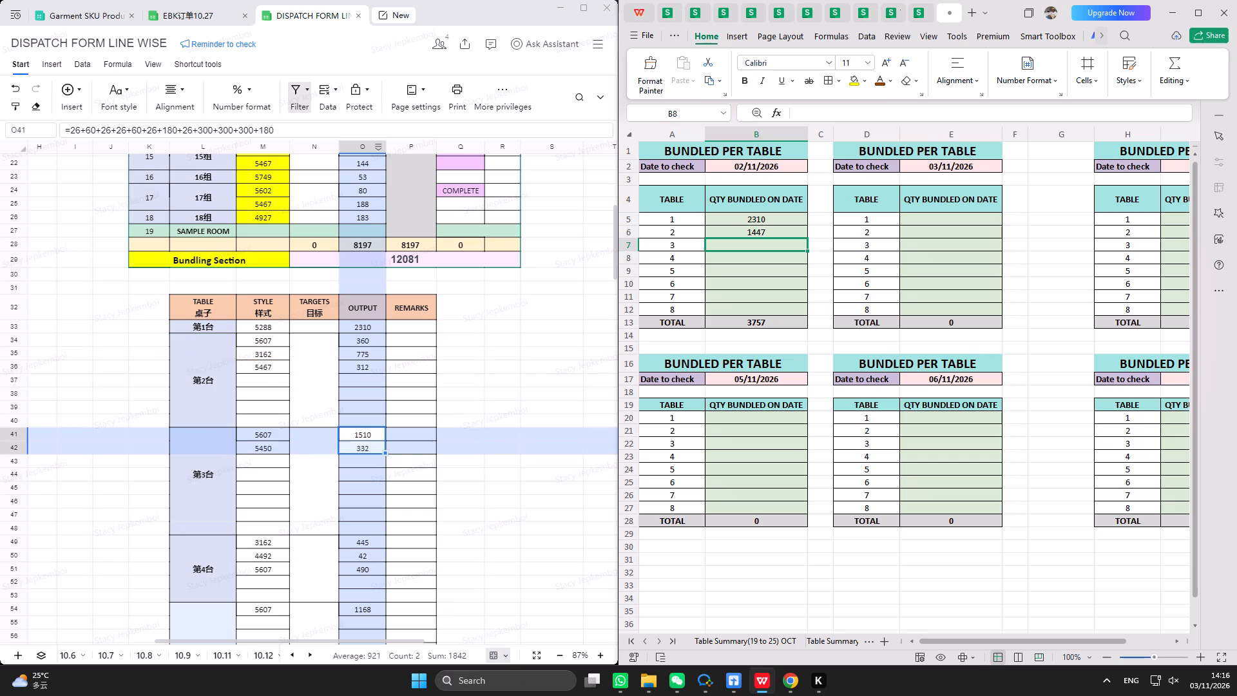
type("1842")
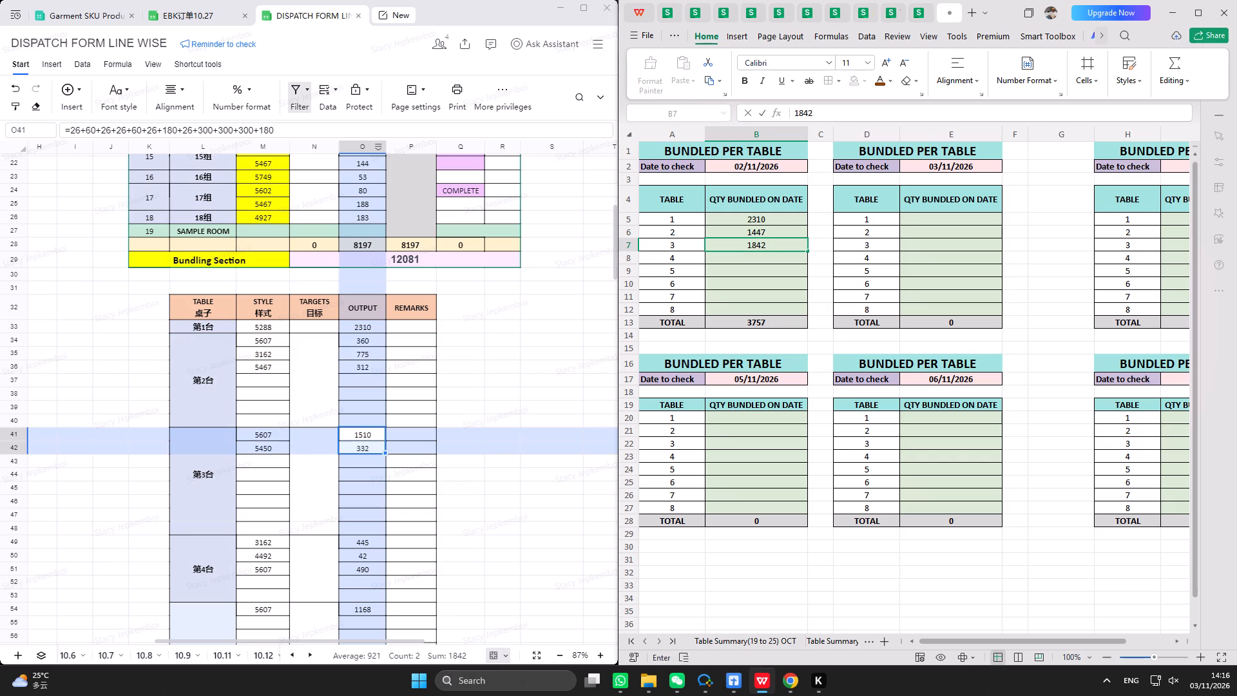
key("Return")
Sum table 4's three outputs in the dispatch form and enter 977 in cell B8 of the 2 November block.
scroll(666, 457, "down", 1)
left_click_drag(369, 540, 369, 570)
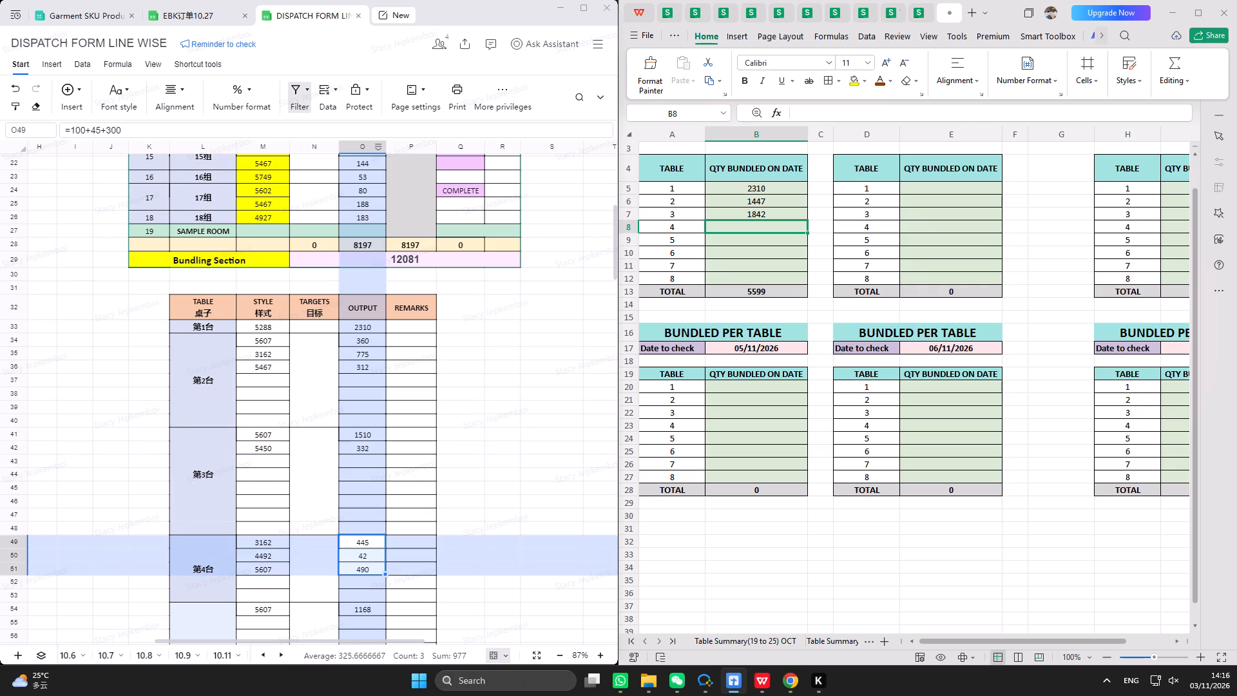
left_click(761, 239)
left_click(767, 226)
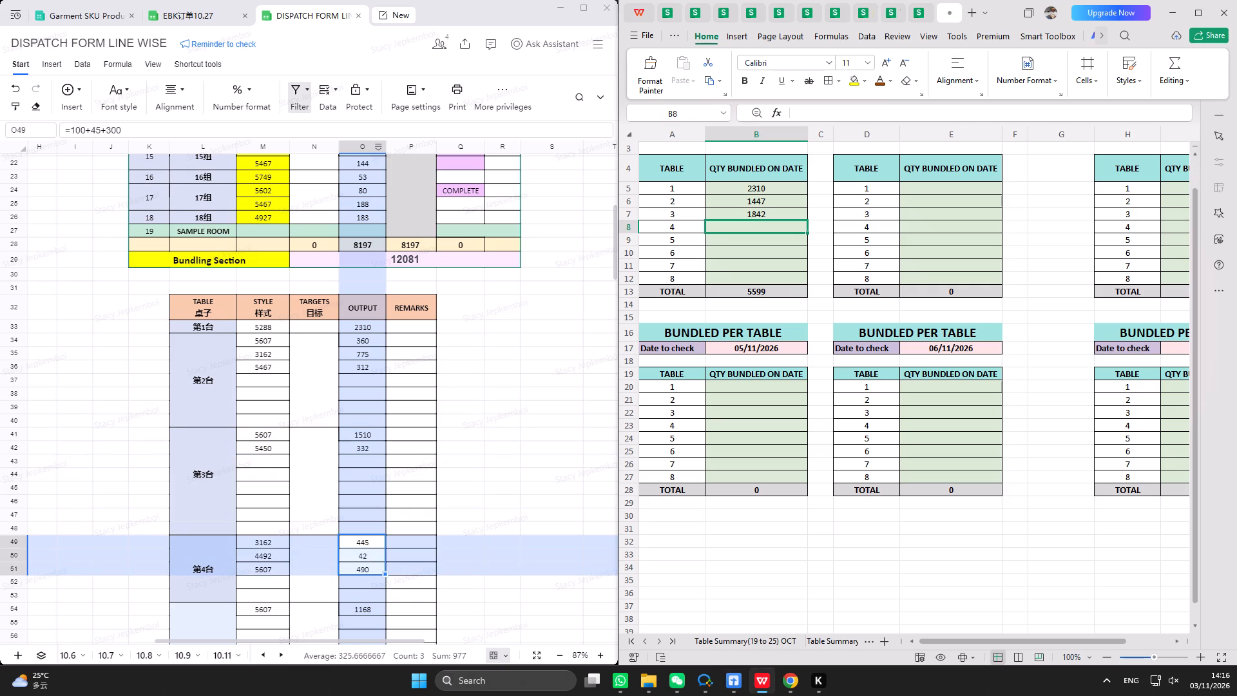
type("977")
key("Return")
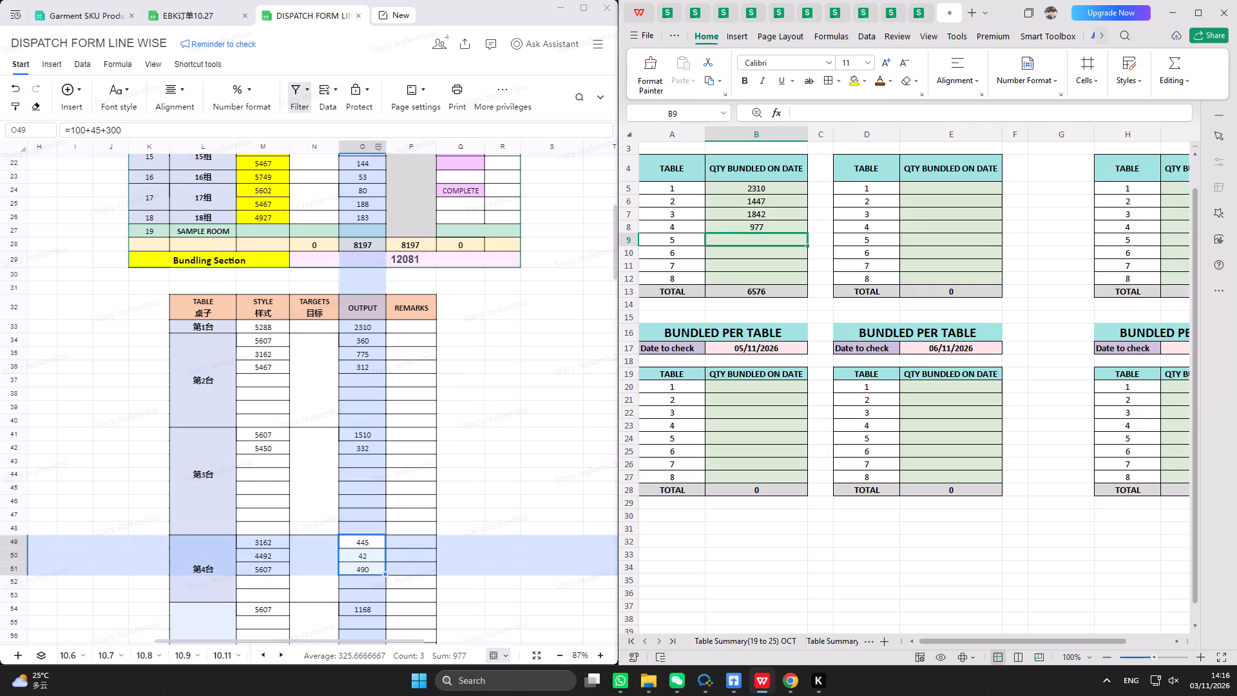
Enter table 5's dispatch form output, 1168, in cell B9 of the tracker's 2 November block.
scroll(338, 520, "down", 1)
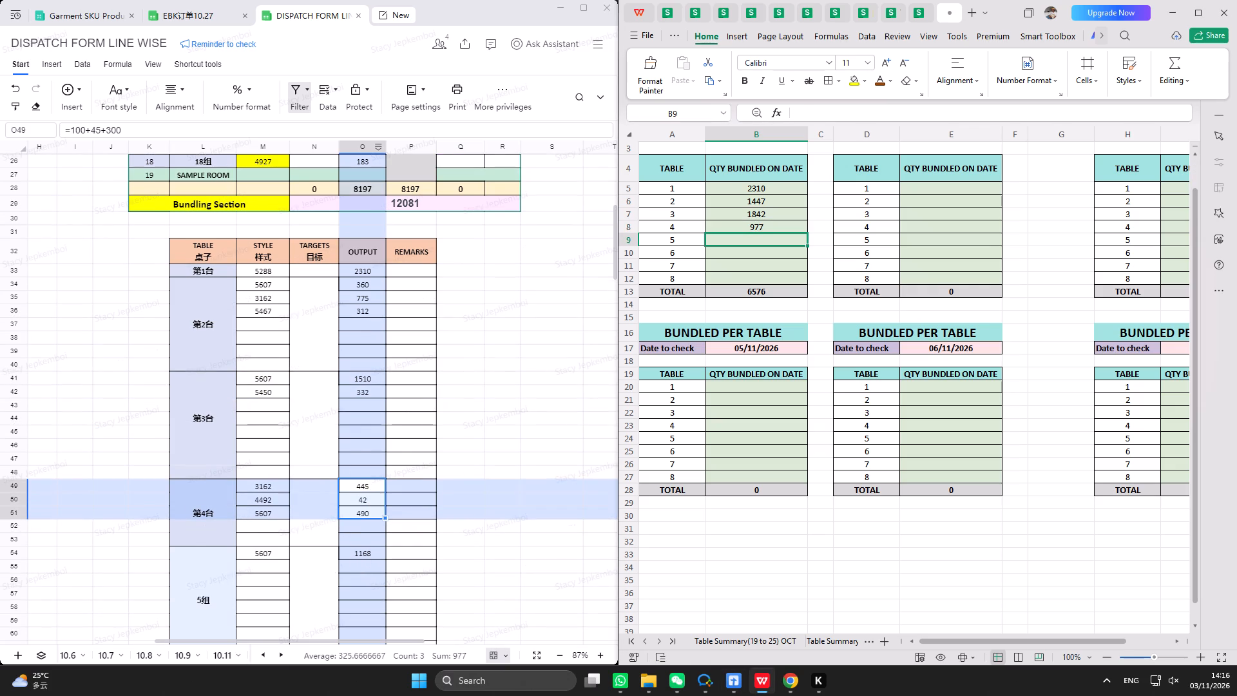
scroll(688, 284, "down", 2)
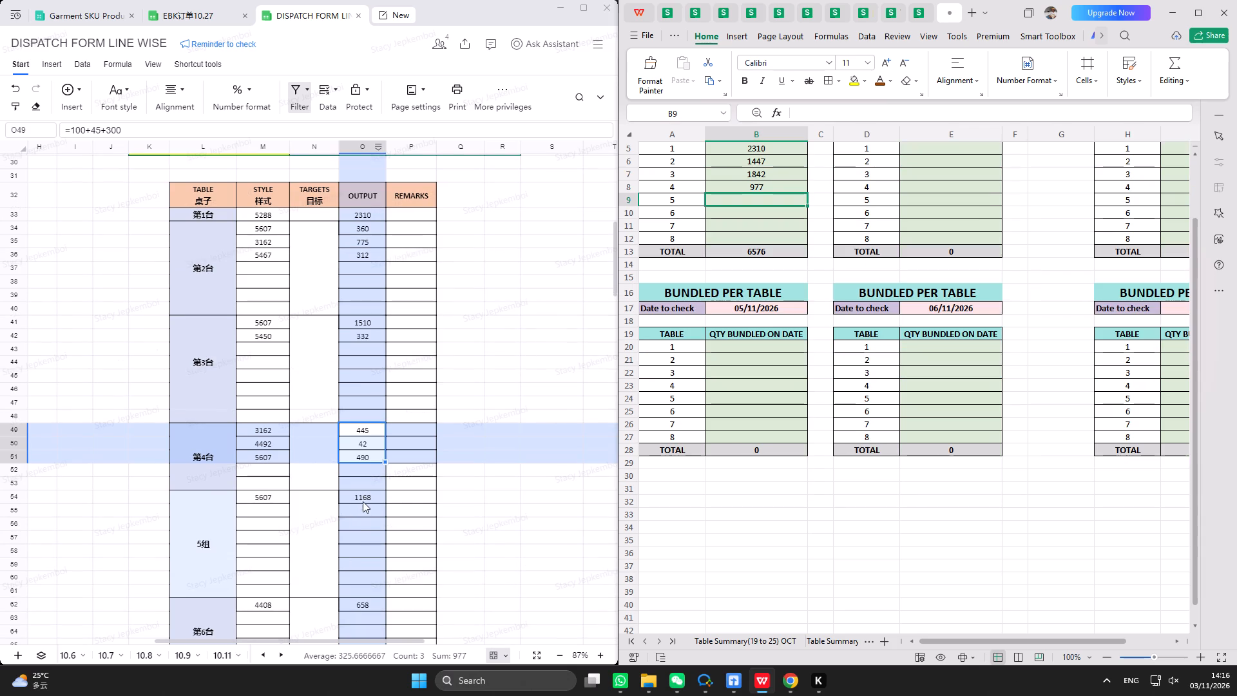
left_click(754, 213)
left_click(759, 200)
type("1168")
key("Return")
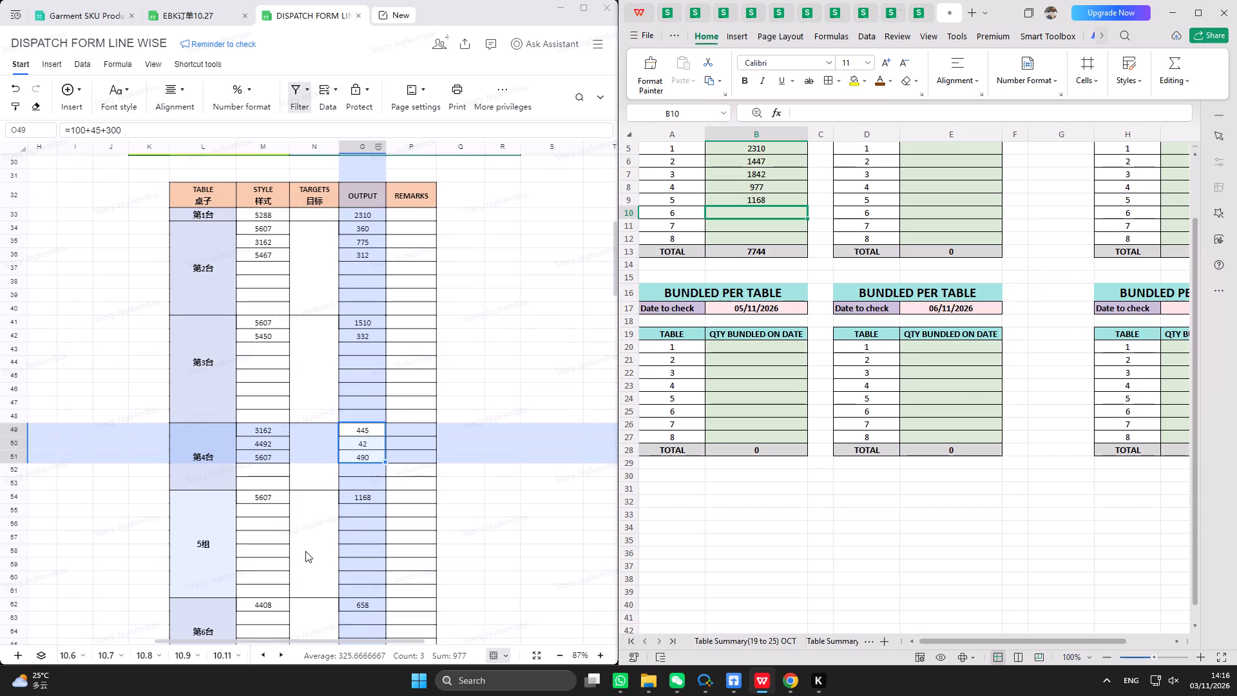
Enter table 6's dispatch form output, 658, in cell B10 of the 2 November block.
scroll(305, 551, "down", 2)
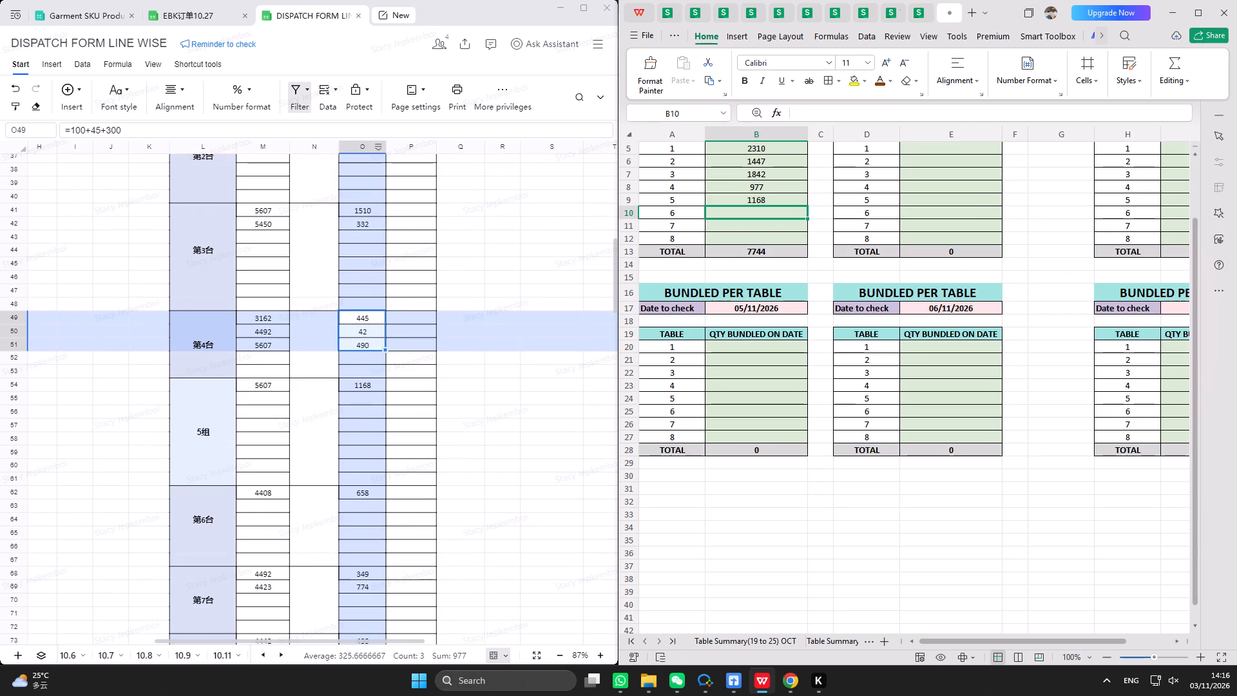
type("658")
key("Return")
Sum table 7's two outputs in the dispatch form and enter 1123 in cell B11 of the 2 November block.
scroll(267, 554, "down", 2)
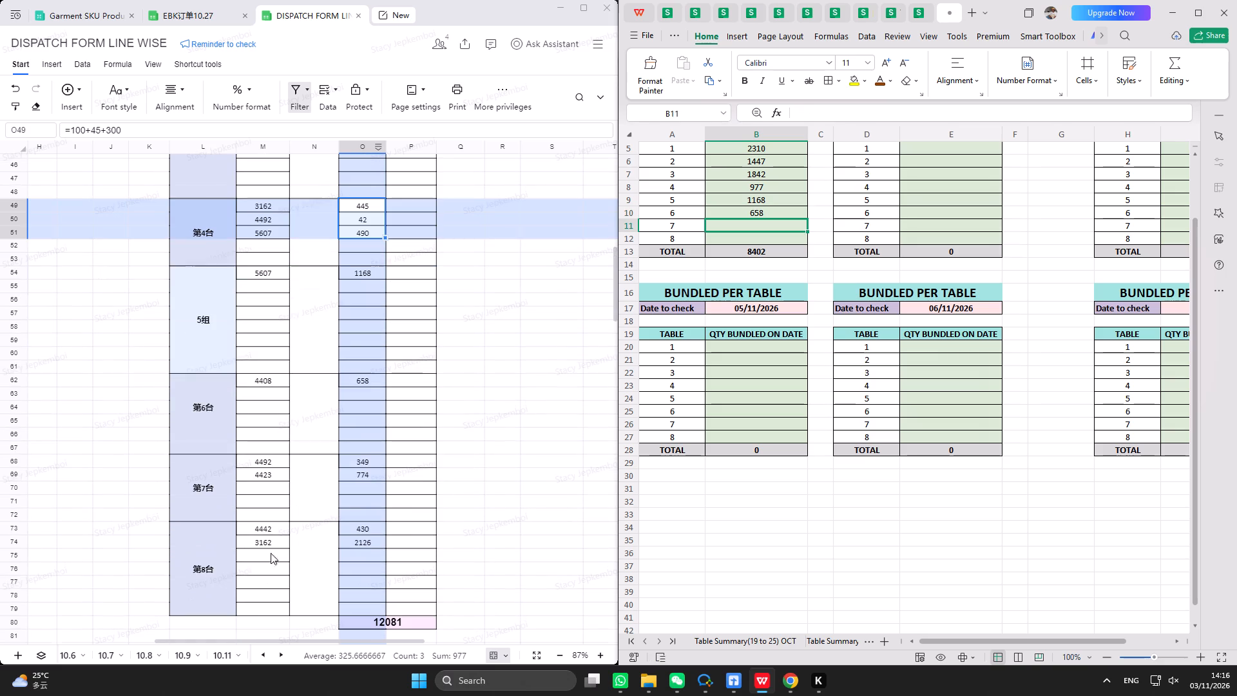
left_click_drag(378, 461, 376, 472)
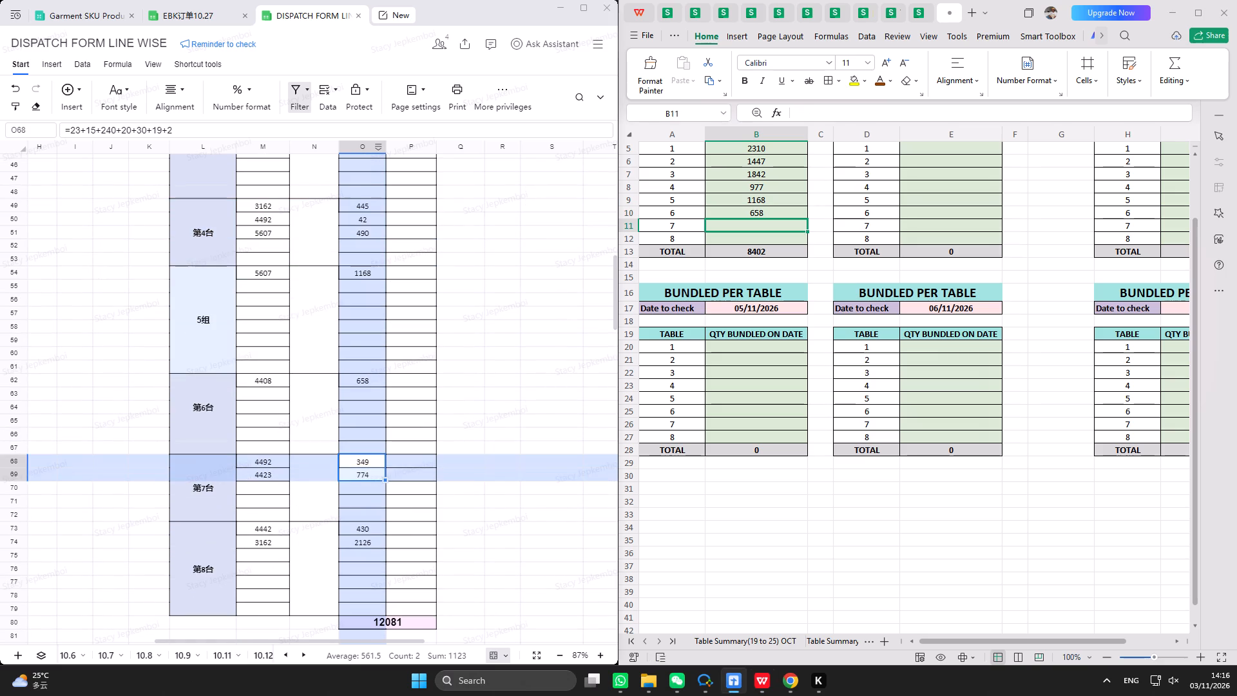
left_click(760, 238)
left_click(760, 225)
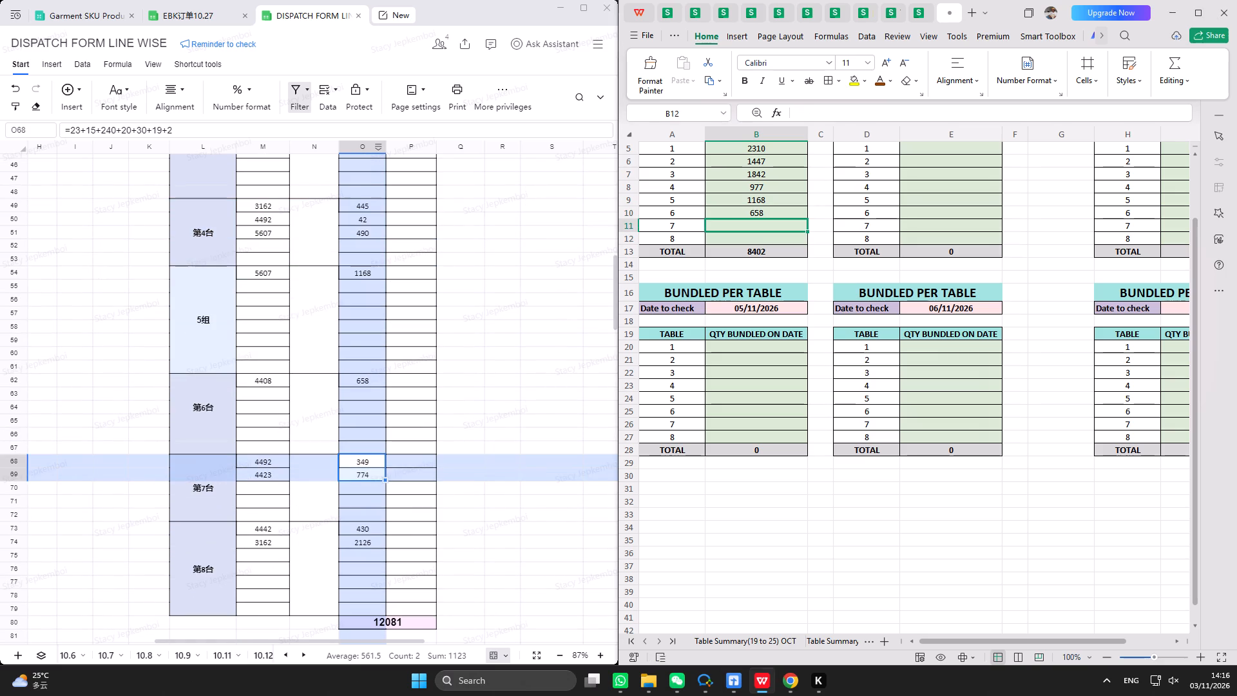
type("1123")
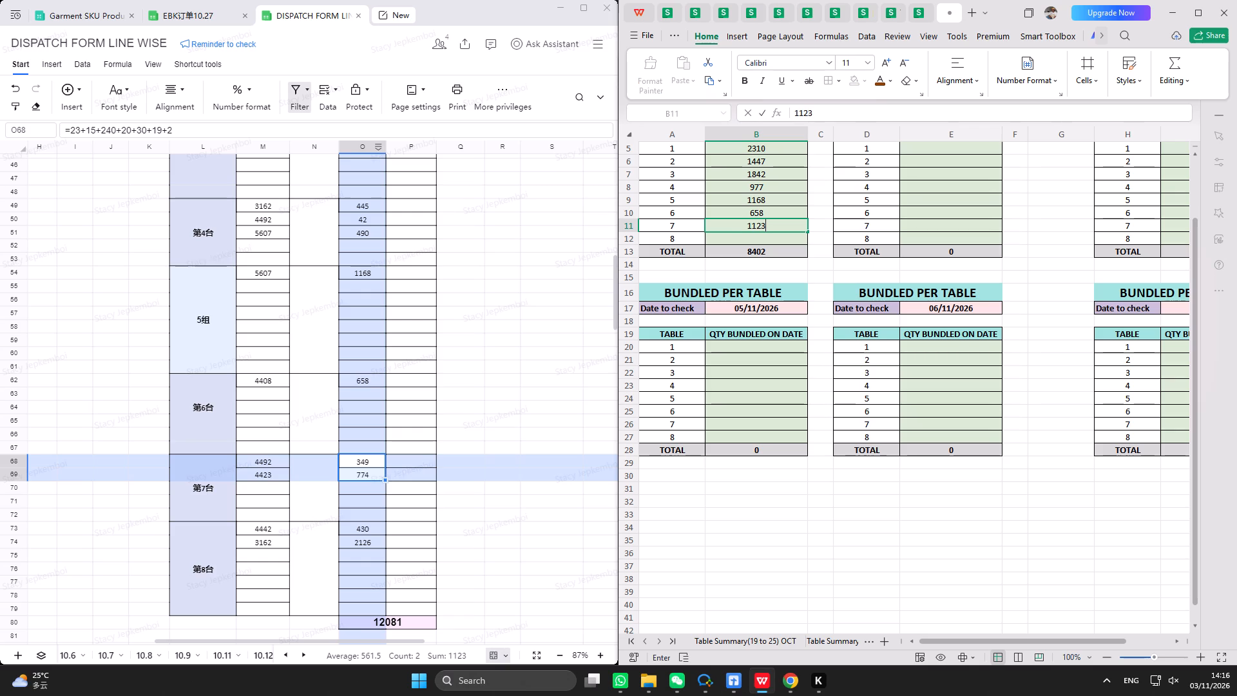
left_click(768, 240)
Sum table 8's two outputs in the dispatch form and enter 2556 in cell B12 of the 2 November block.
left_click_drag(350, 524, 355, 538)
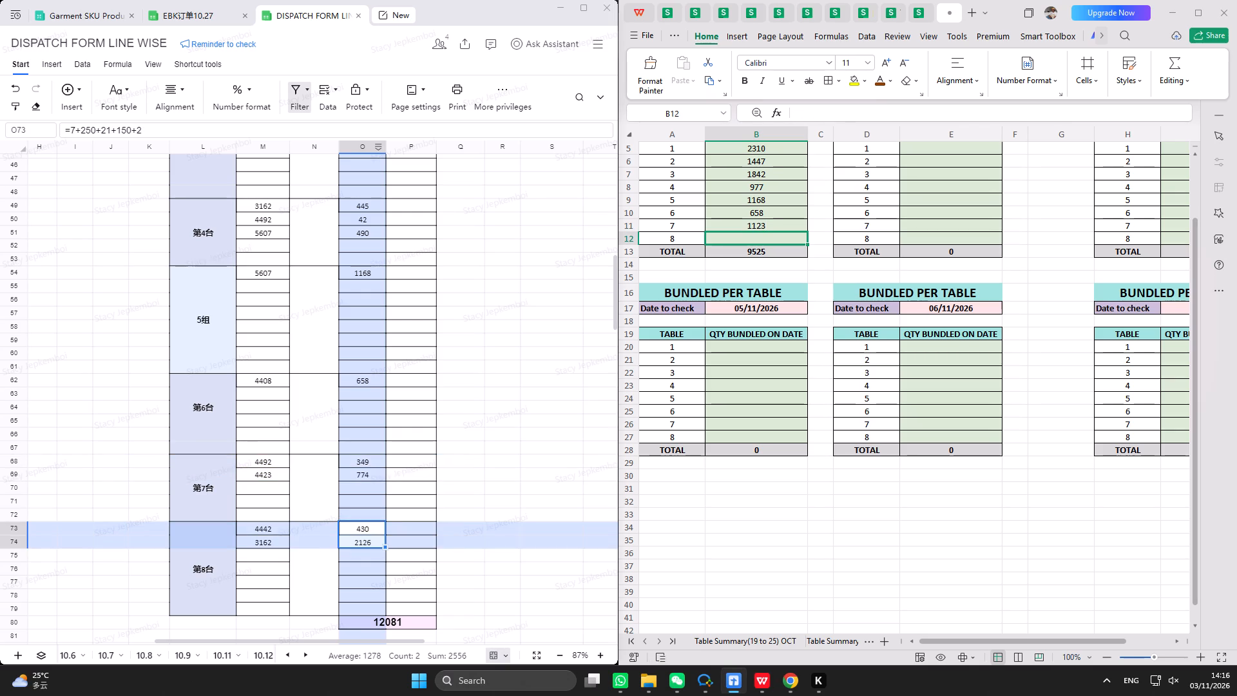
type("2556")
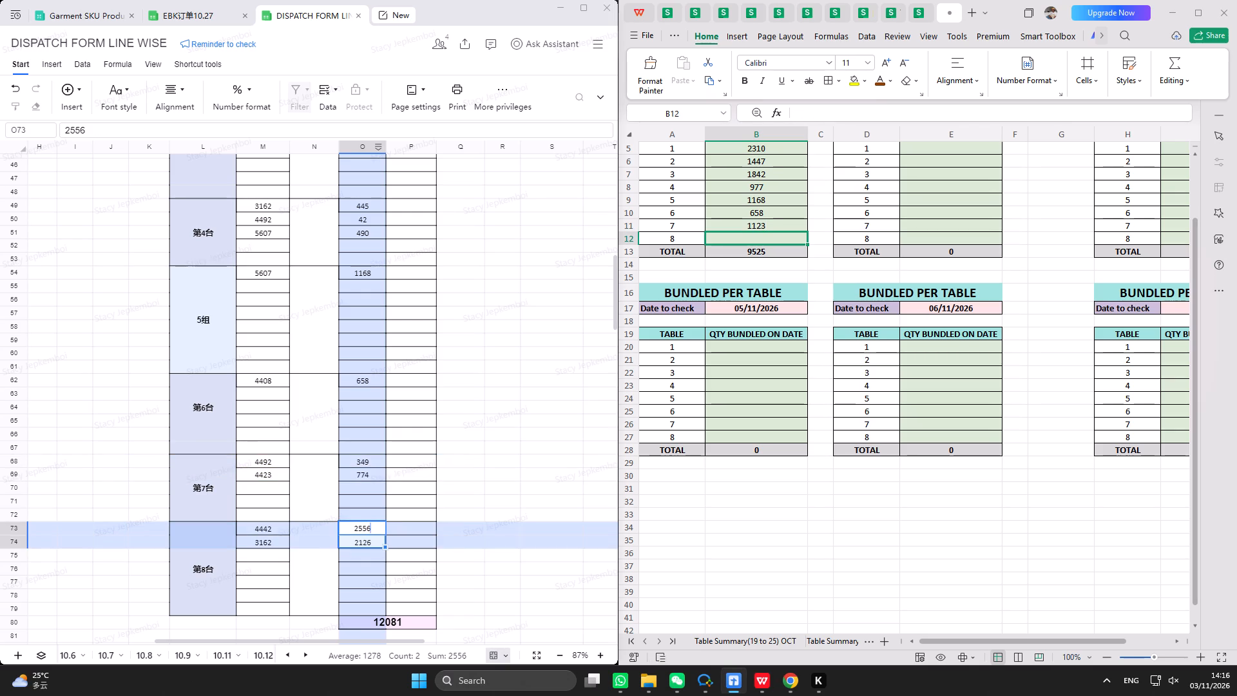
left_click(765, 249)
left_click(766, 240)
type("2556")
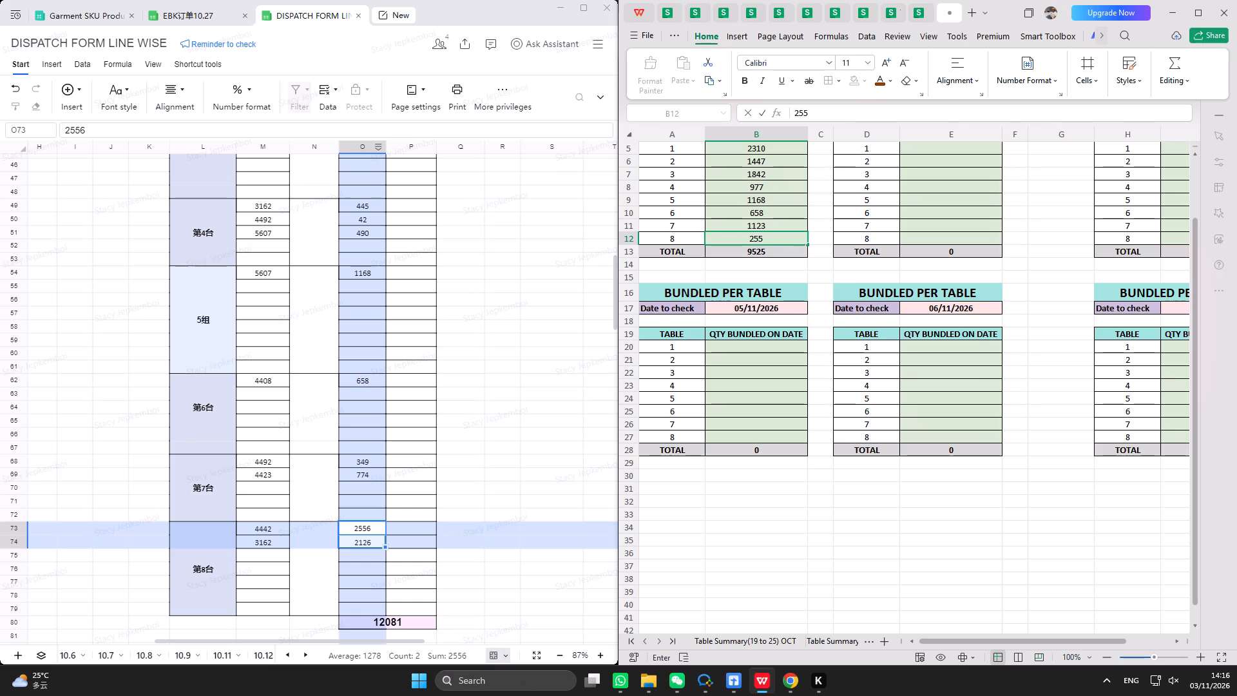
key("Return")
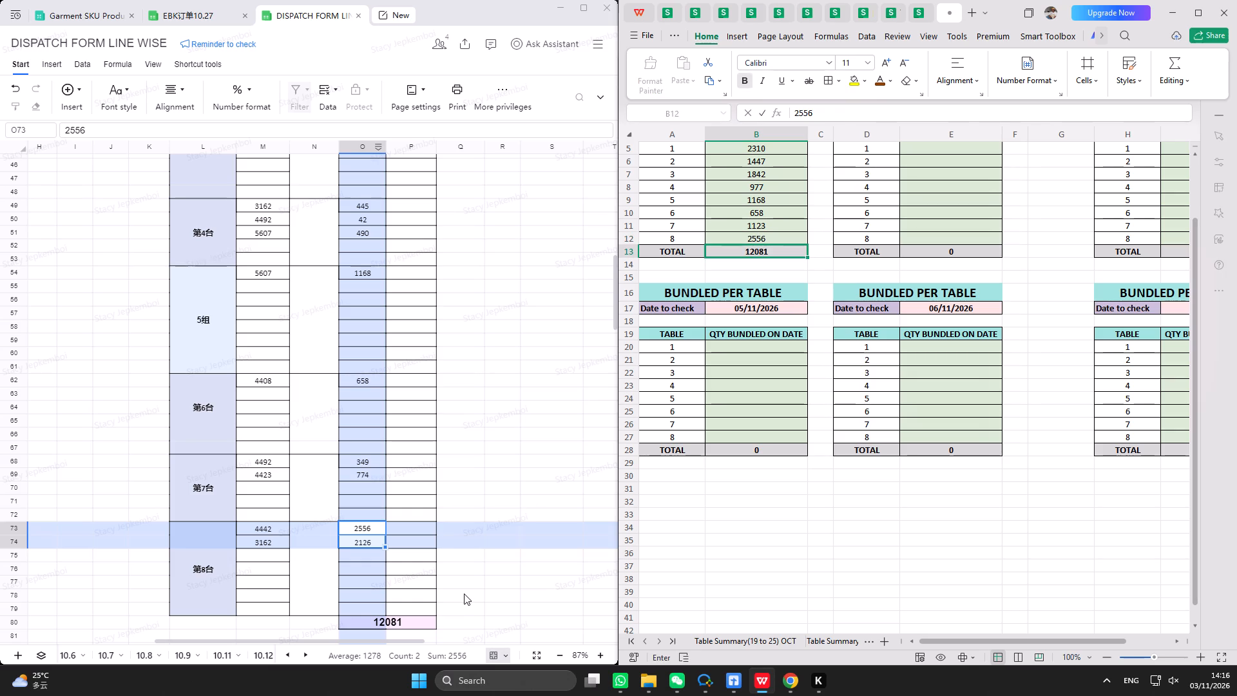
left_click(475, 533)
Save the tracker workbook with the 2 November table quantities filled in.
scroll(396, 406, "up", 20)
scroll(396, 406, "up", 4)
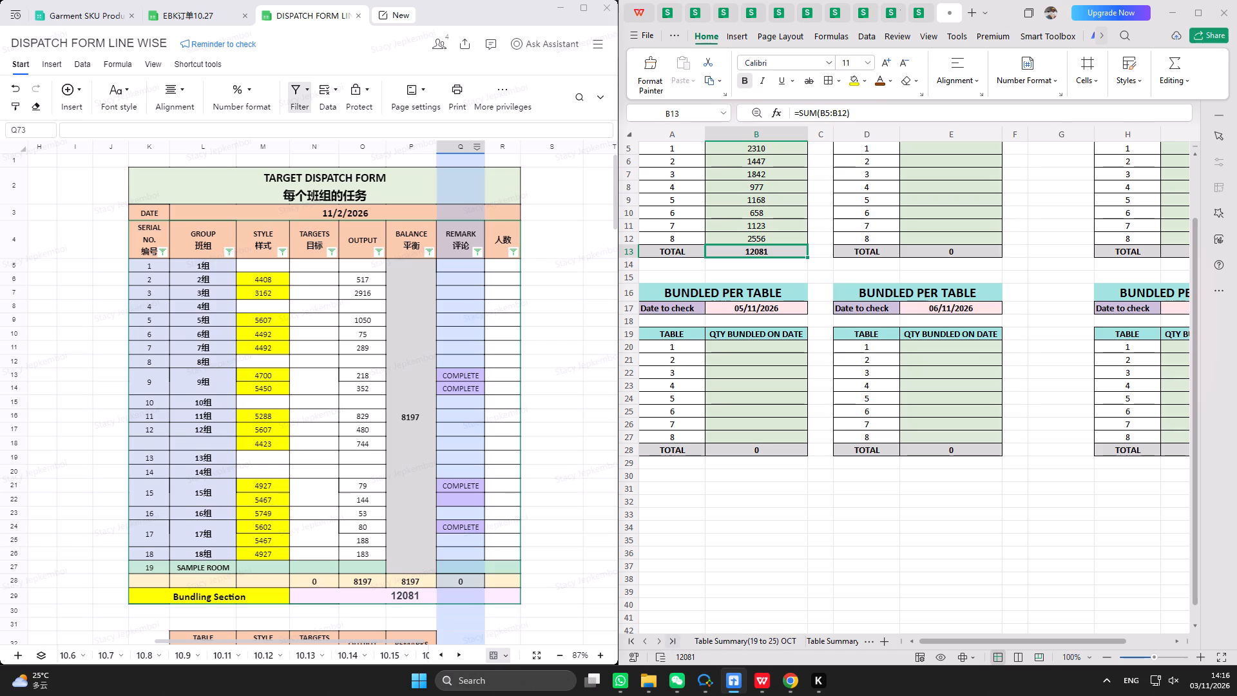
left_click(839, 488)
scroll(787, 424, "up", 6)
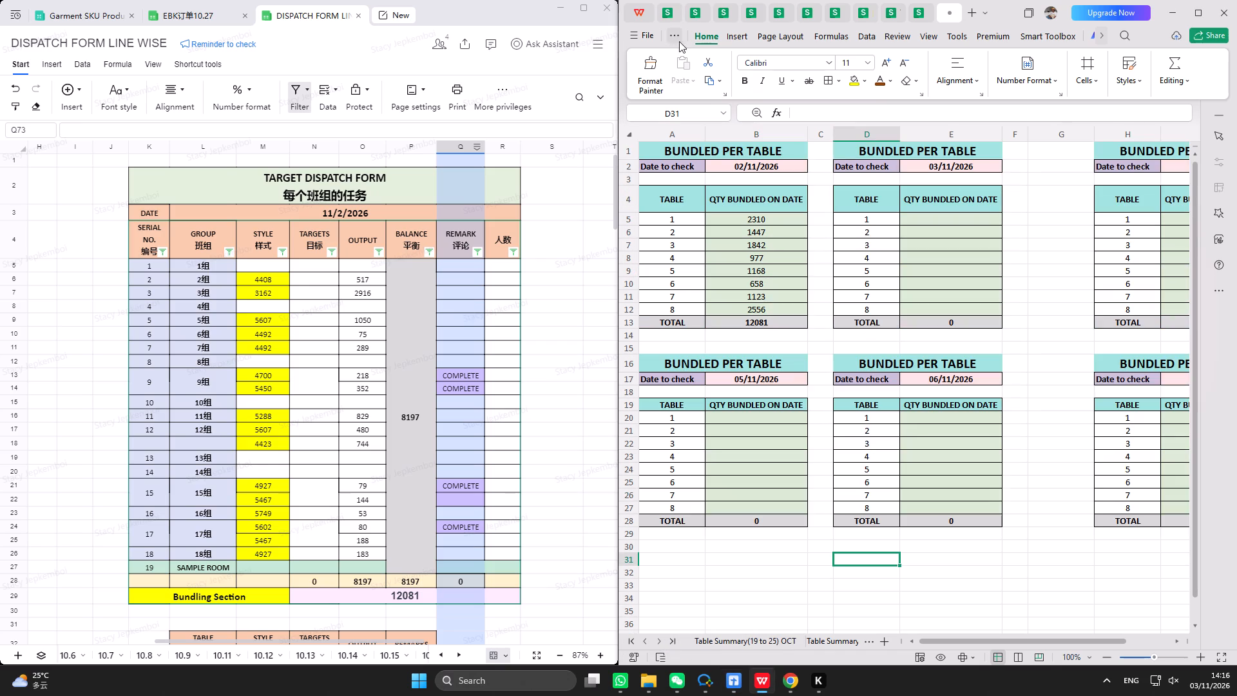
left_click(676, 39)
left_click(740, 57)
Open the Line Summary (2 to 7) NOV sheet in the tracker workbook.
triple_click(660, 641)
left_click(660, 641)
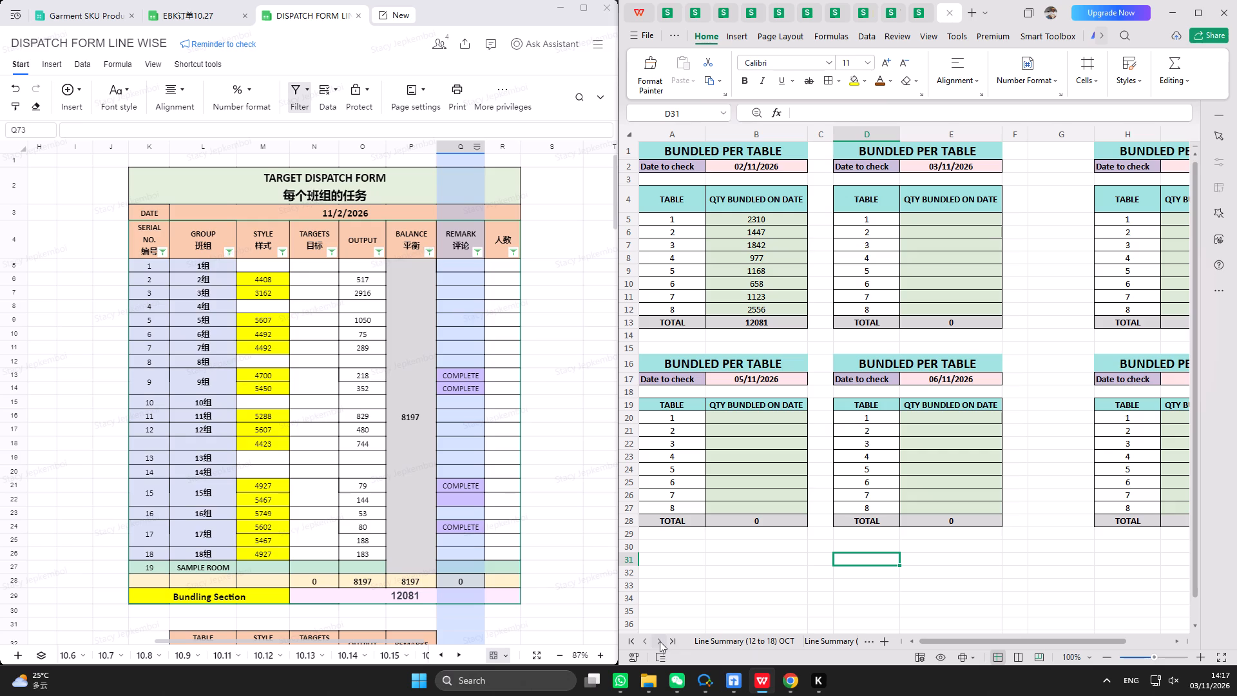
left_click(660, 641)
left_click(660, 641)
double_click(660, 641)
left_click(736, 643)
scroll(758, 446, "up", 4)
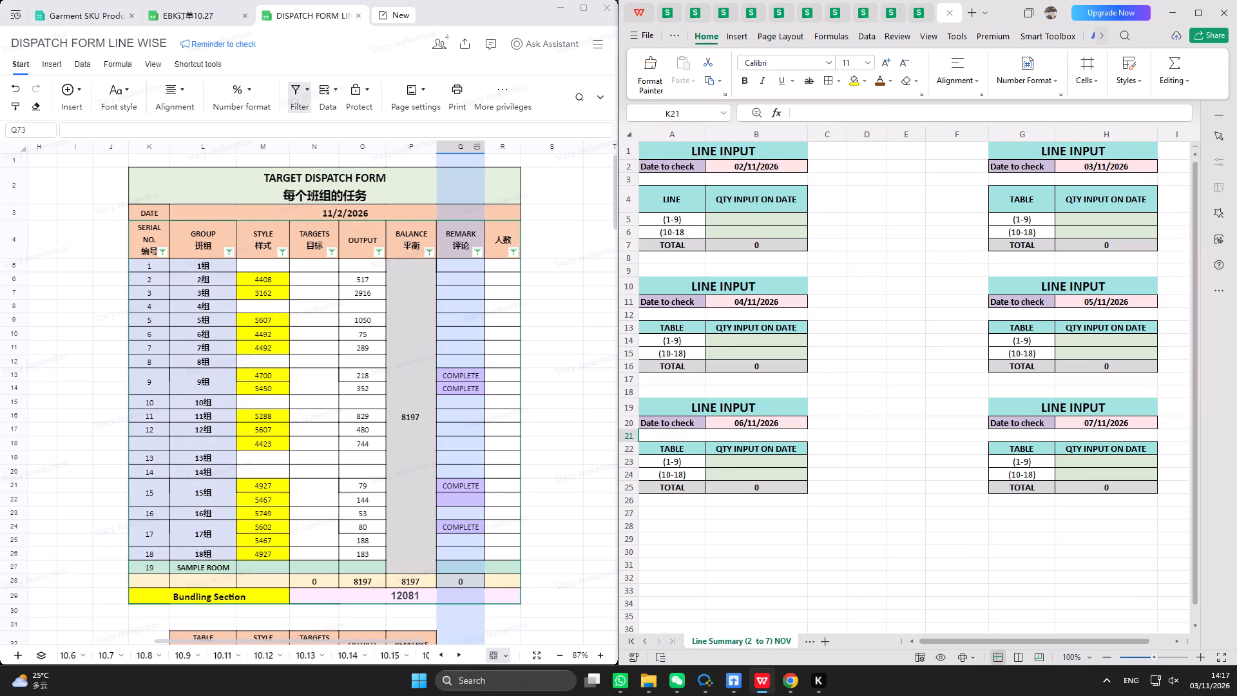
Sum the outputs of groups 1 to 9 in the dispatch form and enter 5417 in cell B5 of the 2 November line input block.
left_click_drag(359, 266, 358, 360)
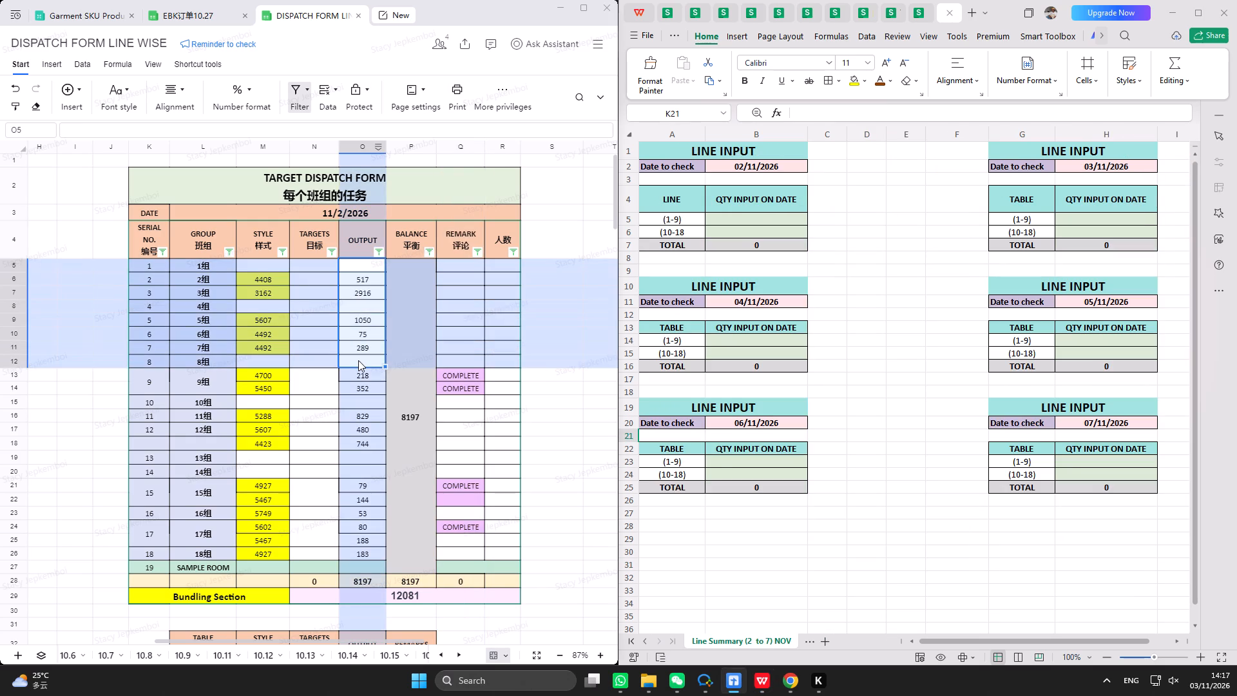
left_click_drag(358, 360, 360, 384)
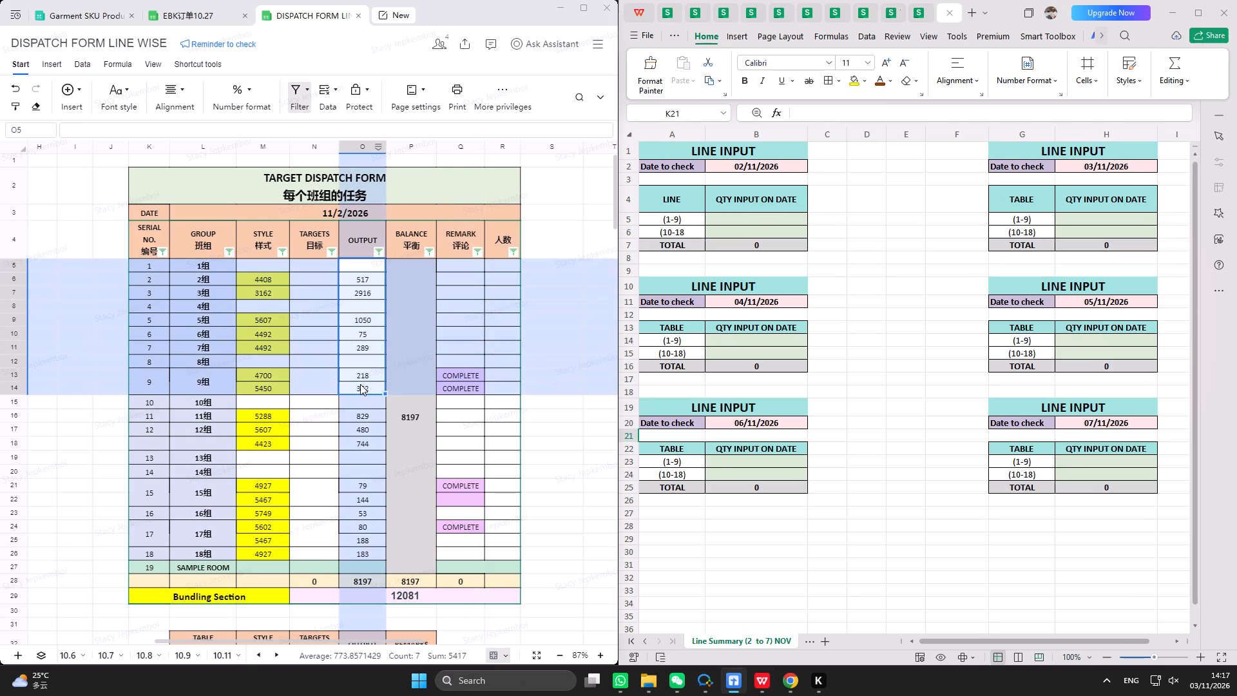
left_click(736, 221)
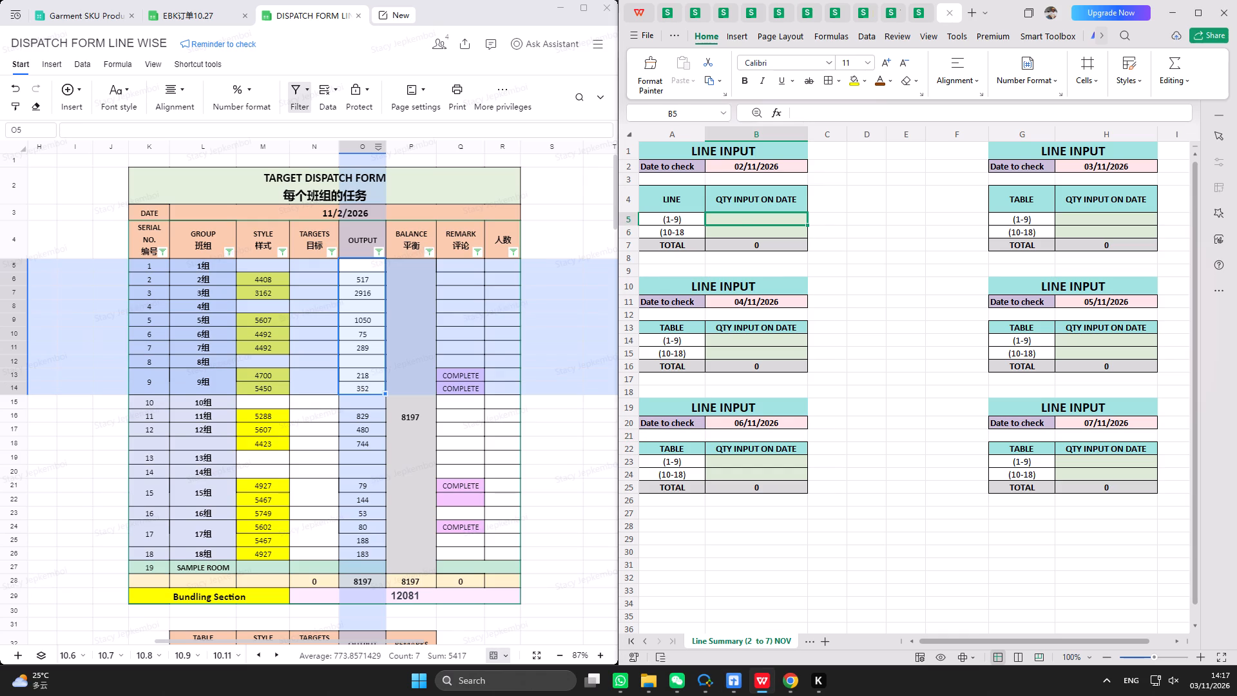
type("5417")
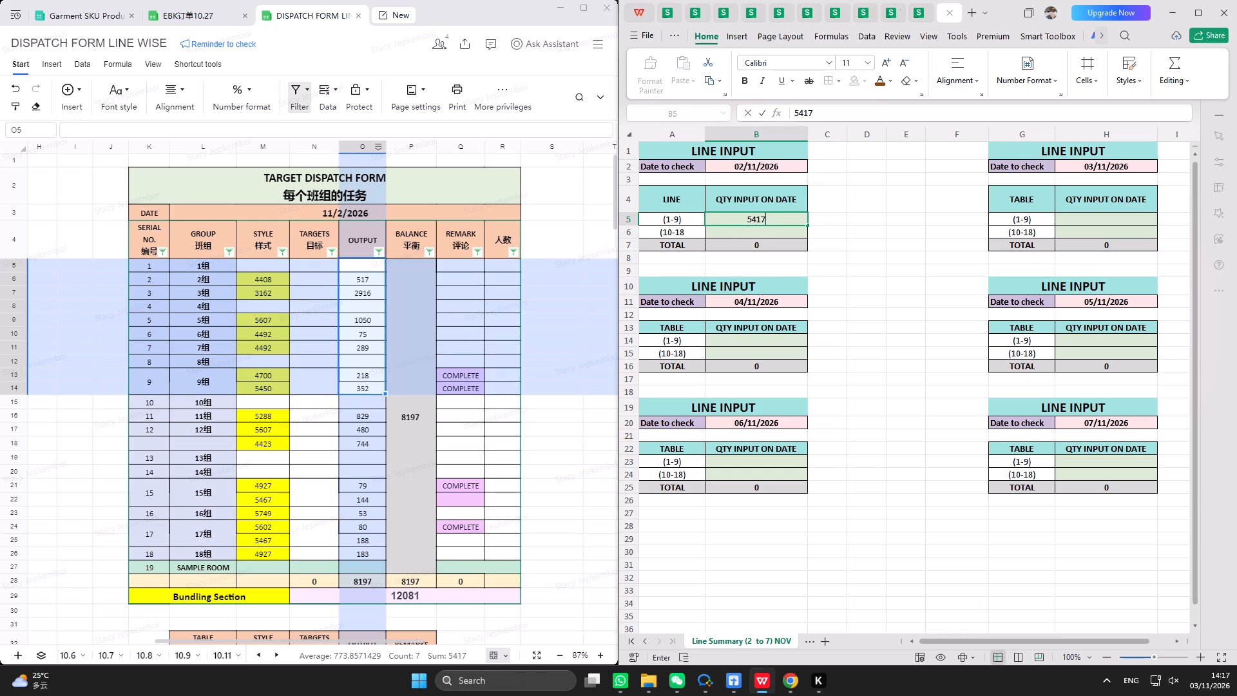
left_click(754, 237)
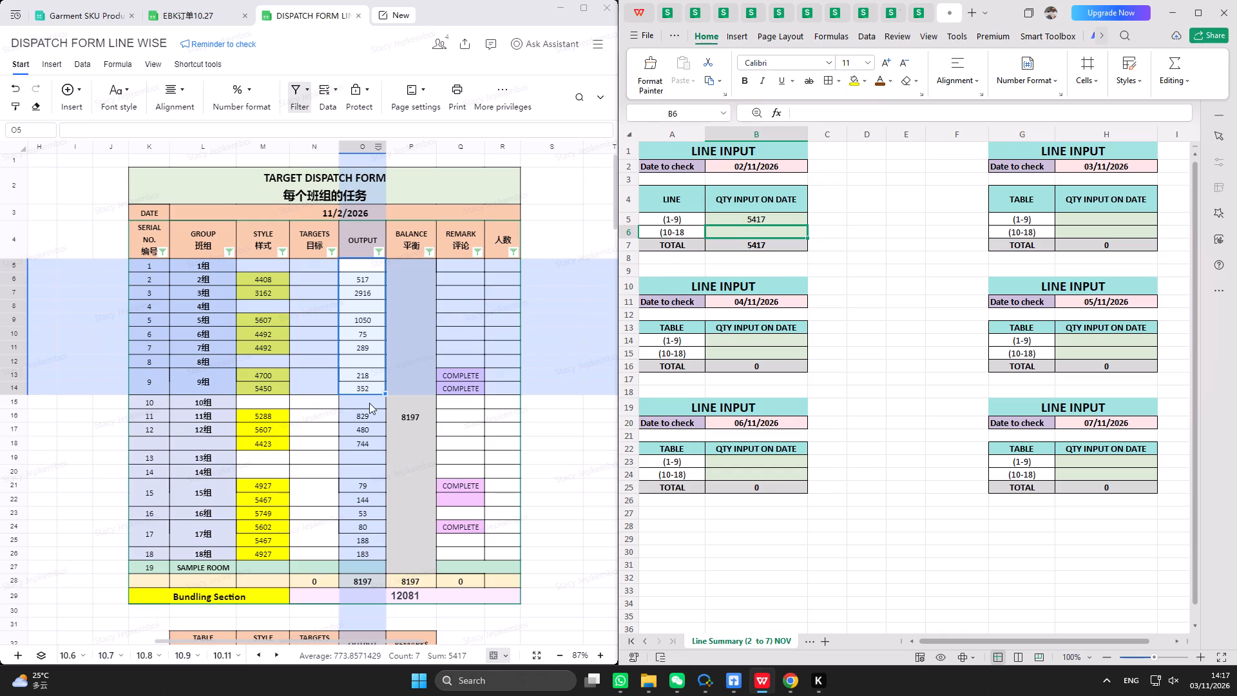
Sum the outputs of groups 10 to 18 in the dispatch form and enter 2780 in cell B6 of the 2 November line input block.
left_click_drag(369, 403, 359, 557)
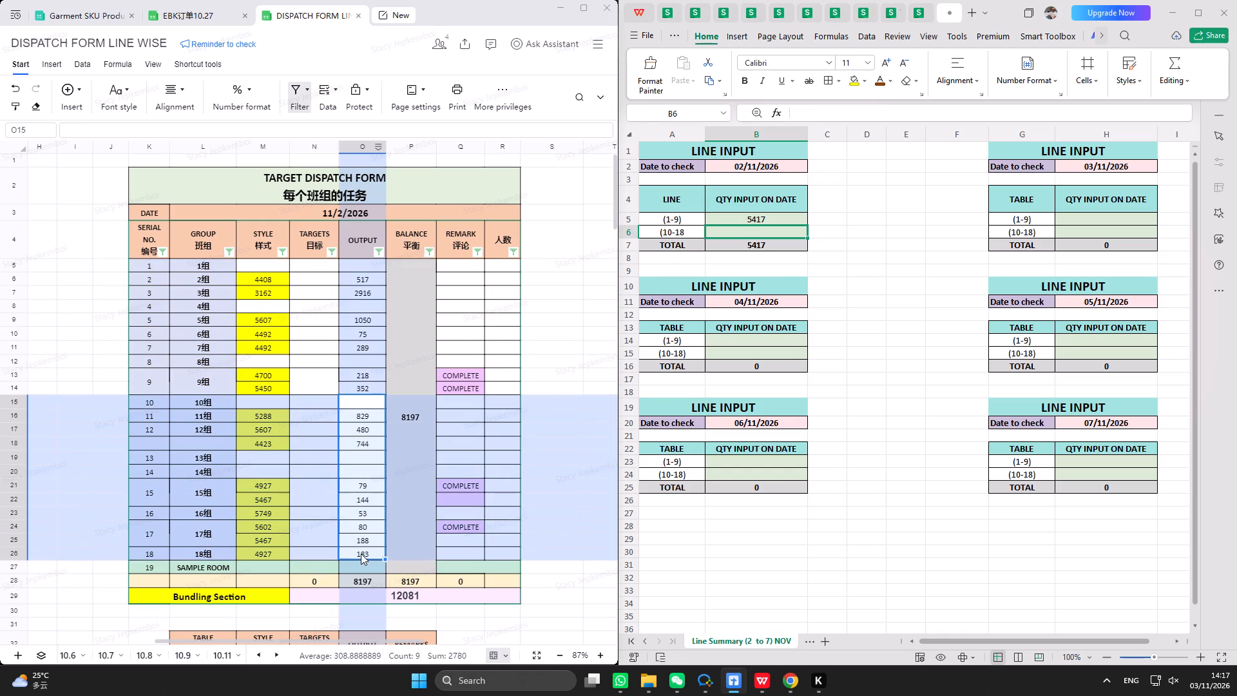
left_click(774, 242)
left_click(774, 233)
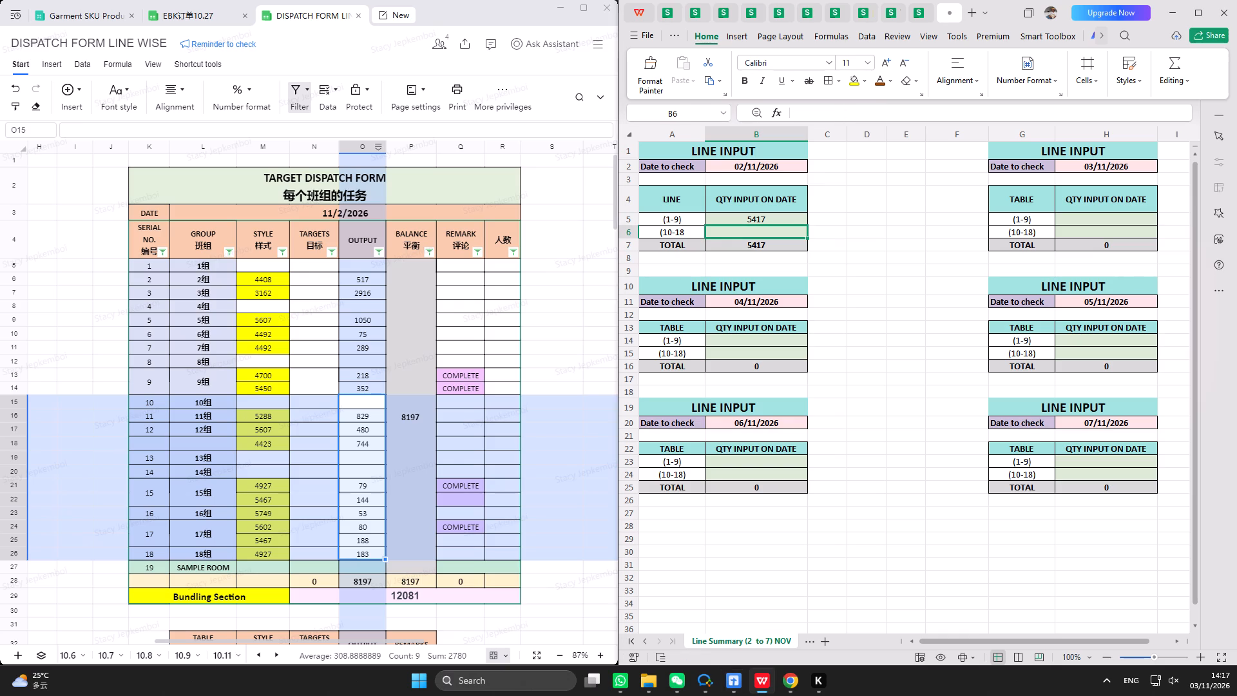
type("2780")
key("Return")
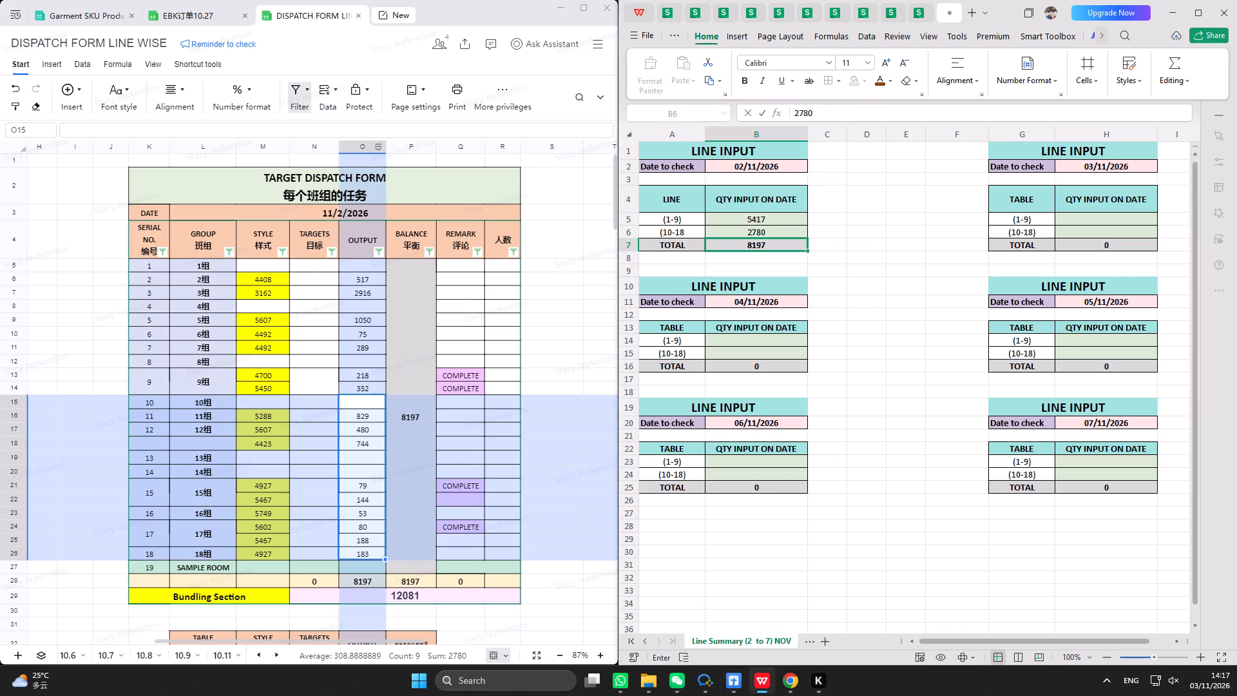
left_click(857, 256)
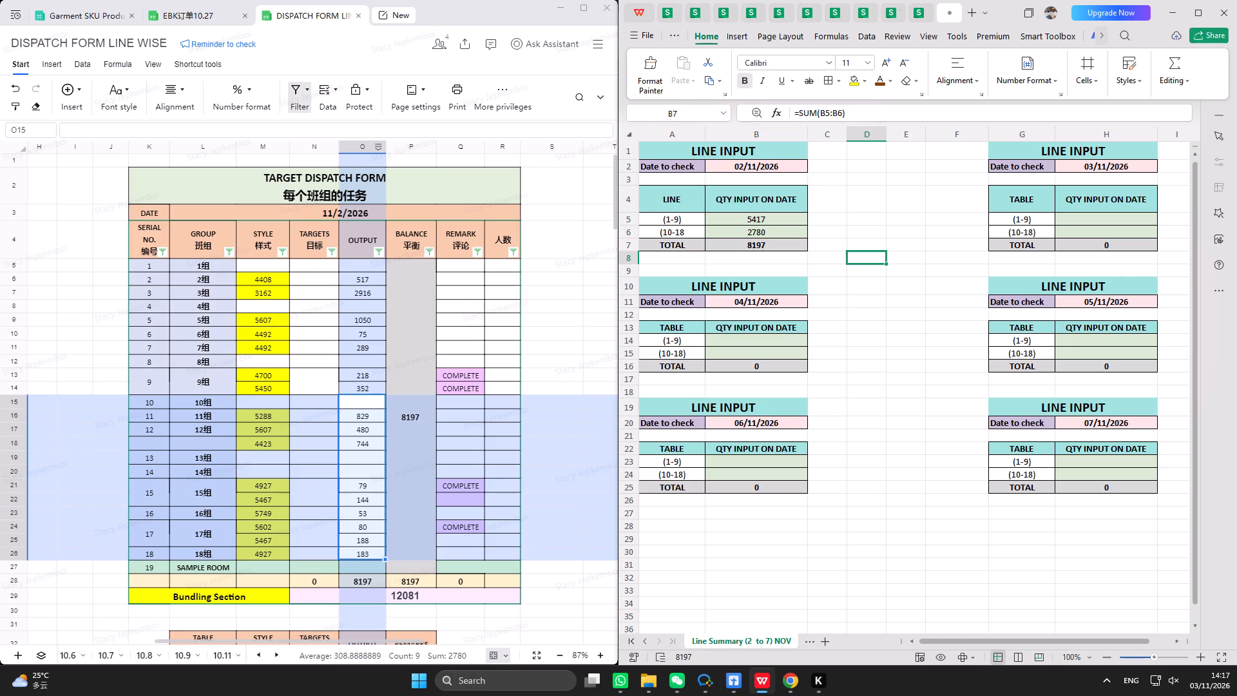
Save the Garment Bundling Tracker workbook with the 2 November line quantities and close it.
left_click(905, 525)
left_click(673, 37)
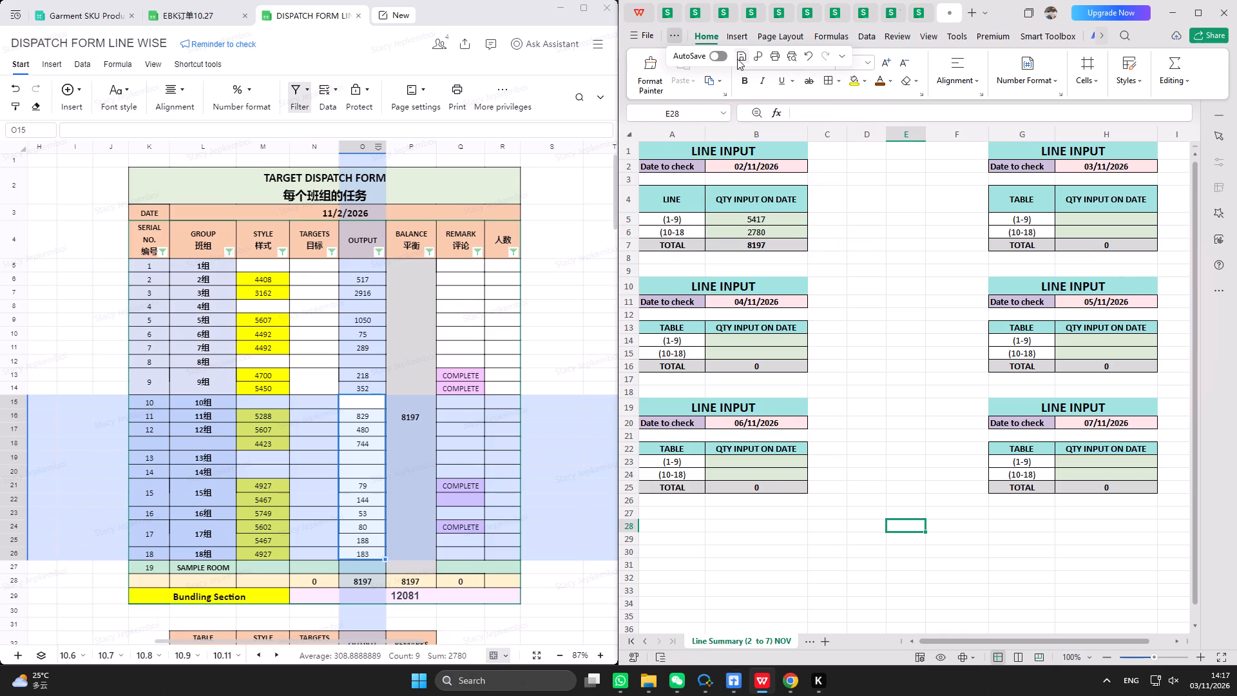
double_click(749, 56)
left_click(678, 37)
left_click(676, 36)
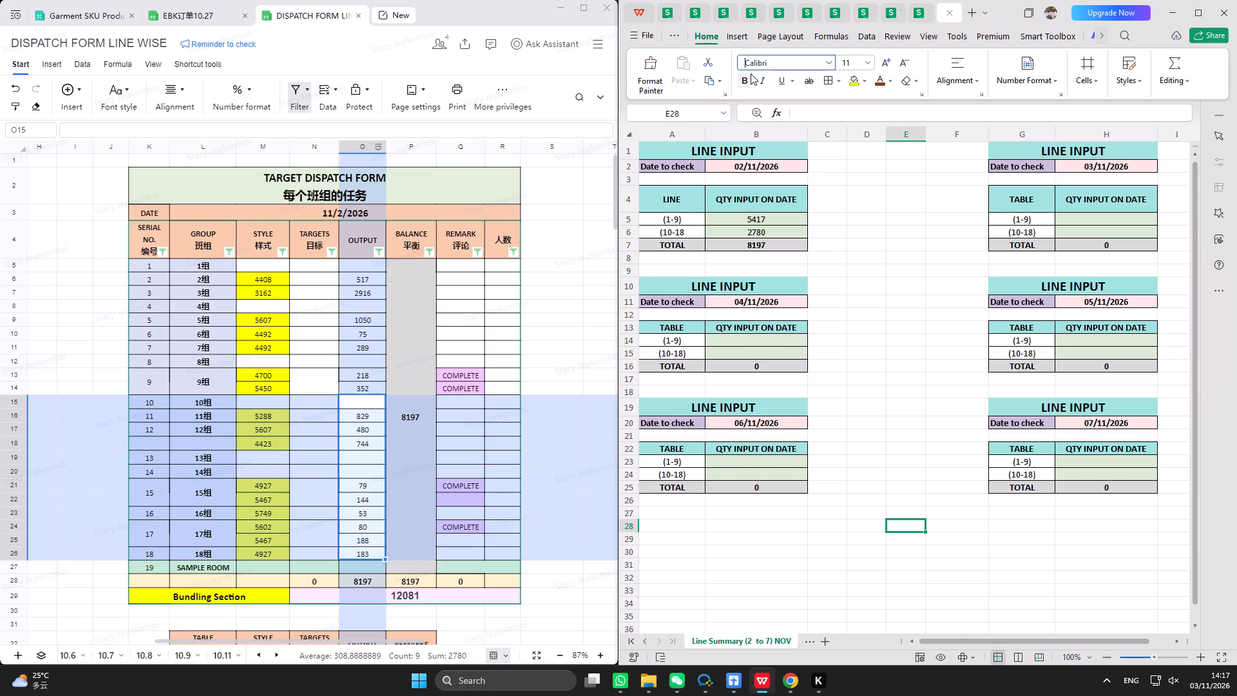
left_click(1203, 15)
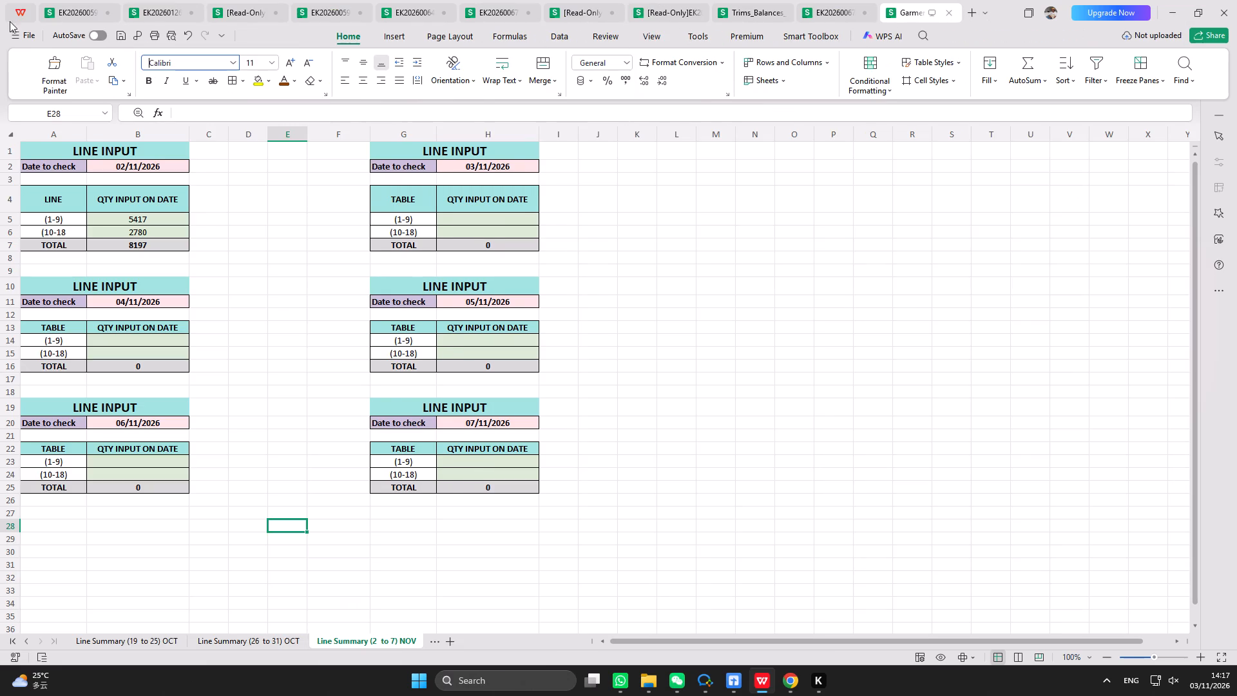
triple_click(115, 35)
double_click(115, 35)
left_click(949, 15)
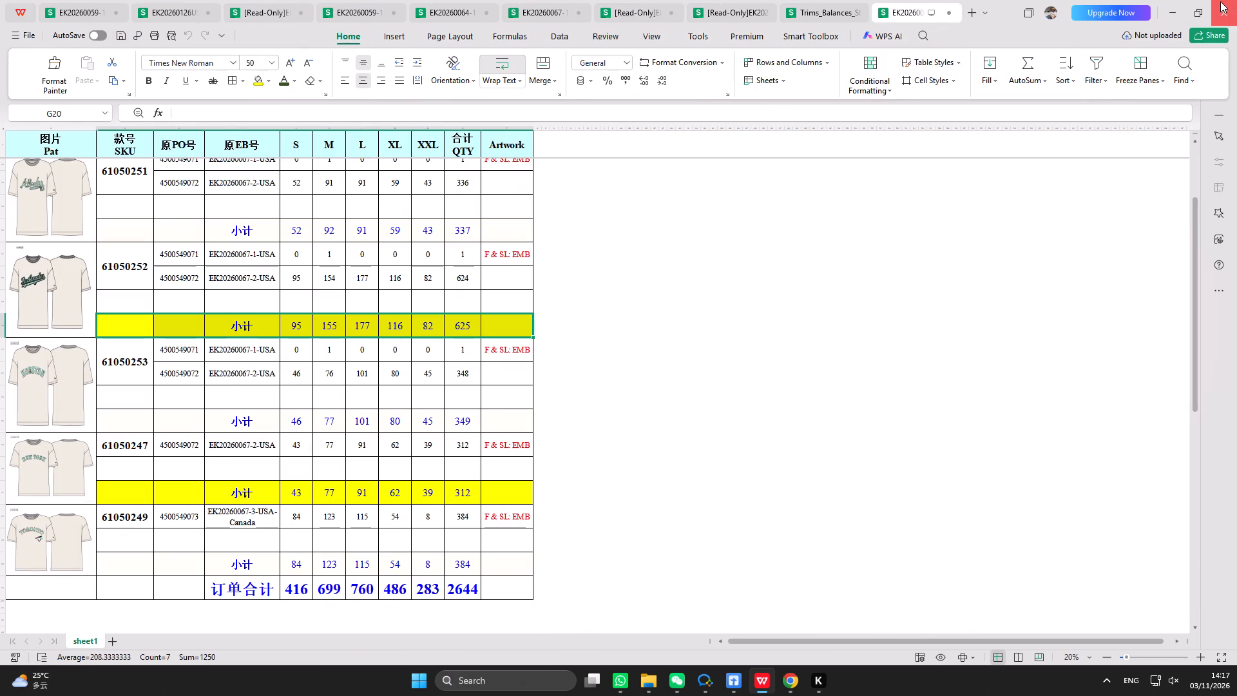
Minimise the remaining order workbook and the dispatch form to get back to the Supermarket folder.
left_click(1178, 9)
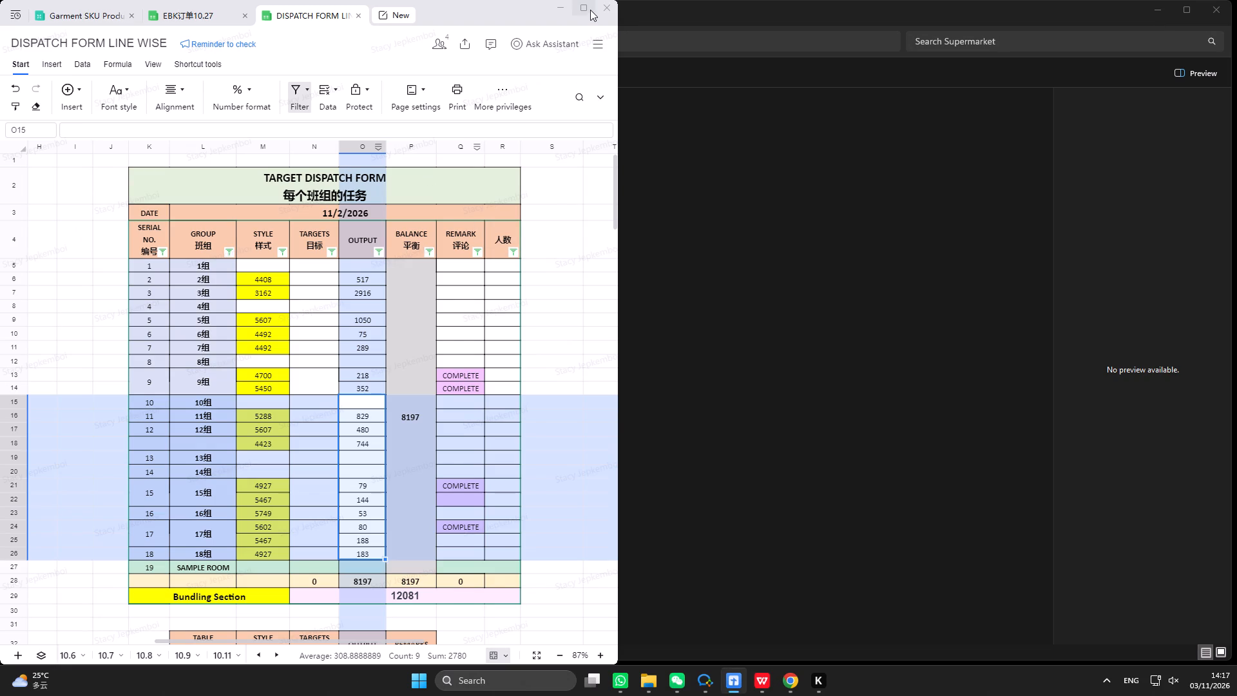
left_click(591, 9)
left_click(1182, 7)
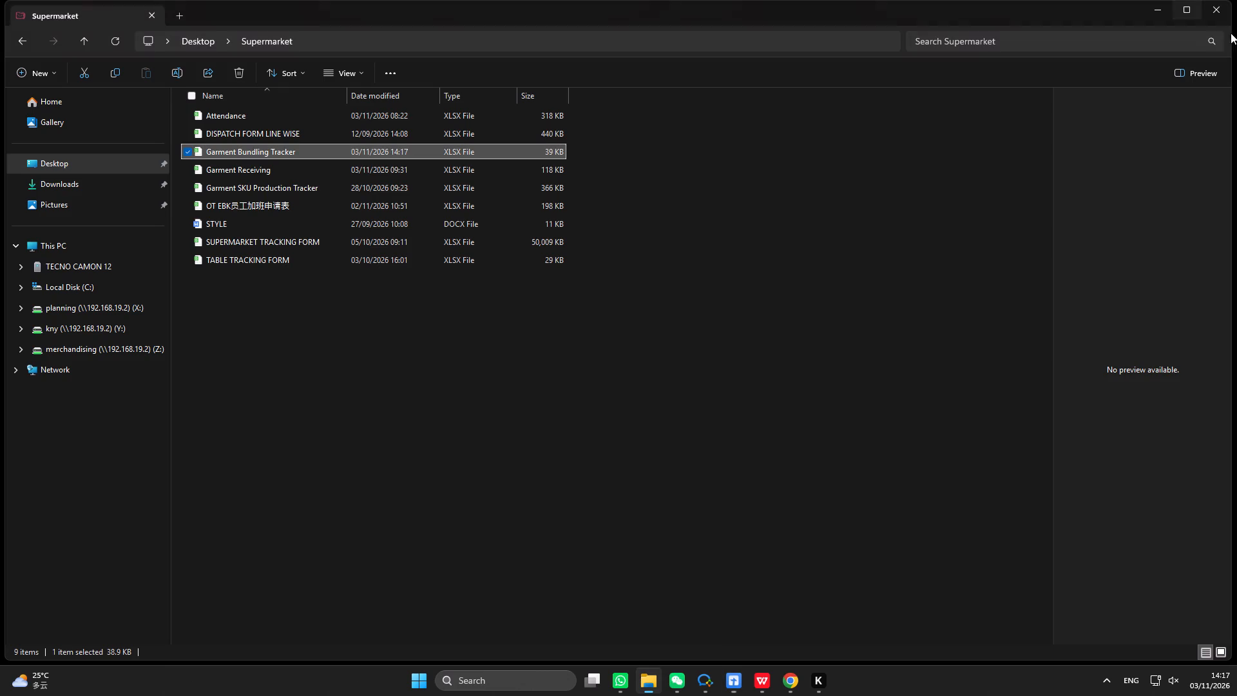
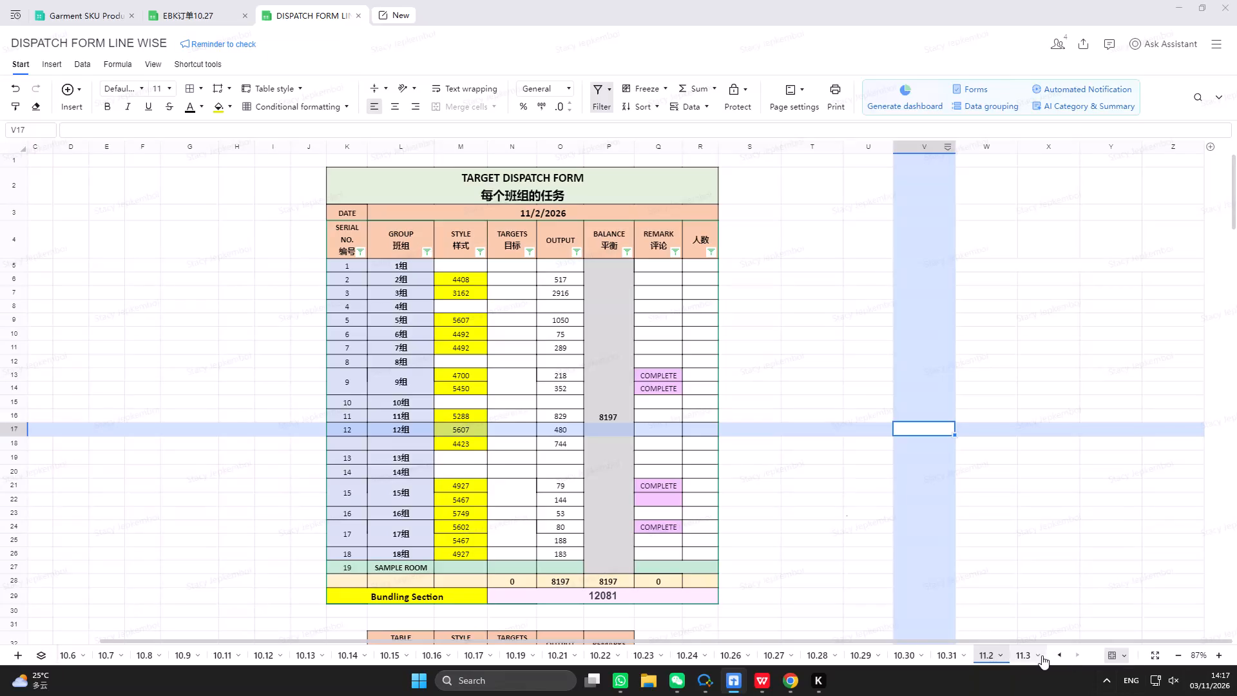
Open the 11.3 sheet of the dispatch form and view its group outputs from the top.
left_click(1024, 651)
left_click(992, 496)
scroll(619, 404, "up", 9)
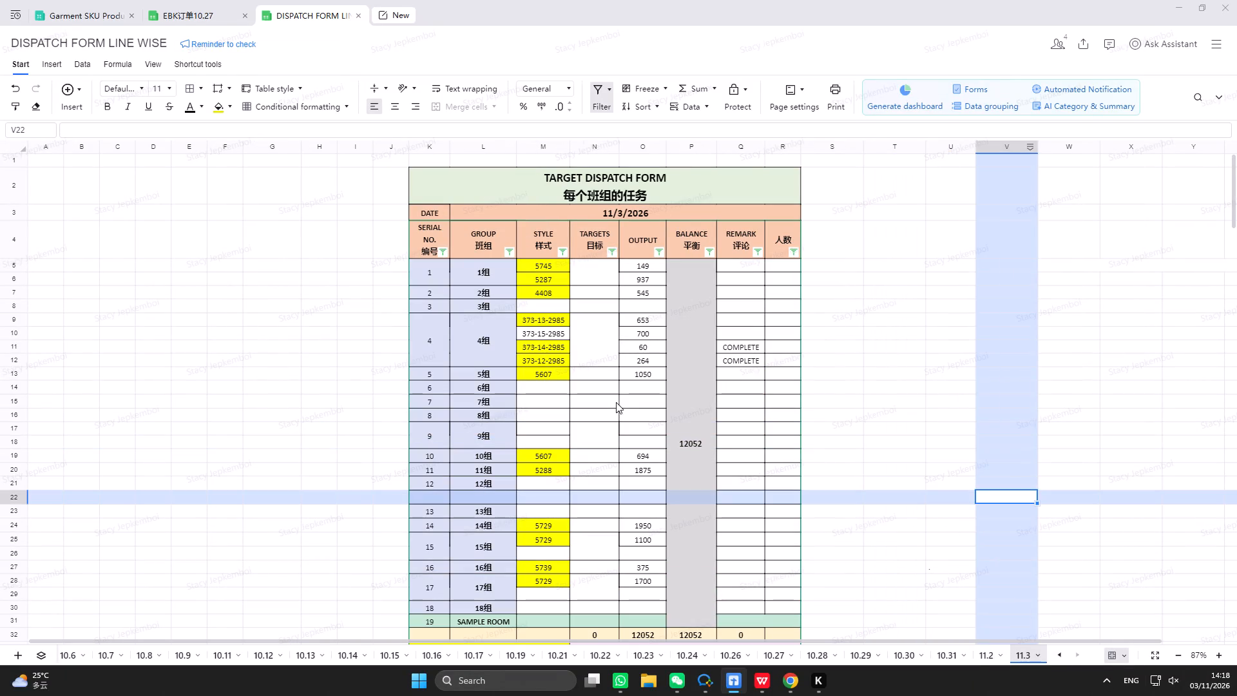
In the EBK订单10.27 workbook, reset the EB PO column filter on the 计划总表planning(10.29) sheet to show all orders.
left_click(72, 20)
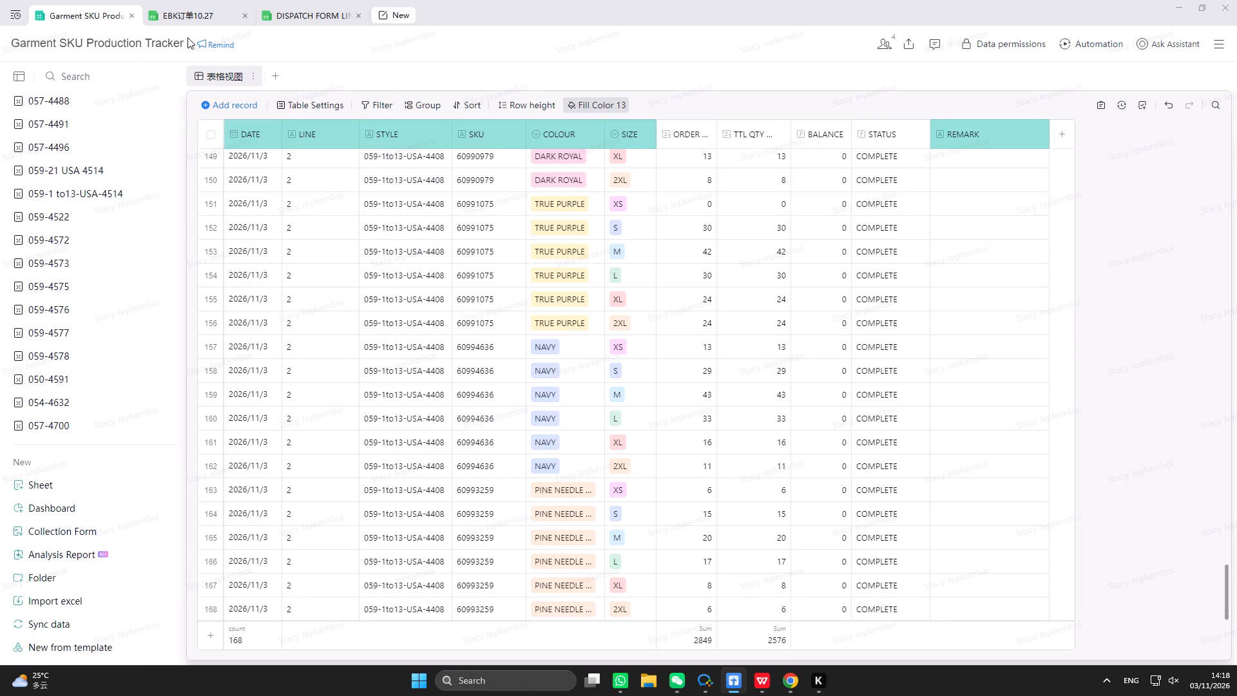
left_click(192, 24)
scroll(326, 268, "up", 7)
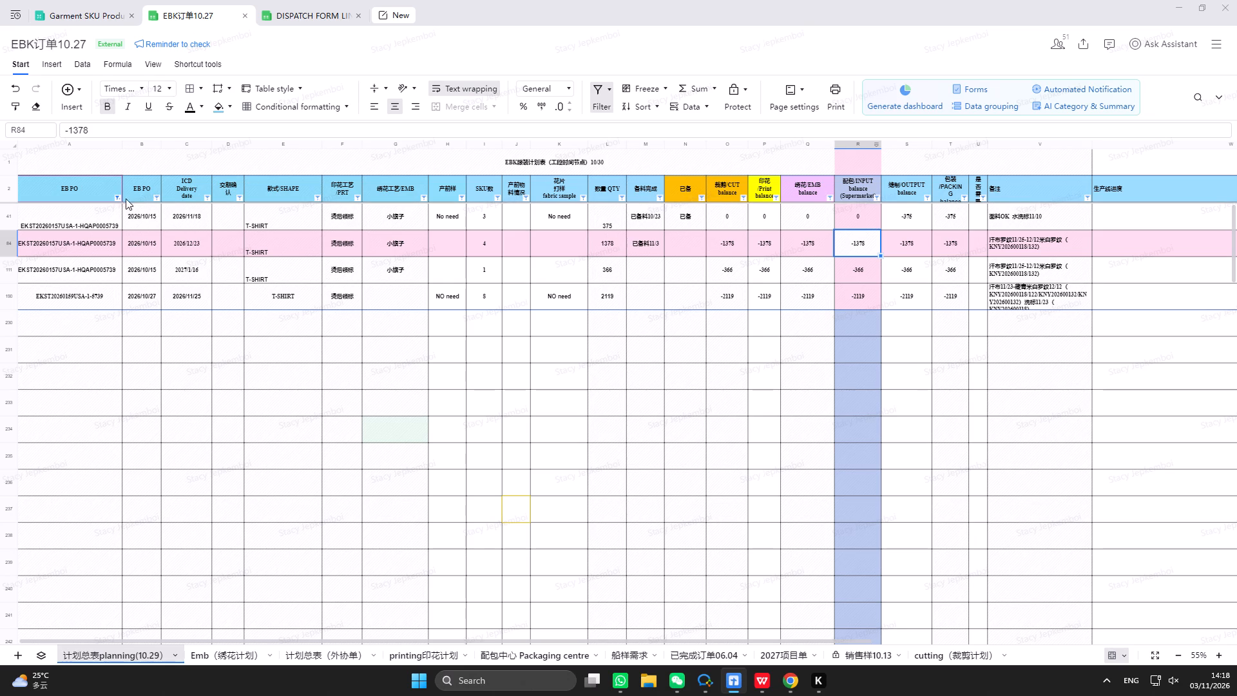
left_click(119, 197)
left_click(212, 562)
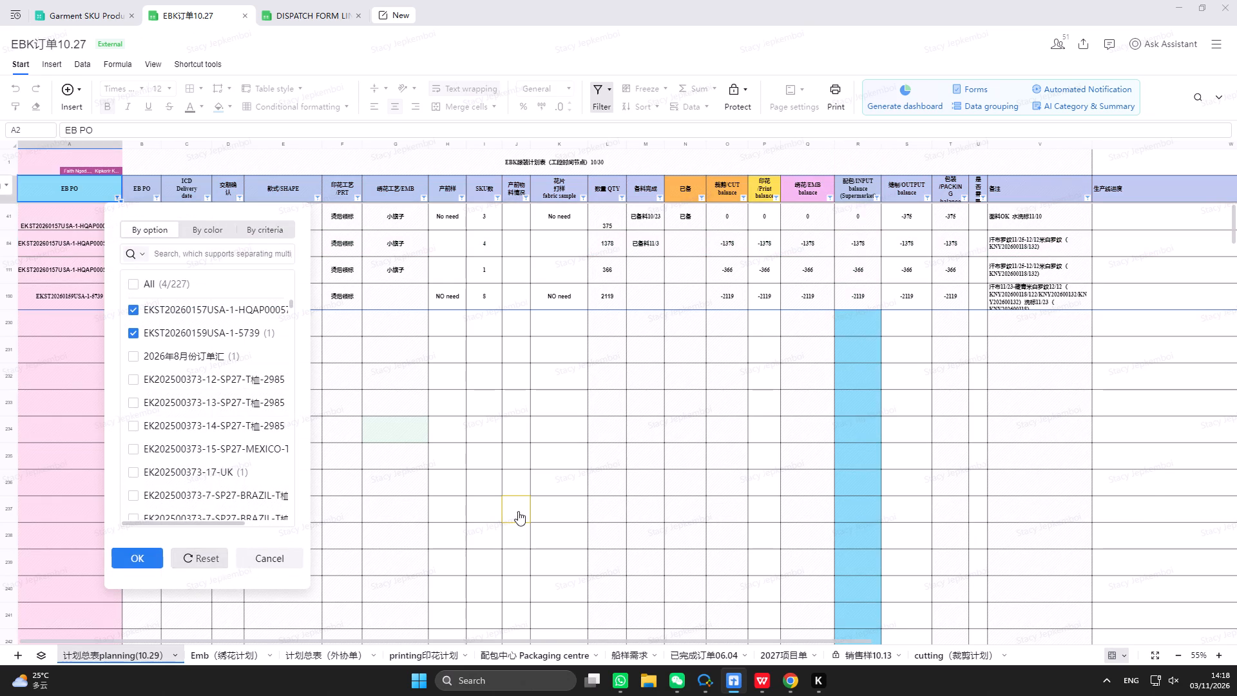
scroll(568, 407, "up", 18)
scroll(754, 251, "up", 7)
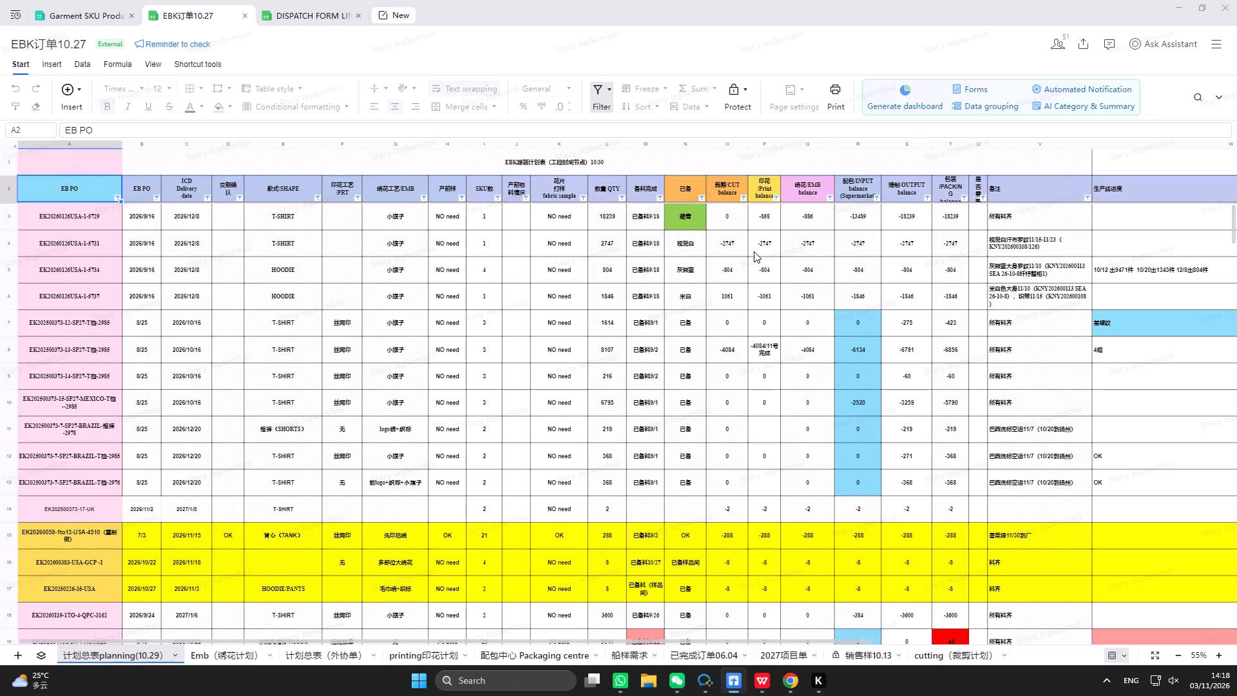
scroll(754, 251, "up", 1)
scroll(921, 331, "up", 1)
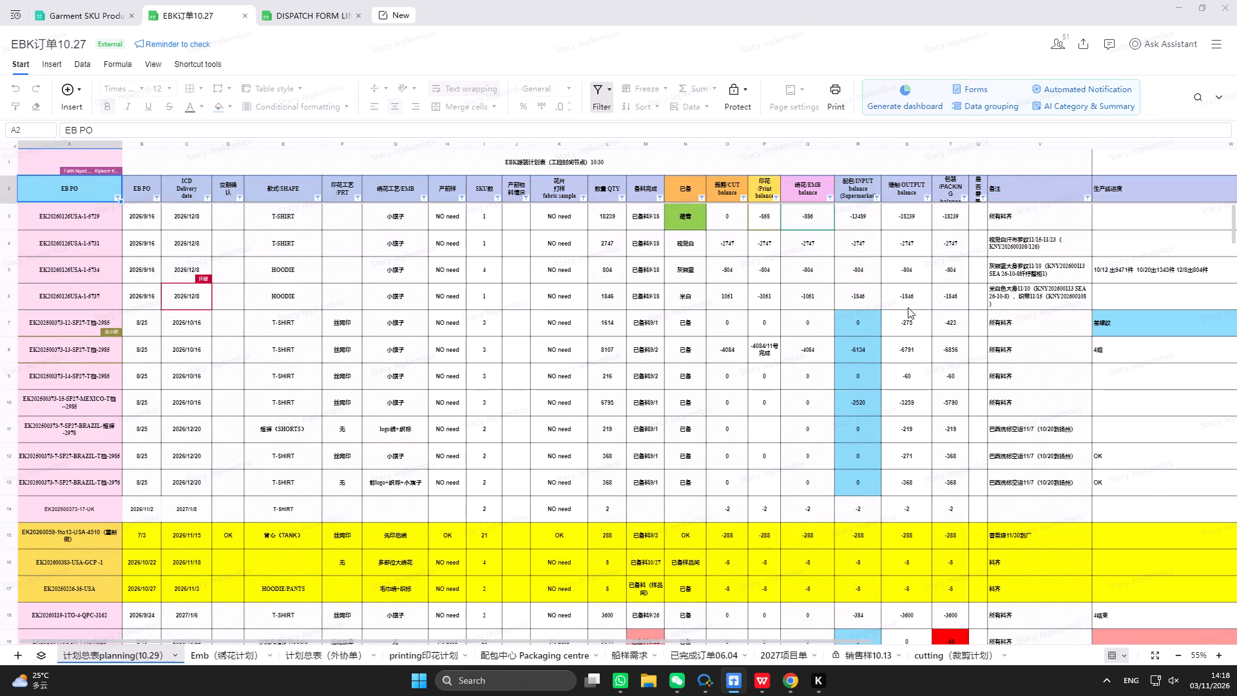
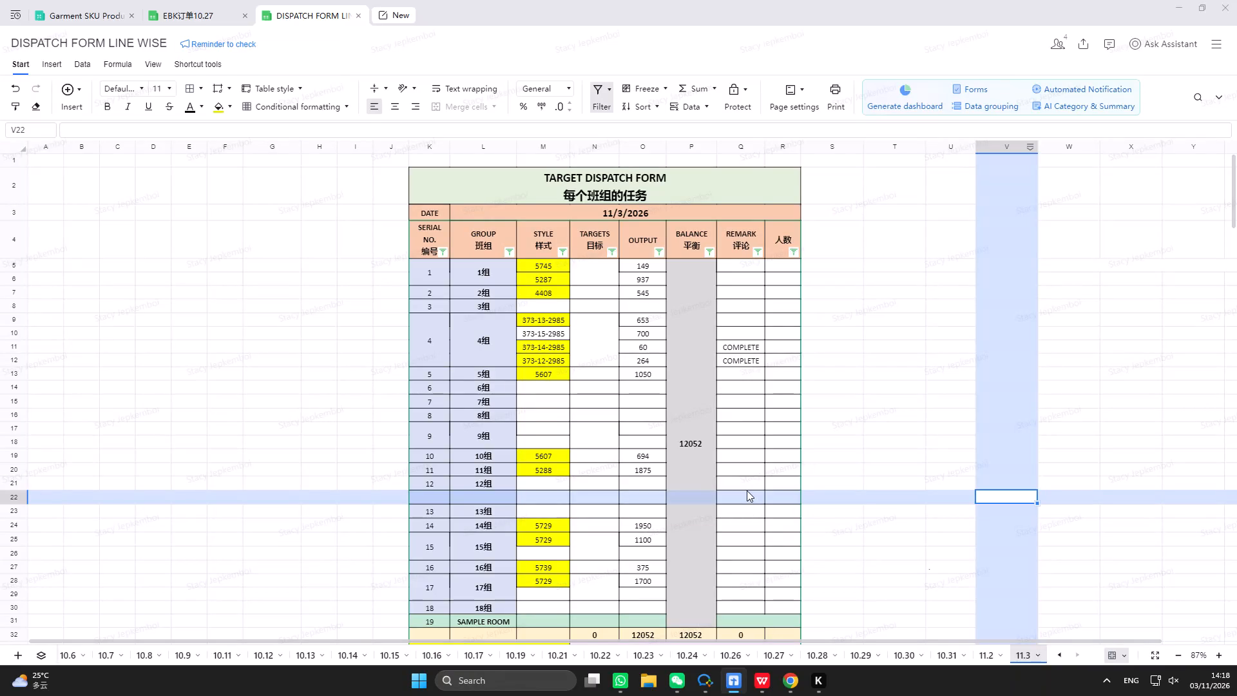
Switch from the dispatch form to the order workbooks open in WPS Office.
left_click(760, 680)
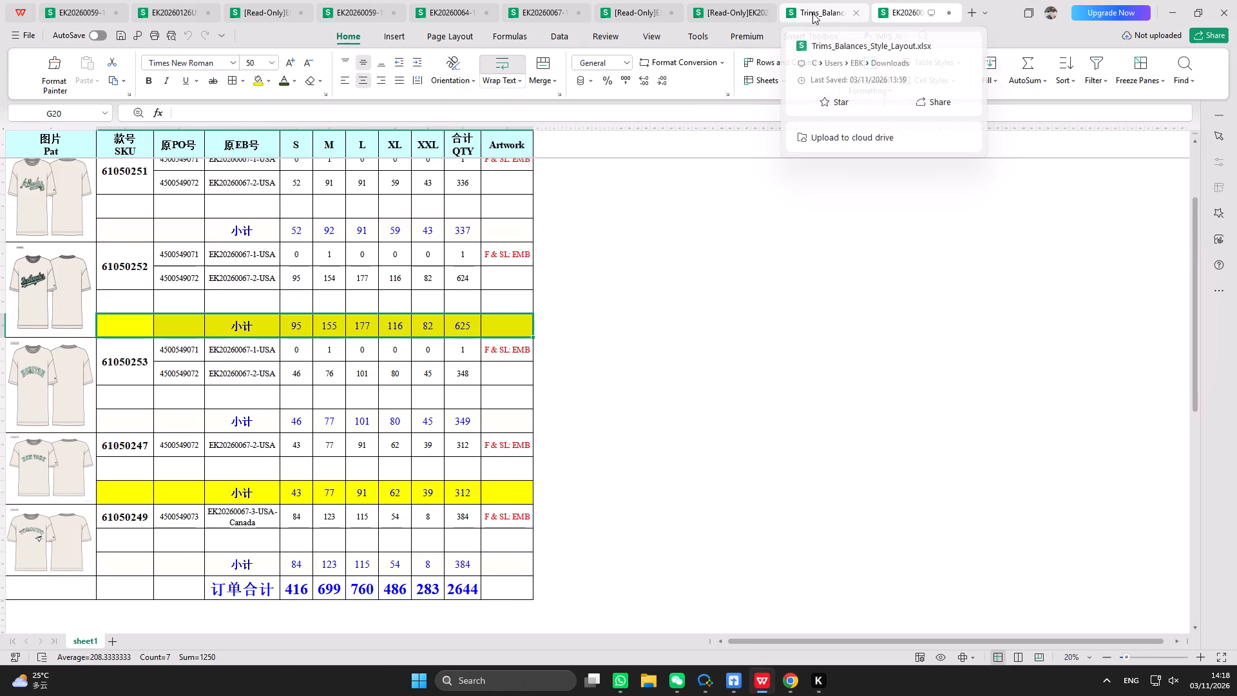
Delete the Rib_Trims_Balance_Simple workbook from the Downloads folder in File Explorer and close the folder window.
left_click(653, 679)
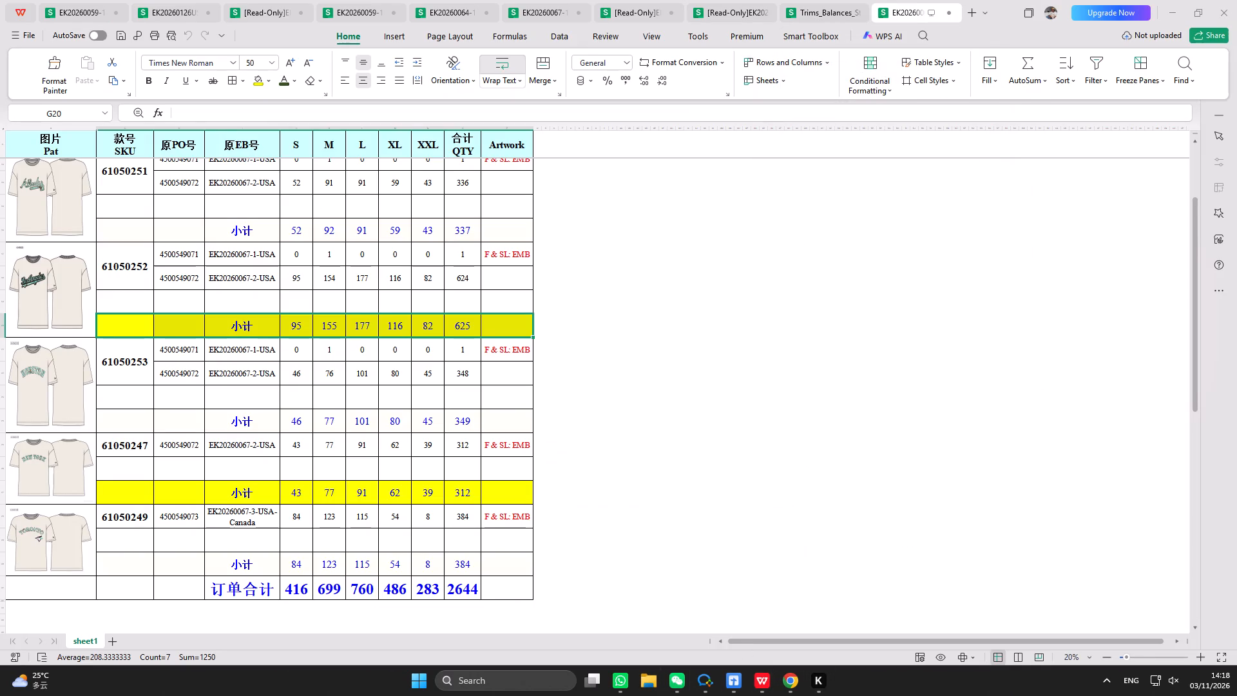
left_click(81, 185)
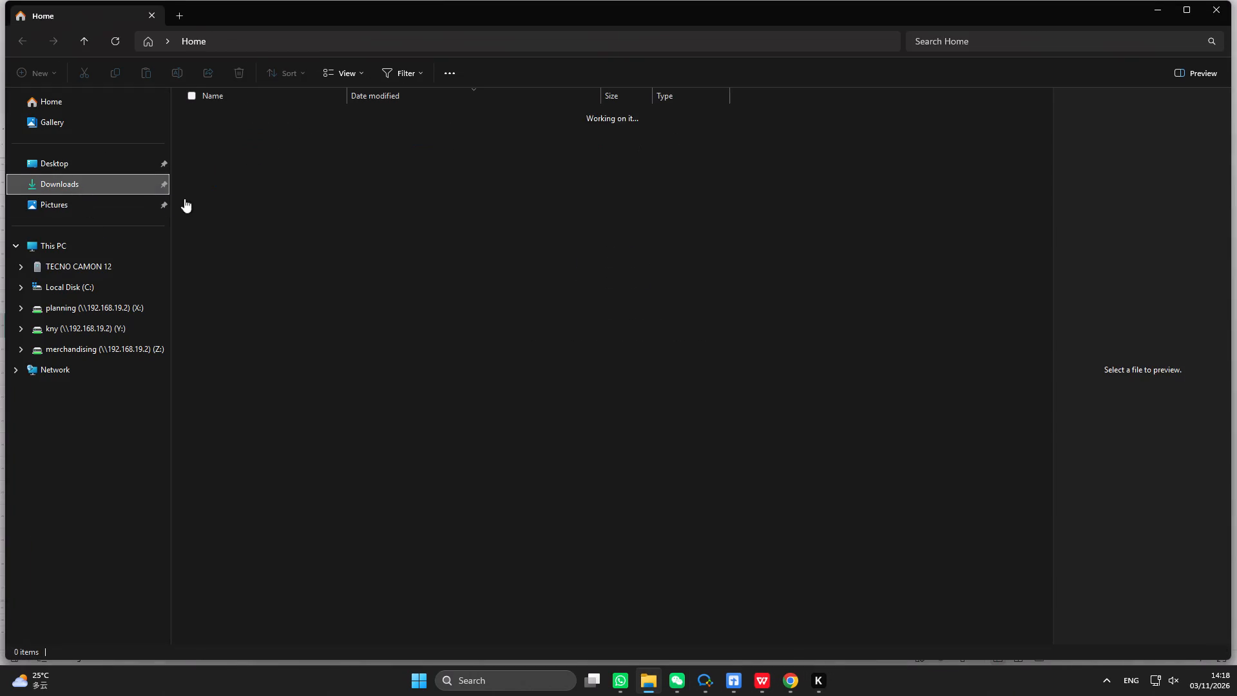
left_click(191, 152)
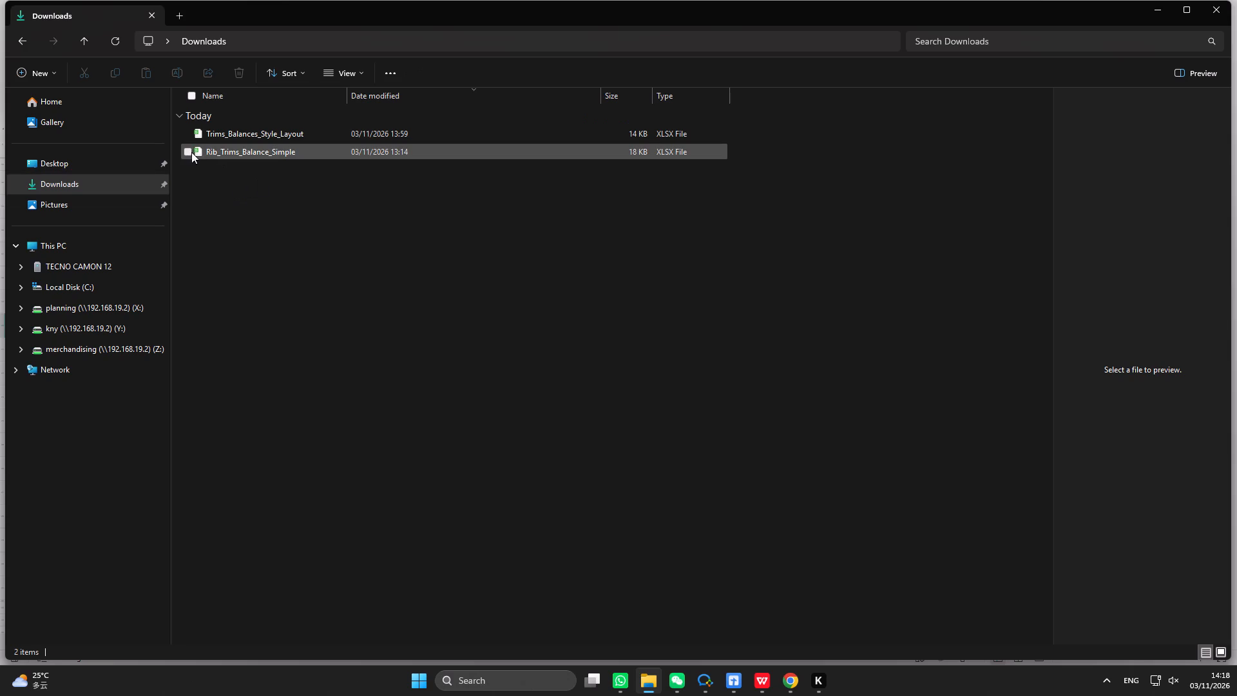
left_click(242, 71)
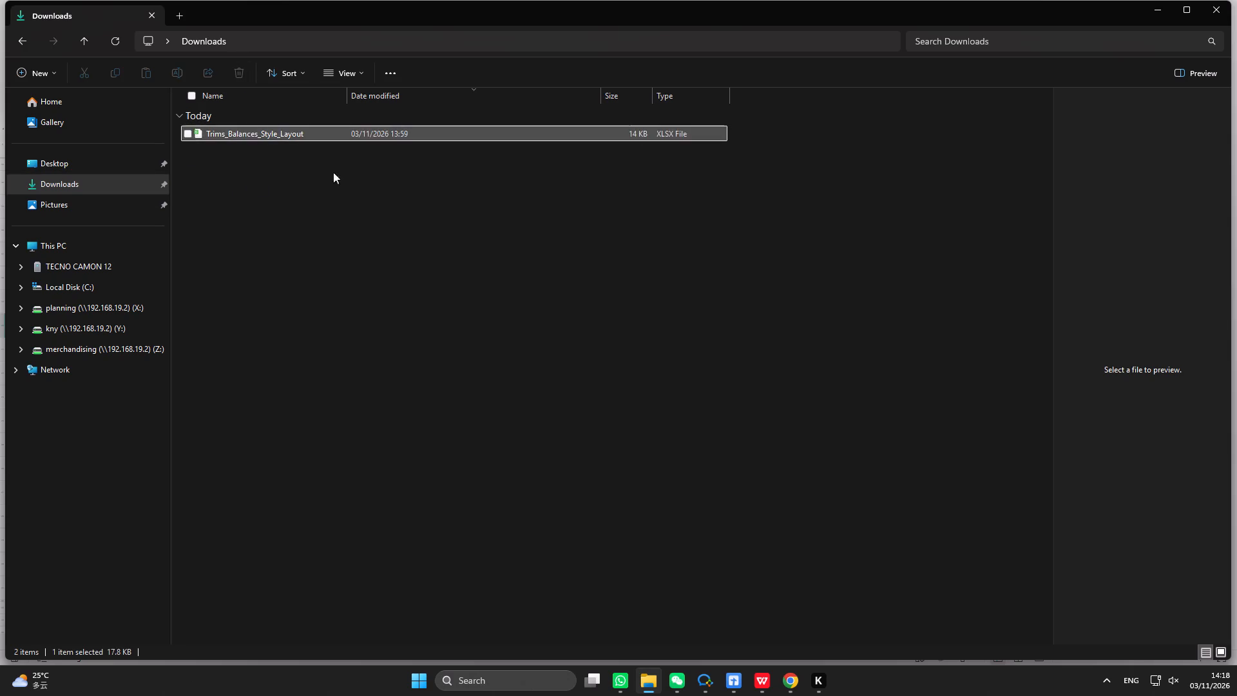
left_click(1221, 14)
In WPS Office, save the Trims_Balances_Style_Layout workbook with its 4923 and 4569 sheets and close it.
left_click(826, 14)
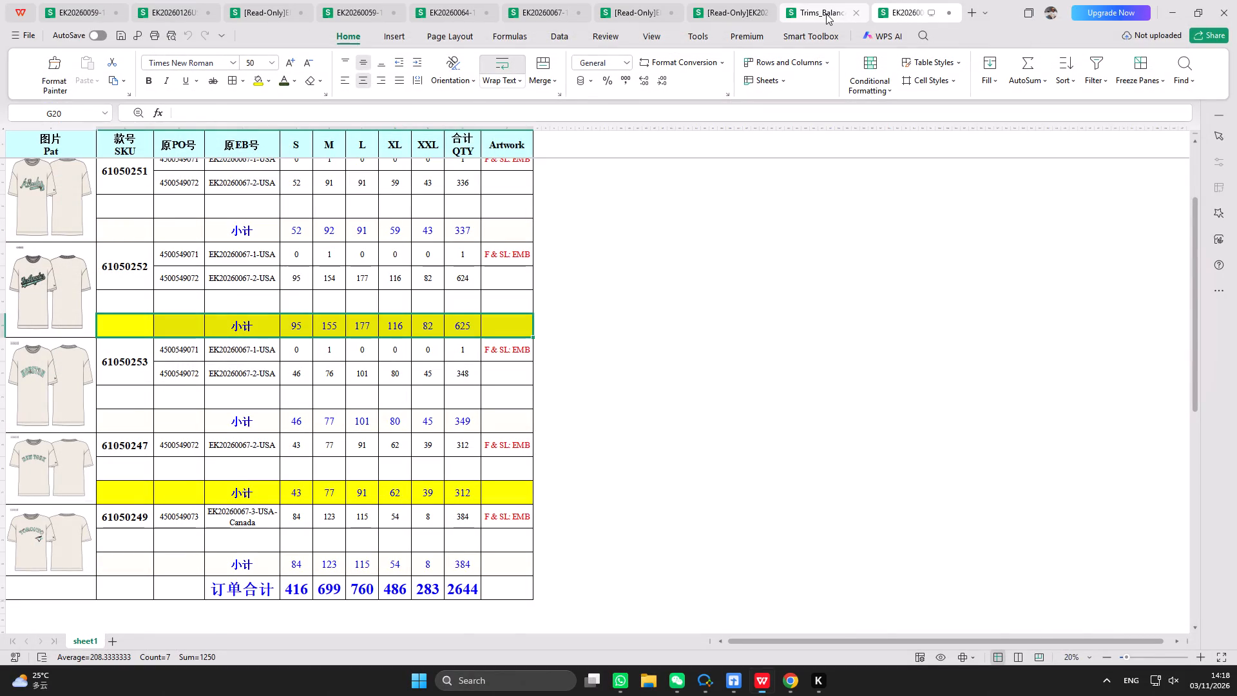
right_click(821, 12)
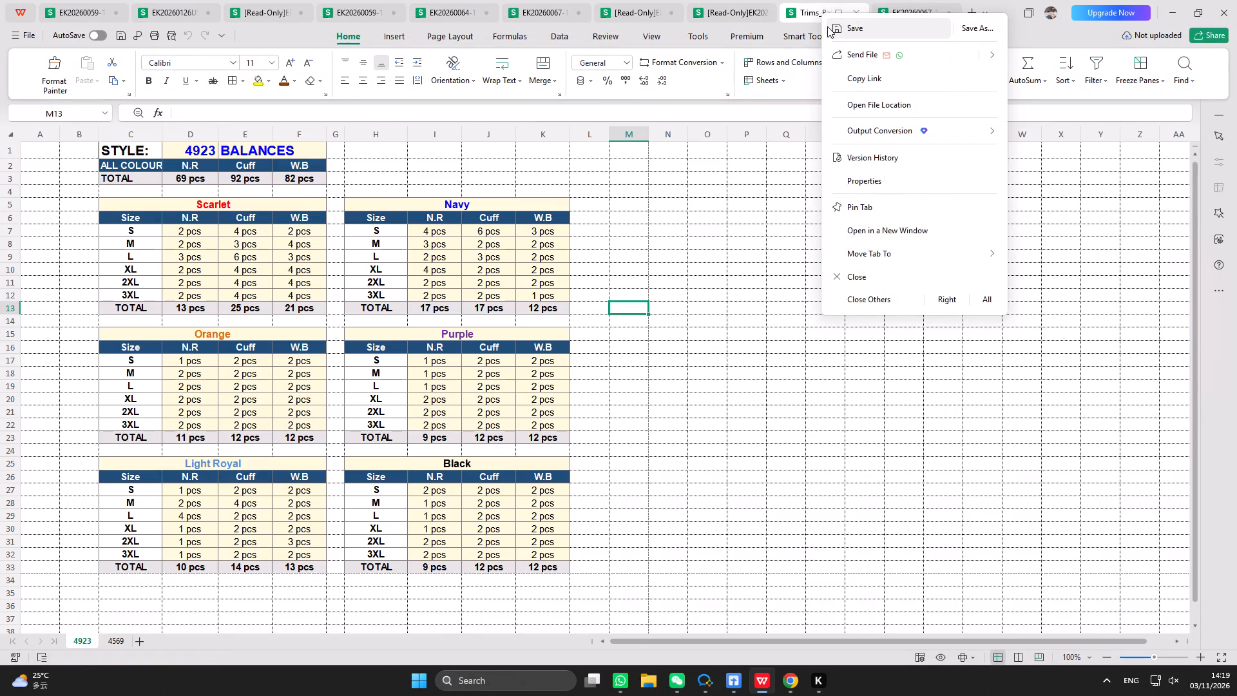
left_click_drag(752, 271, 745, 267)
triple_click(120, 33)
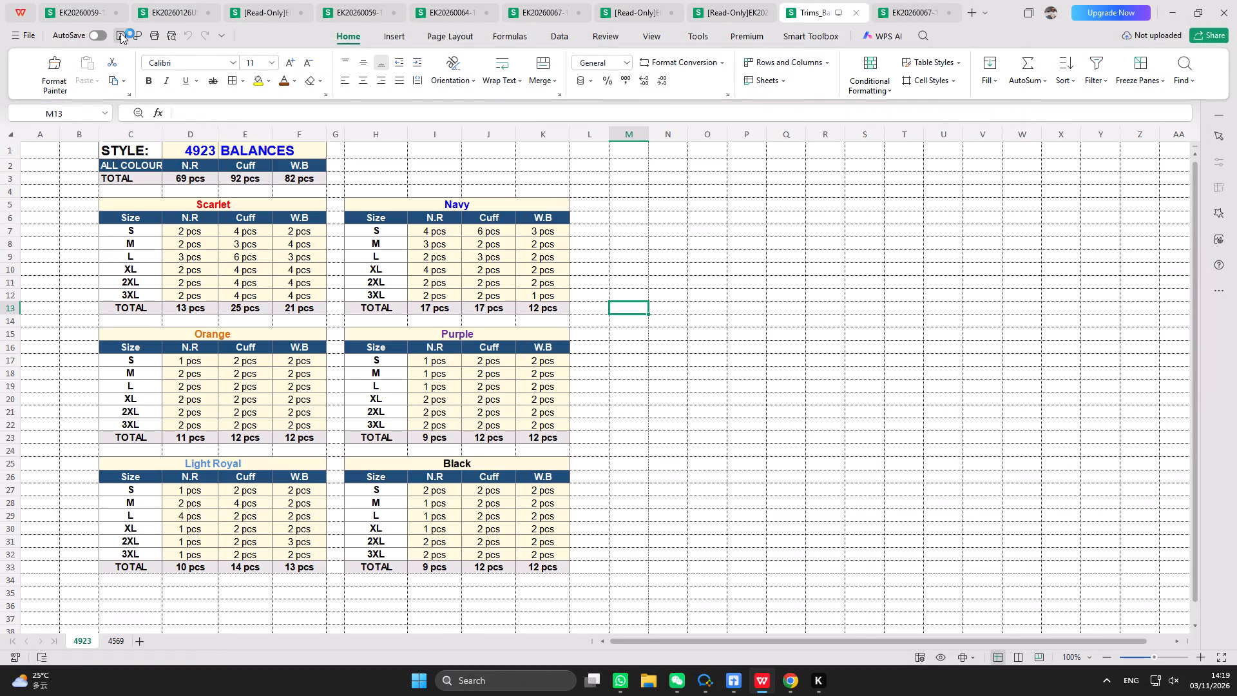
triple_click(120, 33)
double_click(120, 33)
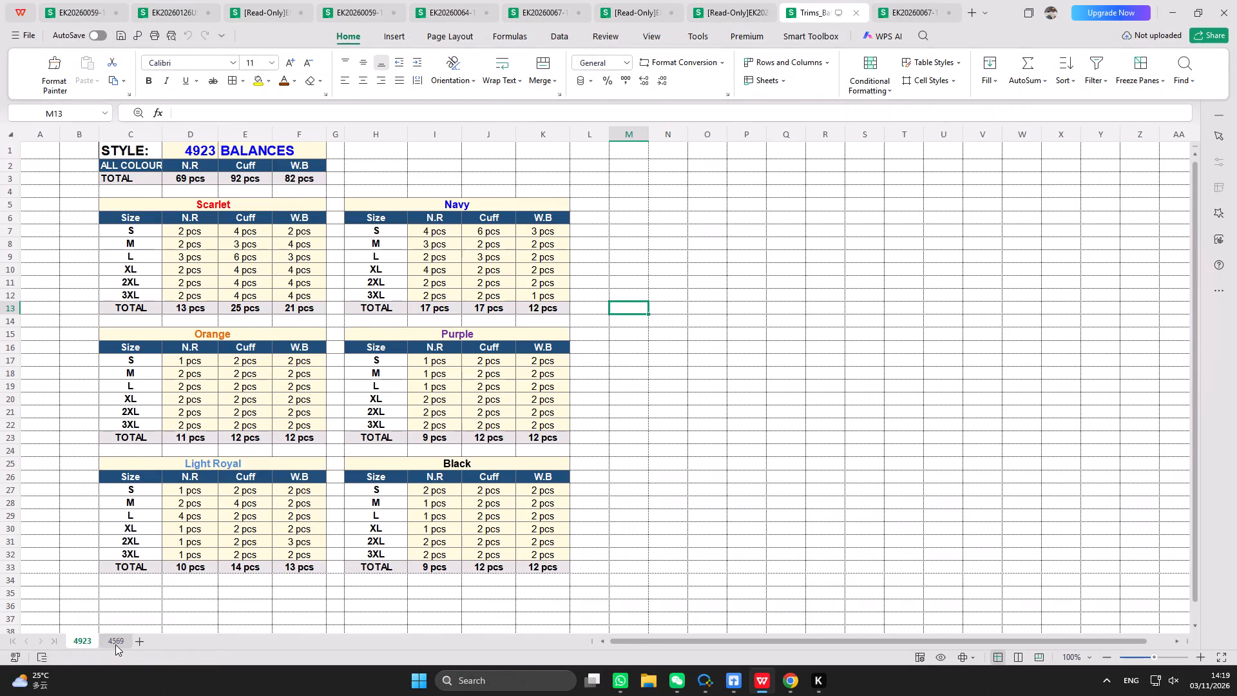
left_click(115, 644)
scroll(231, 302, "up", 5)
left_click(127, 39)
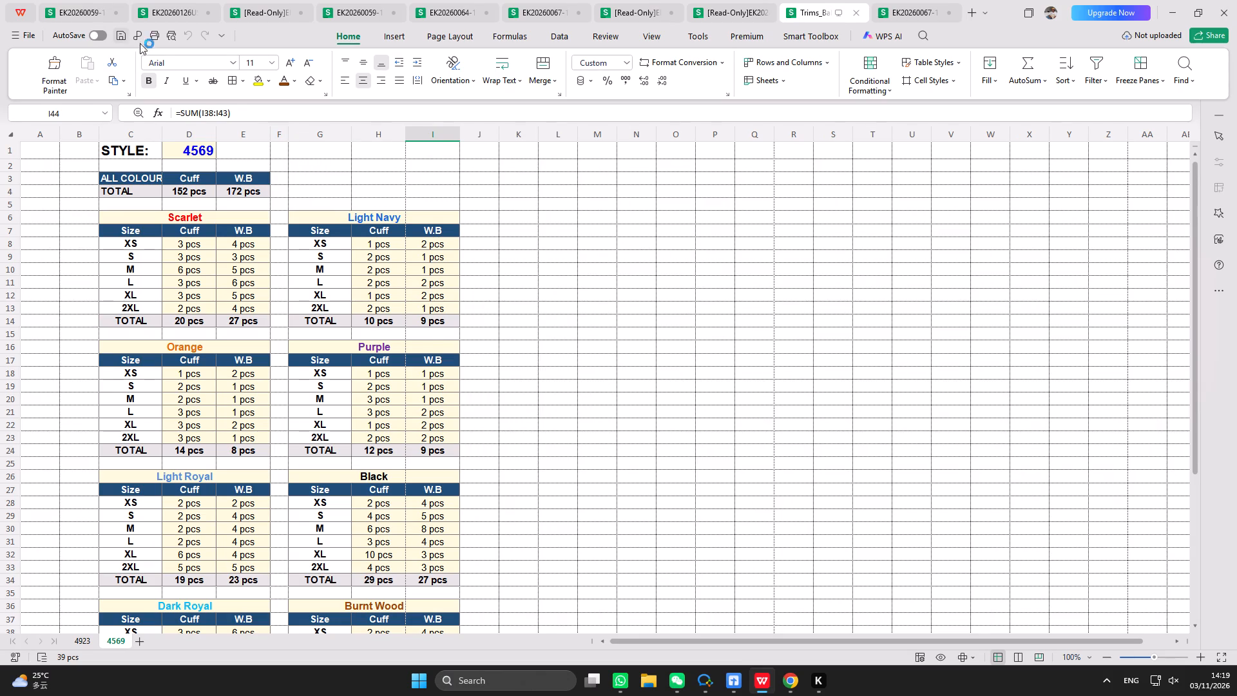
left_click(857, 12)
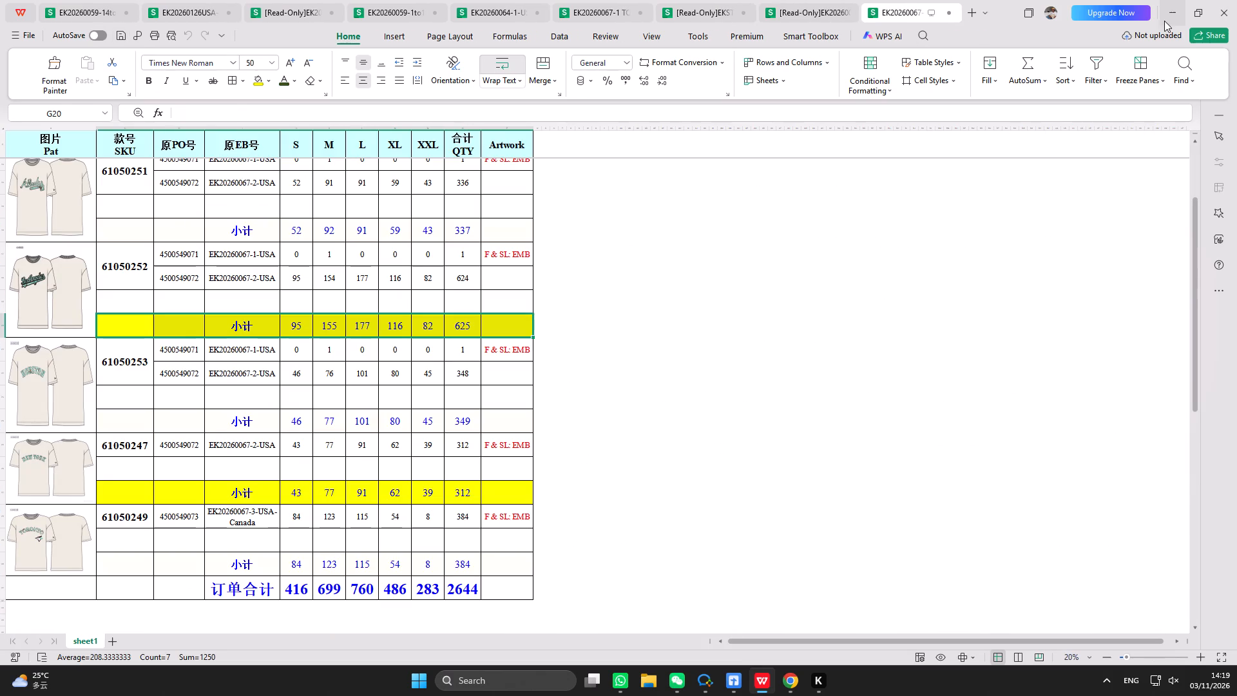
left_click(1166, 15)
Open the Downloads folder in File Explorer and select the Trims_Balances_Style_Layout workbook.
left_click(650, 684)
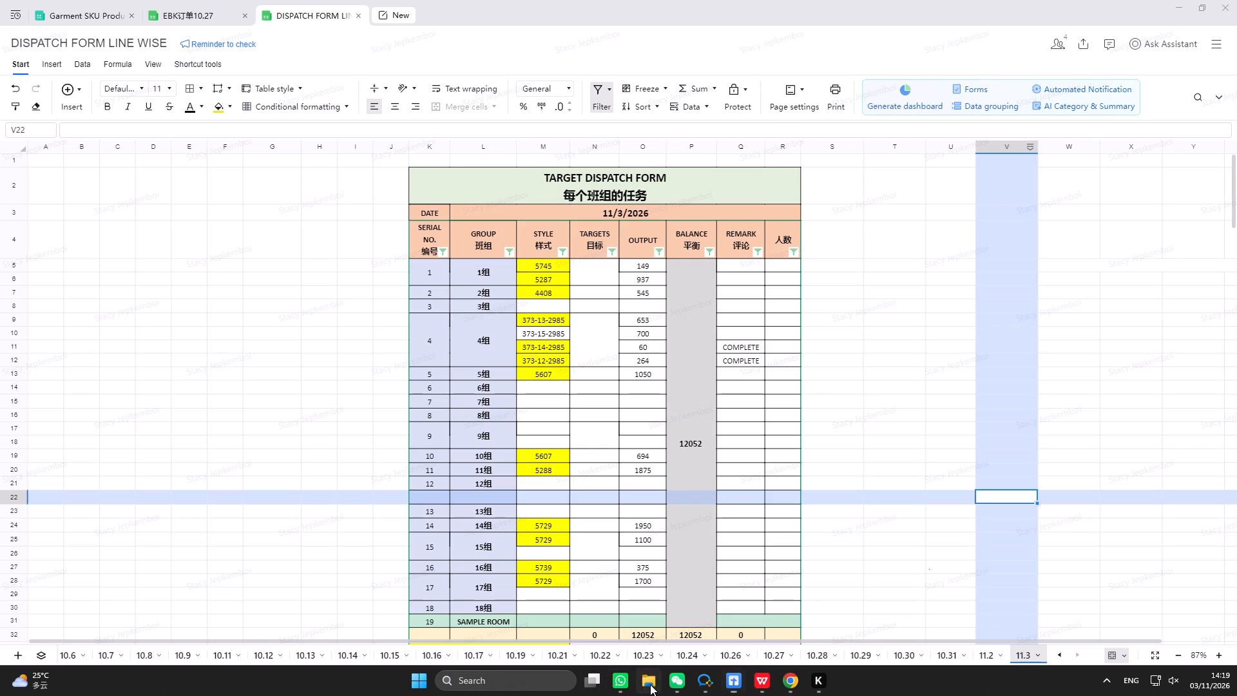
double_click(76, 189)
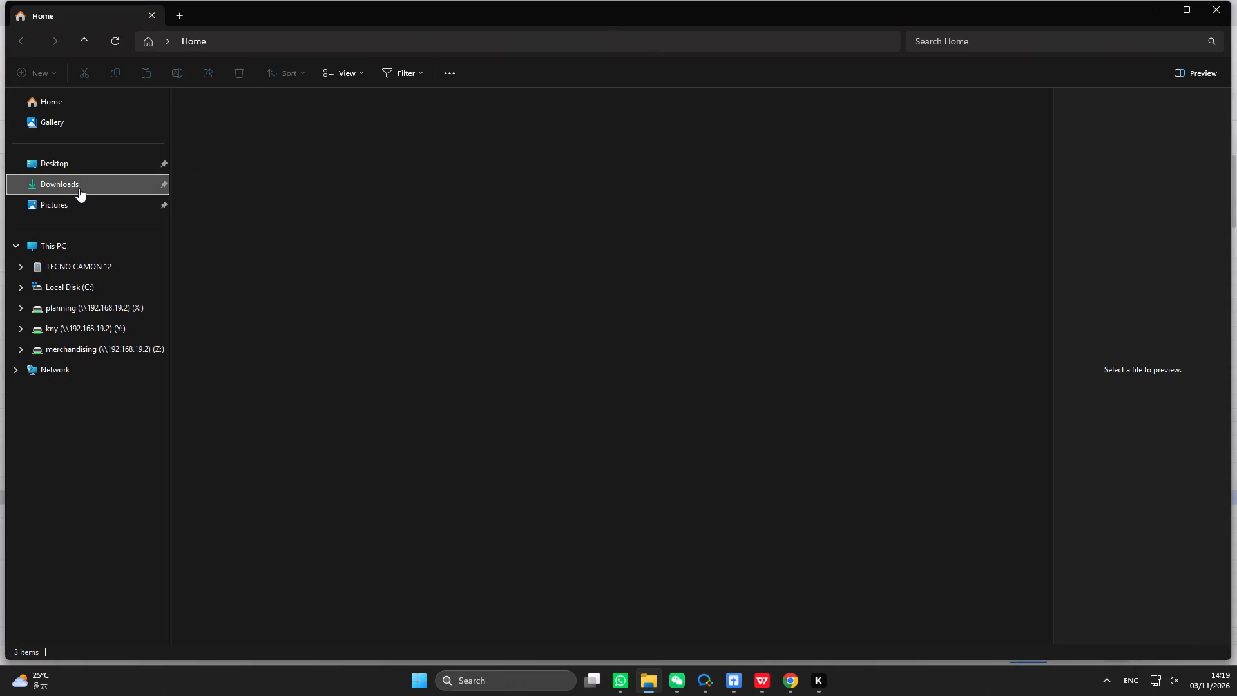
left_click(278, 137)
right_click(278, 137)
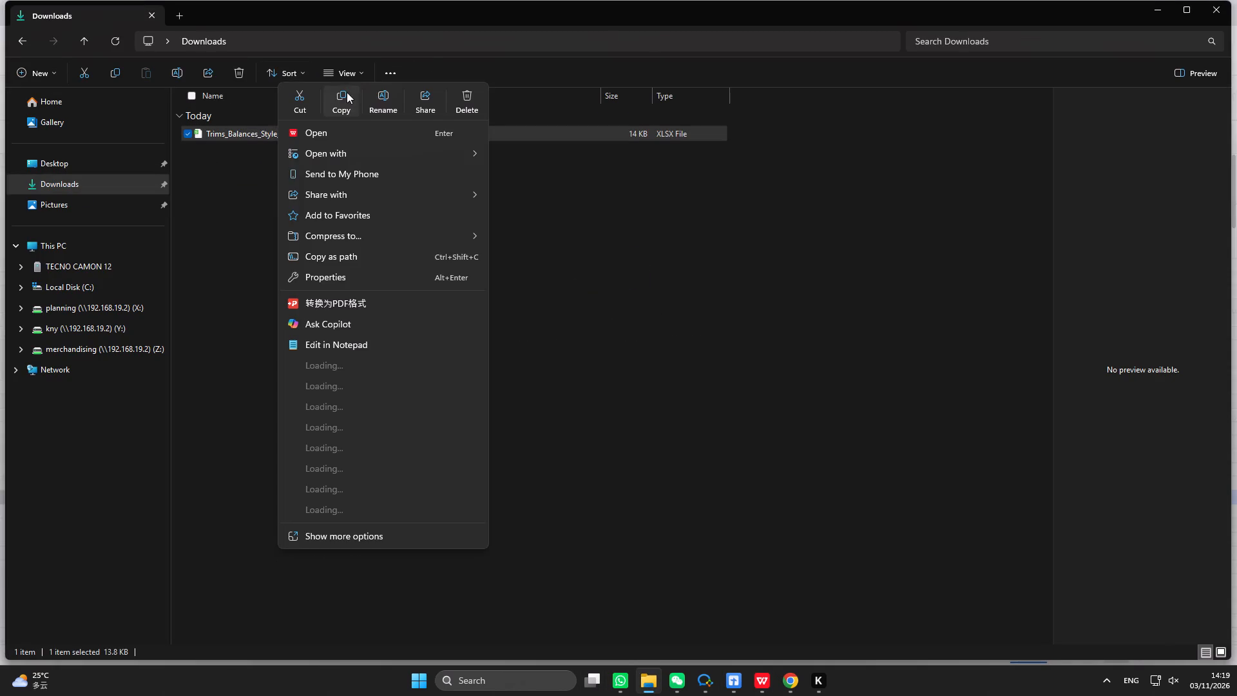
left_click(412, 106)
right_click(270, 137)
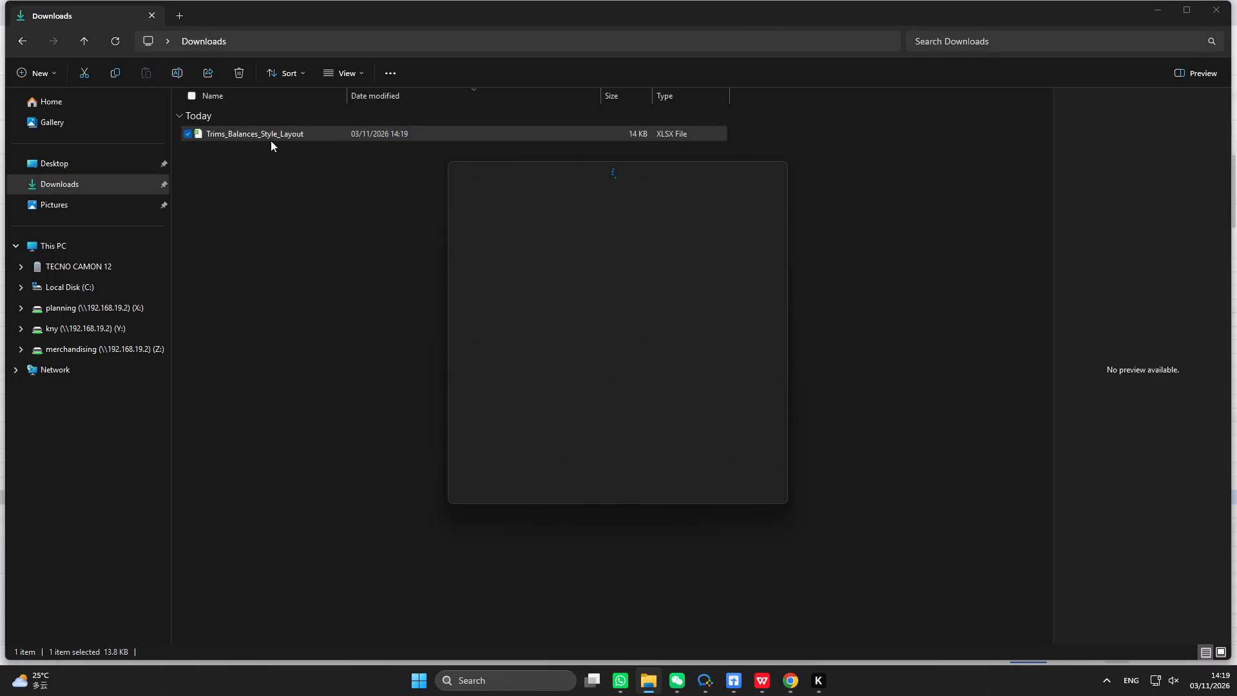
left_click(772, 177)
Rename the Trims_Balances_Style_Layout workbook as Trims Balances Style Layout, replacing each underscore with a space.
right_click(214, 135)
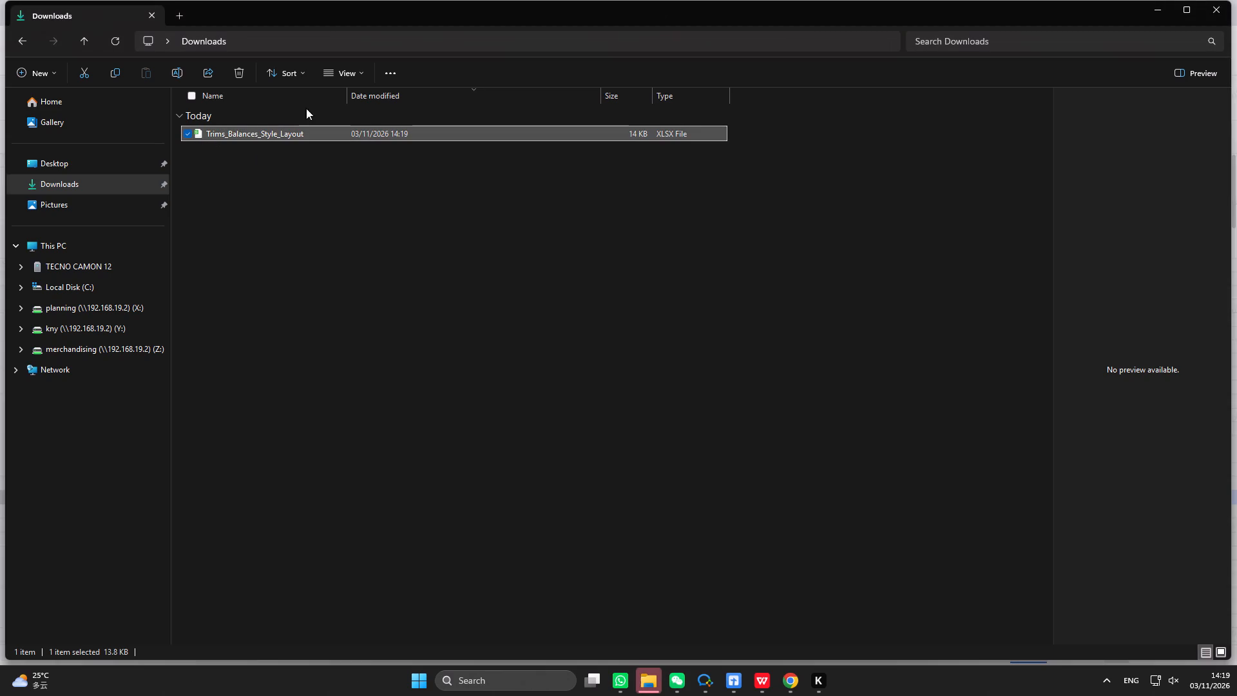
left_click(328, 102)
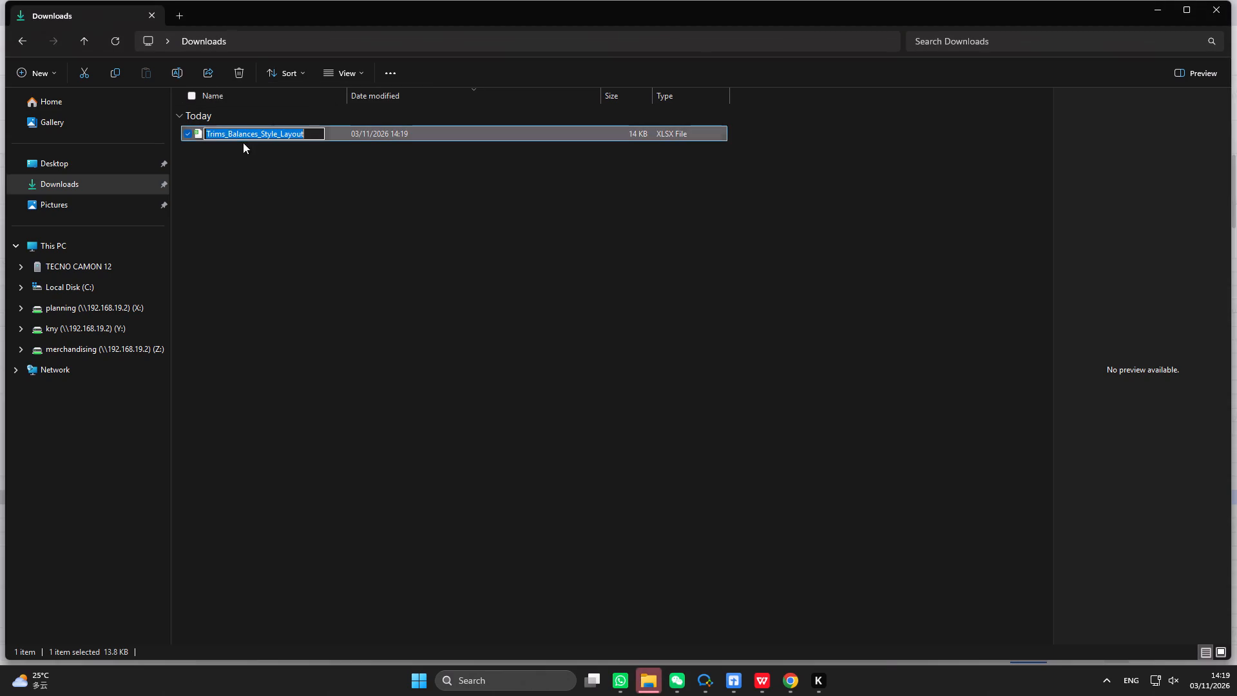
left_click(230, 130)
key("BackSpace")
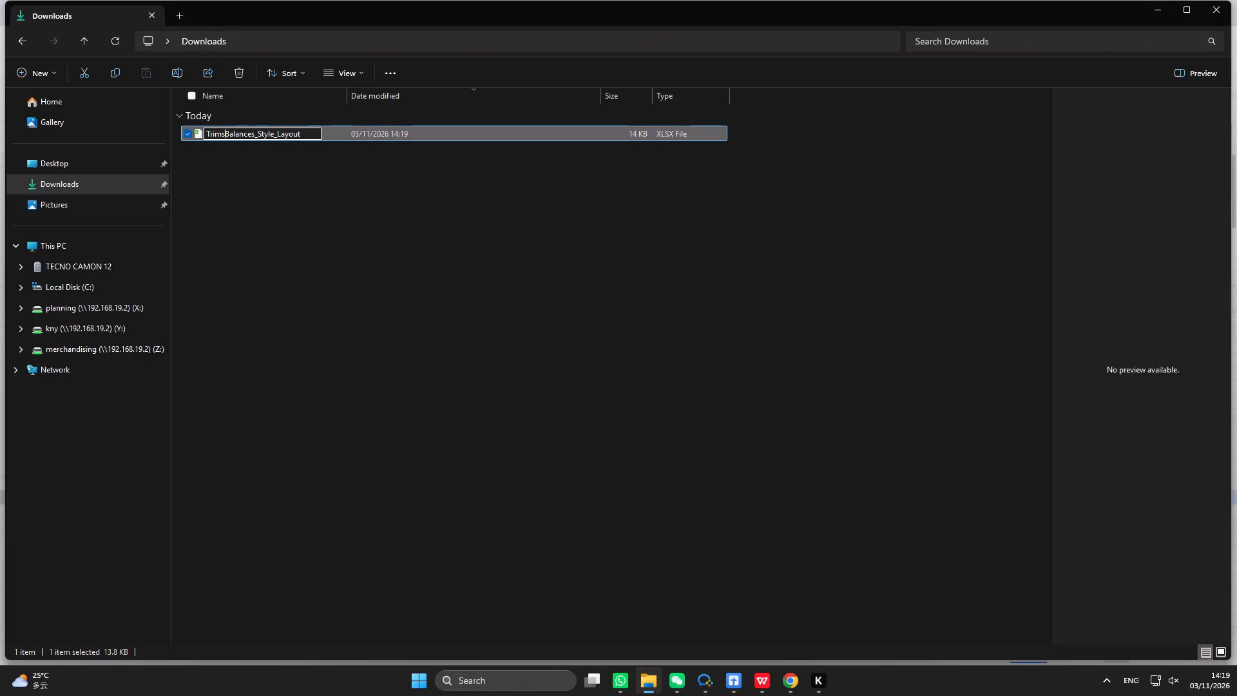
key("space")
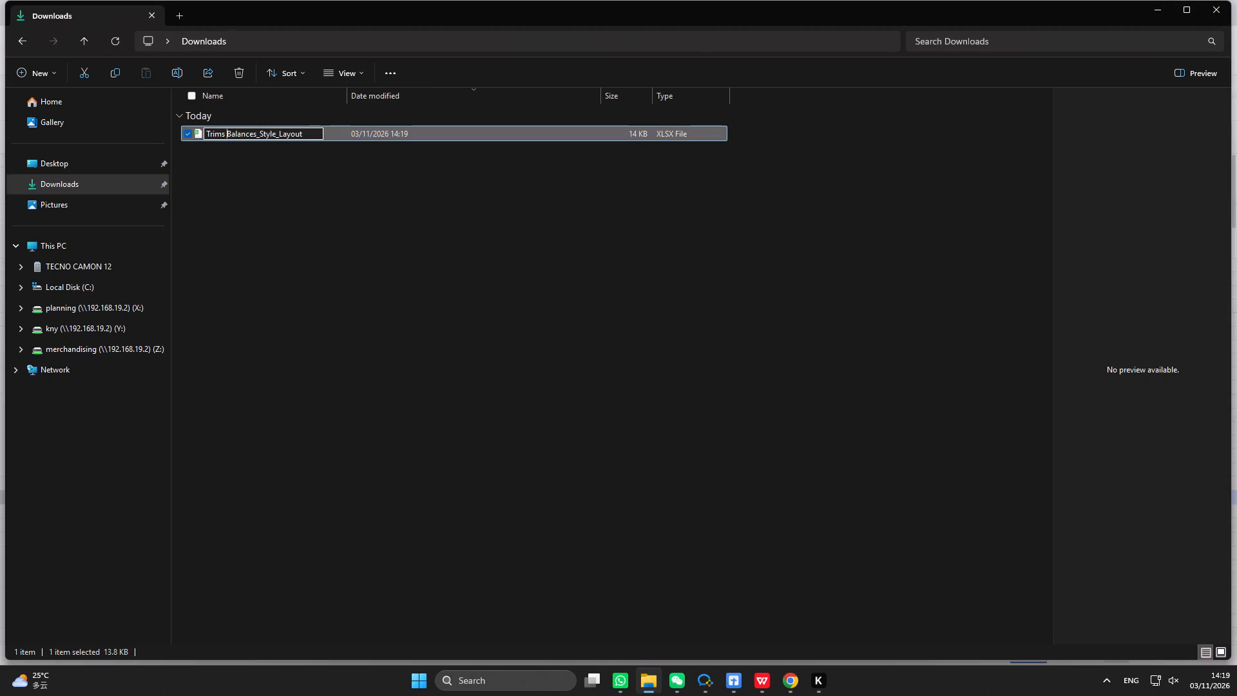
left_click(259, 133)
key("BackSpace")
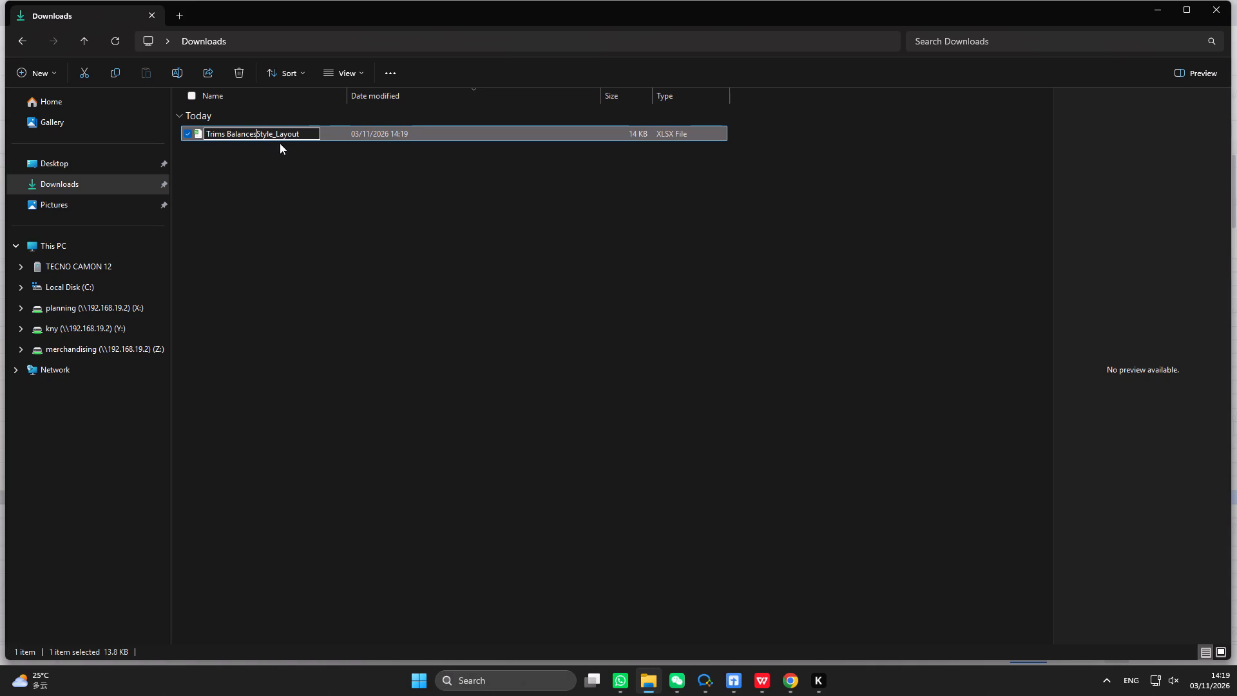
key("space")
left_click(276, 135)
key("BackSpace")
key("space")
key("Return")
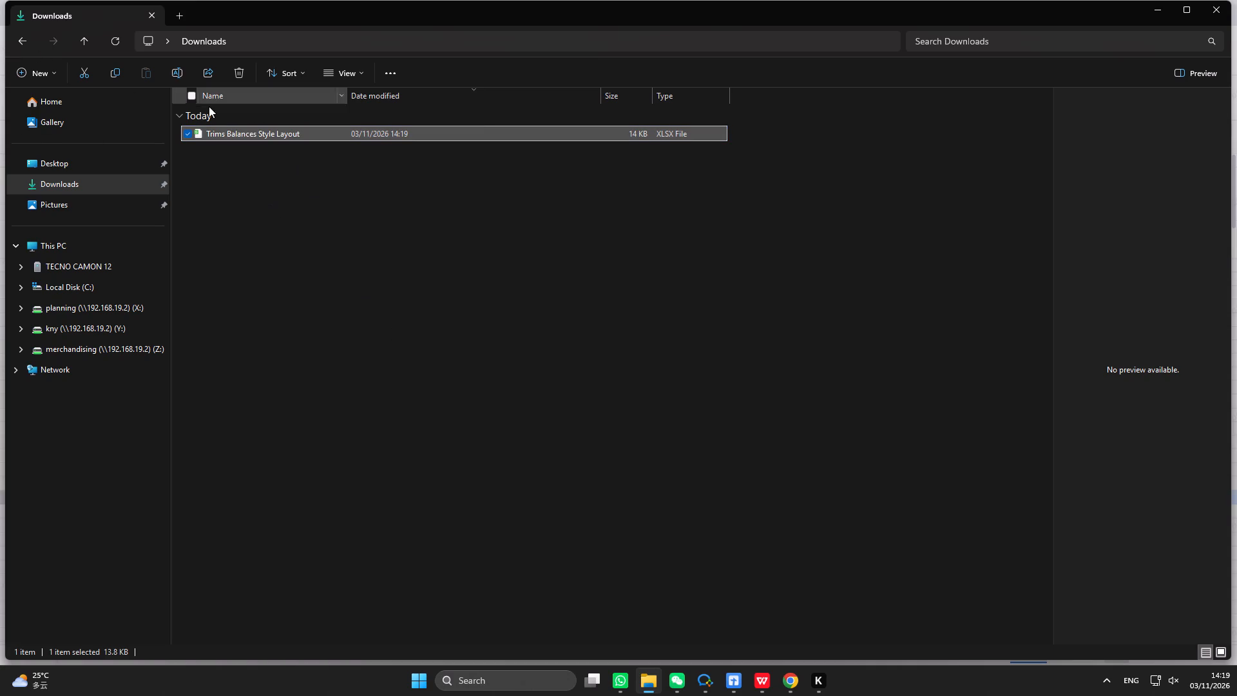
Move the Trims Balances Style Layout workbook from Downloads into the Supermarket folder on the Desktop and close the folder window.
left_click(86, 77)
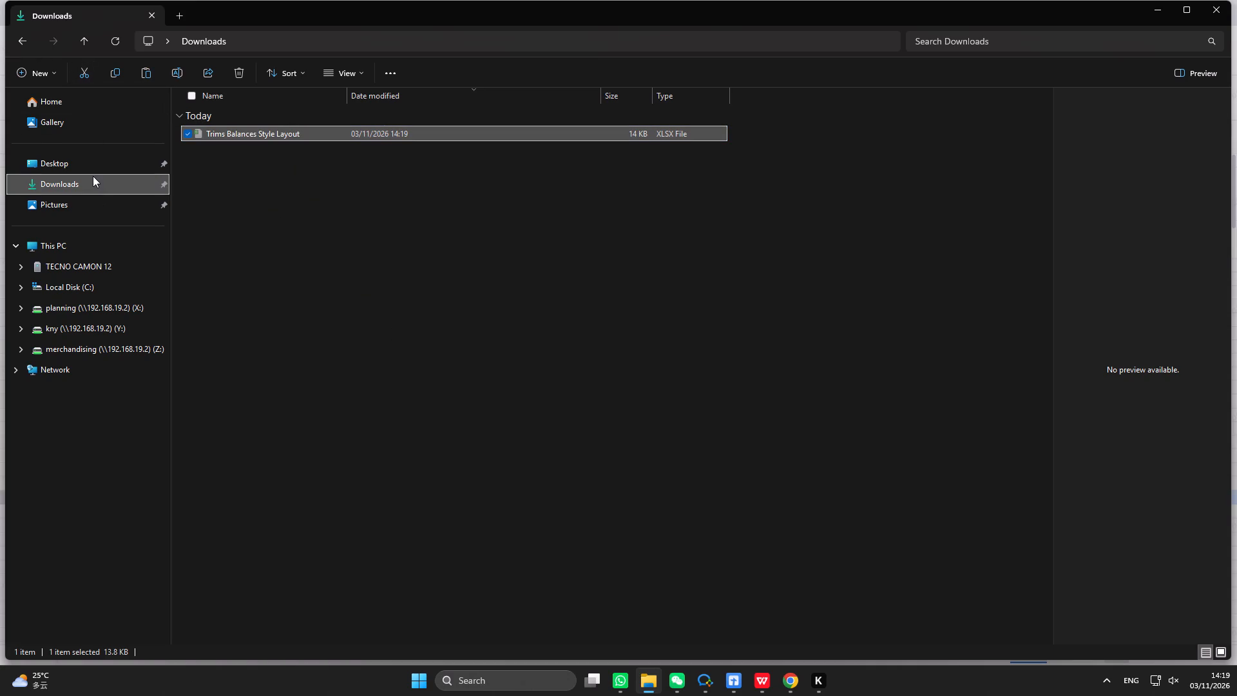
left_click(98, 162)
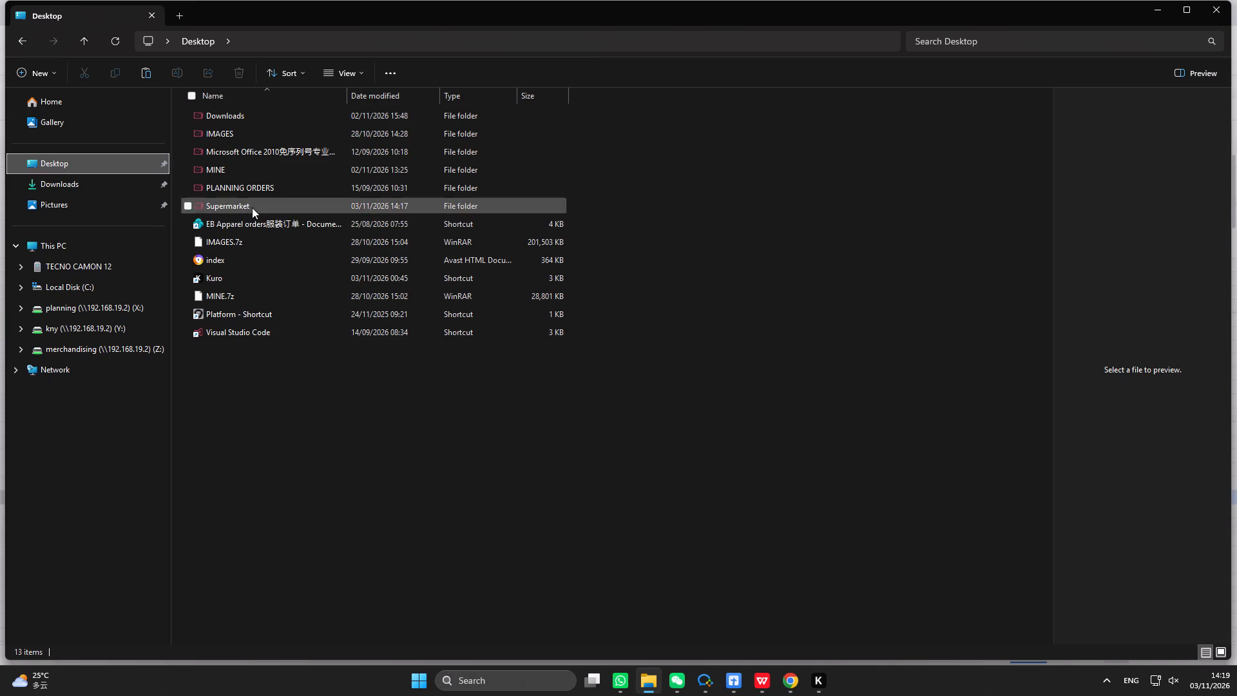
double_click(252, 208)
left_click(145, 70)
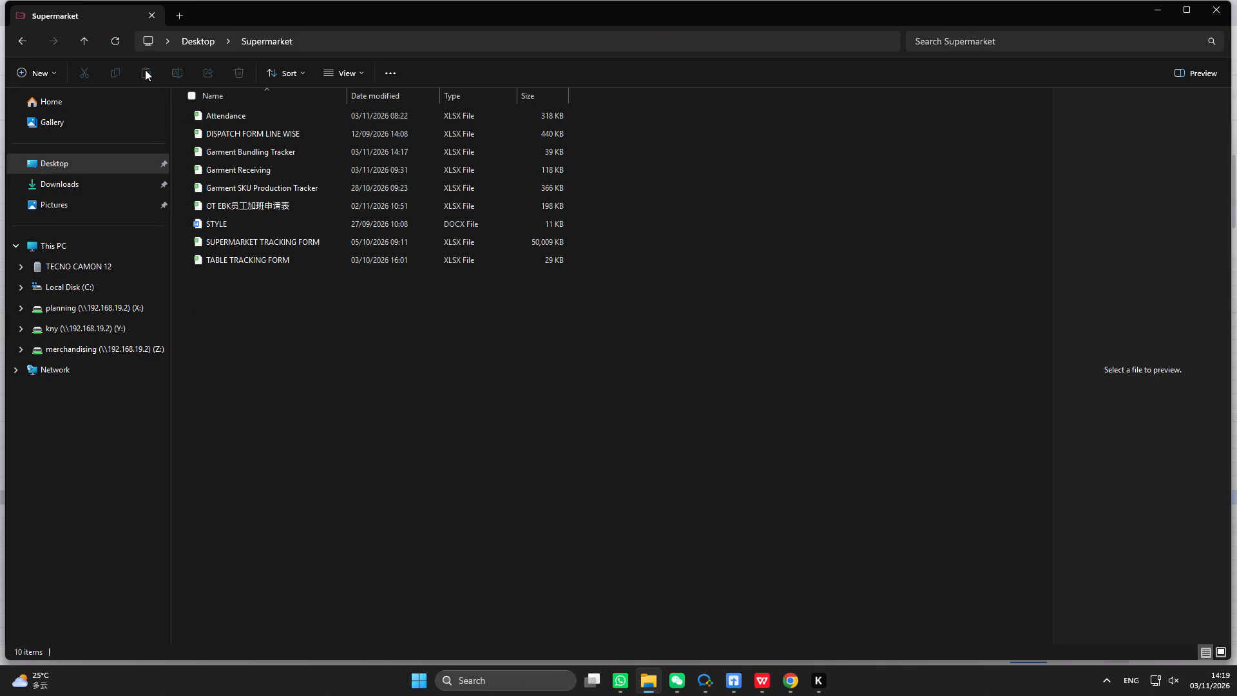
left_click(1212, 7)
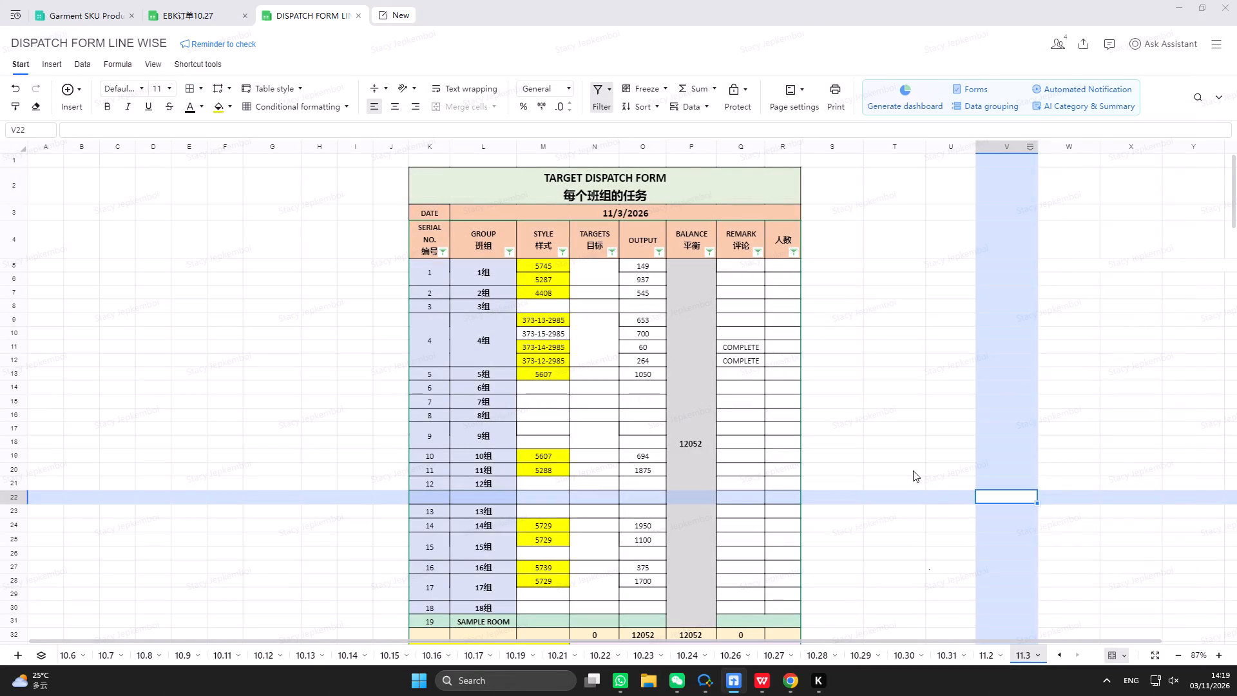
Reopen the Downloads folder in File Explorer to check its contents.
left_click(909, 438)
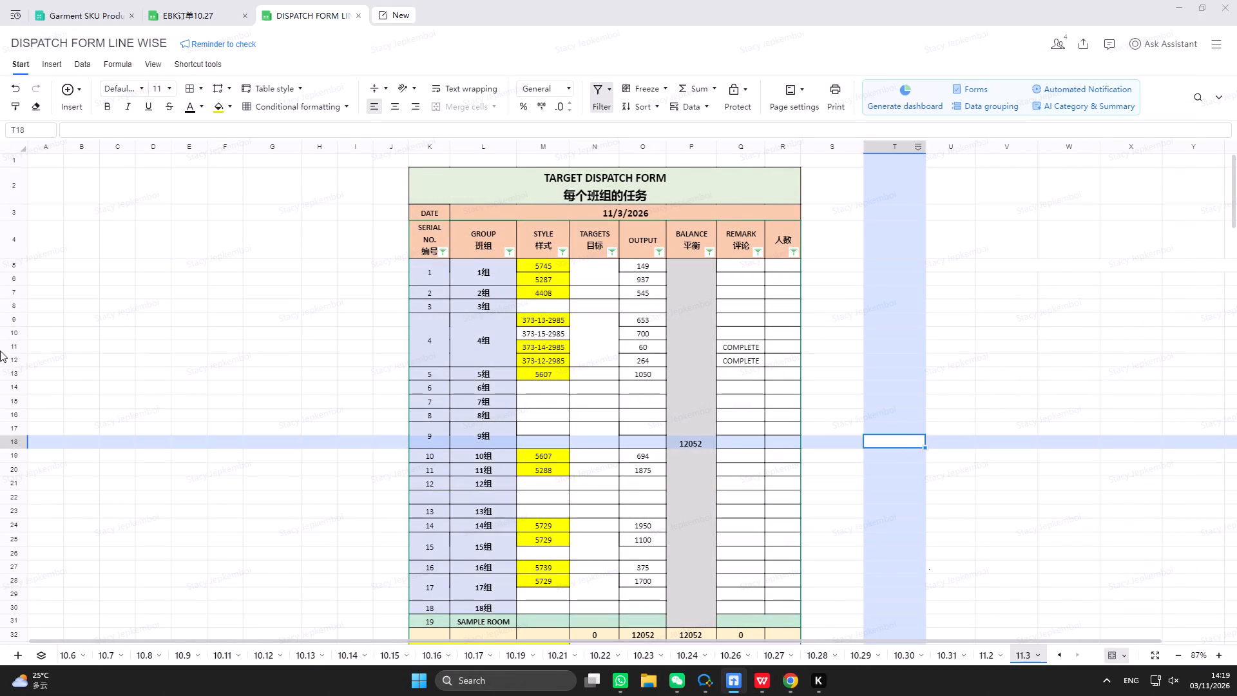
left_click(635, 681)
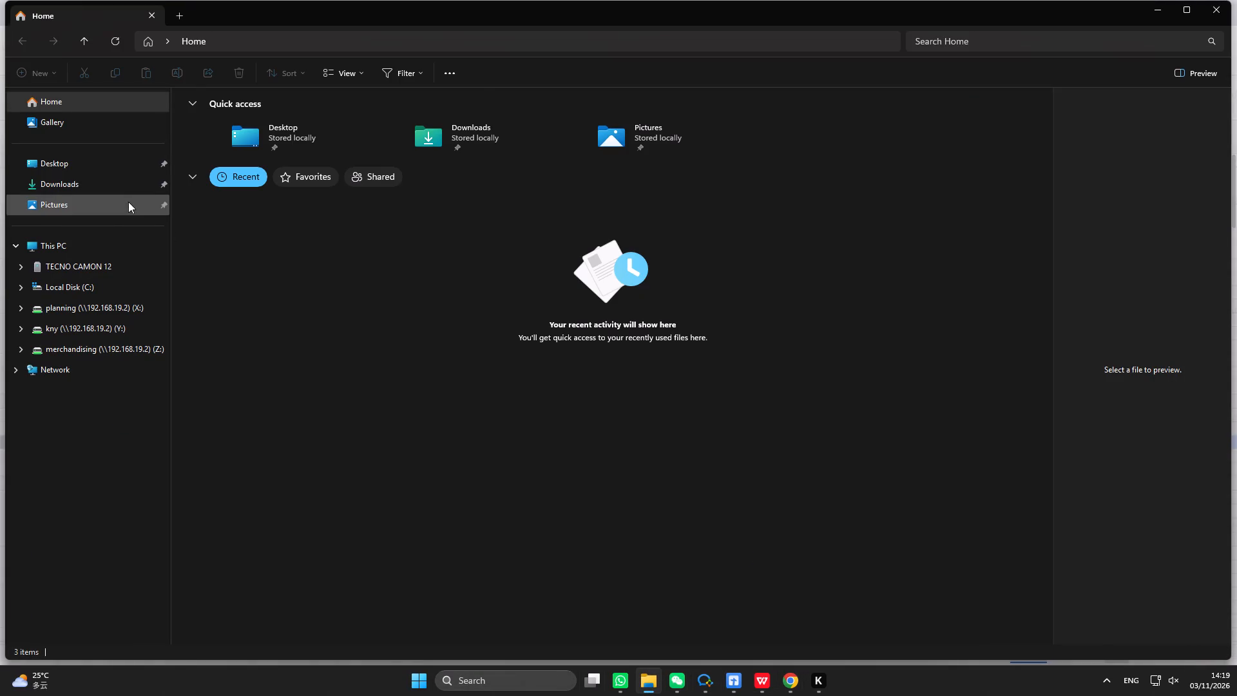
double_click(106, 188)
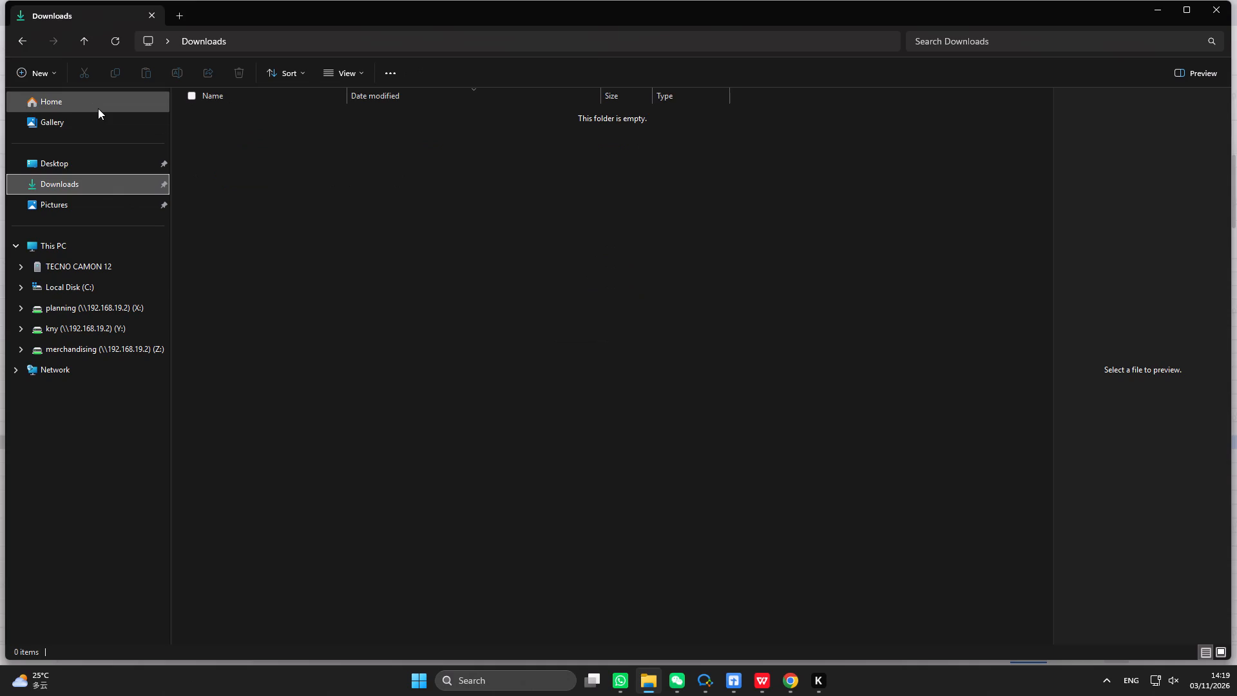
Close the Downloads folder window to get back to the dispatch form.
double_click(98, 108)
left_click(1210, 14)
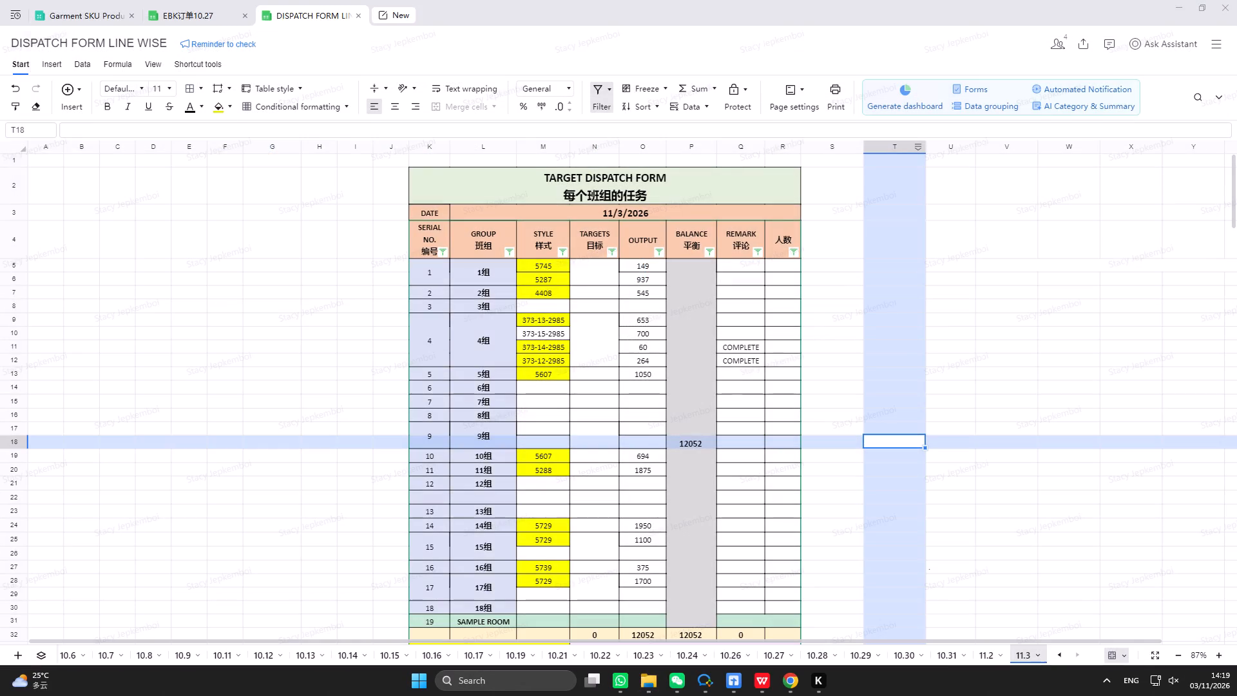
Glance at the planning sheet in the EBK订单10.27 workbook and return to the 11.3 sheet of DISPATCH FORM LINE WISE.
scroll(705, 374, "up", 4)
left_click(209, 15)
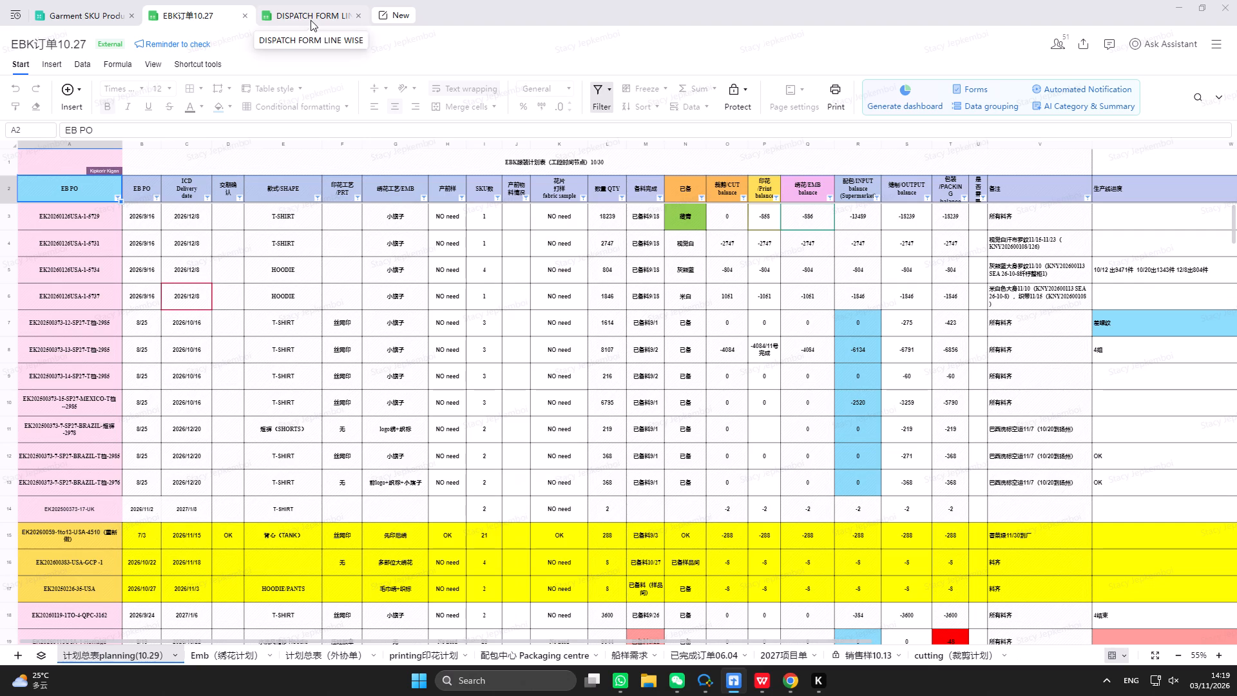
left_click(311, 20)
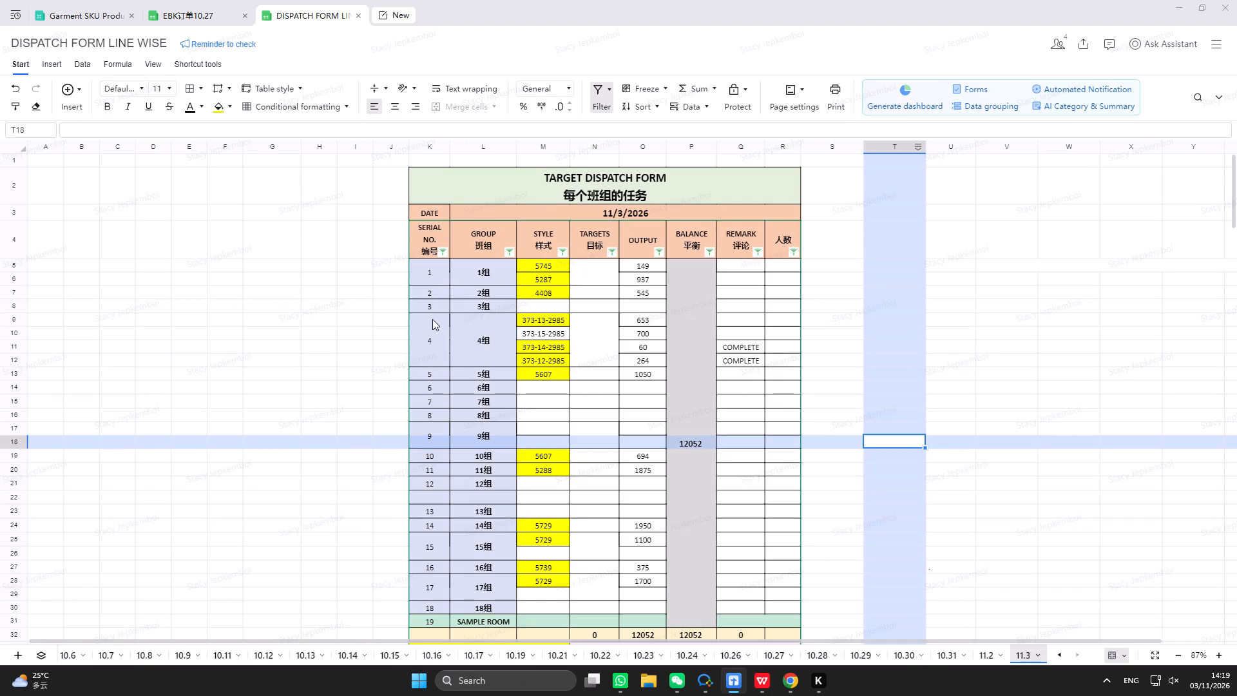
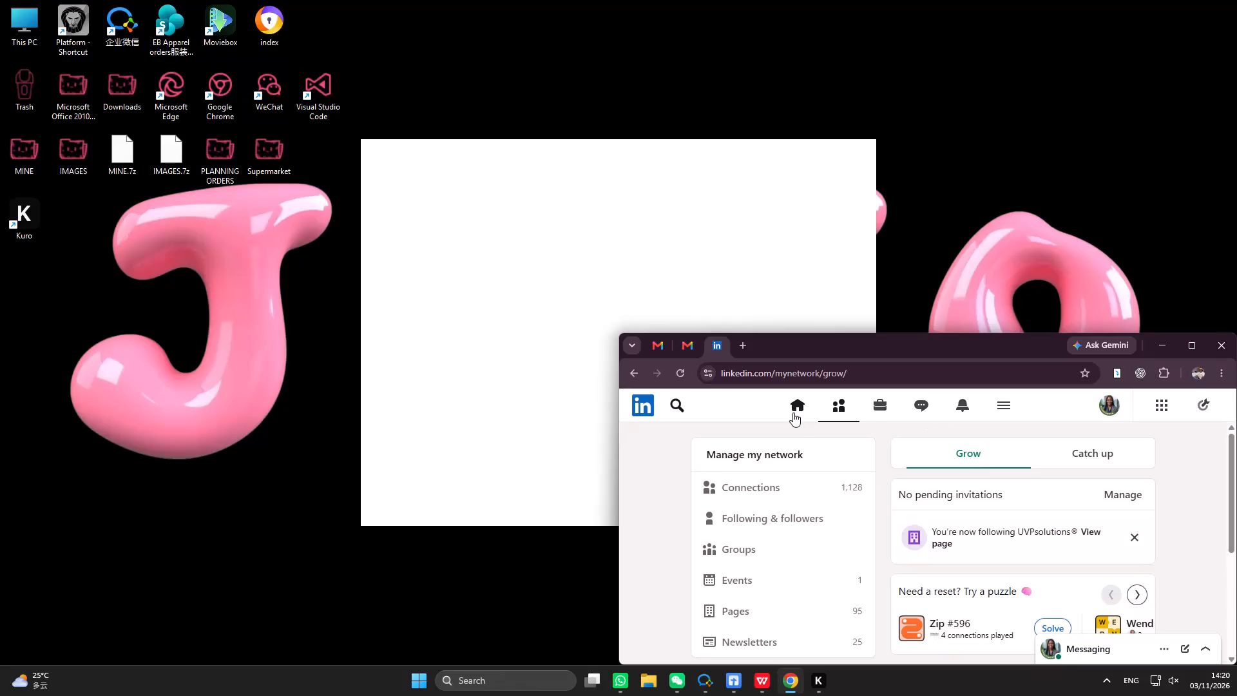
Switch to Chrome and open the LinkedIn home feed from the My Network page.
left_click(794, 405)
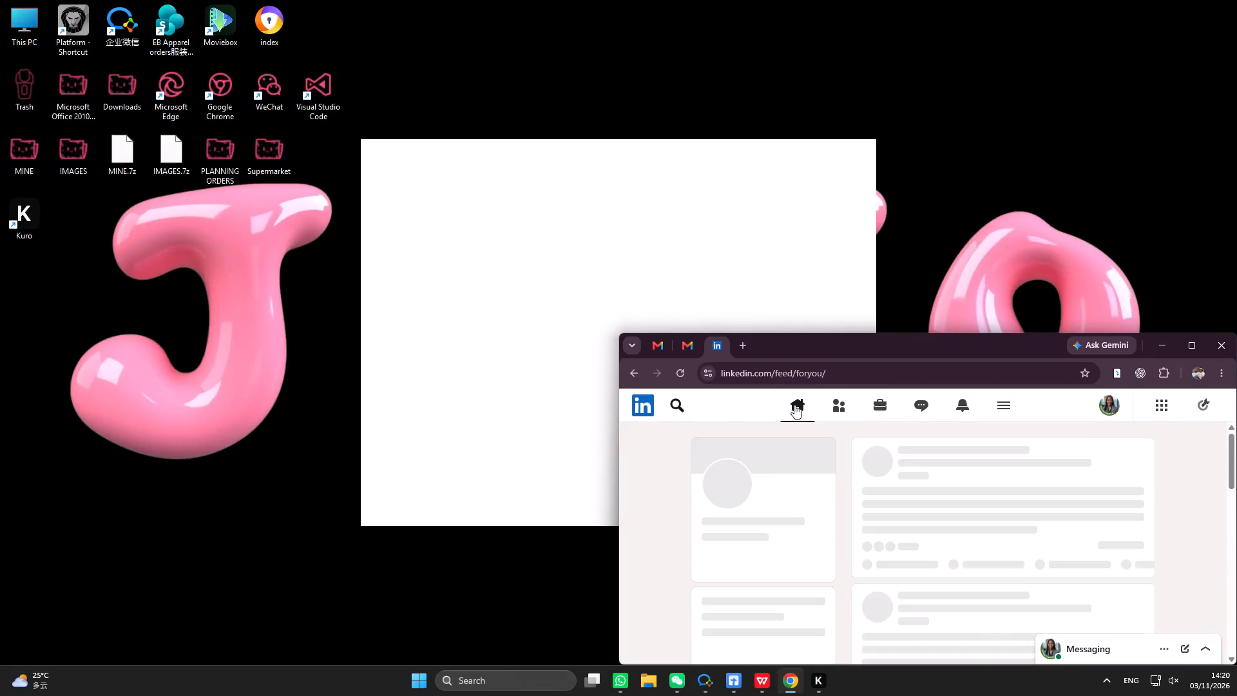
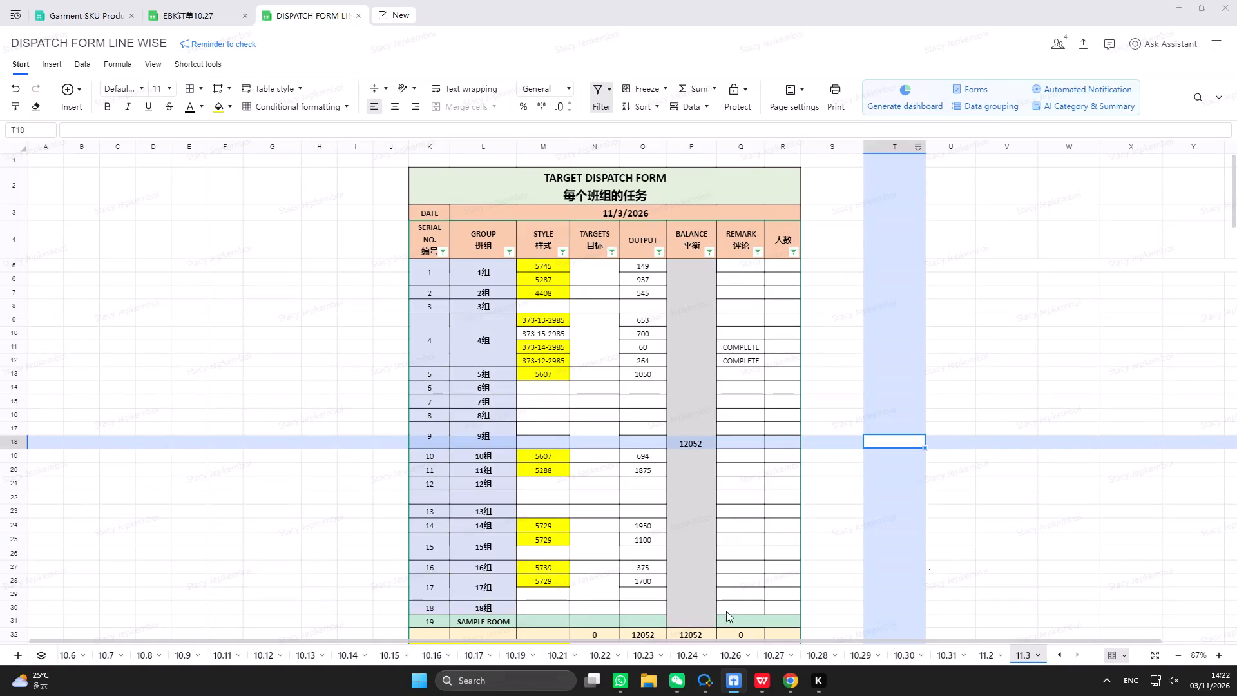
Open the Attendance workbook from the Supermarket folder on the Desktop.
left_click(652, 679)
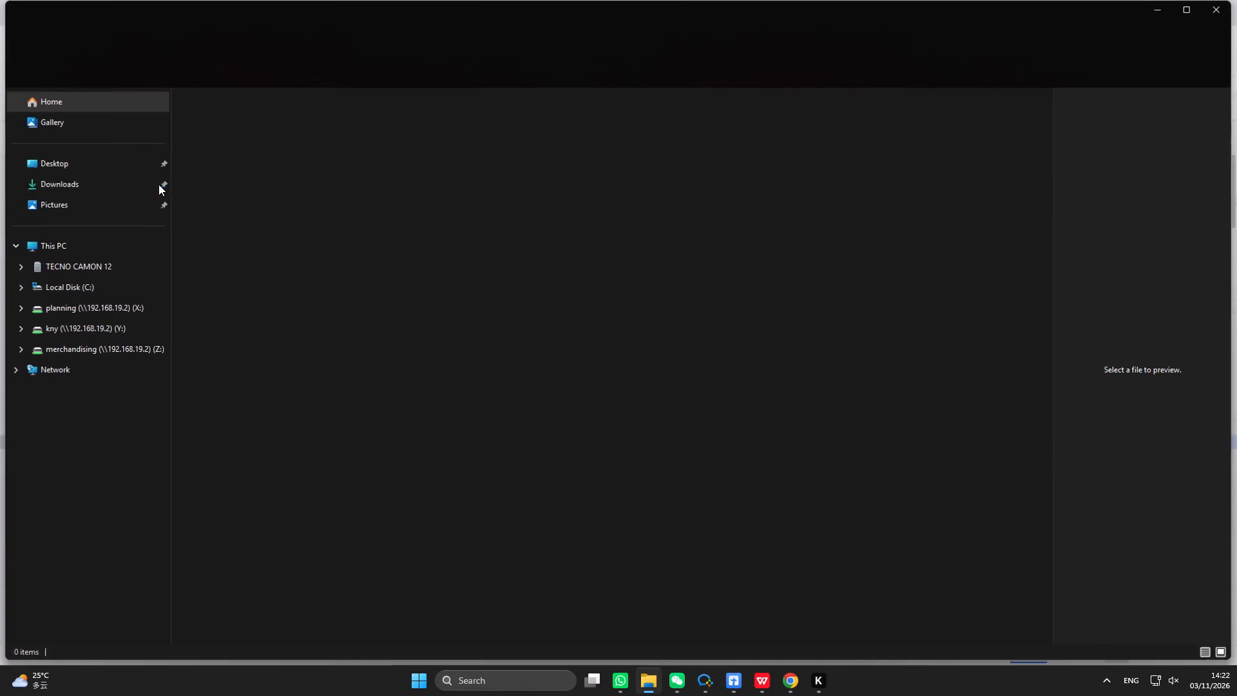
double_click(98, 165)
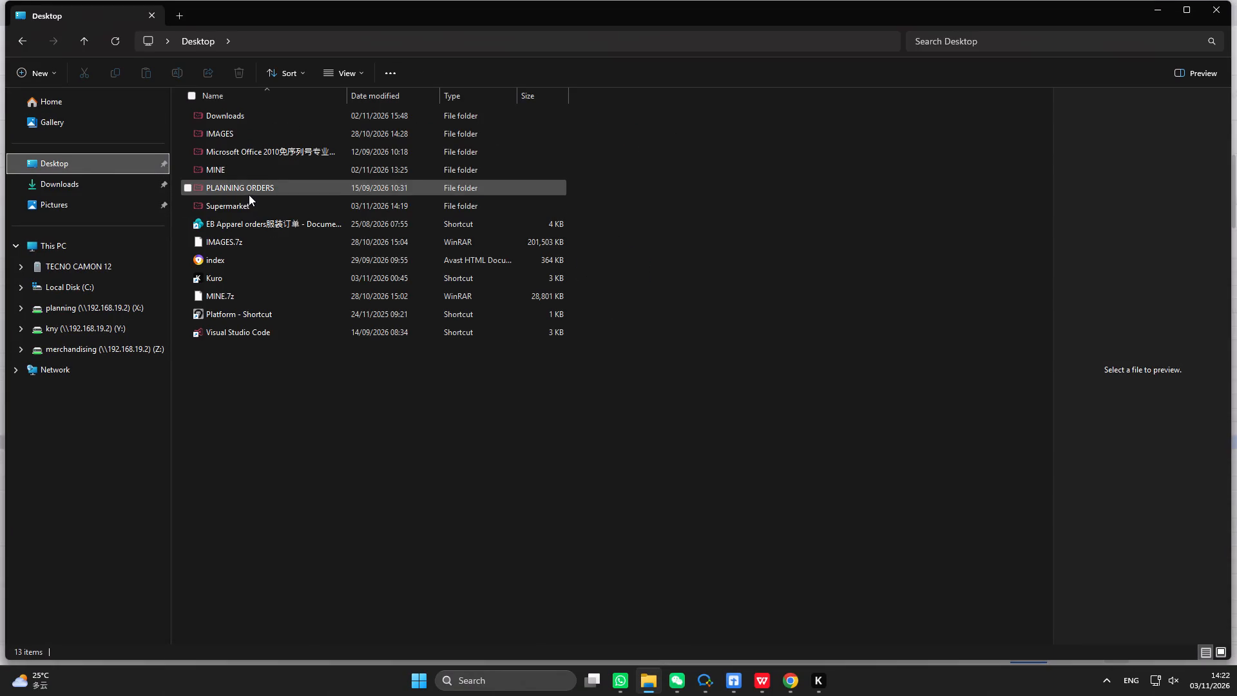
double_click(251, 199)
double_click(258, 116)
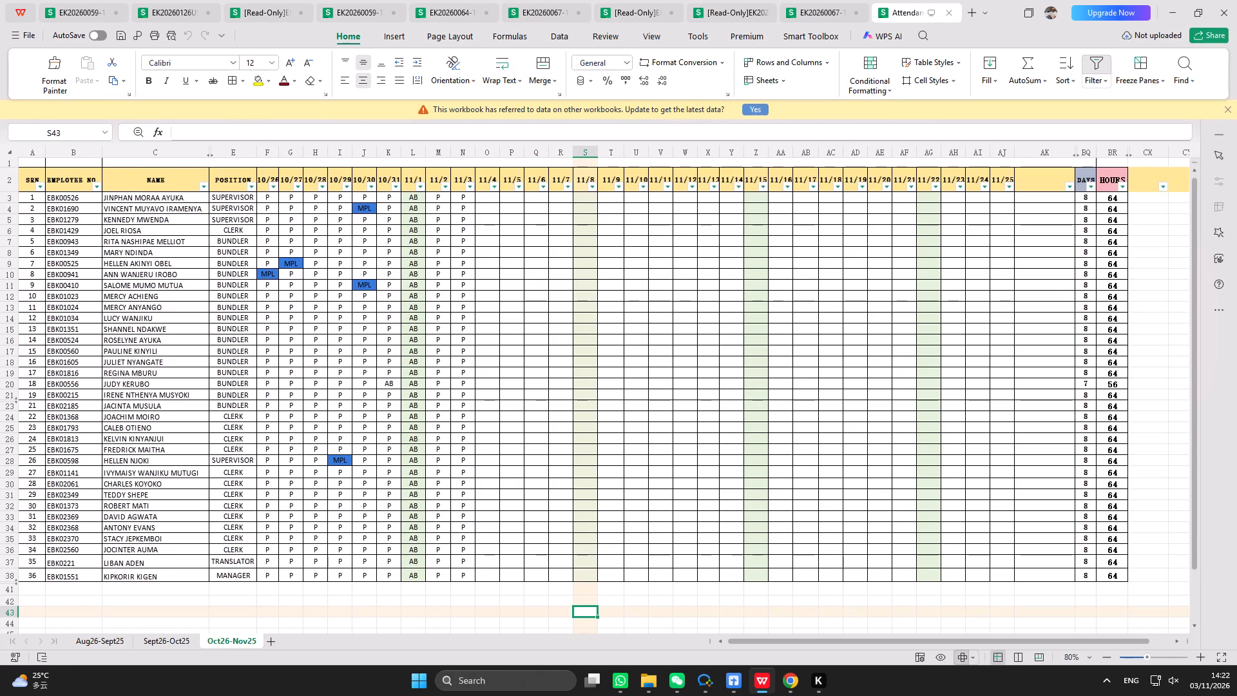
Look through the employee names on the Oct26-Nov25 attendance sheet and select the name cell of serial number 28.
left_click(149, 262)
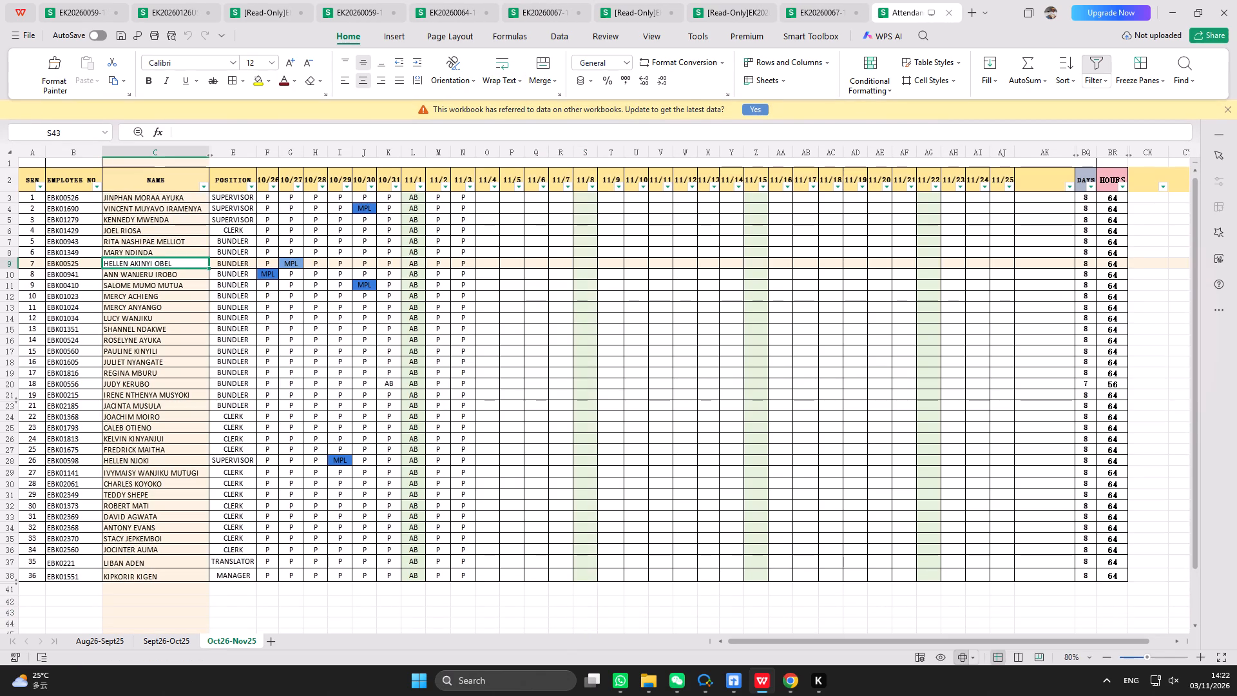
left_click(160, 488)
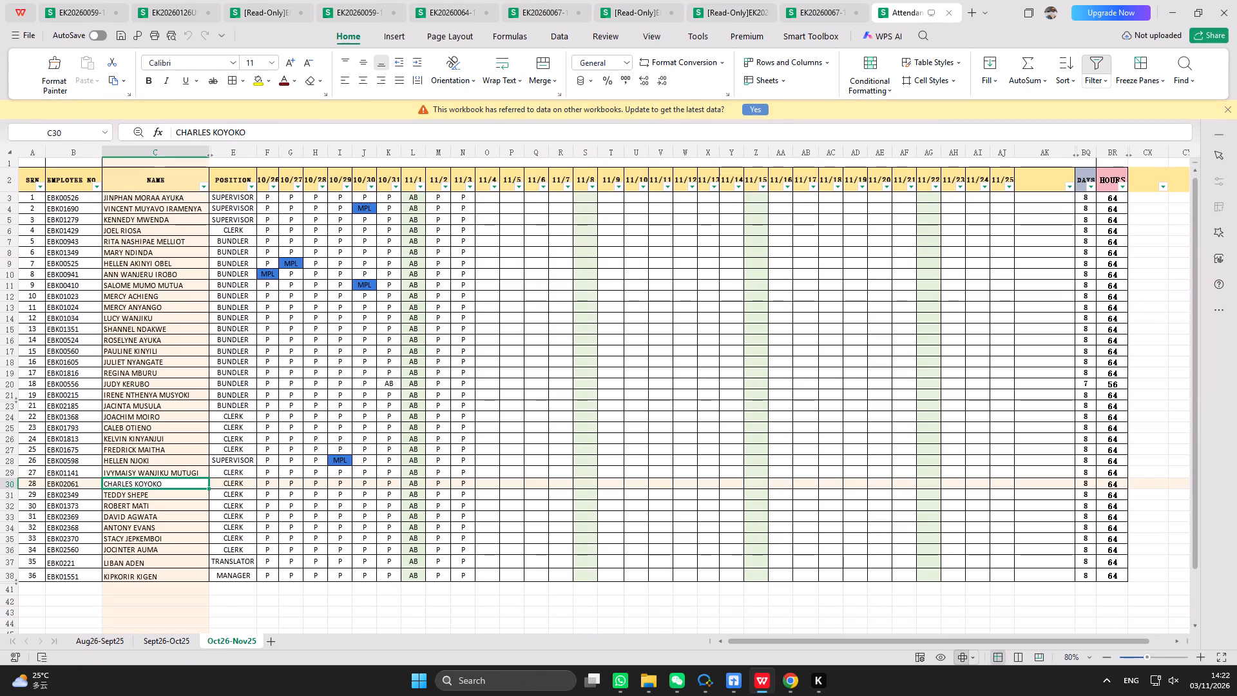
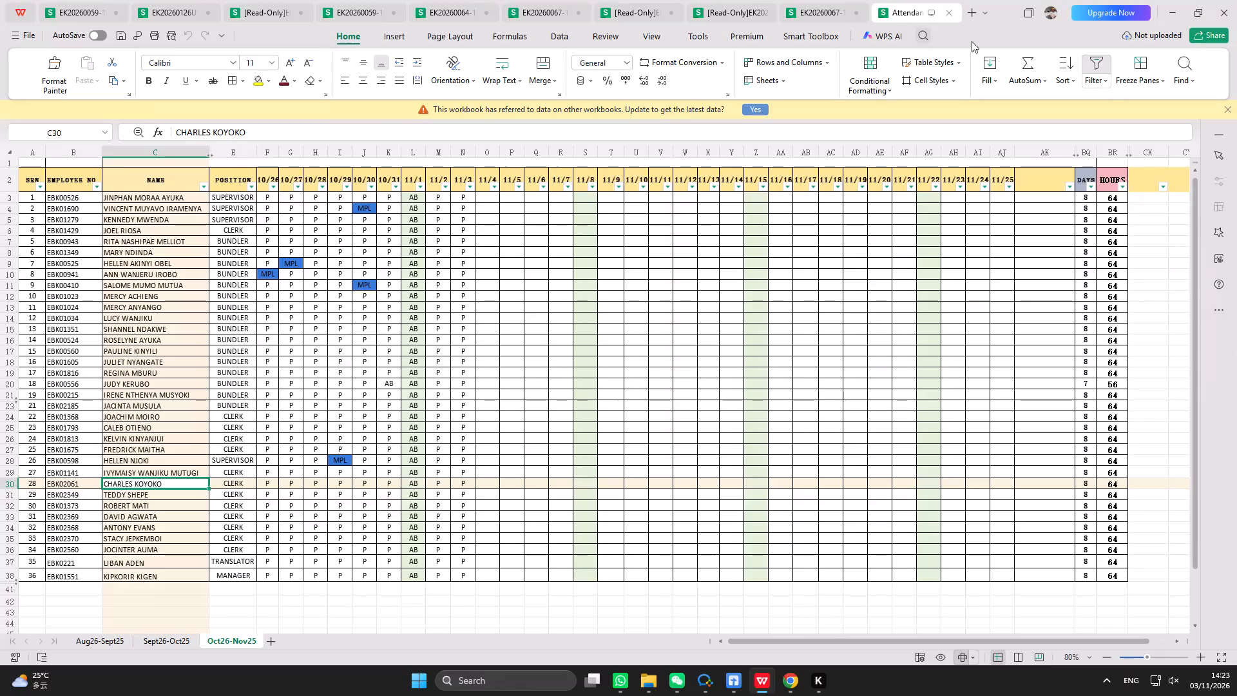
Close the Attendance workbook and clear away the spreadsheet window and the Supermarket folder window.
left_click(954, 16)
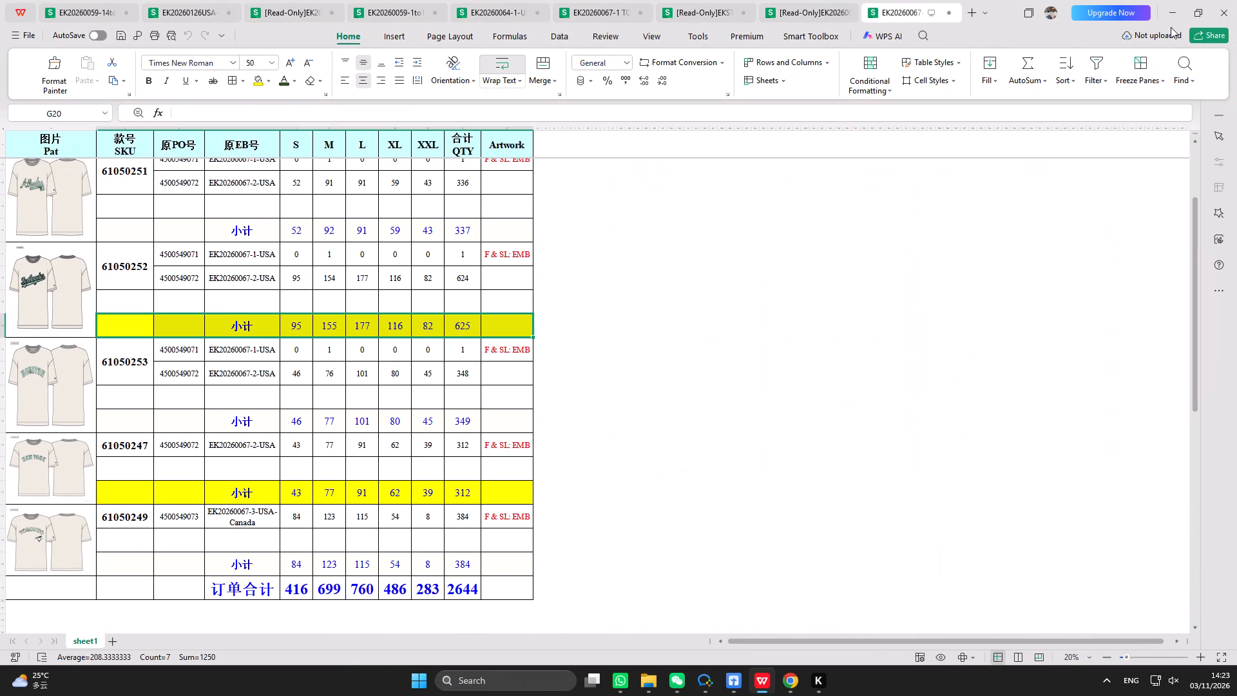
left_click(1176, 16)
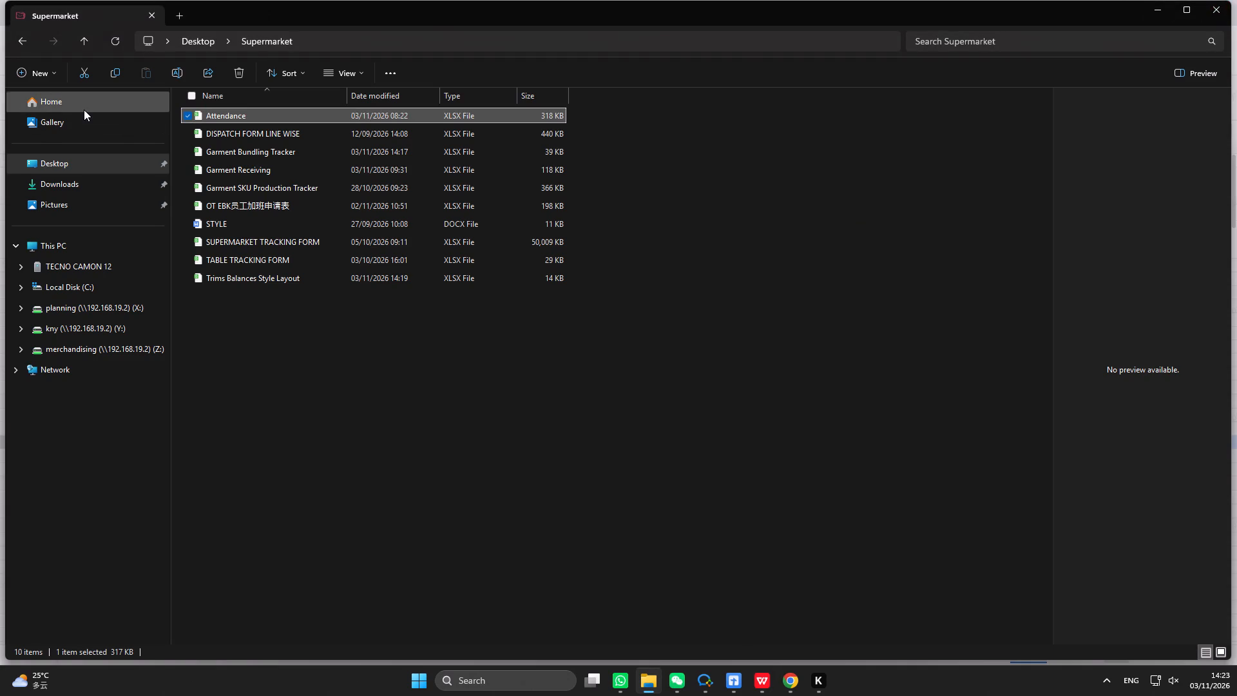
double_click(84, 104)
left_click(1219, 11)
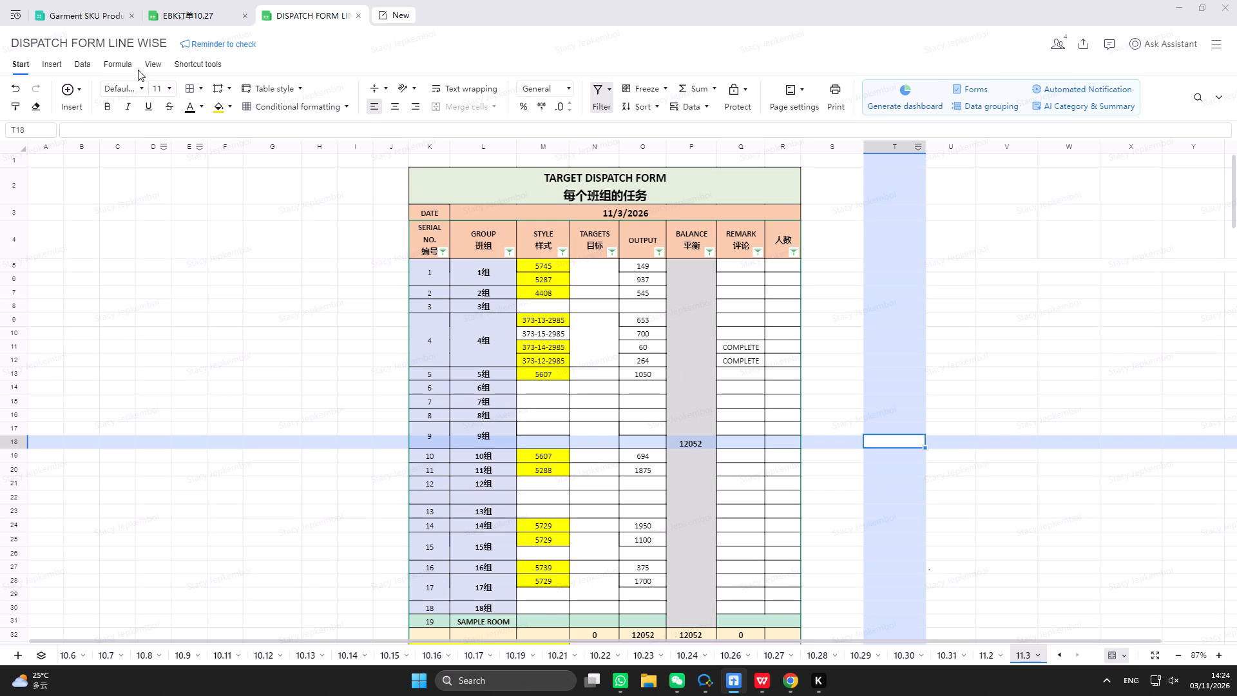
In the online EBK订单10.27 document, review the supermarket INPUT balance entries and formulas down the planning(10.29) sheet.
left_click(190, 21)
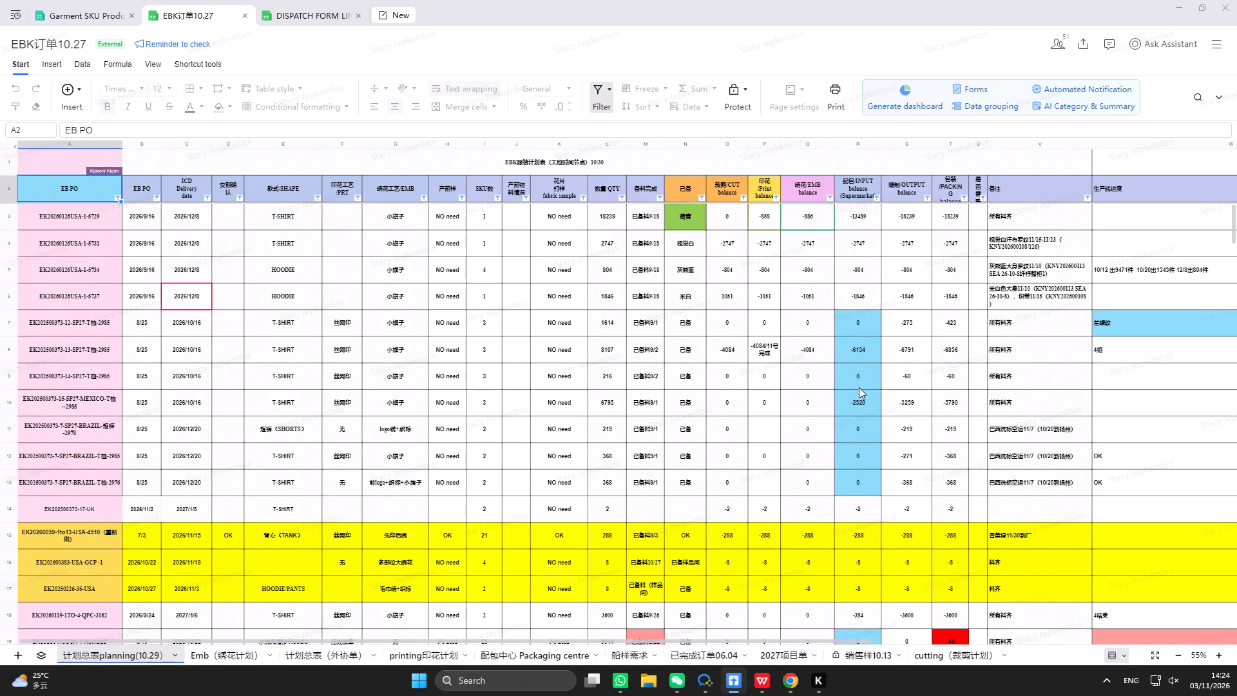
left_click(862, 355)
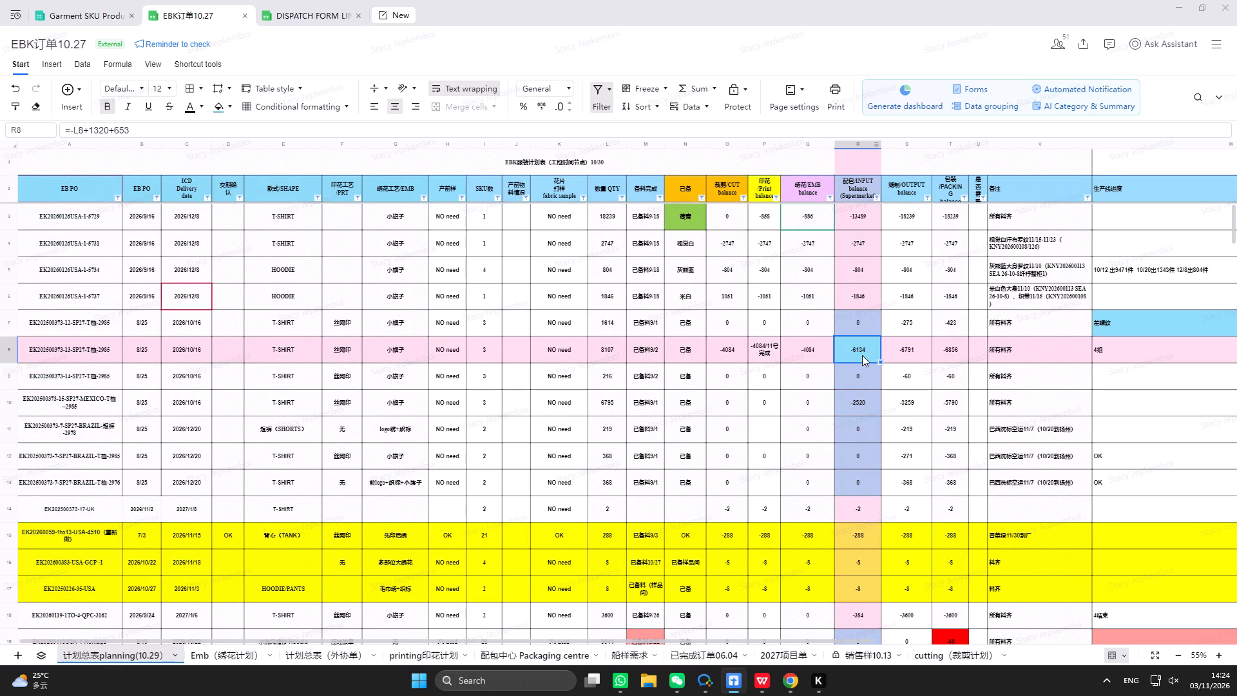
left_click(864, 400)
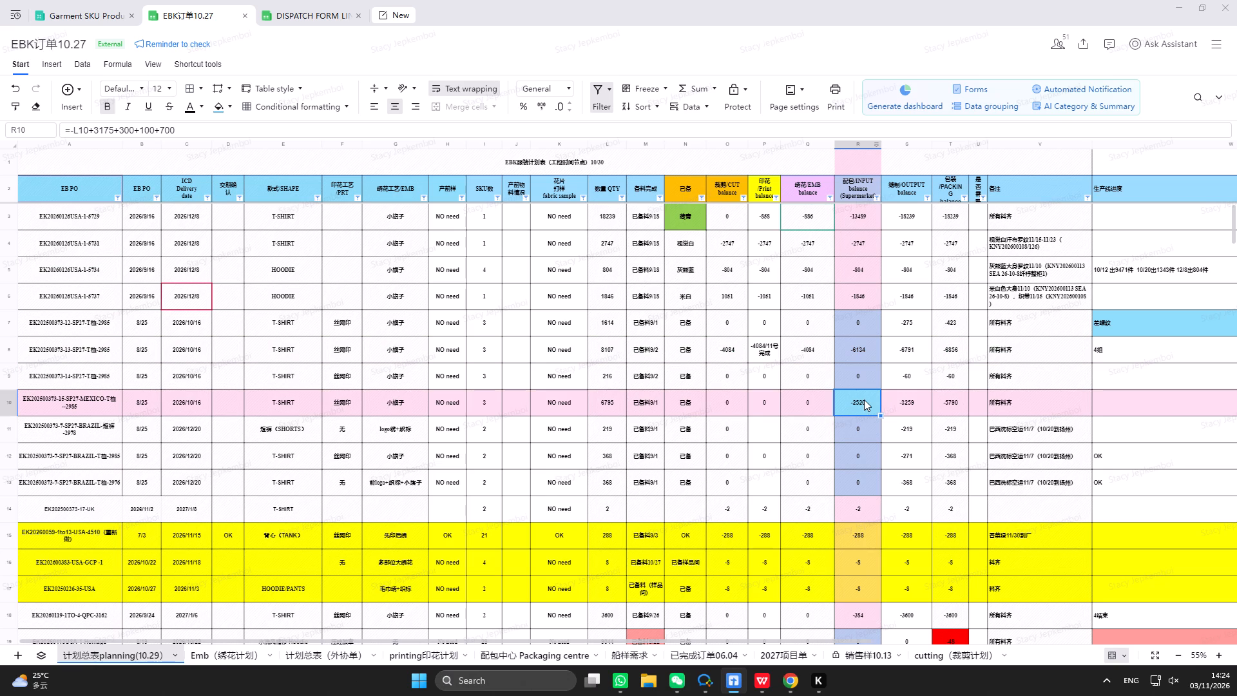
left_click(860, 300)
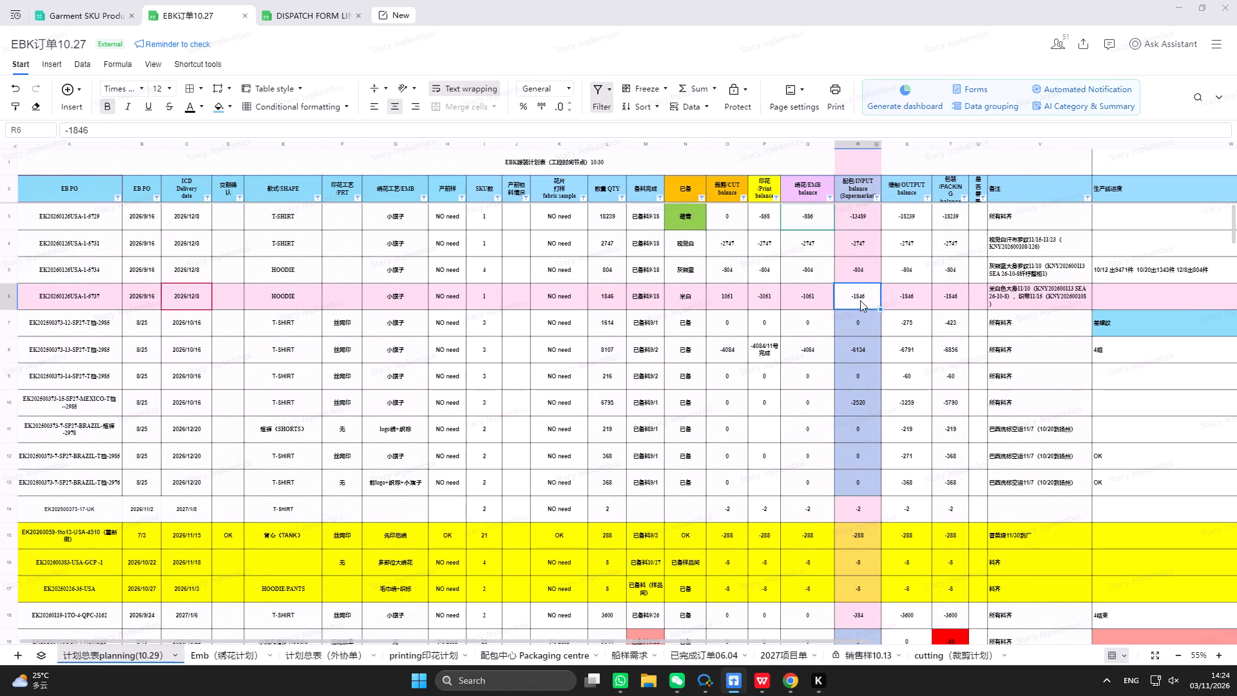
left_click(859, 273)
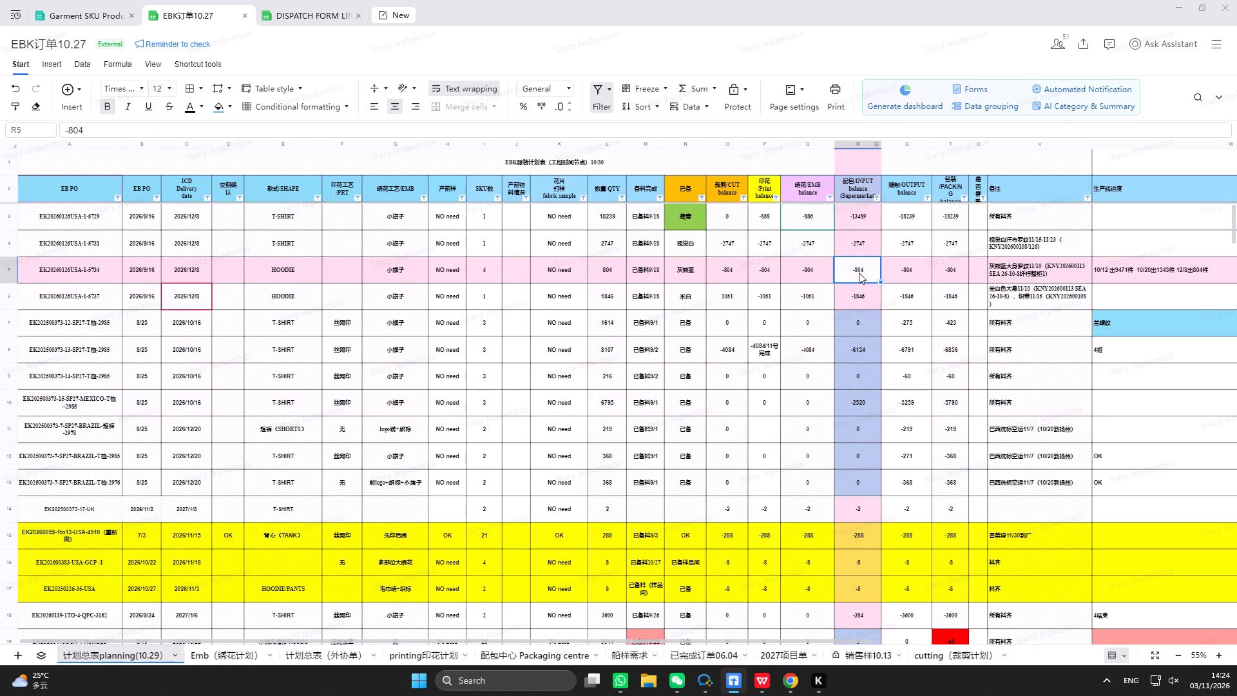
scroll(859, 273, "up", 7)
left_click(865, 541)
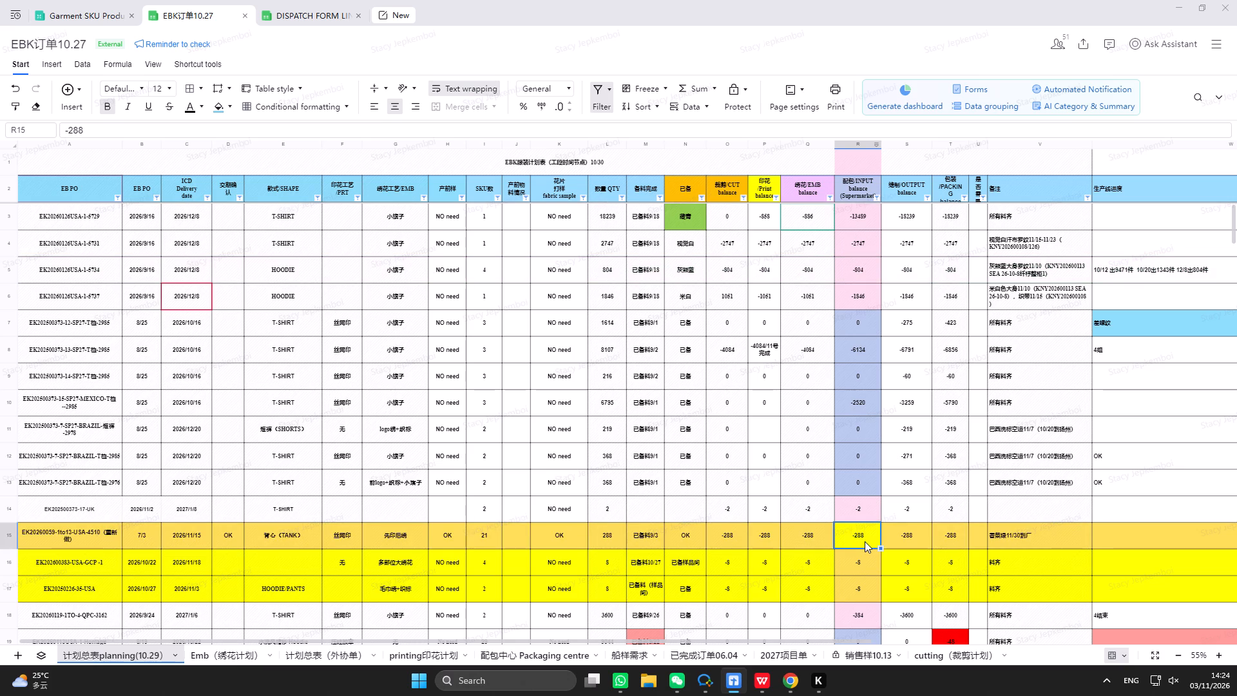
left_click(874, 574)
left_click(873, 588)
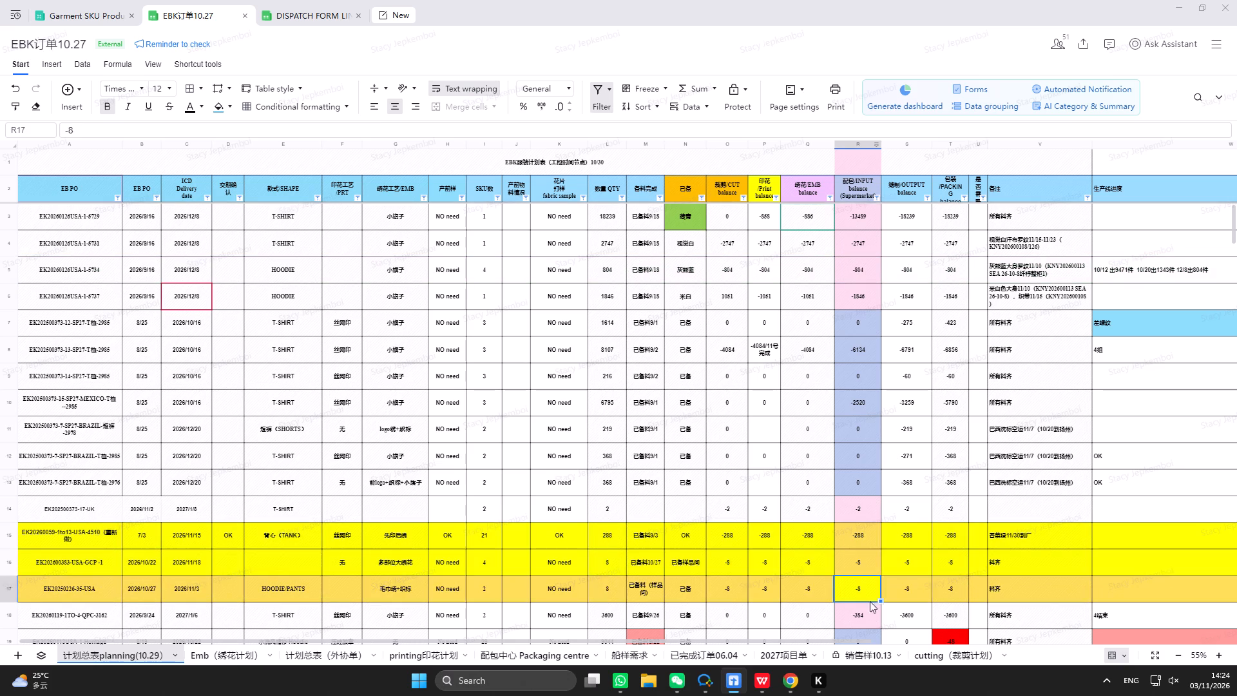
left_click(868, 617)
scroll(860, 572, "down", 4)
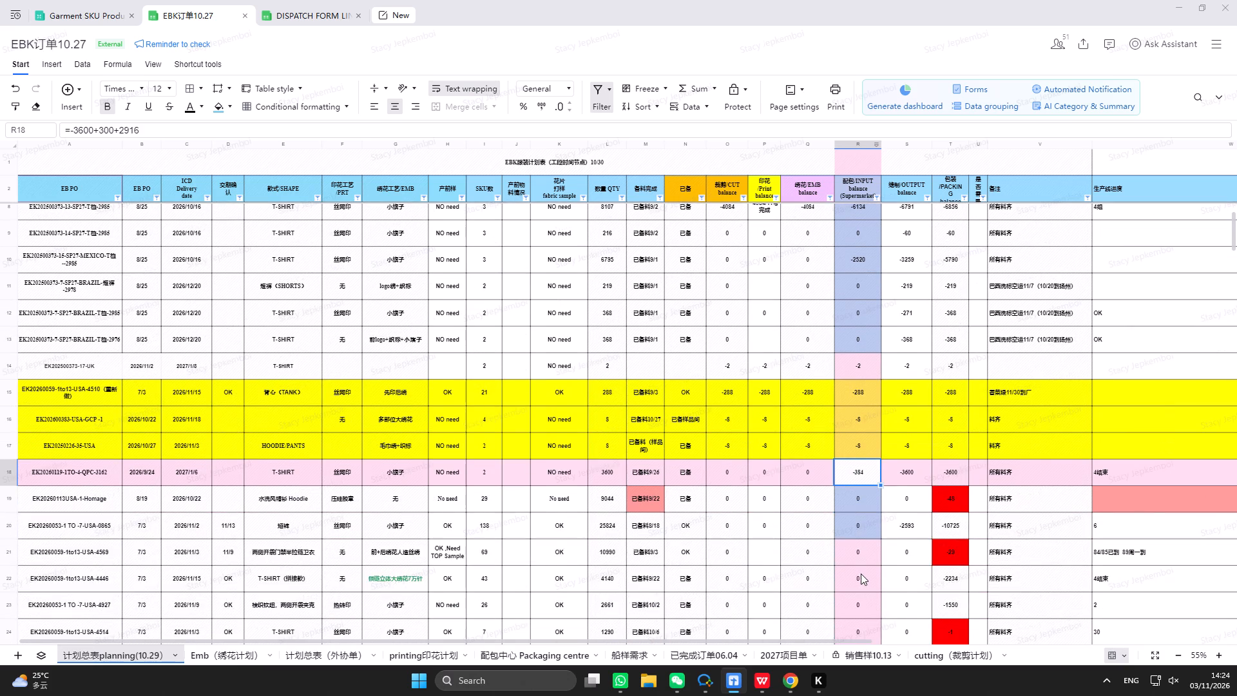
scroll(861, 574, "down", 5)
left_click(863, 593)
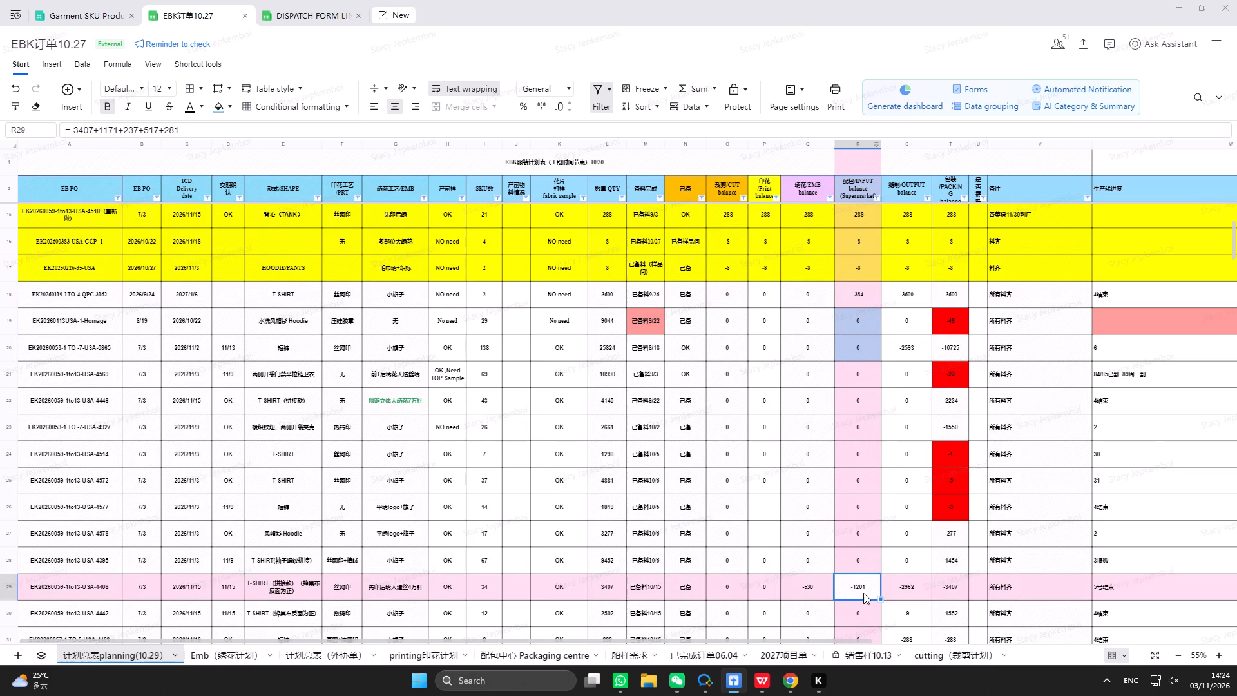
scroll(863, 593, "down", 5)
left_click(865, 522)
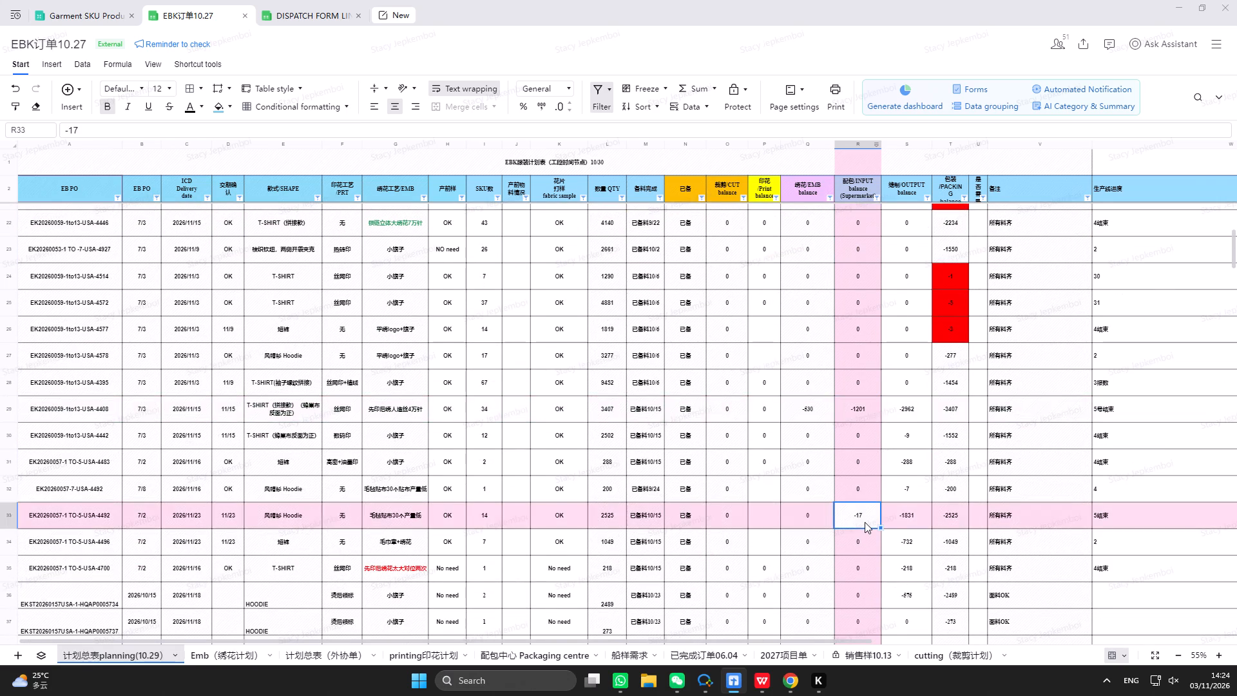
scroll(865, 522, "down", 4)
left_click(871, 536)
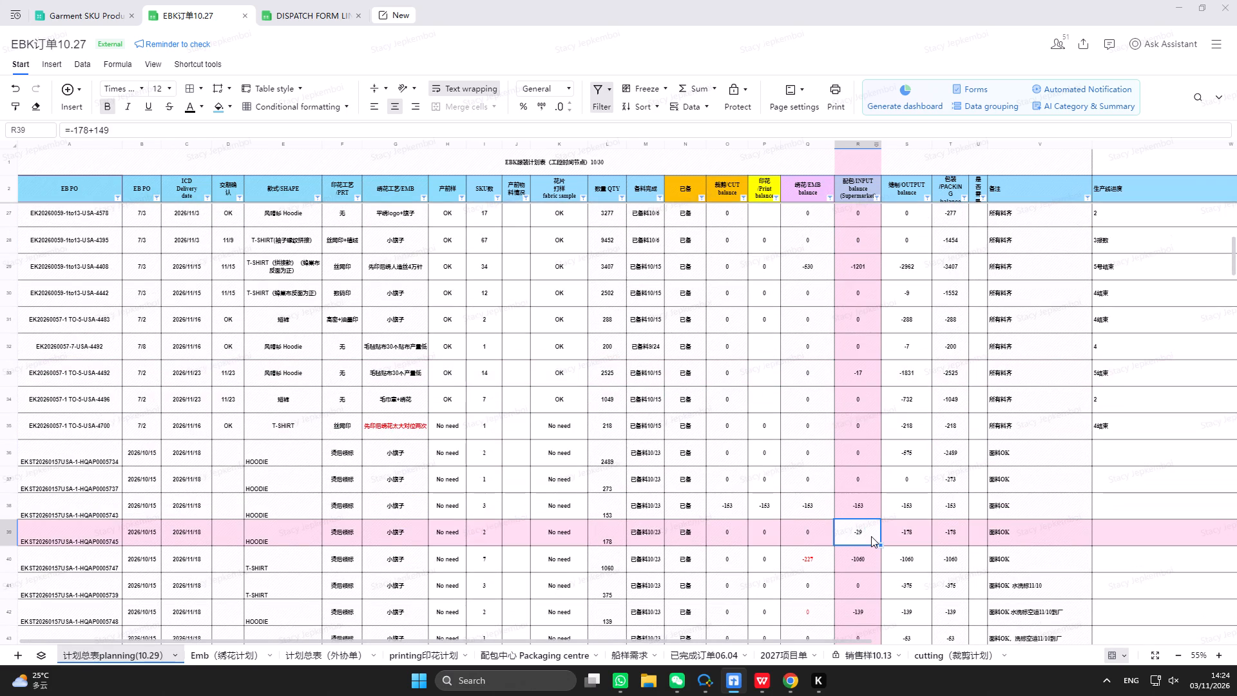
left_click(867, 608)
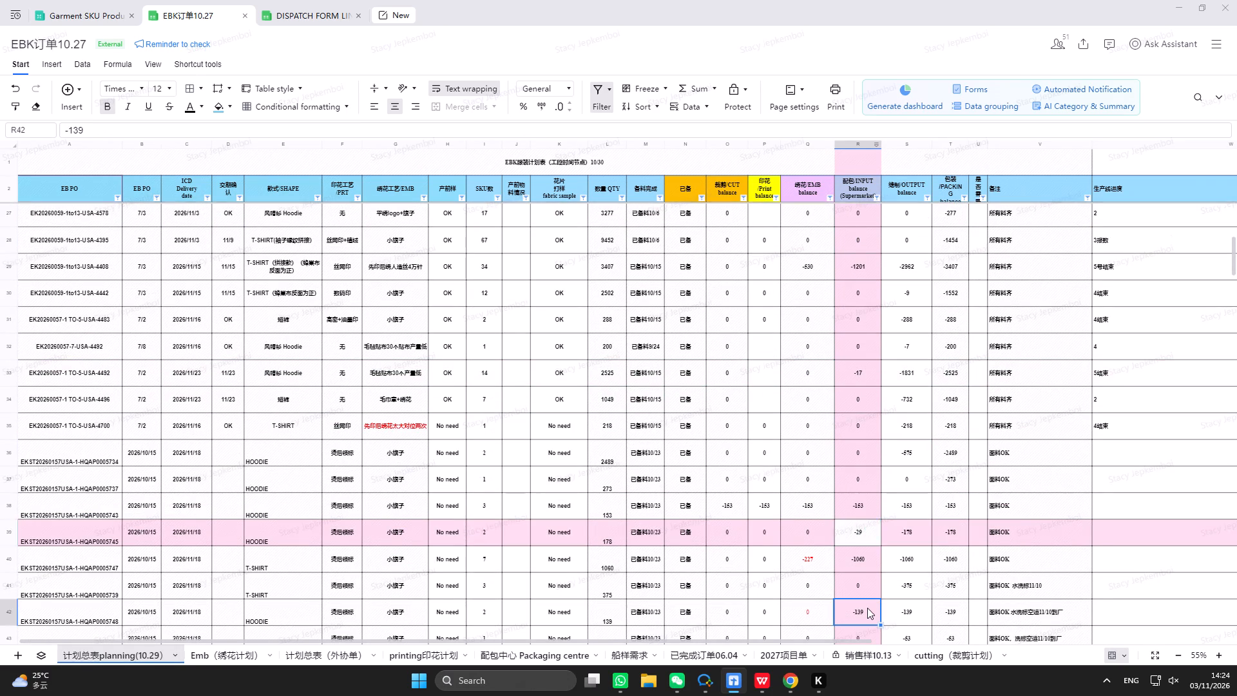
scroll(862, 592, "down", 6)
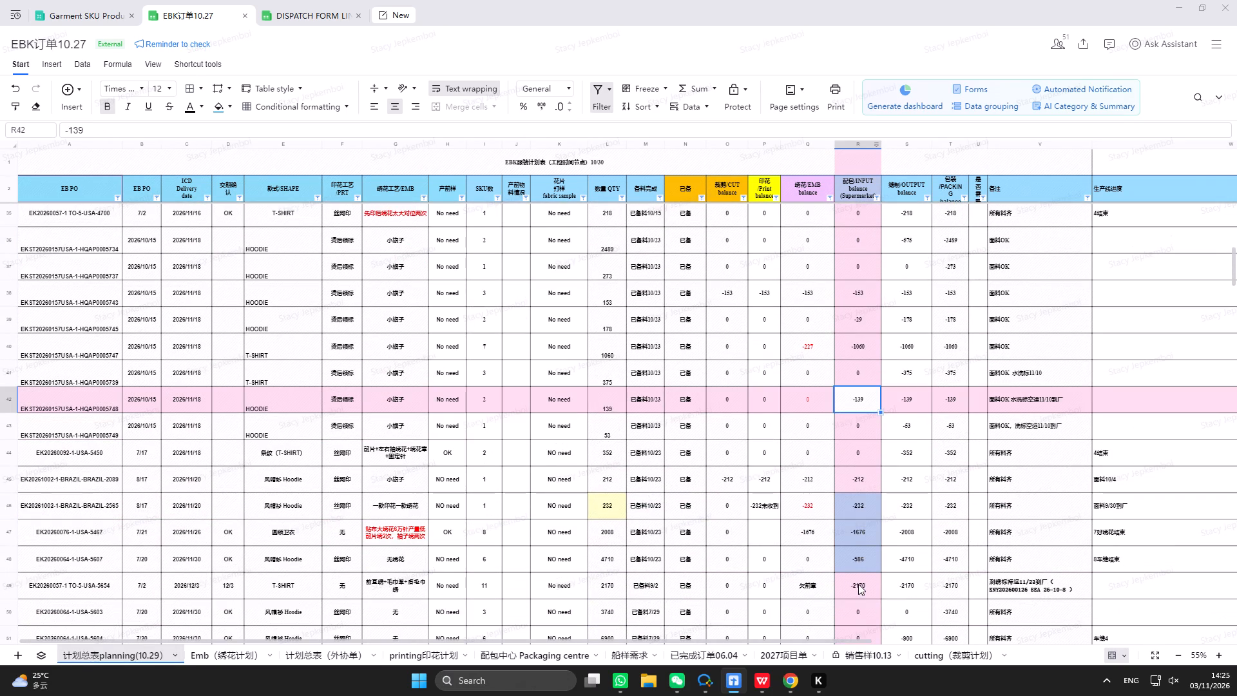
scroll(860, 563, "down", 8)
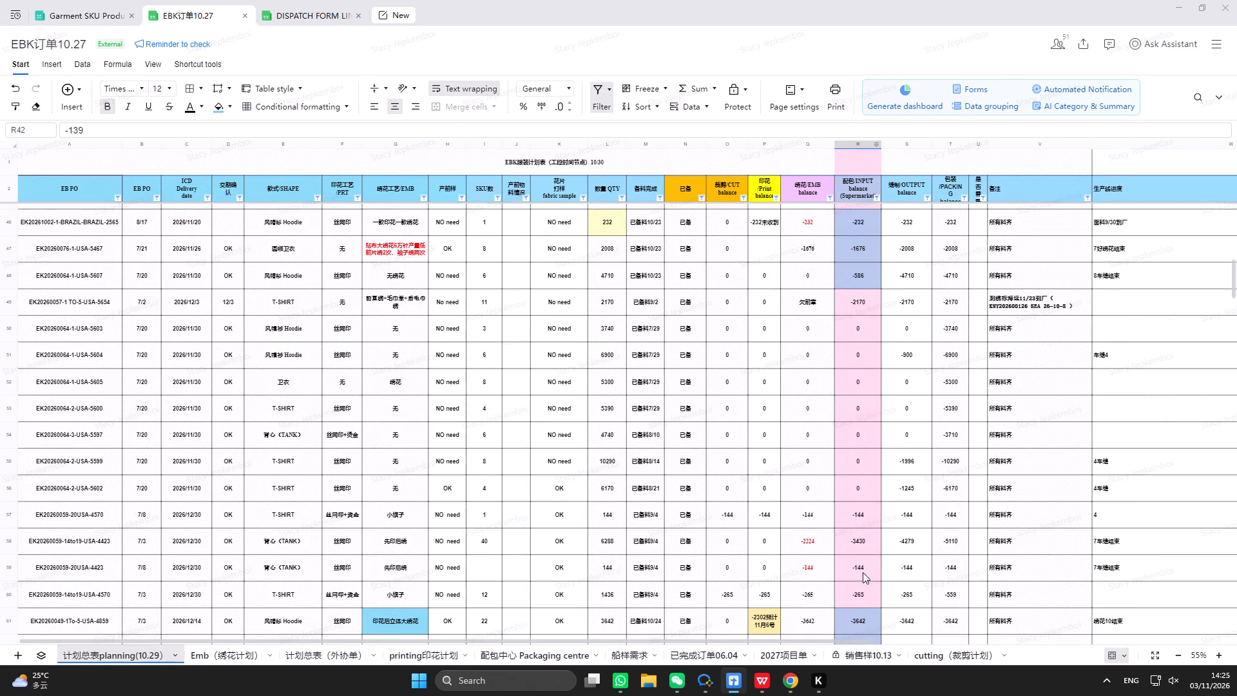
scroll(863, 572, "down", 4)
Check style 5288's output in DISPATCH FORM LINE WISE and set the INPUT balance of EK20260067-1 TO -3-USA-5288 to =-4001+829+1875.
left_click(864, 535)
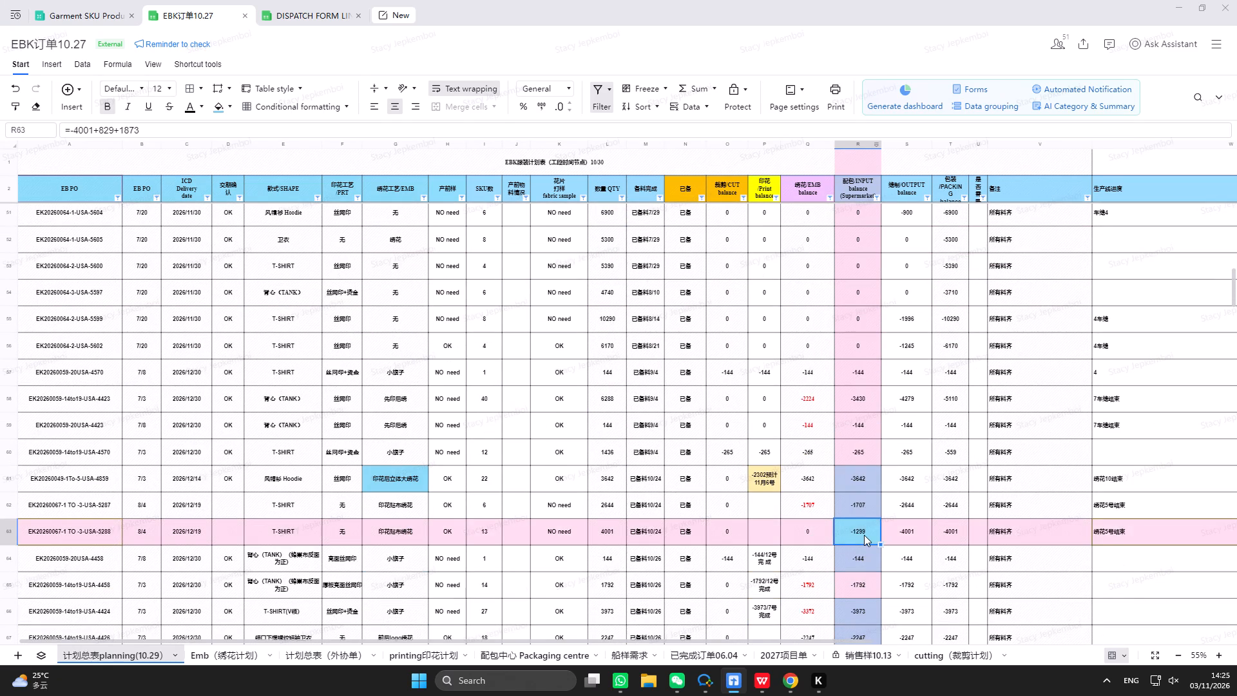
left_click(331, 10)
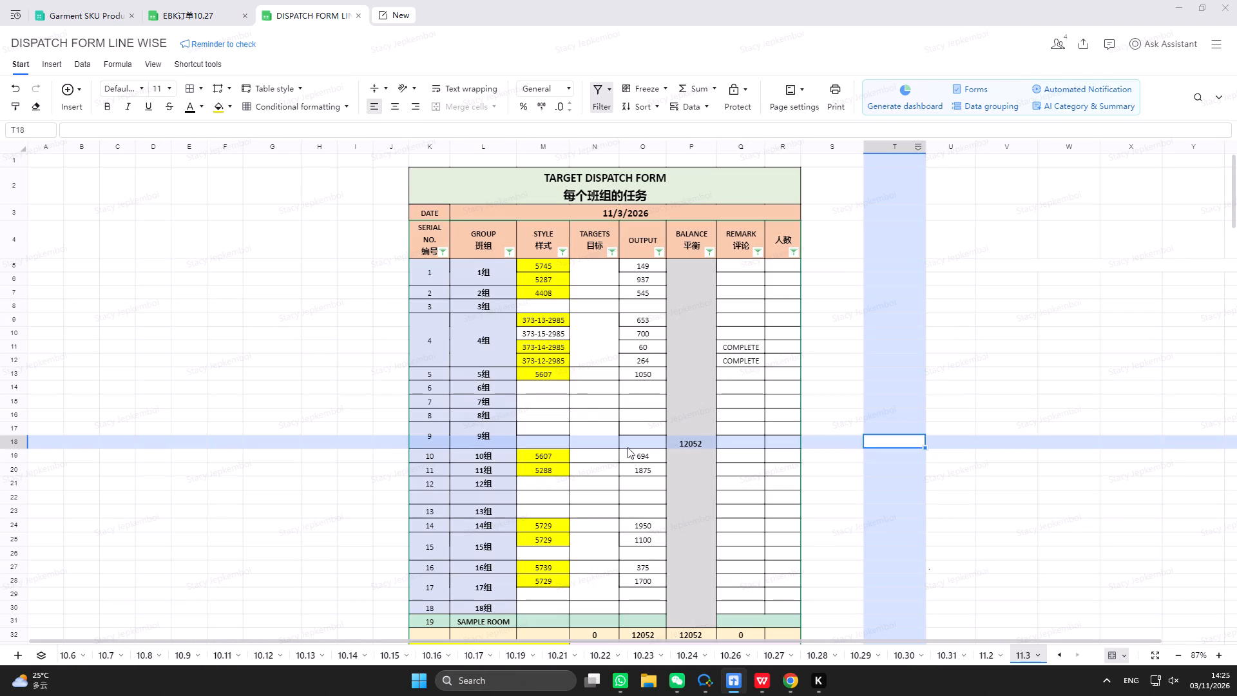
left_click(171, 13)
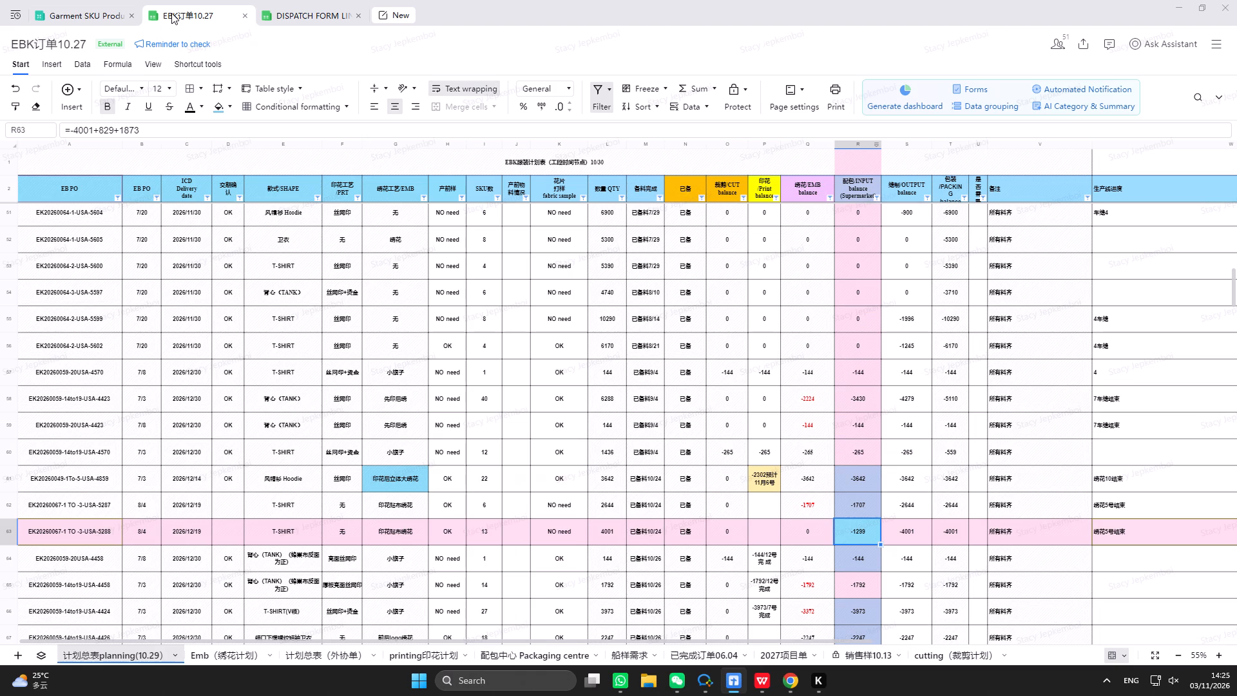
left_click(299, 17)
left_click(178, 12)
left_click(186, 131)
key("BackSpace")
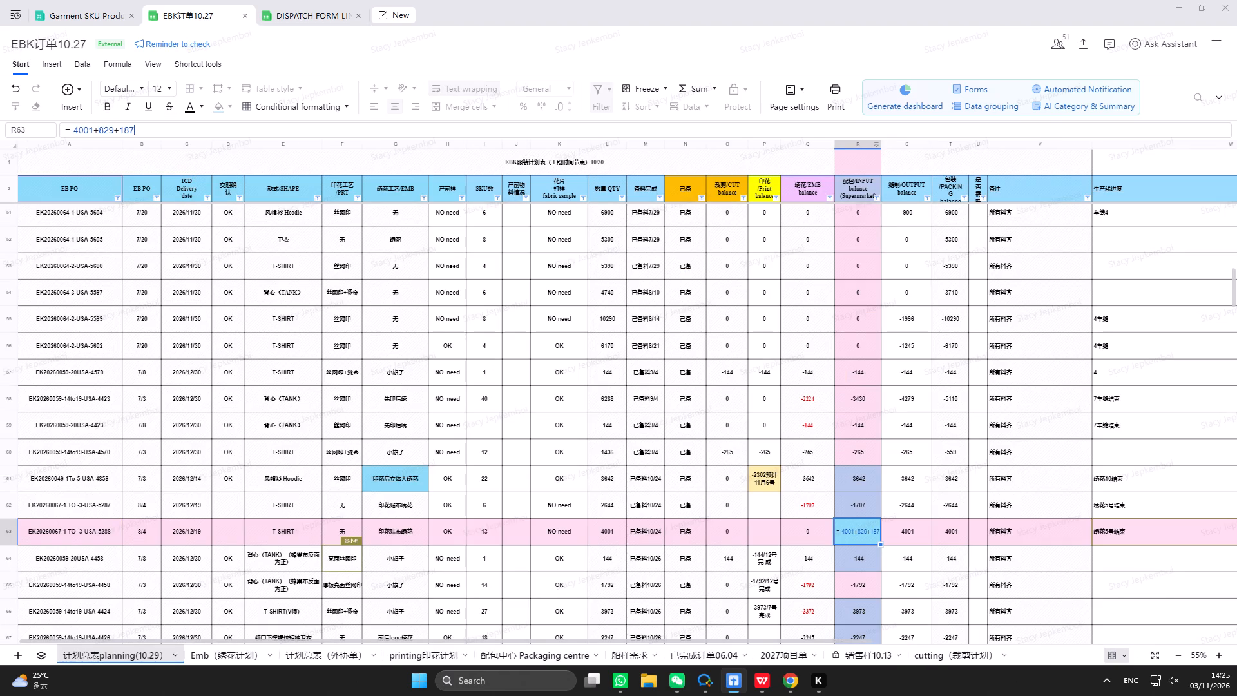
key("5")
key("Return")
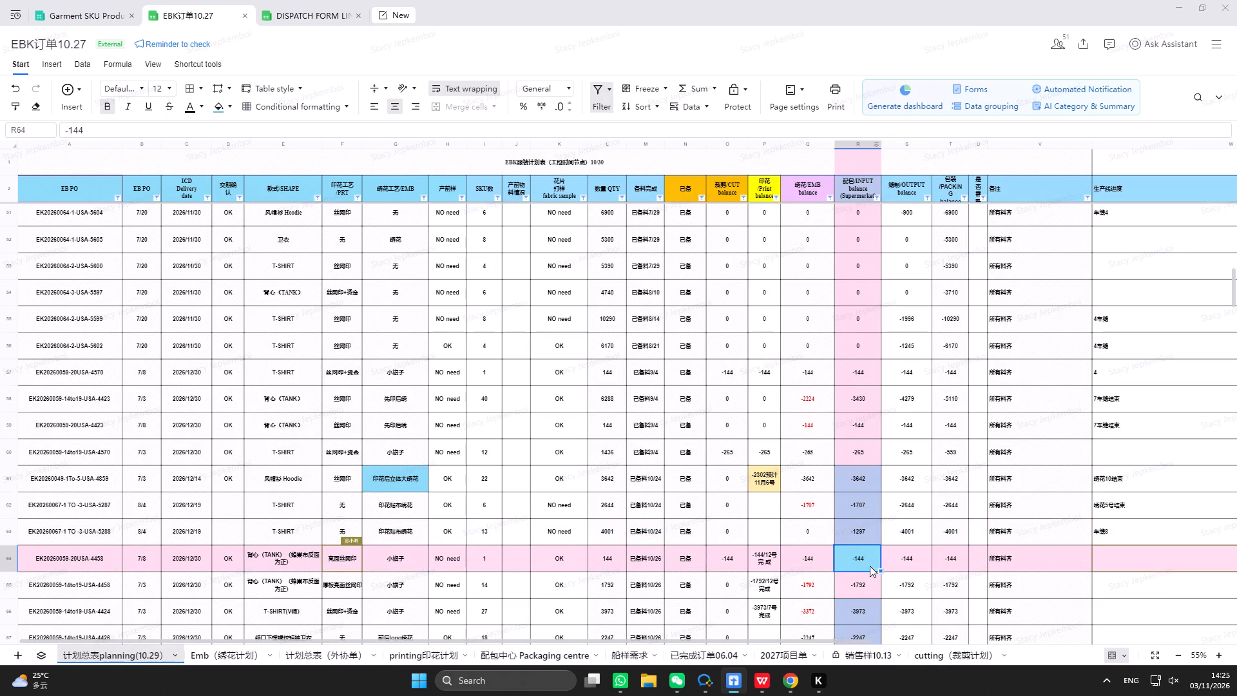
left_click(865, 528)
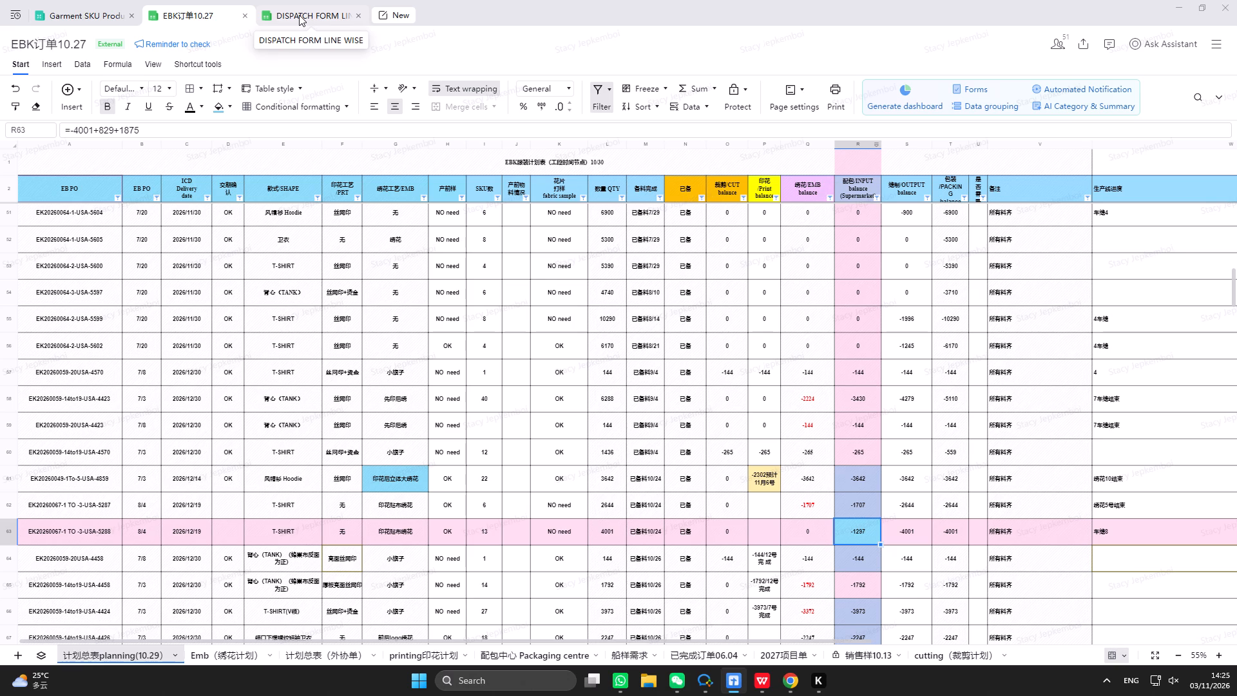
Review the style outputs on the 11.3 sheet of DISPATCH FORM LINE WISE again.
left_click(299, 15)
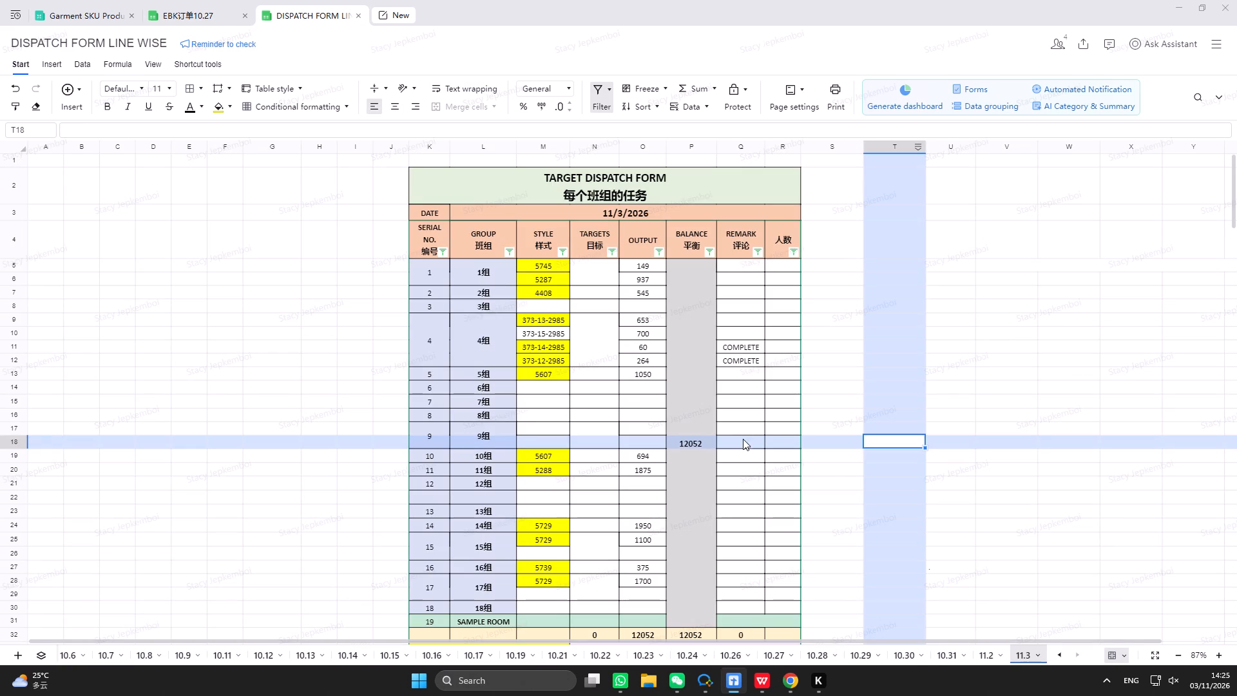
scroll(608, 369, "up", 9)
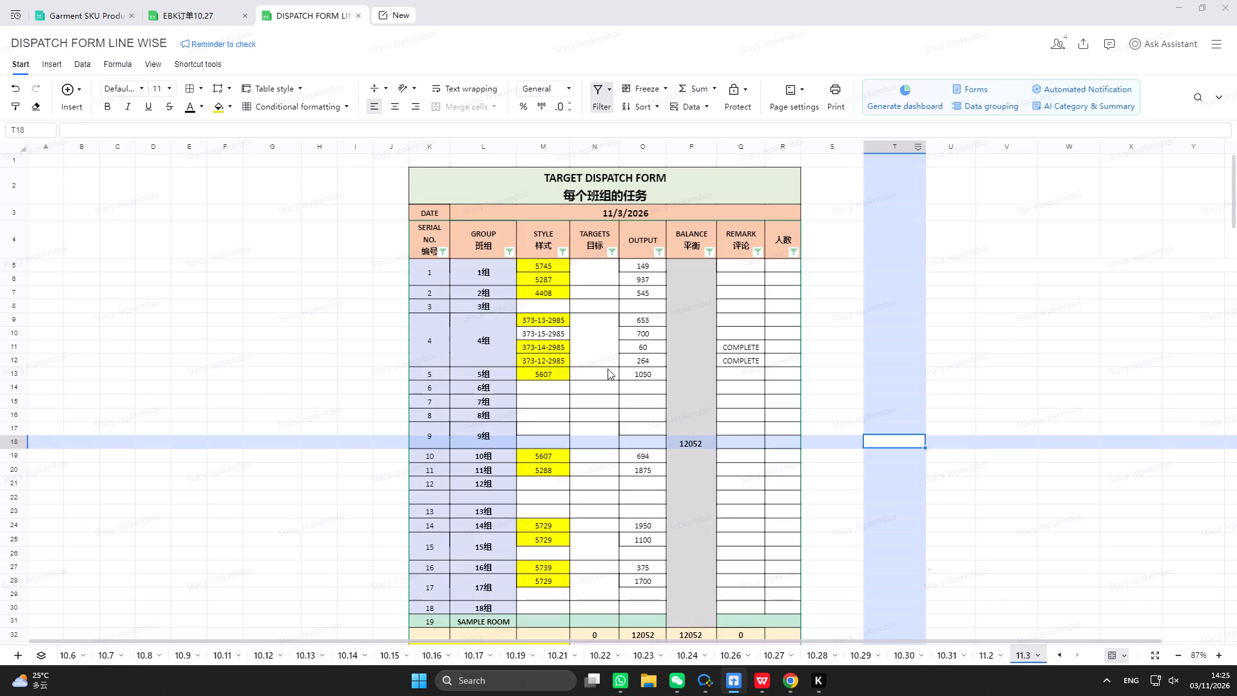
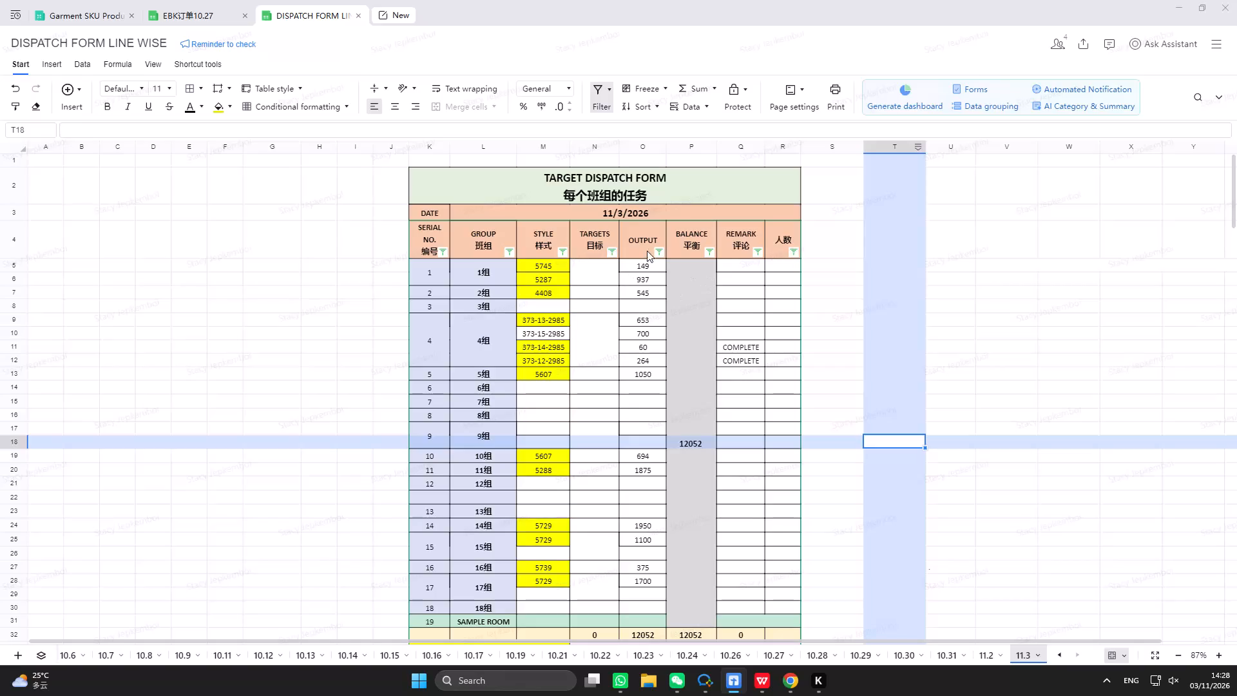
Check the summed outputs of the groups in the OUTPUT column of the 11/3/2026 dispatch form.
left_click_drag(652, 261, 650, 430)
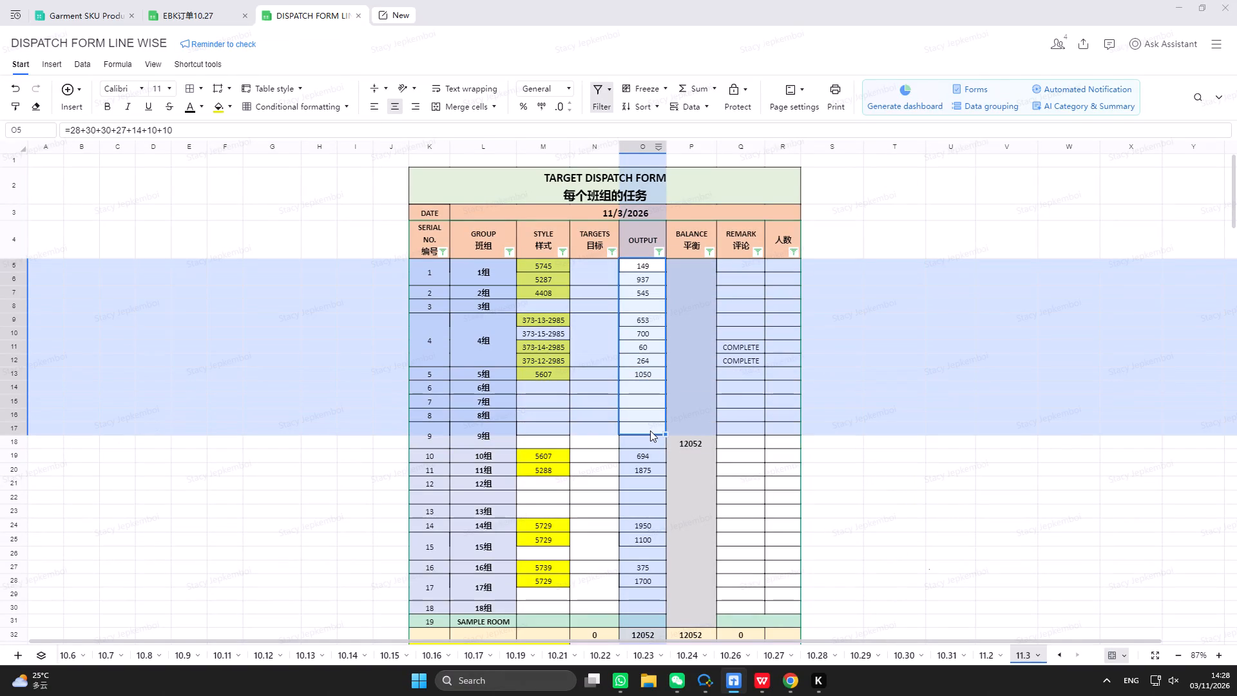
left_click_drag(650, 430, 649, 438)
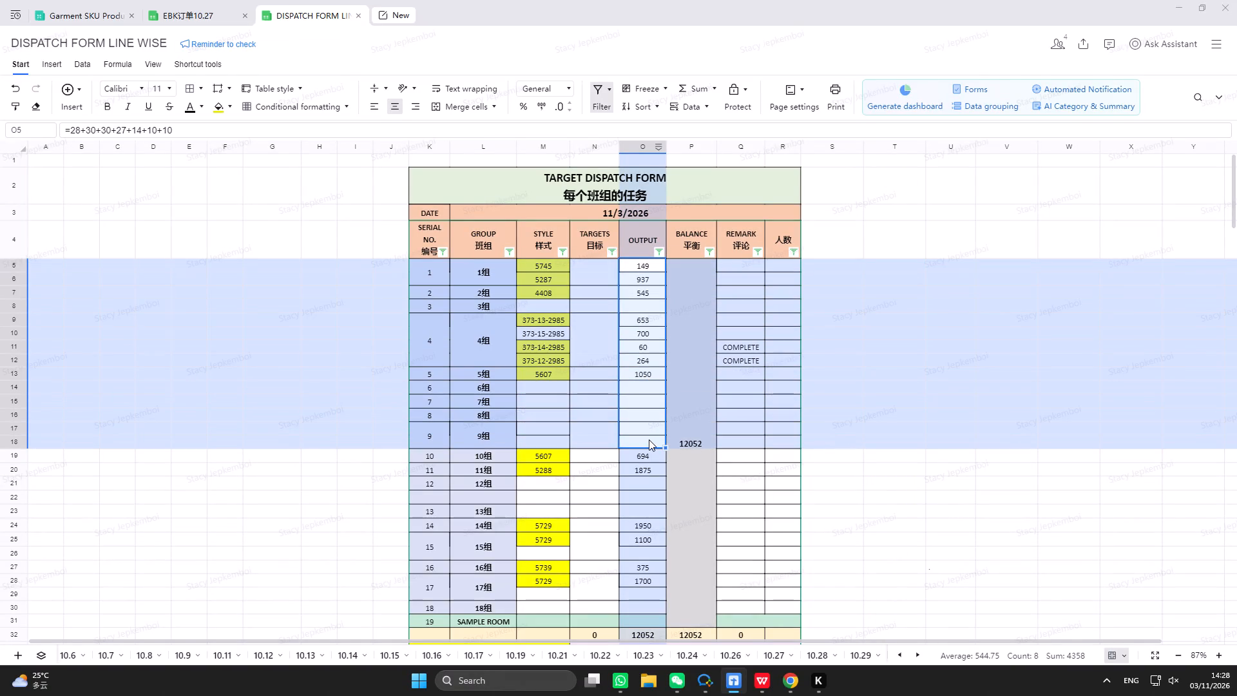
left_click_drag(651, 456, 647, 608)
left_click(956, 379)
left_click(962, 468)
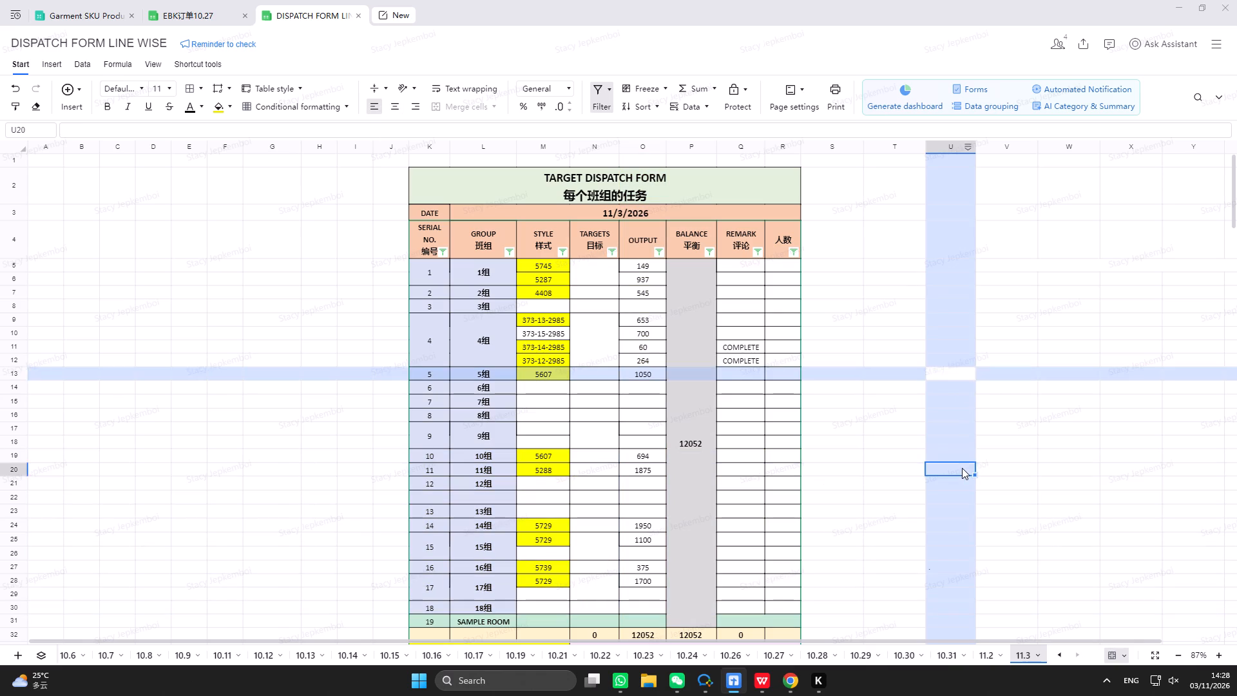
scroll(943, 432, "up", 4)
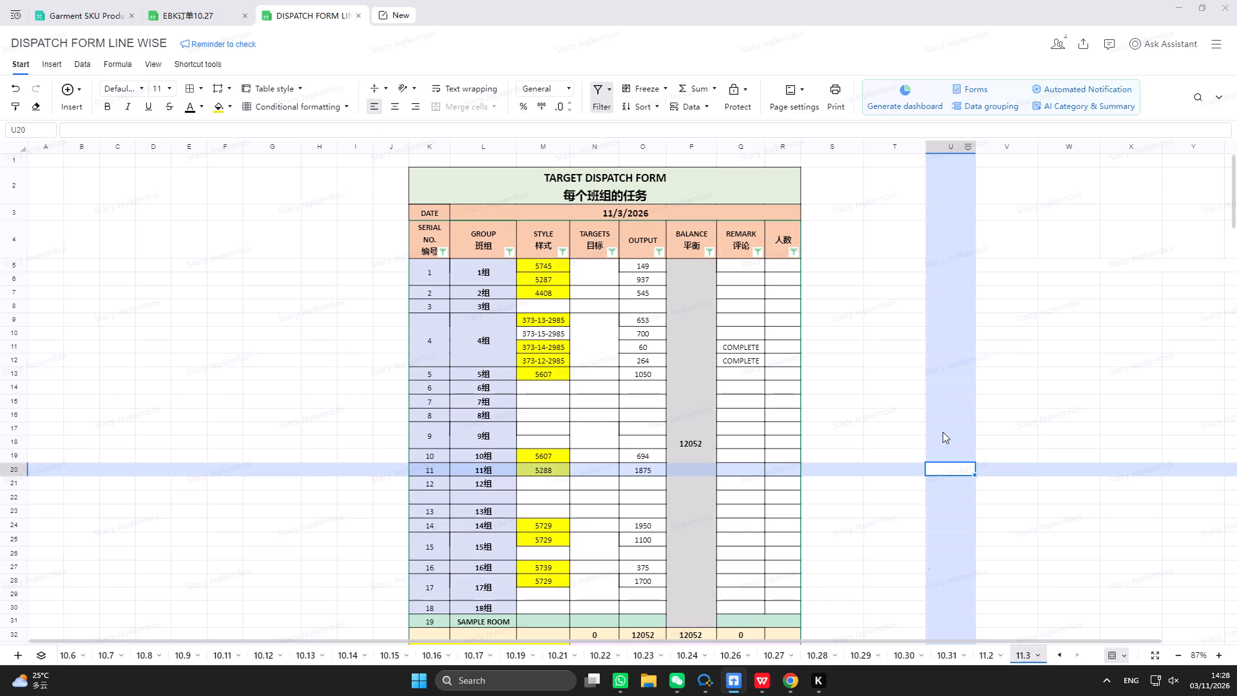
In EBK订单10.27, check the INPUT balance formulas of the 373-13-SP27 and SP27-MEXICO T-shirt orders against the dispatch form.
left_click(194, 8)
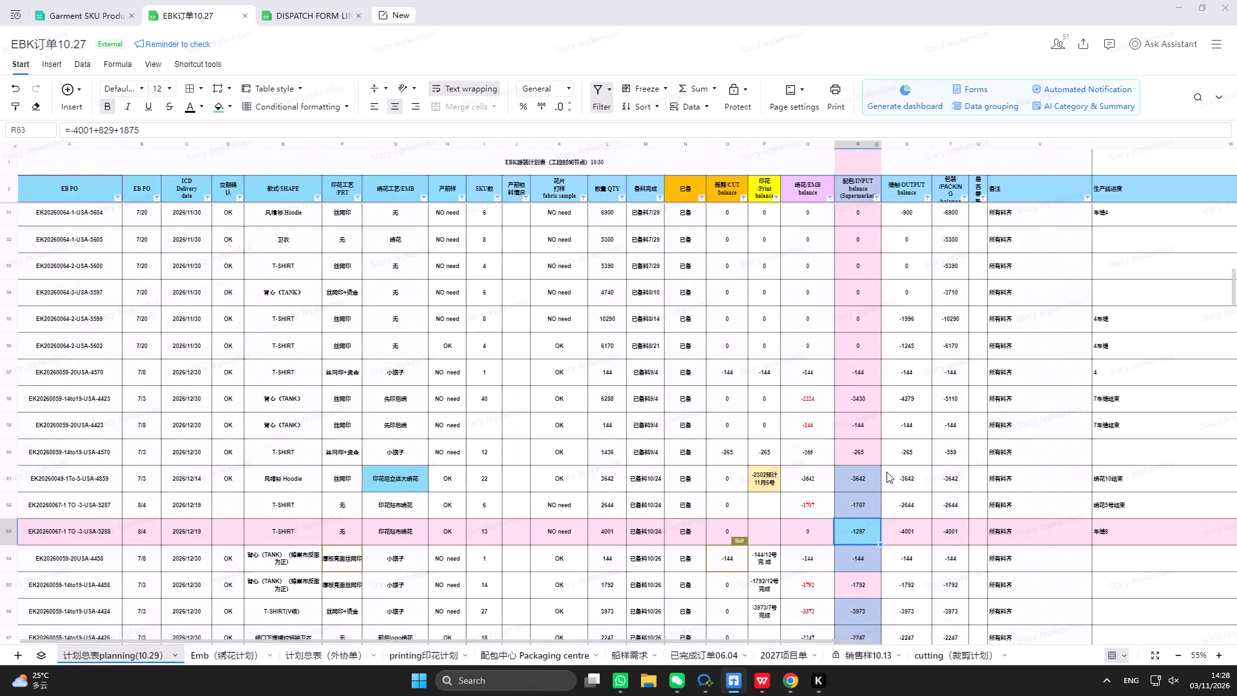
scroll(883, 468, "up", 13)
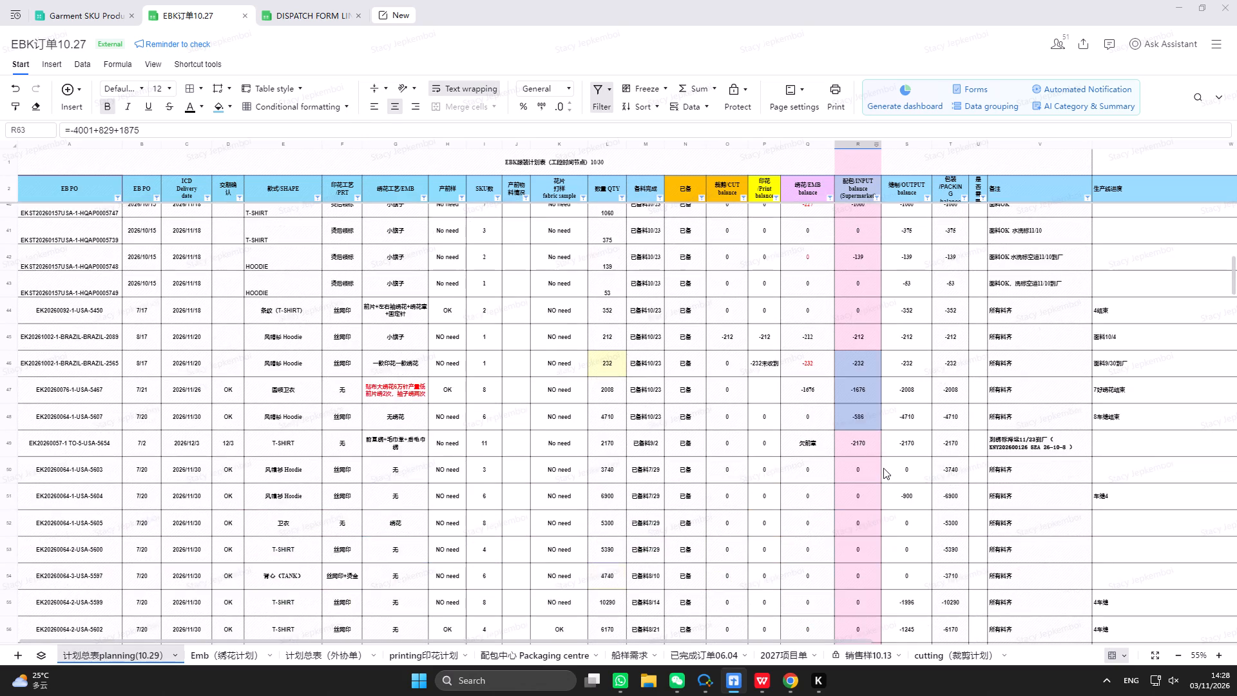
scroll(883, 468, "up", 19)
scroll(883, 468, "up", 17)
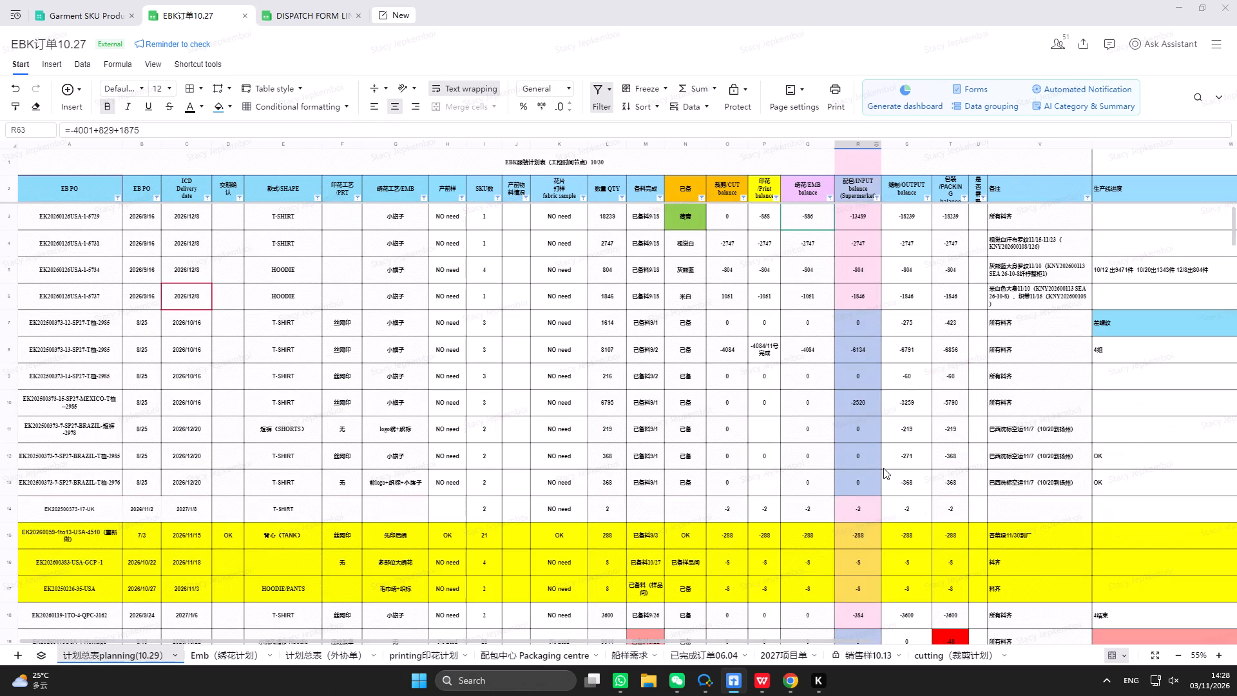
left_click(854, 354)
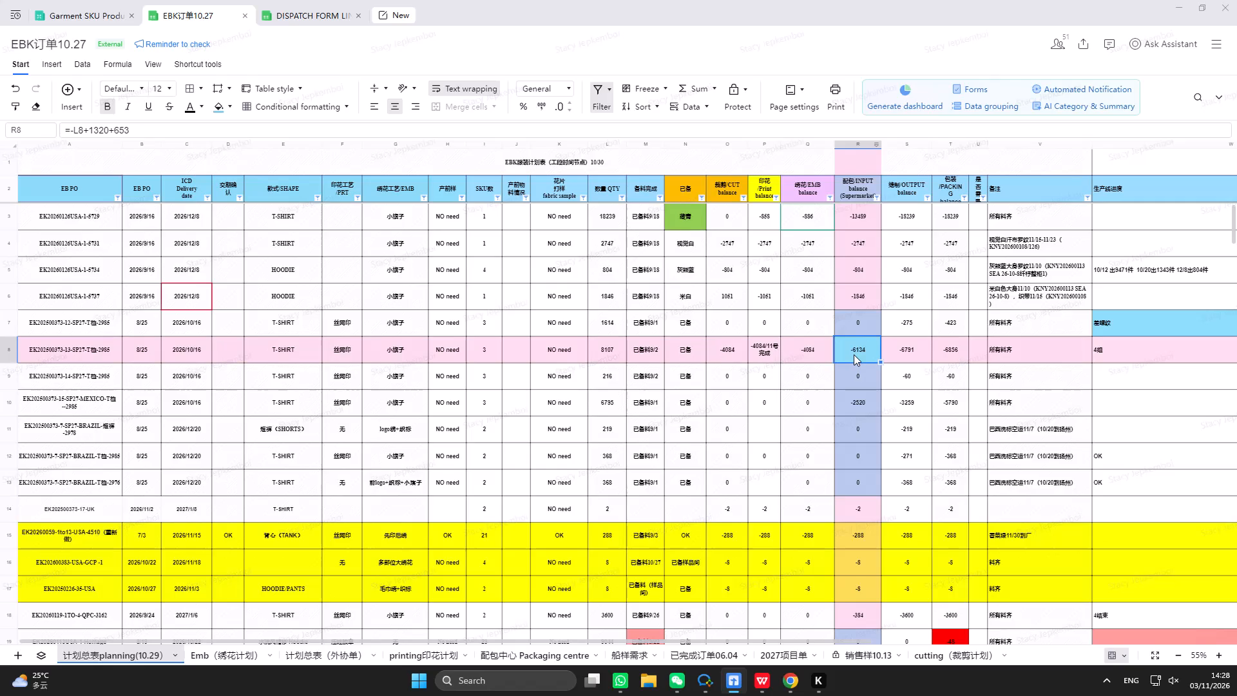
left_click(862, 411)
left_click(332, 15)
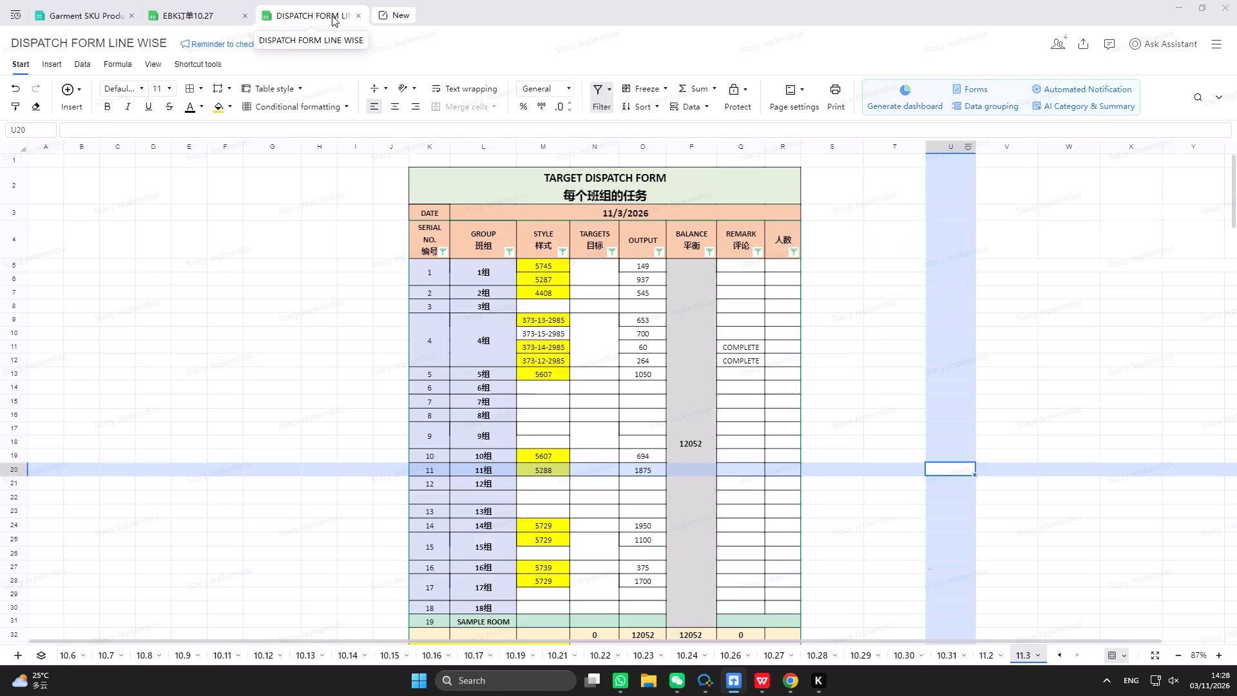
left_click(195, 15)
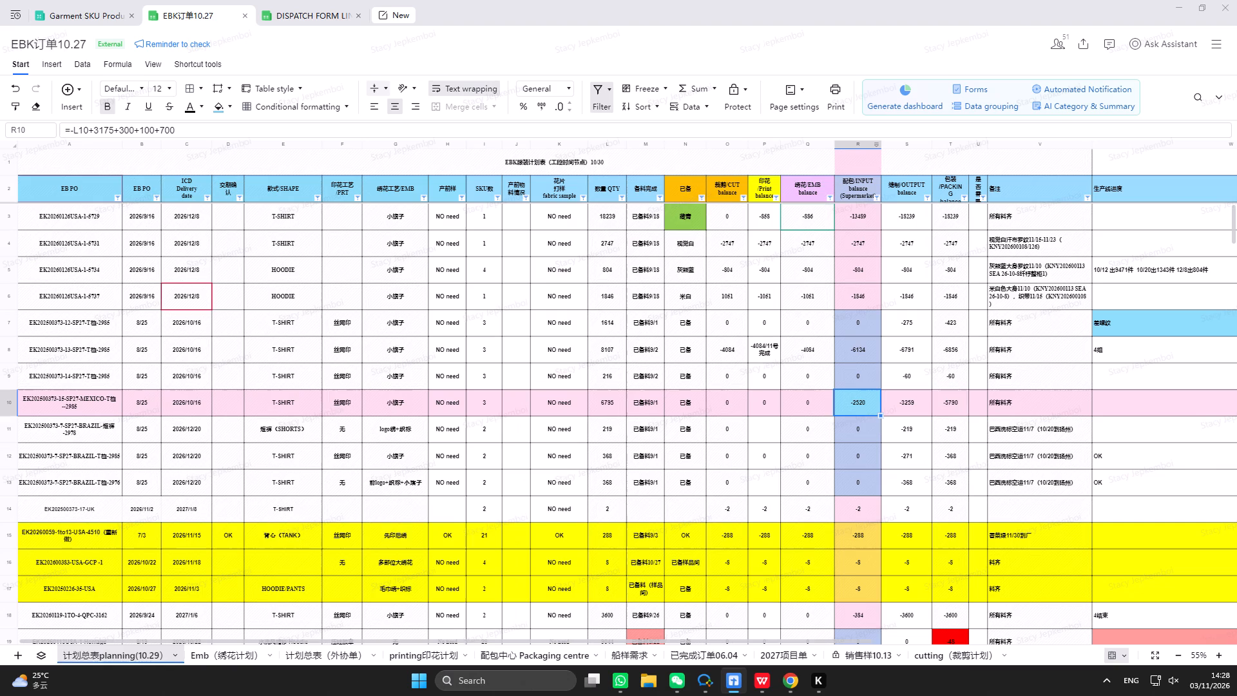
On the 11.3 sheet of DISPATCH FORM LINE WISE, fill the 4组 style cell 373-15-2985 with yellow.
left_click(289, 12)
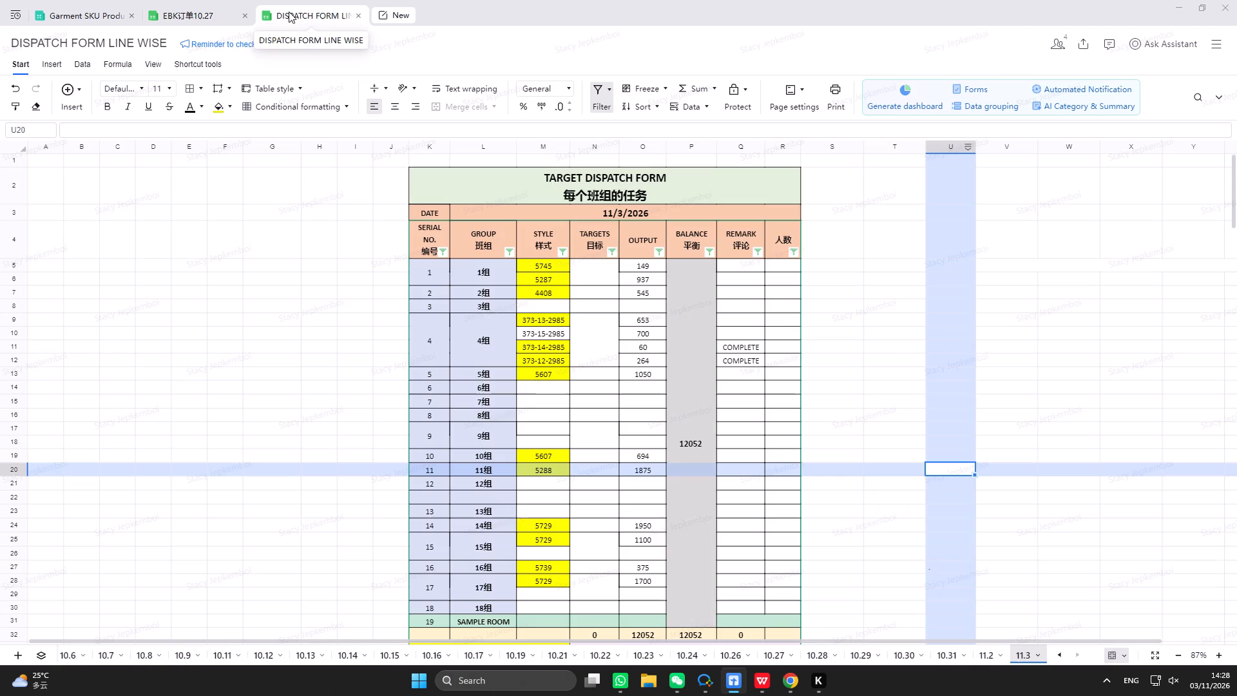
left_click(537, 331)
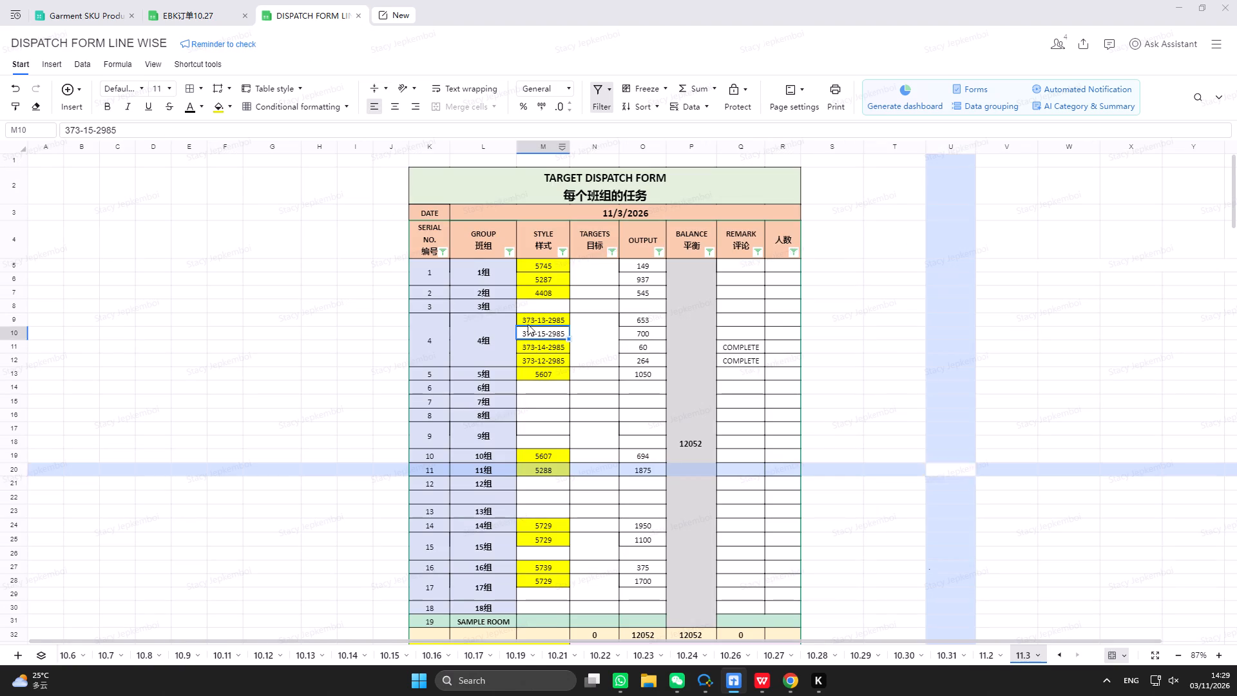
left_click(222, 114)
left_click(1088, 460)
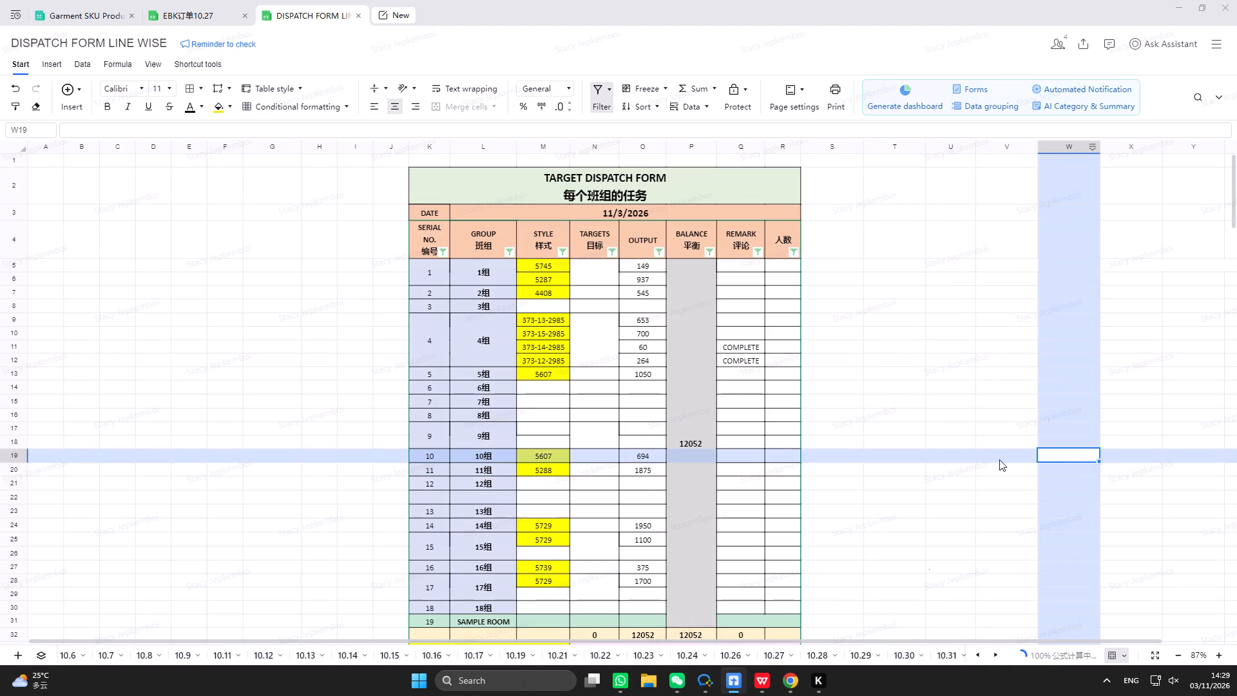
scroll(676, 384, "up", 2)
Return to the EBK订单10.27 planning document.
left_click(183, 15)
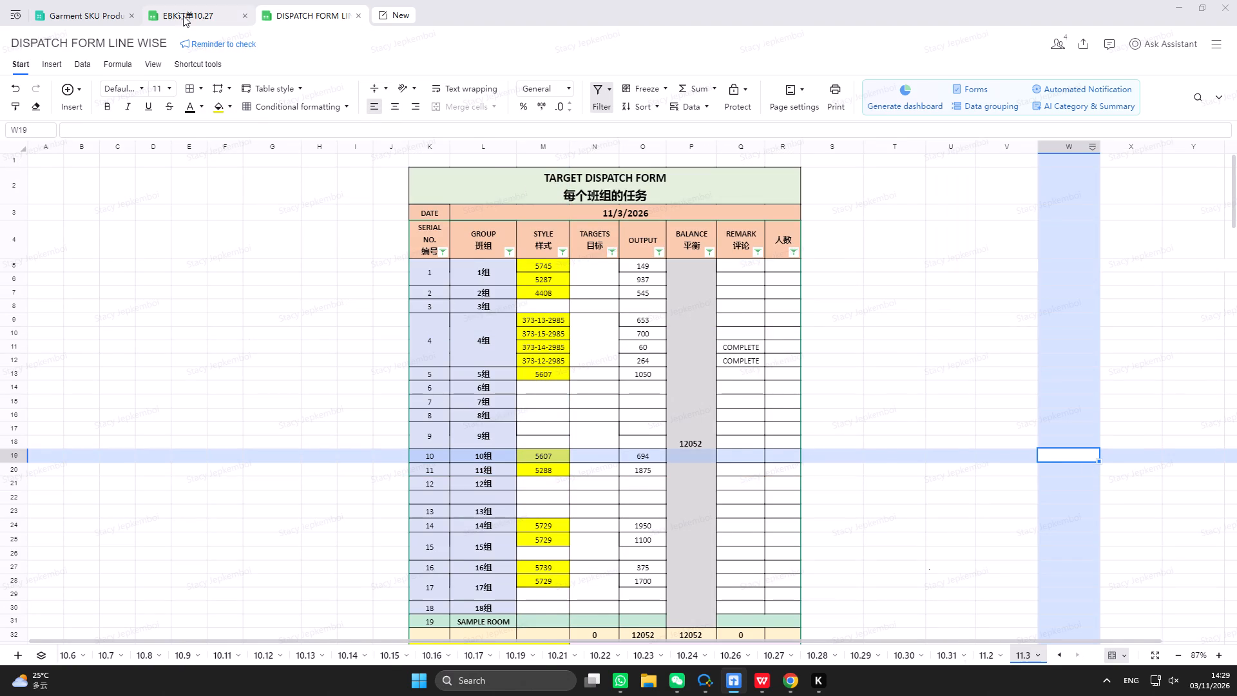
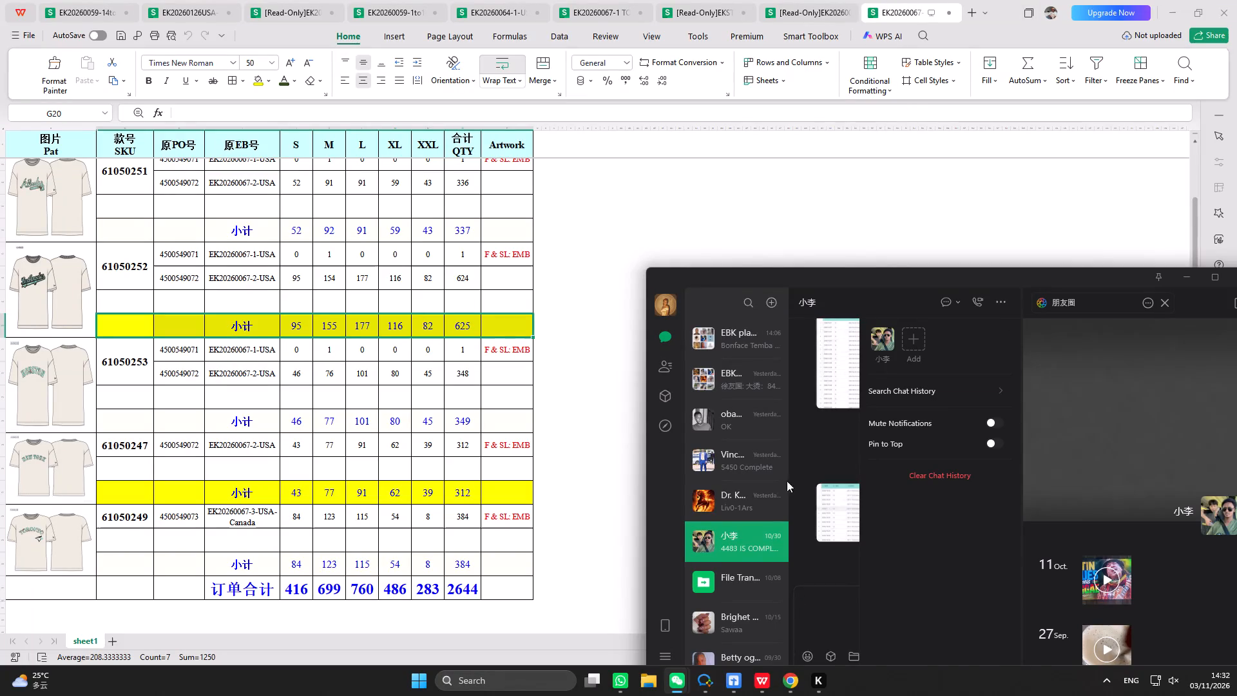
left_click(747, 548)
left_click(1183, 273)
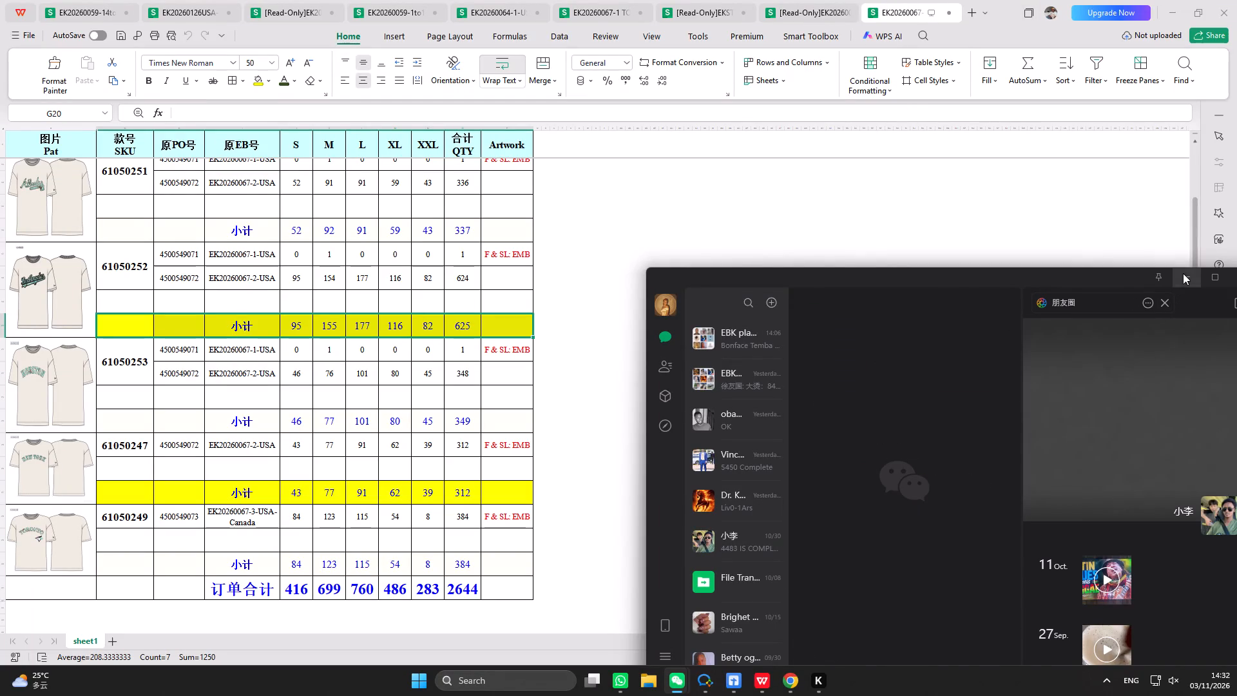
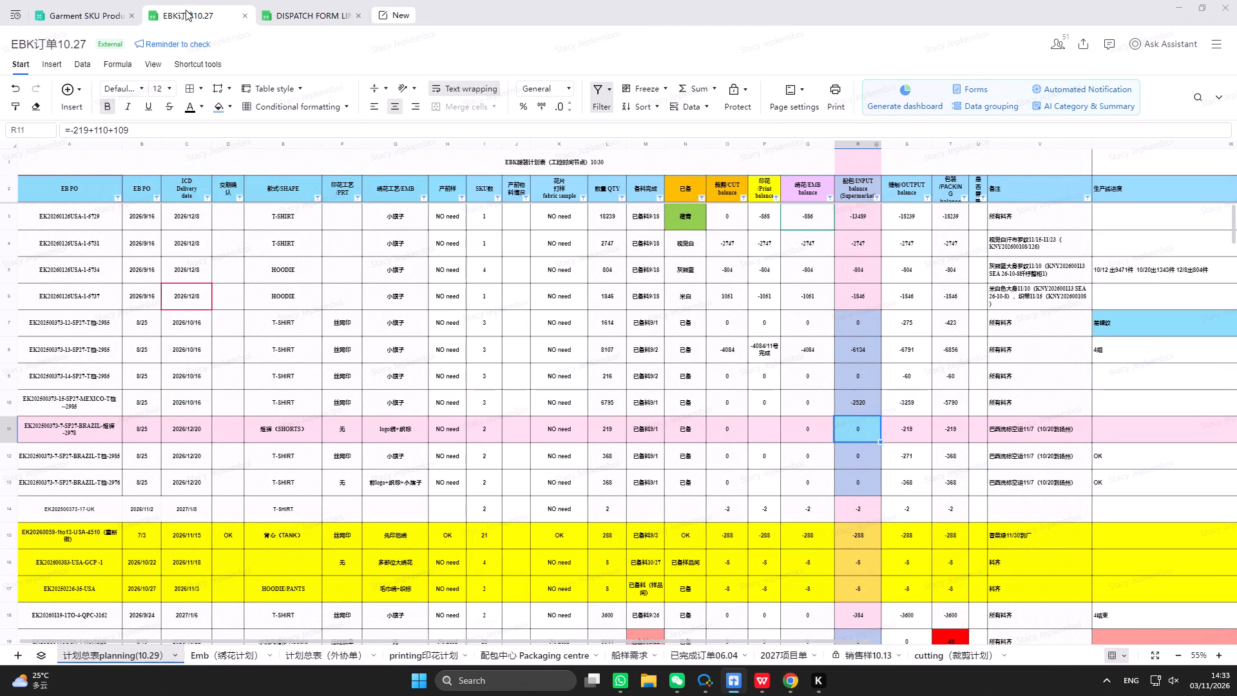
In the Garment SKU Production Tracker, review the 059-4408 records across the dates 2026/10/30 to 2026/11/3.
left_click(99, 12)
scroll(39, 305, "down", 12)
scroll(453, 368, "down", 4)
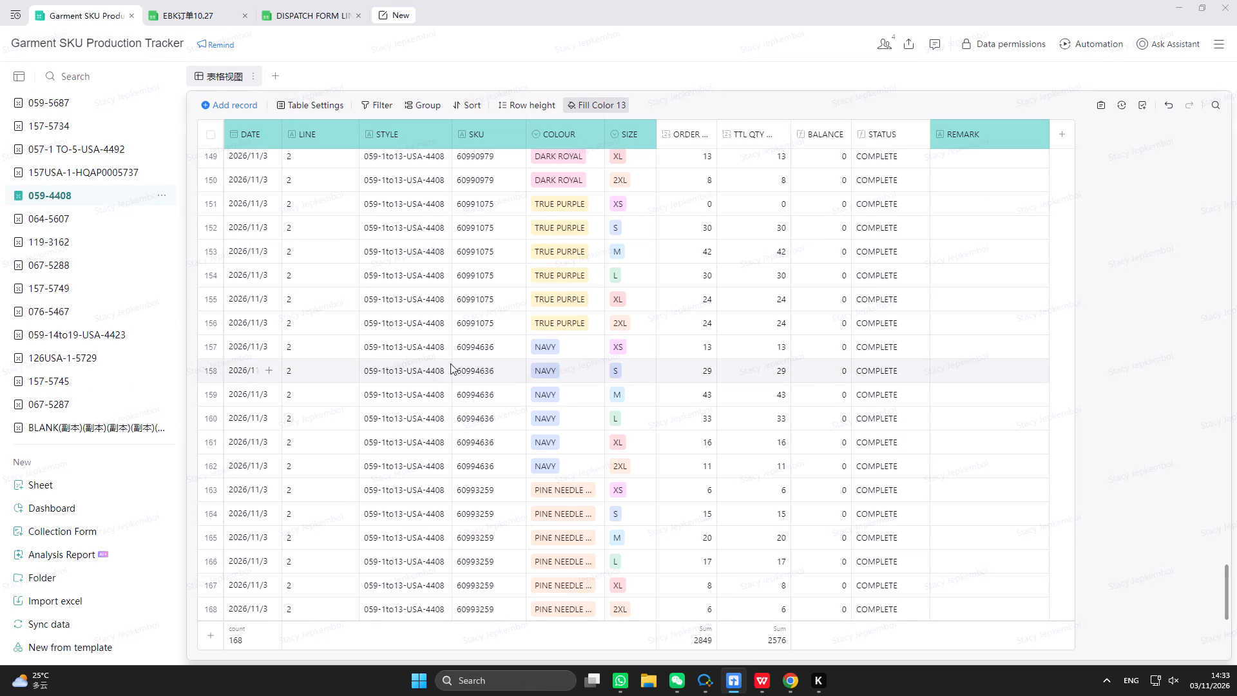
scroll(450, 363, "down", 20)
scroll(450, 363, "down", 3)
scroll(506, 423, "up", 17)
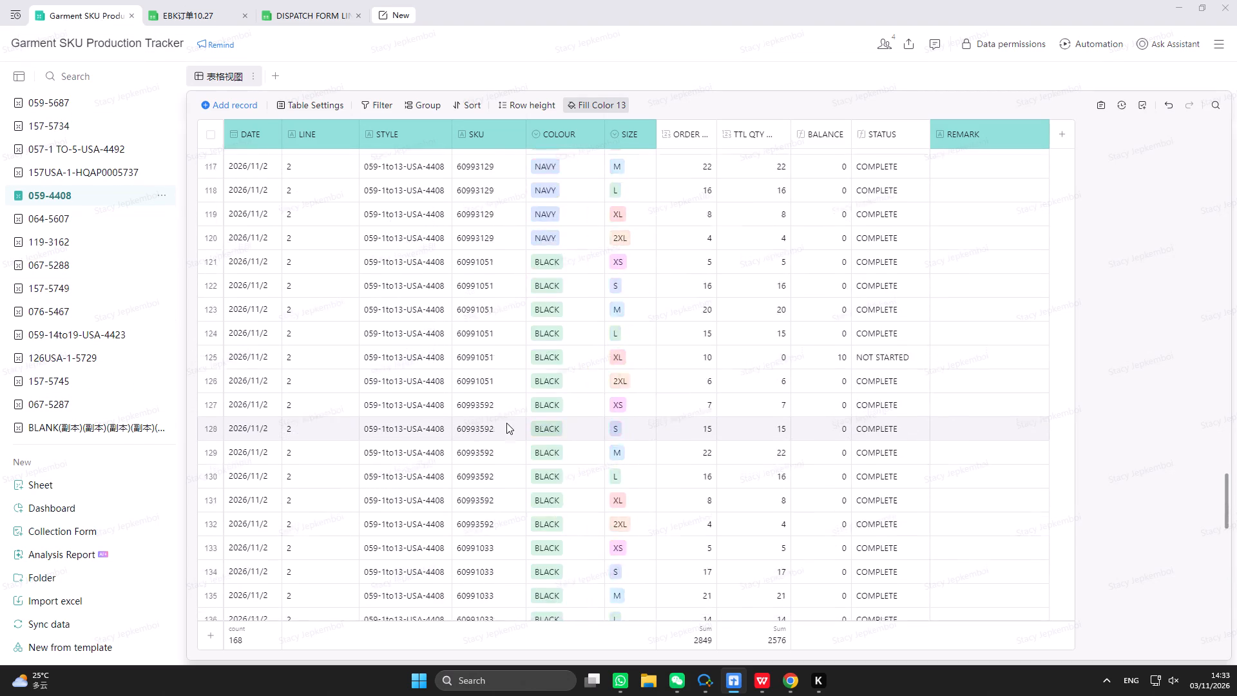
scroll(506, 423, "up", 20)
scroll(506, 423, "up", 20)
scroll(506, 423, "up", 16)
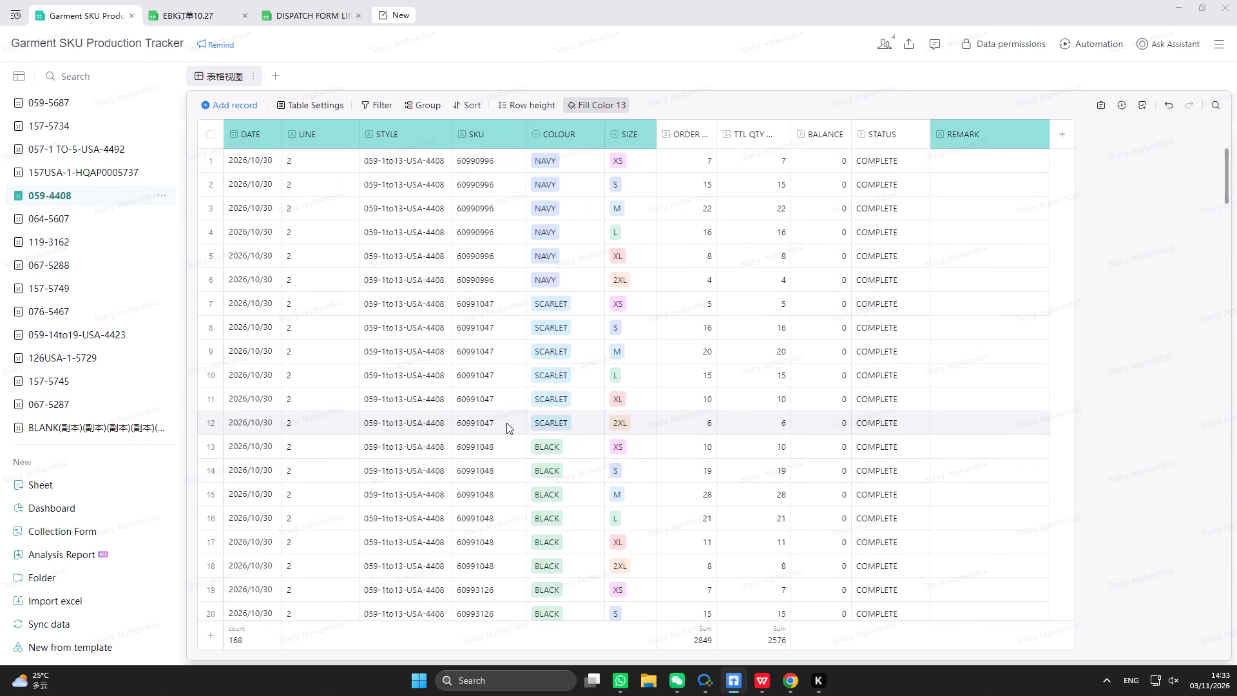
scroll(506, 423, "up", 5)
scroll(517, 432, "down", 20)
scroll(517, 432, "down", 20)
scroll(517, 432, "down", 4)
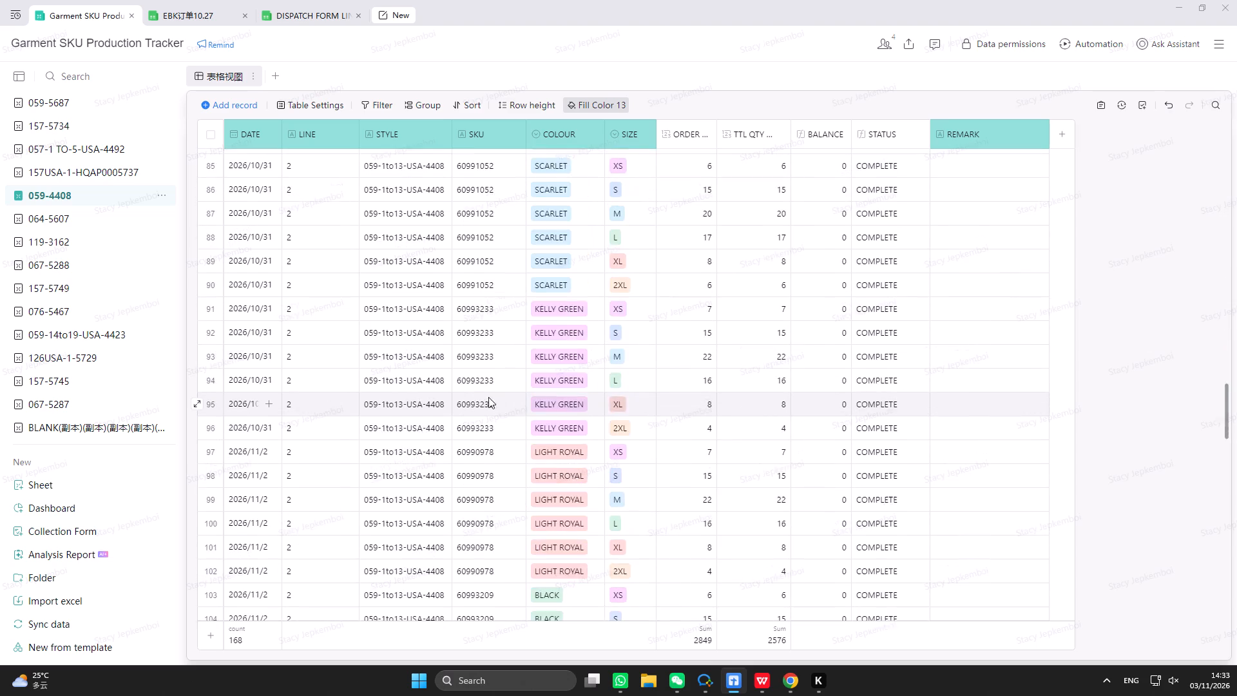
Return to EBK订单10.27 and open the filter of the EB PO column on the planning sheet.
left_click(203, 9)
left_click(115, 198)
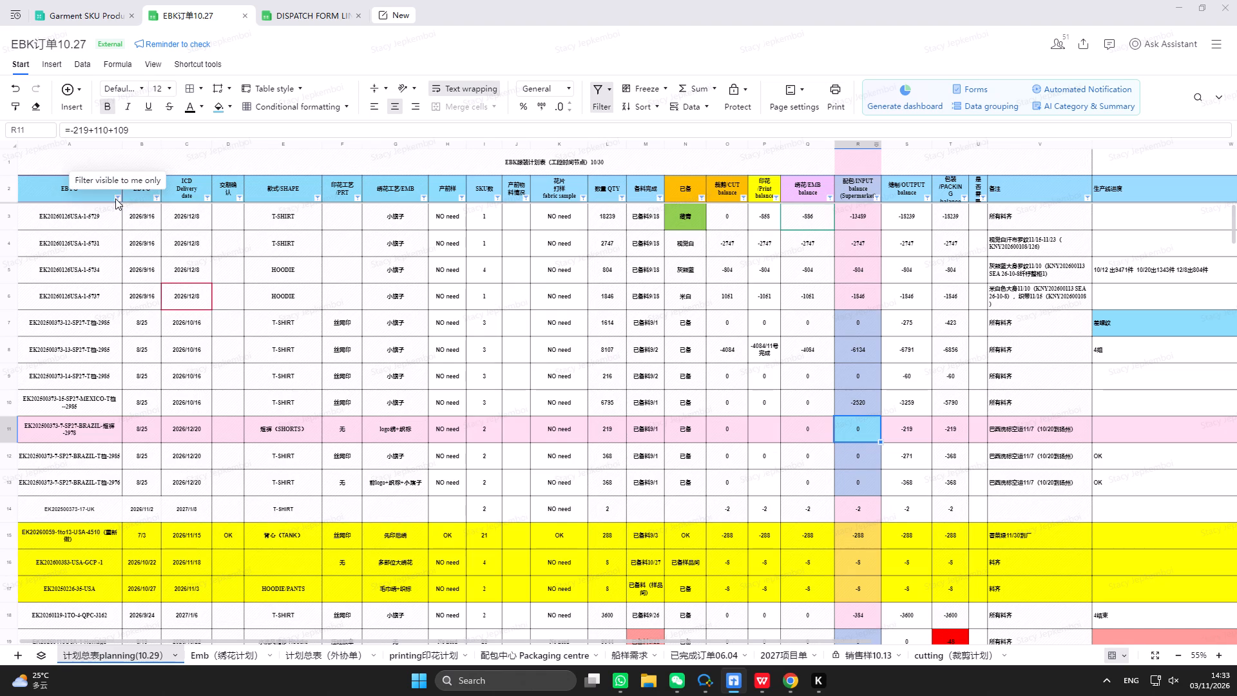
Filter the planning sheet's EB PO column by 4408.
type("4408")
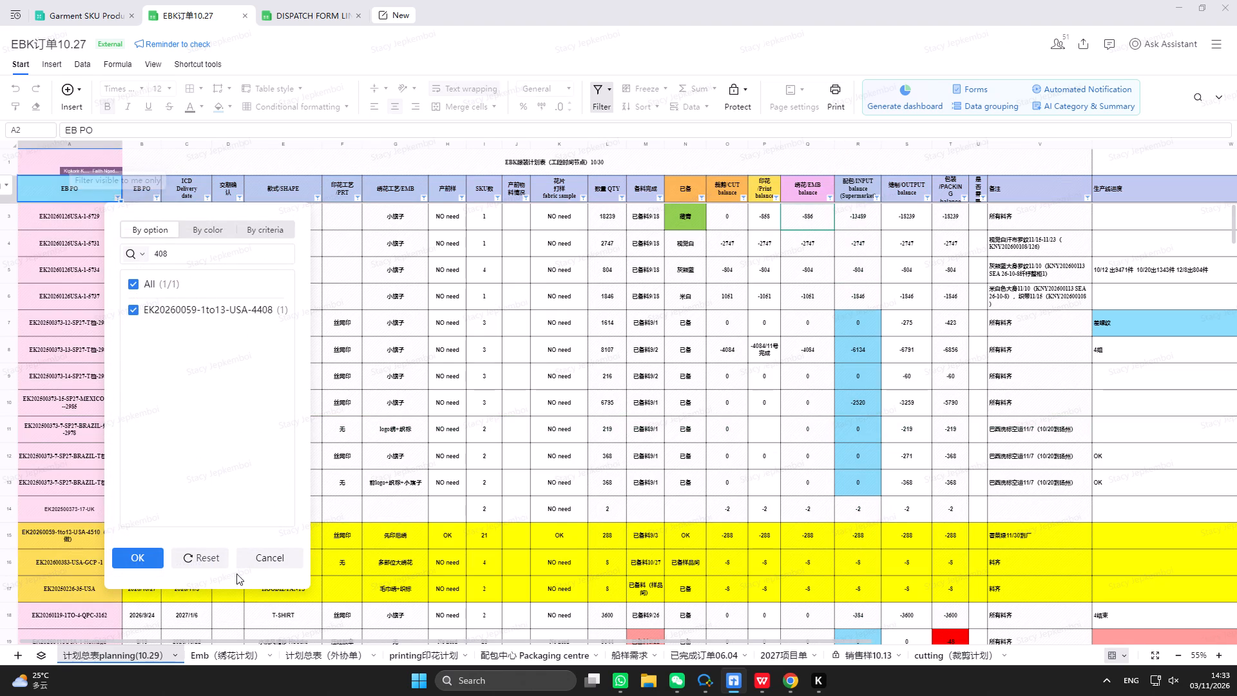
left_click(149, 559)
scroll(396, 385, "up", 3)
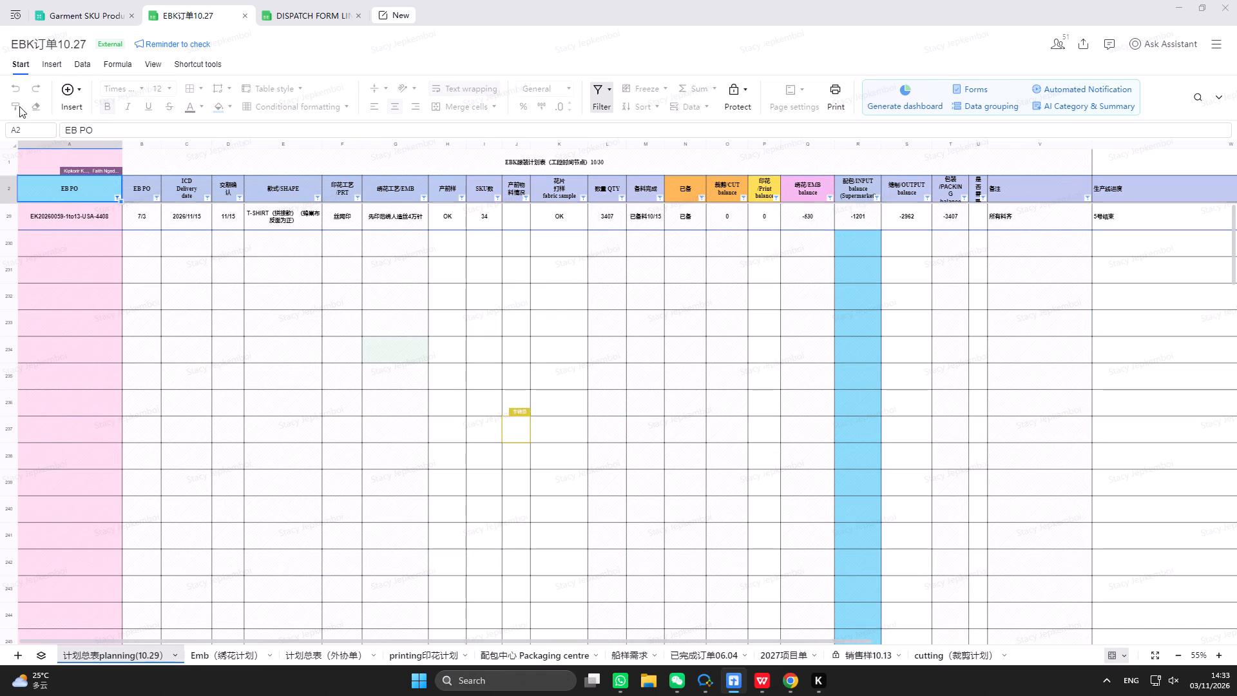
Check style 4408's output formula in the 11.3 dispatch form against its supermarket input balance formula in EBK订单10.27.
left_click(292, 22)
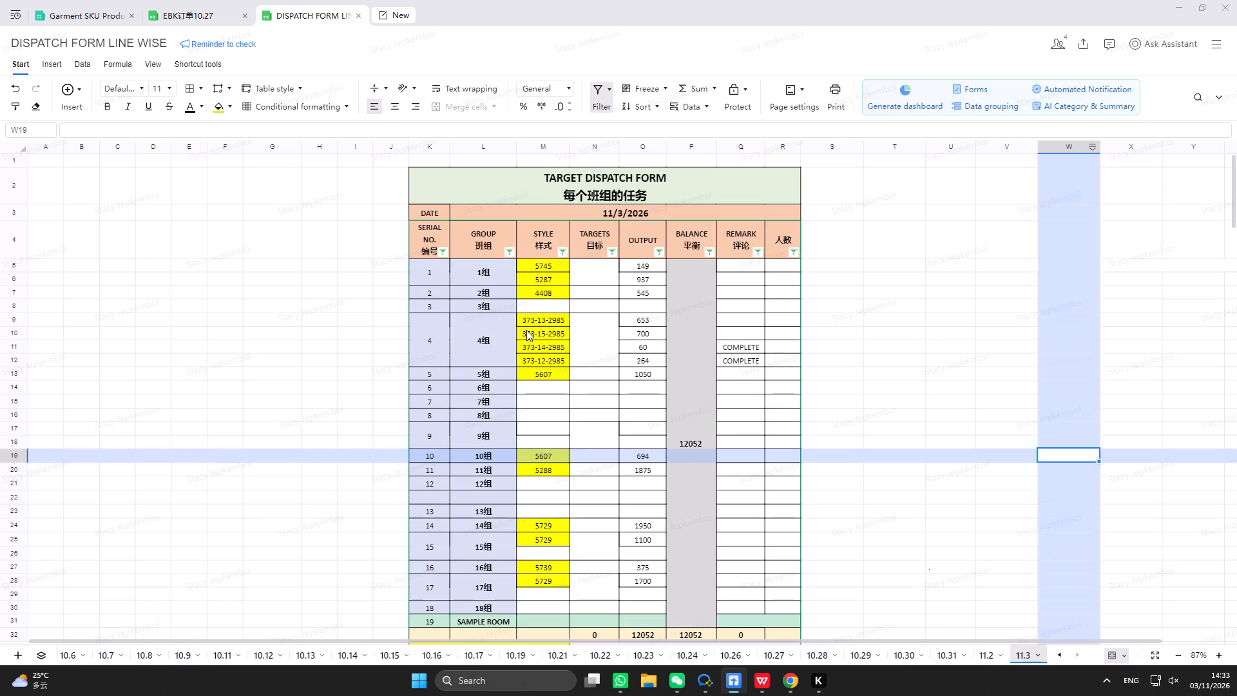
left_click(641, 293)
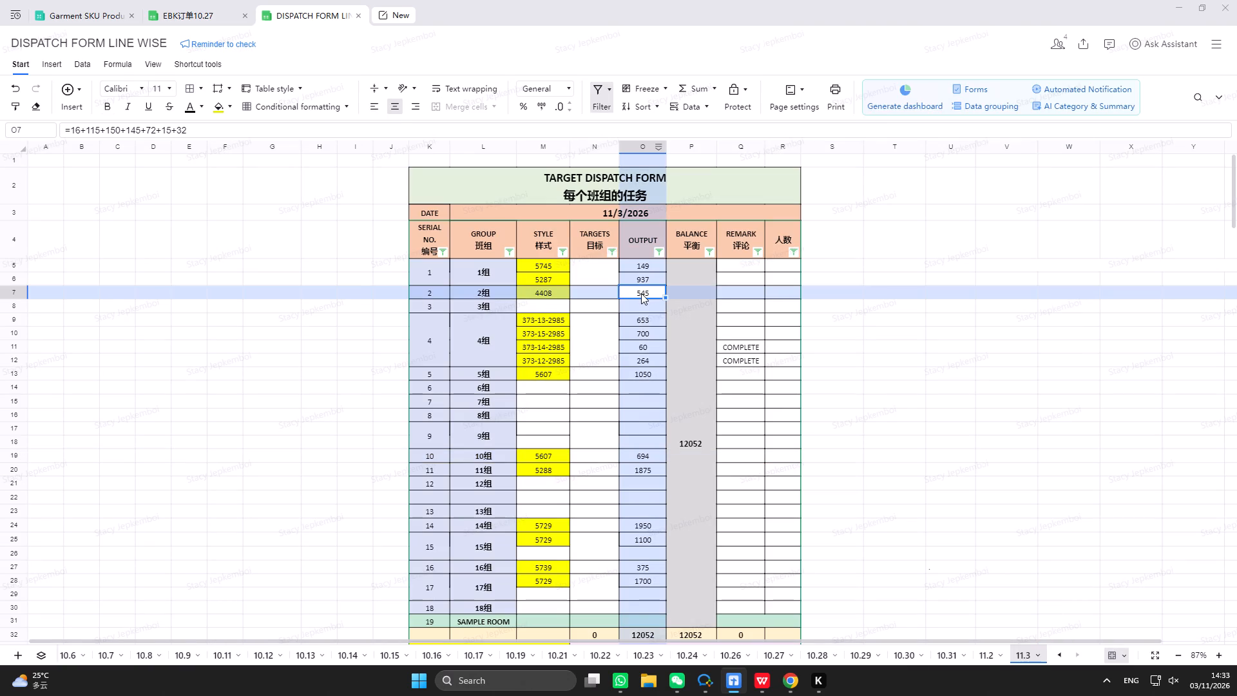
left_click(191, 16)
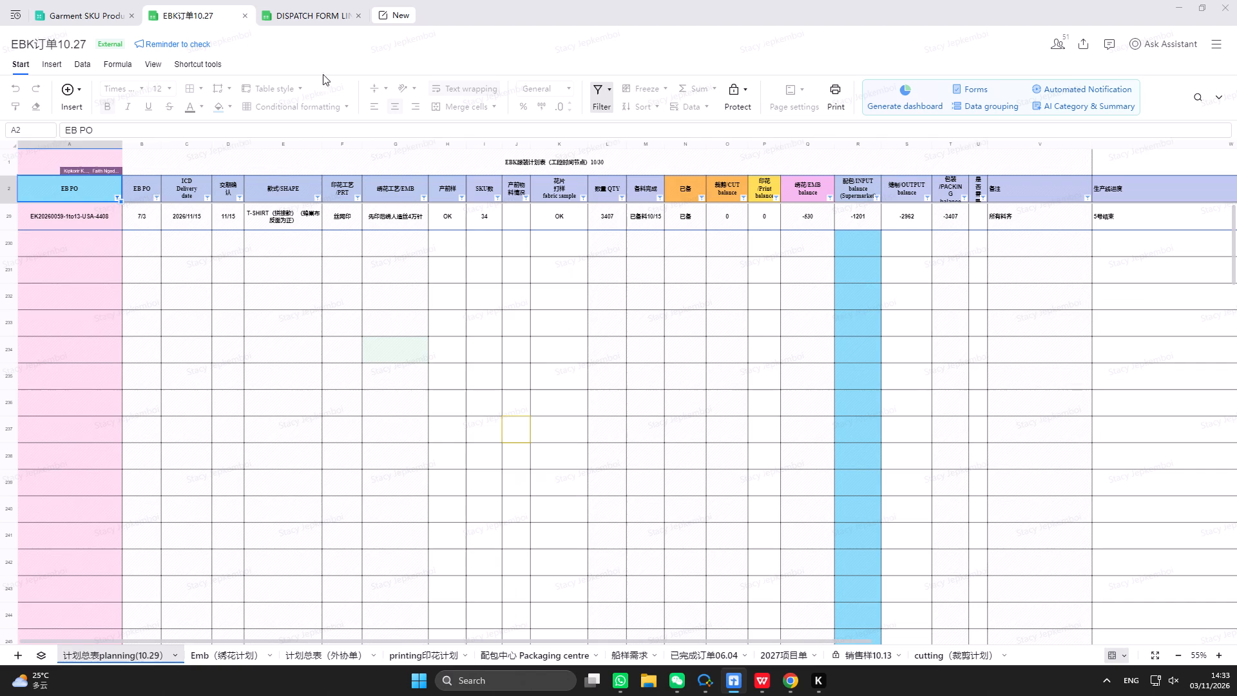
left_click(859, 216)
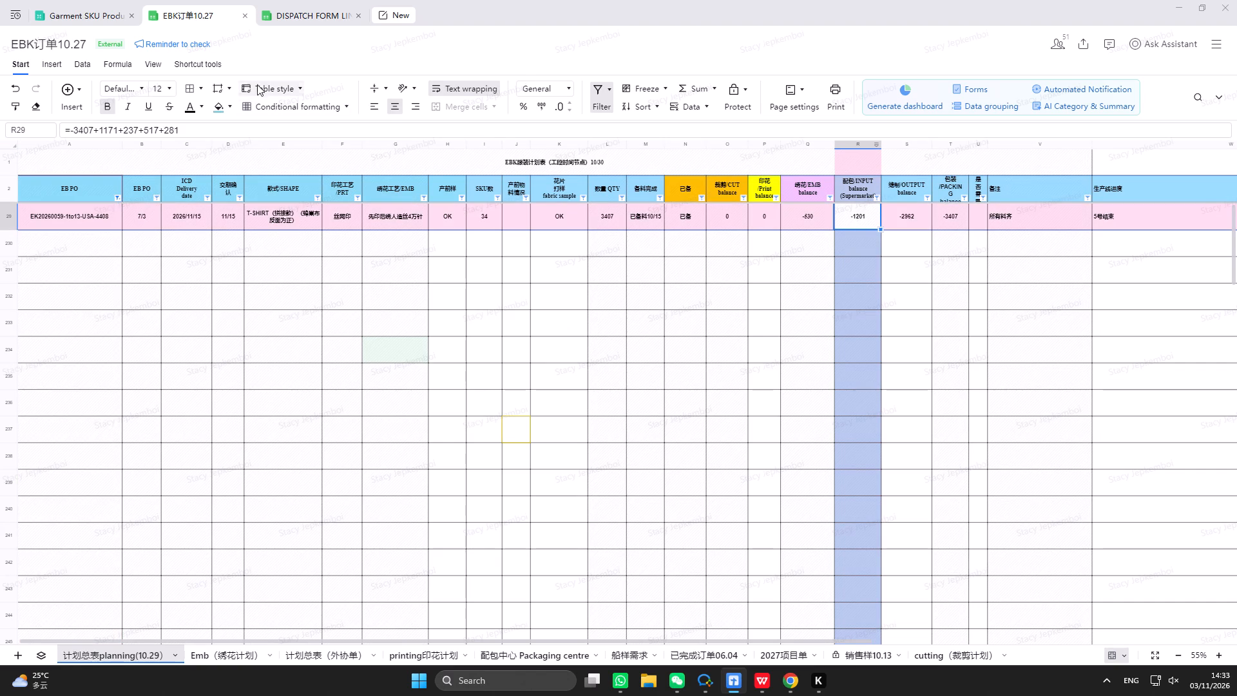
Filter the STYLE column of the 11.3 dispatch form by 4408.
left_click(304, 14)
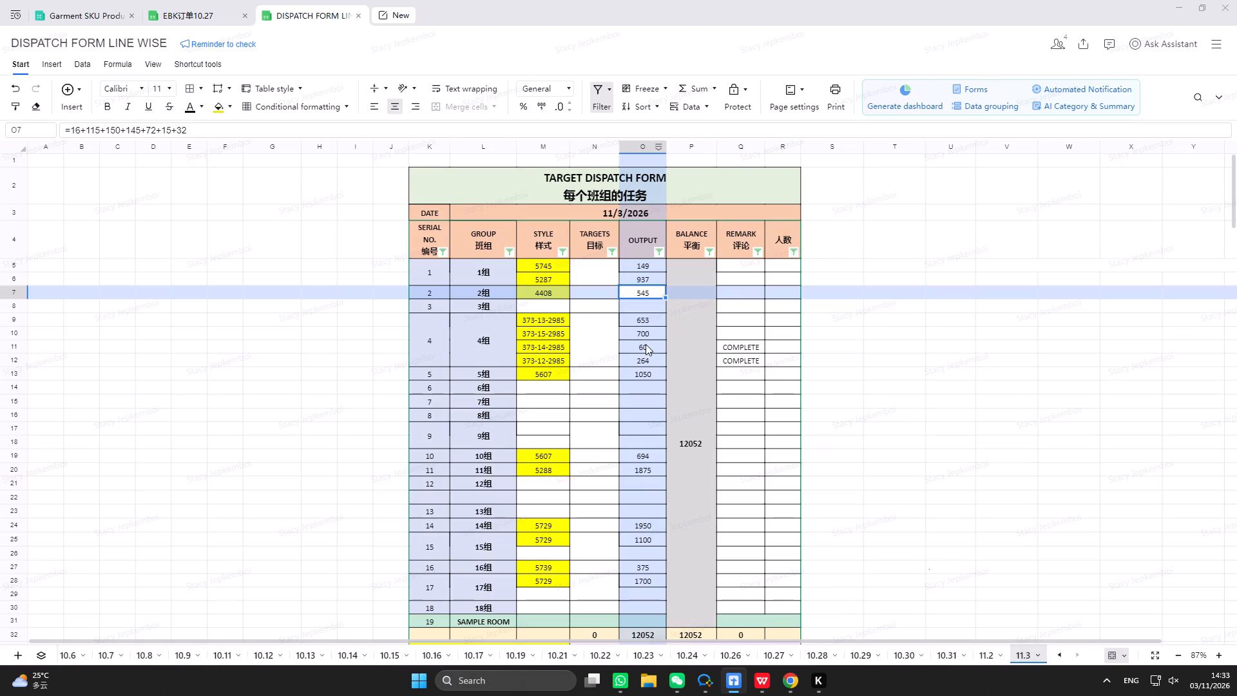
left_click(563, 251)
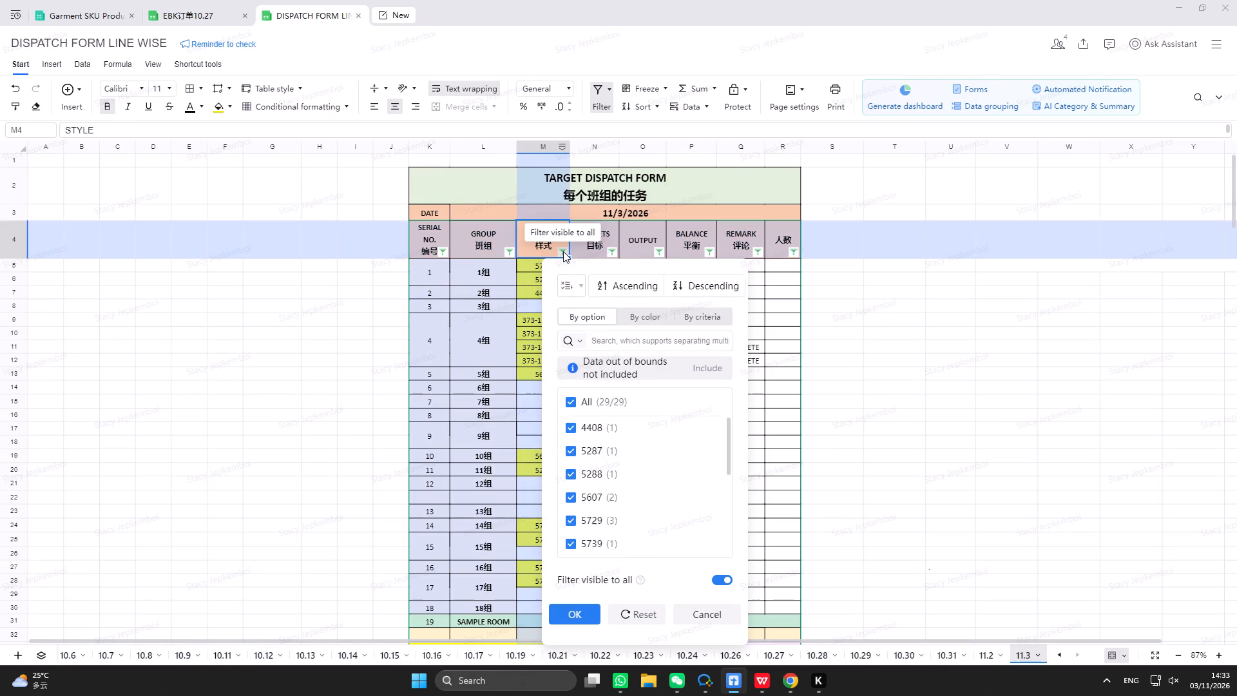
type("4408")
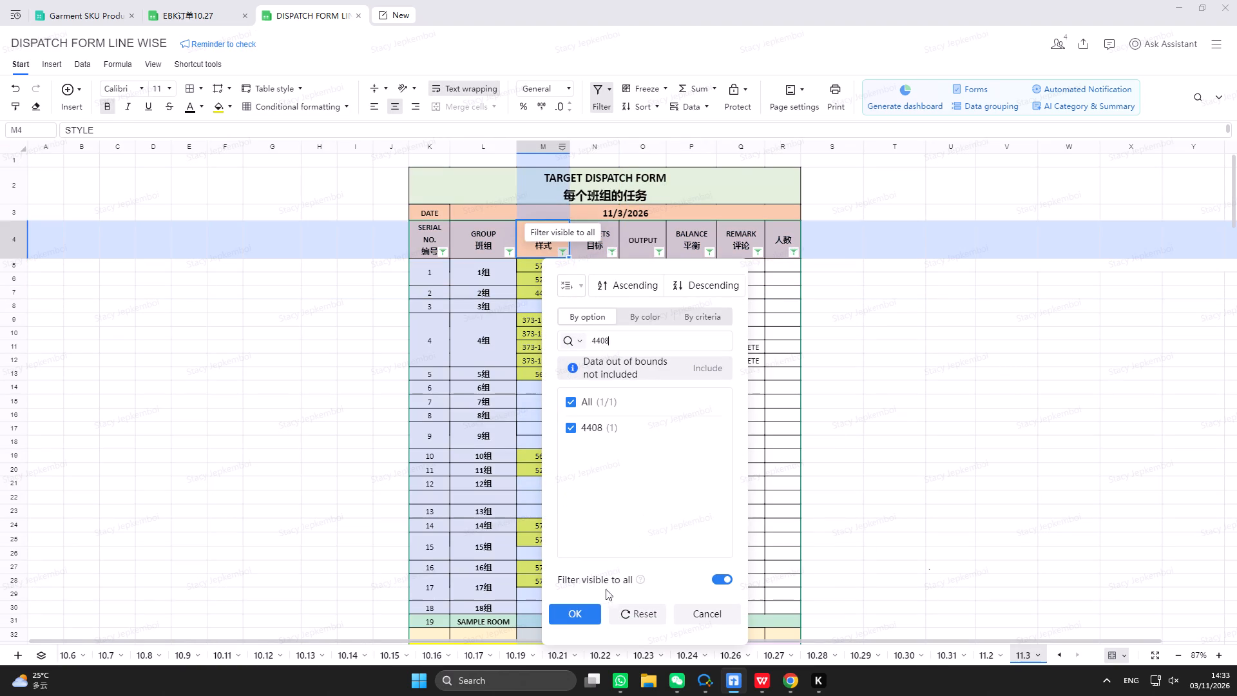
left_click(582, 621)
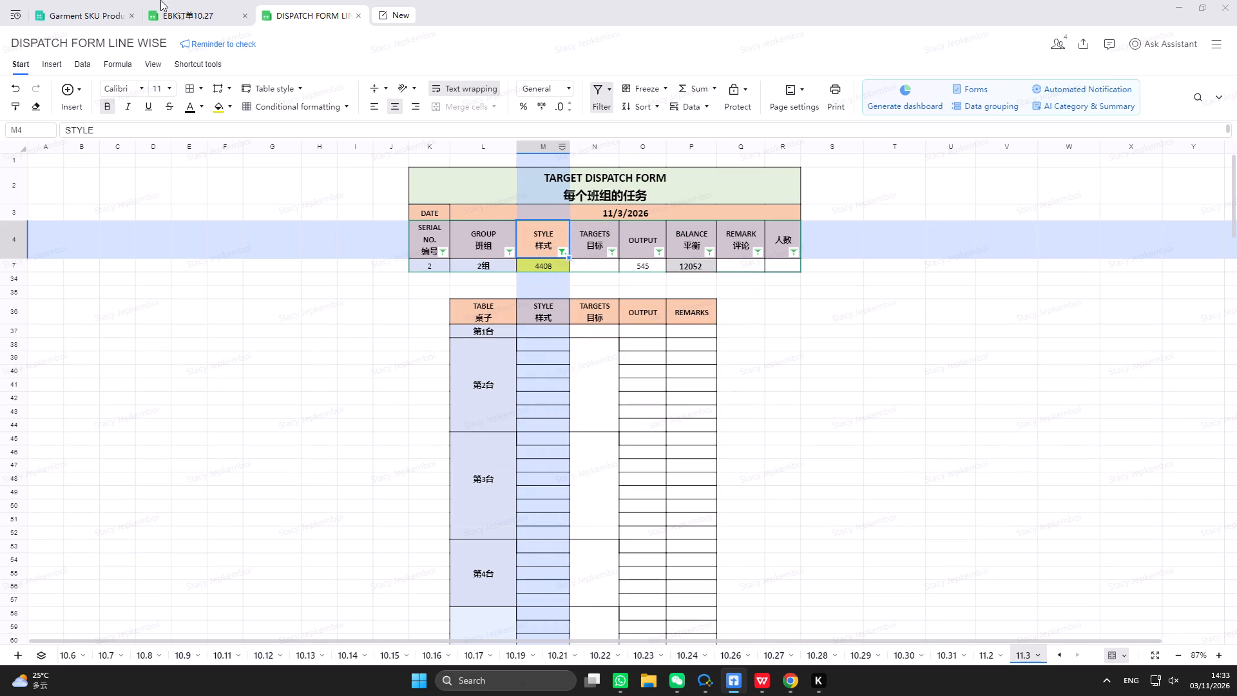
In EBK订单10.27, replace the last addend of style 4408's supermarket input balance formula with 545.
left_click(177, 20)
left_click(557, 124)
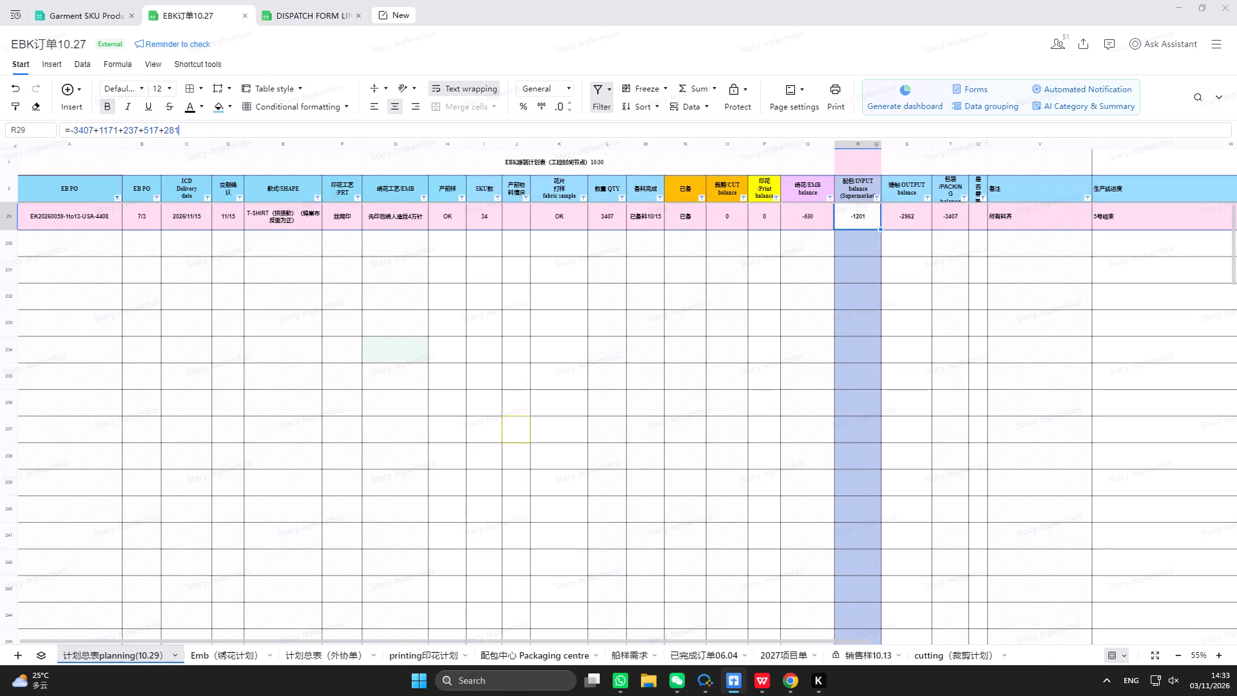
key("BackSpace")
key("BackSpace")
key("BackSpace")
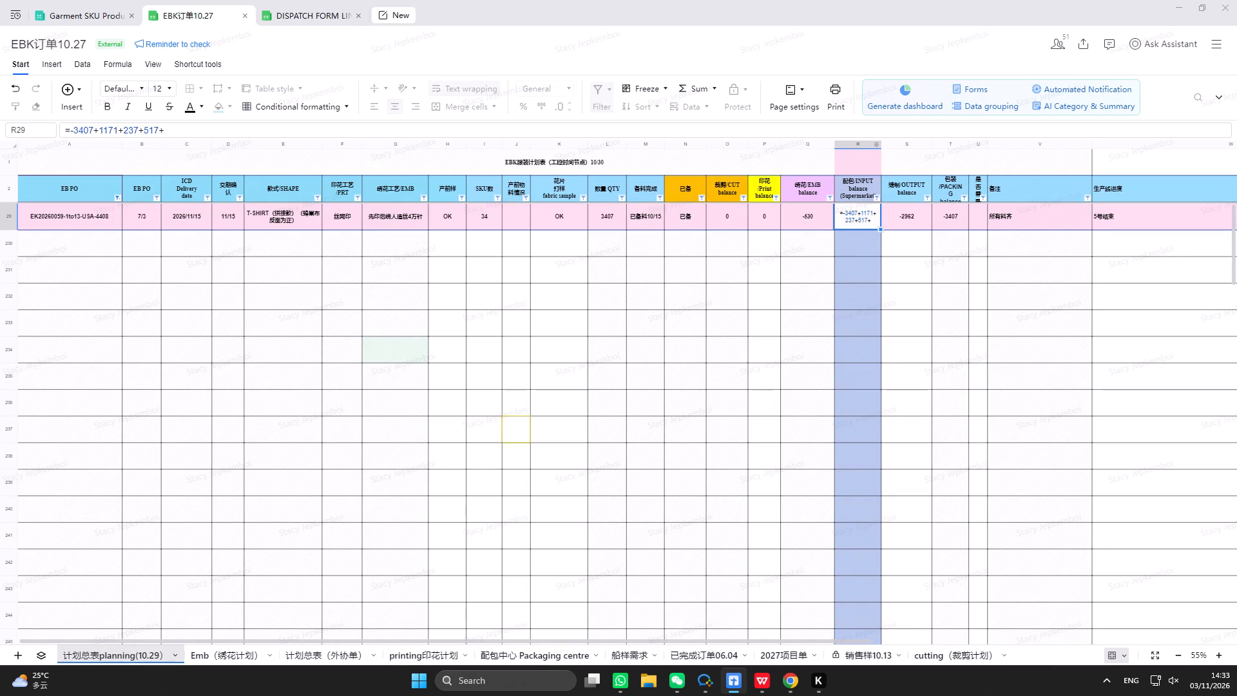
type("545")
key("Return")
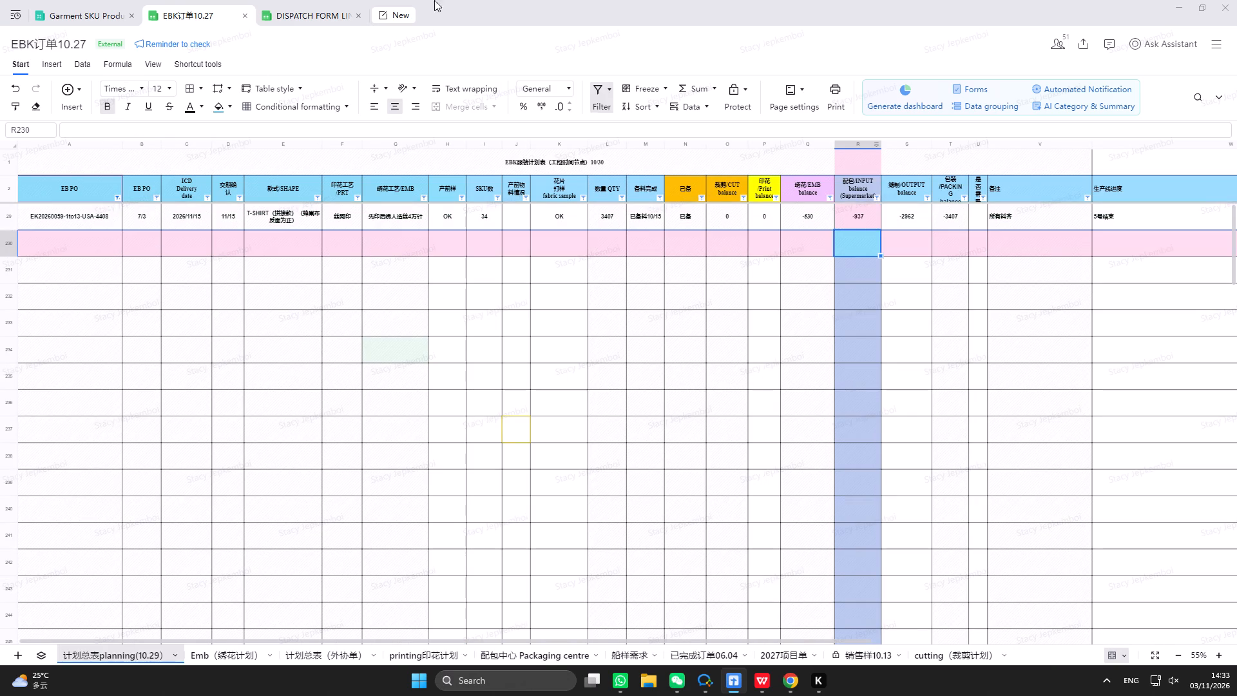
Filter the 11.2 dispatch sheet by style 4408 and compare its output with the supermarket input balance in EBK订单10.27.
left_click(311, 8)
left_click(988, 657)
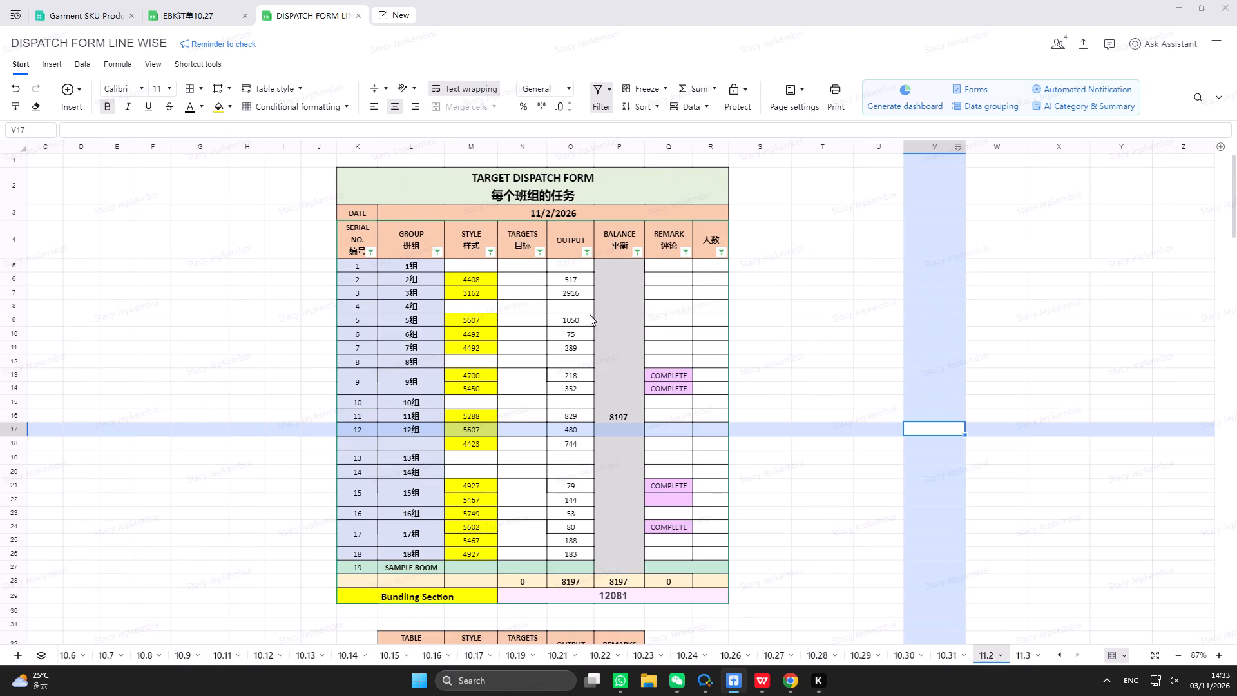
left_click(488, 254)
type("4408")
left_click(503, 612)
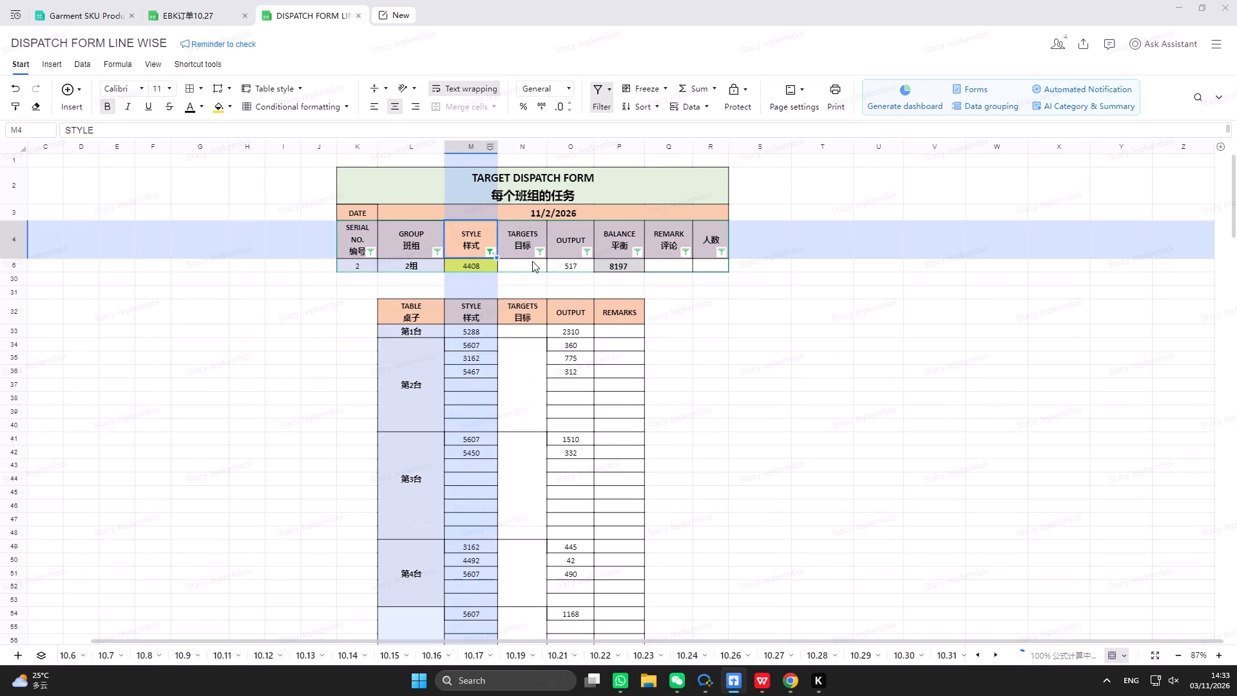
left_click(177, 15)
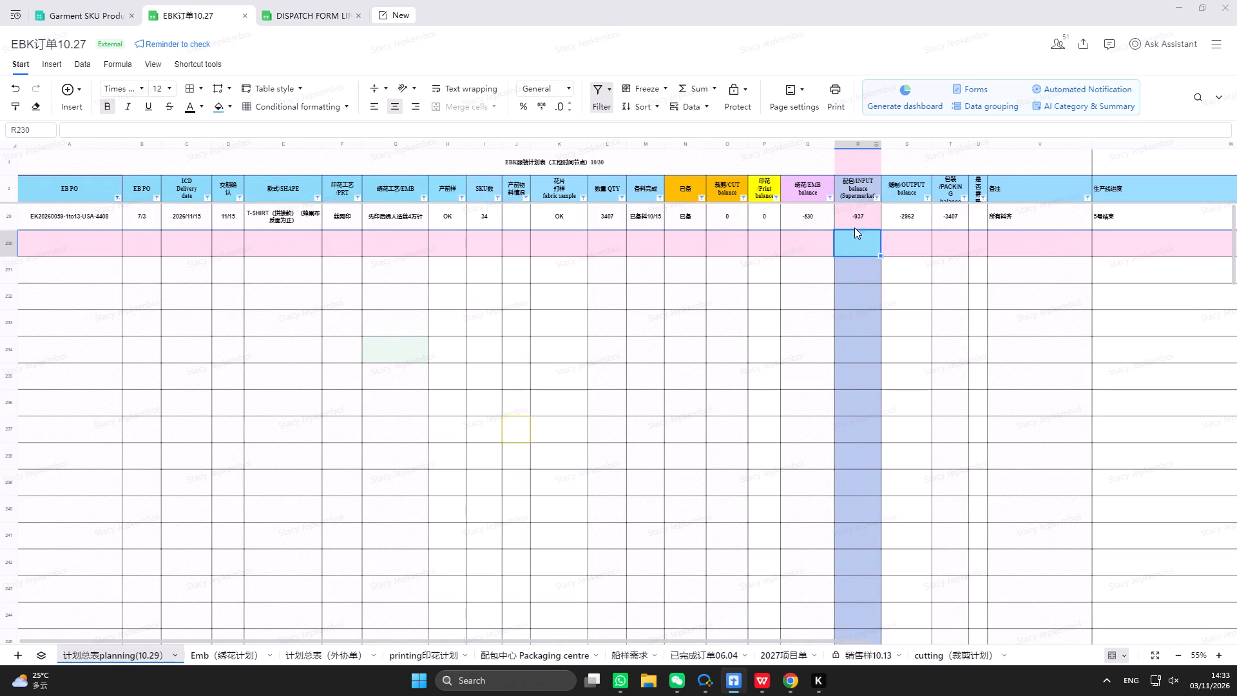
left_click(859, 215)
left_click(860, 244)
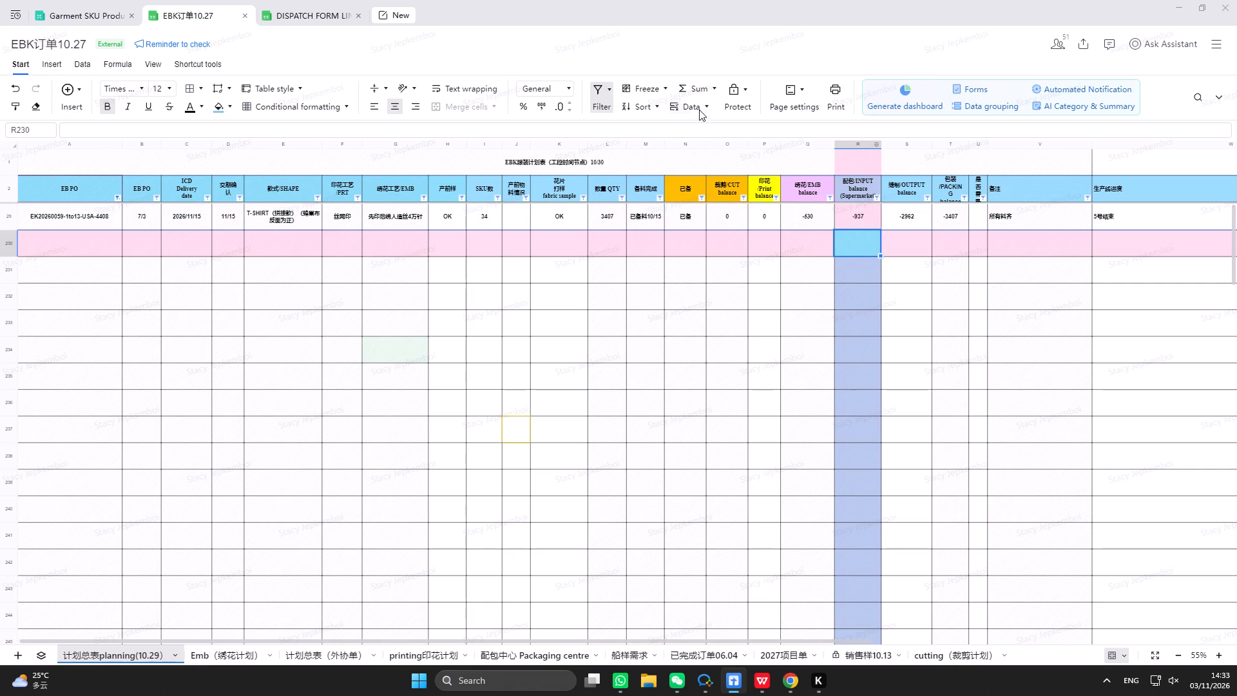
Clear the STYLE filter on the 11.2 dispatch sheet.
left_click(294, 22)
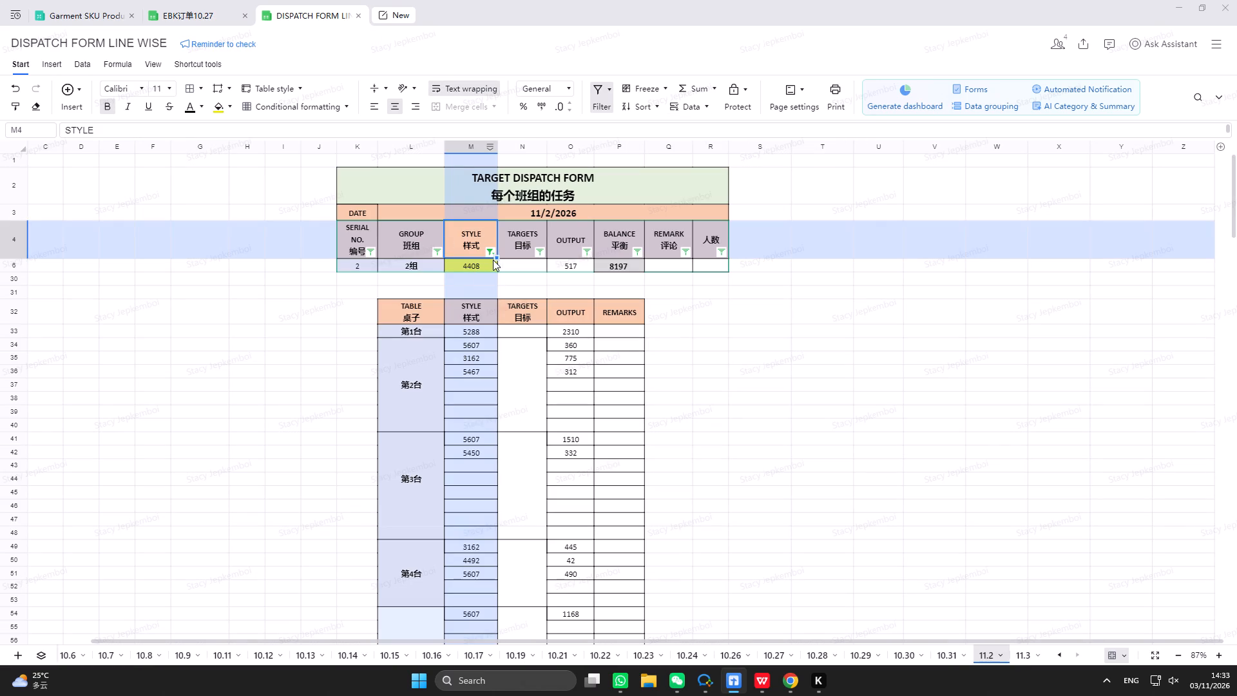
left_click(489, 254)
left_click(584, 612)
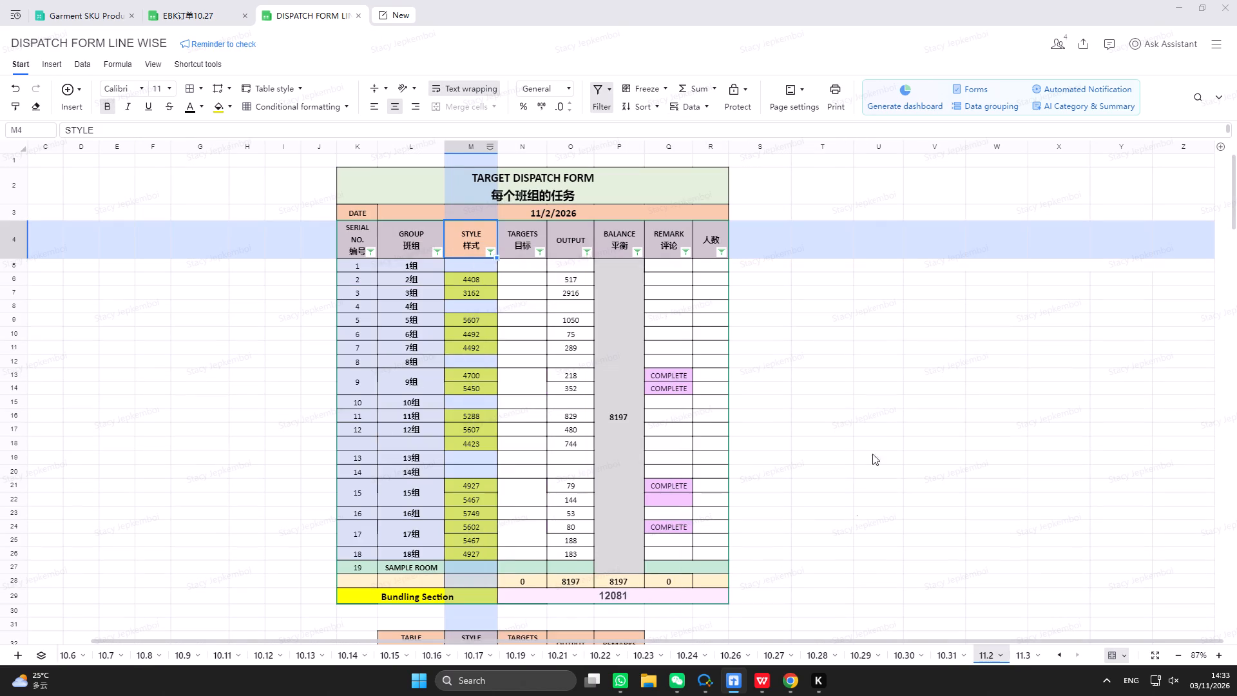
left_click(882, 447)
left_click_drag(959, 638, 566, 629)
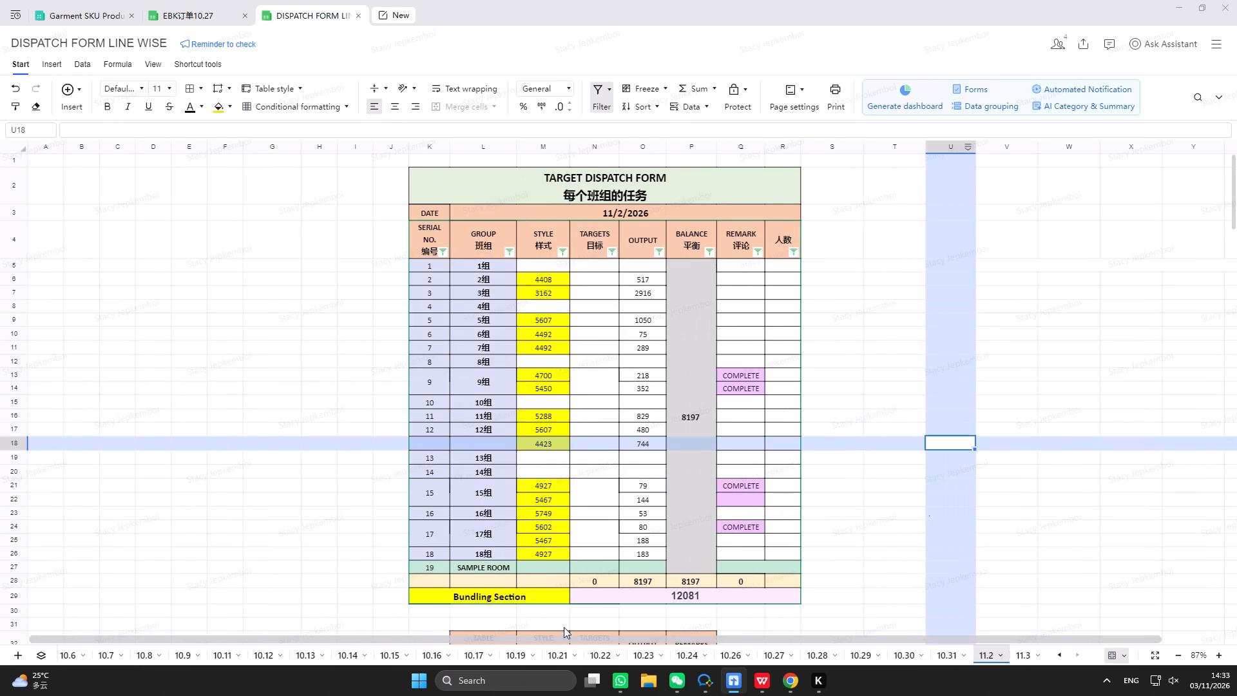
Clear the STYLE filter on the 11.3 dispatch sheet.
left_click(1019, 657)
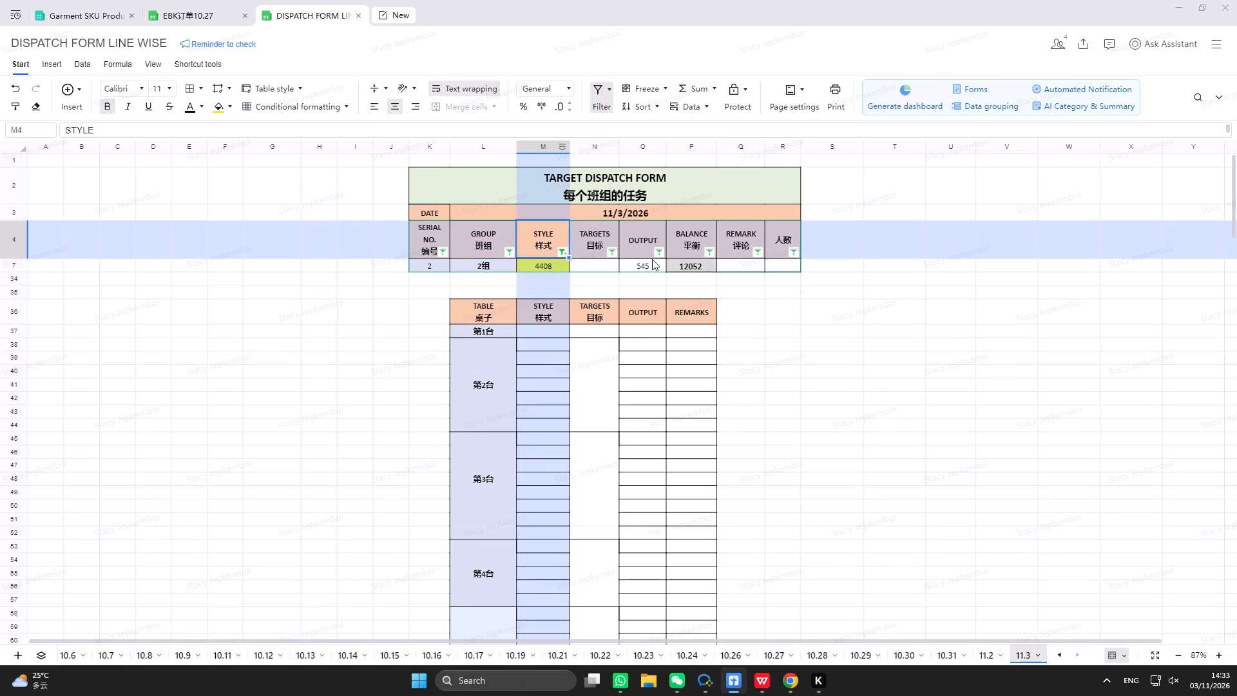
left_click(559, 252)
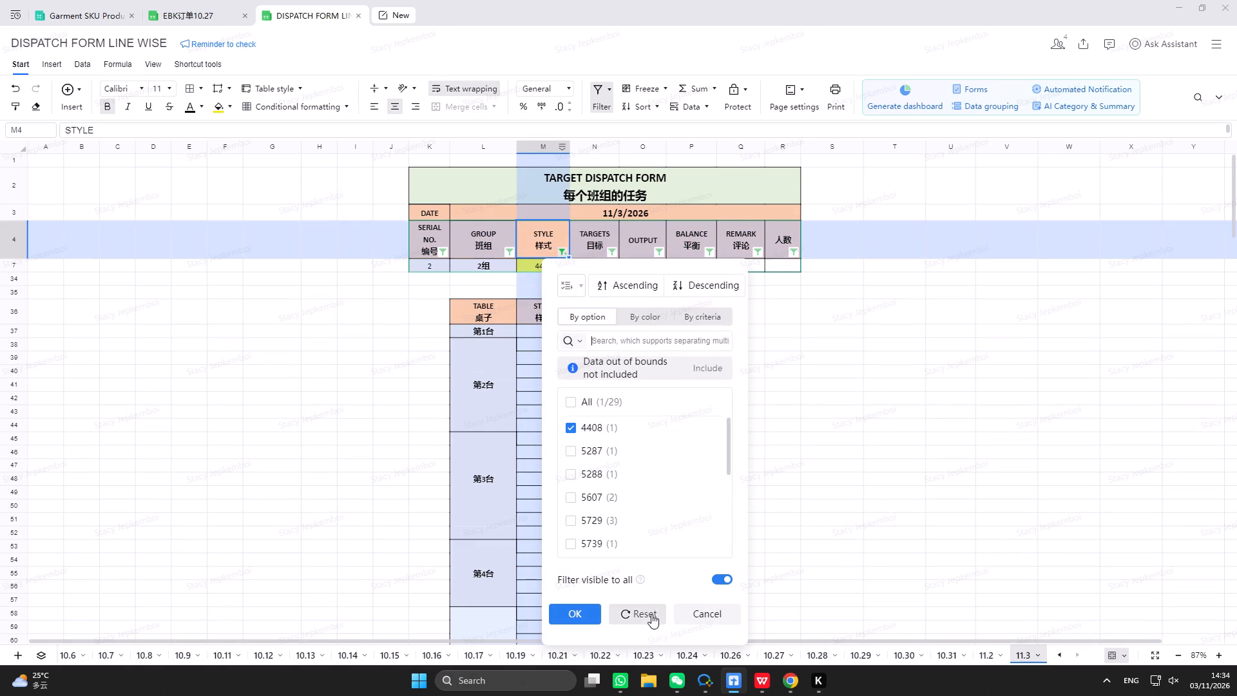
left_click(651, 614)
left_click(992, 552)
scroll(562, 407, "up", 8)
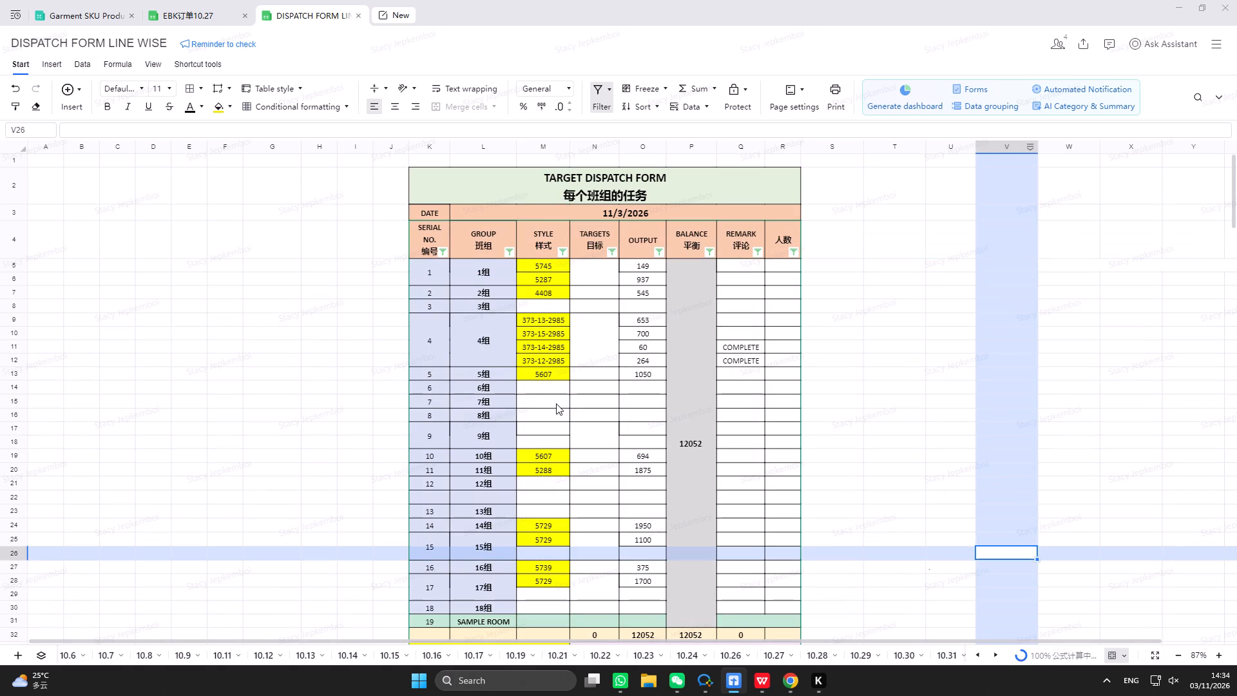
scroll(556, 403, "down", 1)
scroll(556, 403, "up", 10)
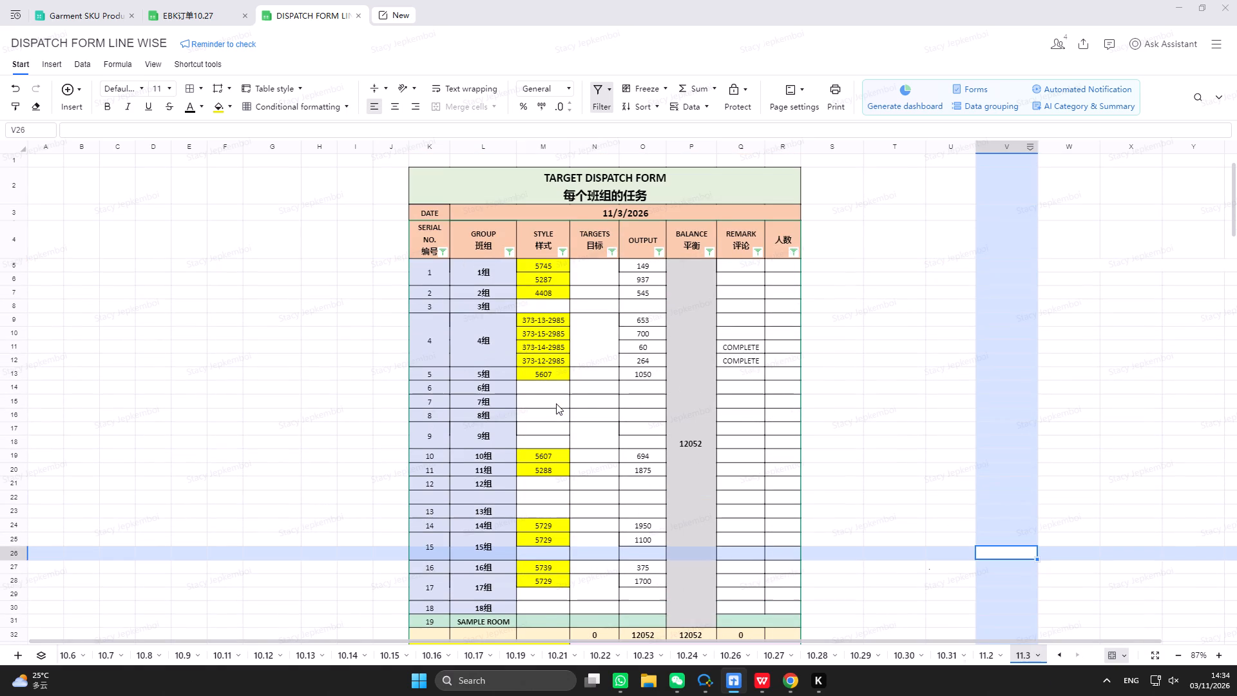